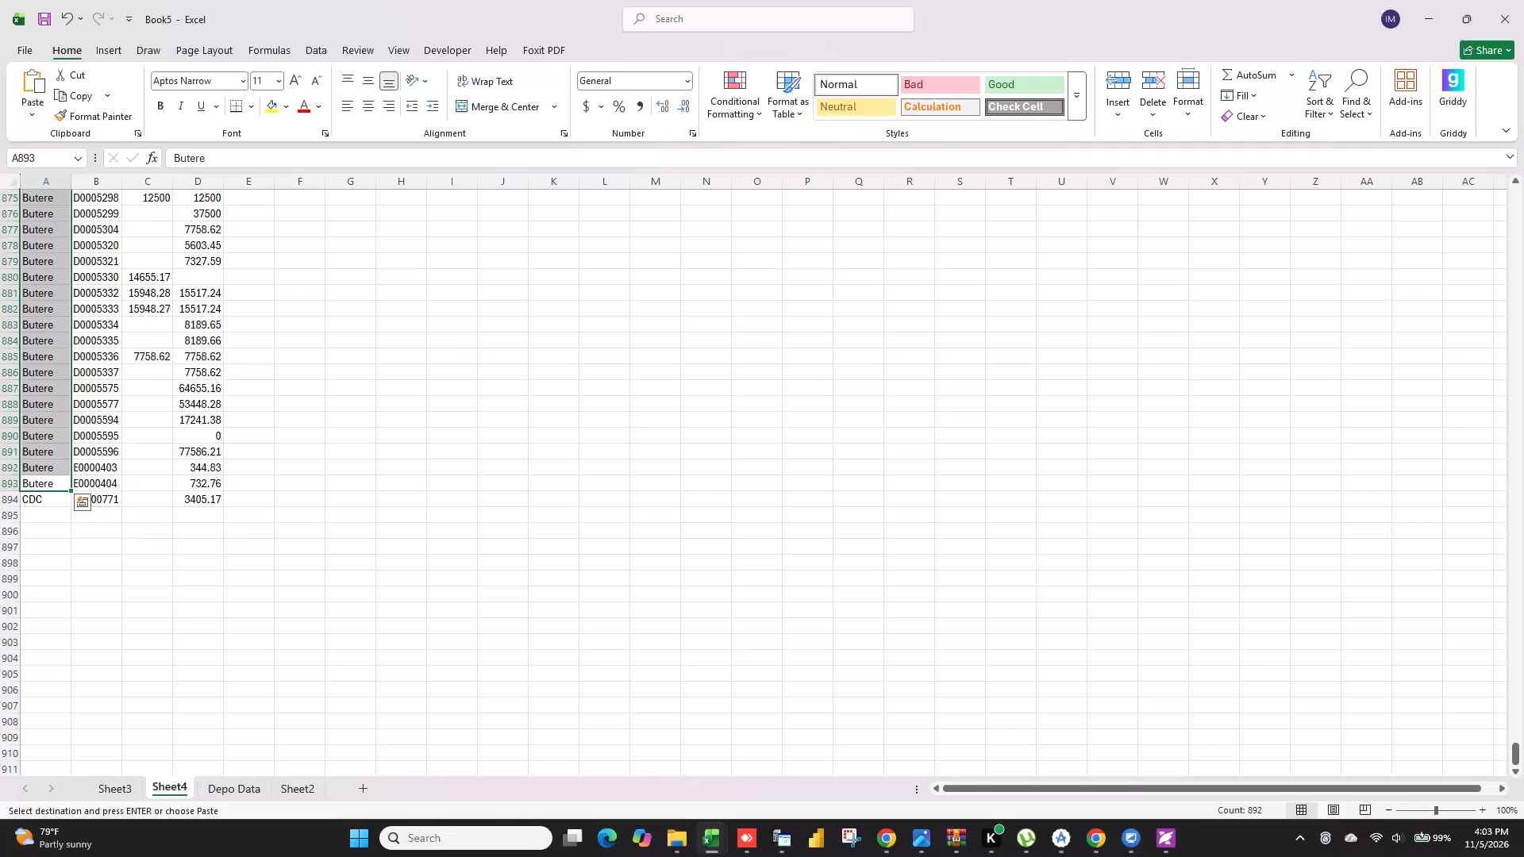
Clear all the existing data from Sheet4.
scroll(125, 401, "up", 8)
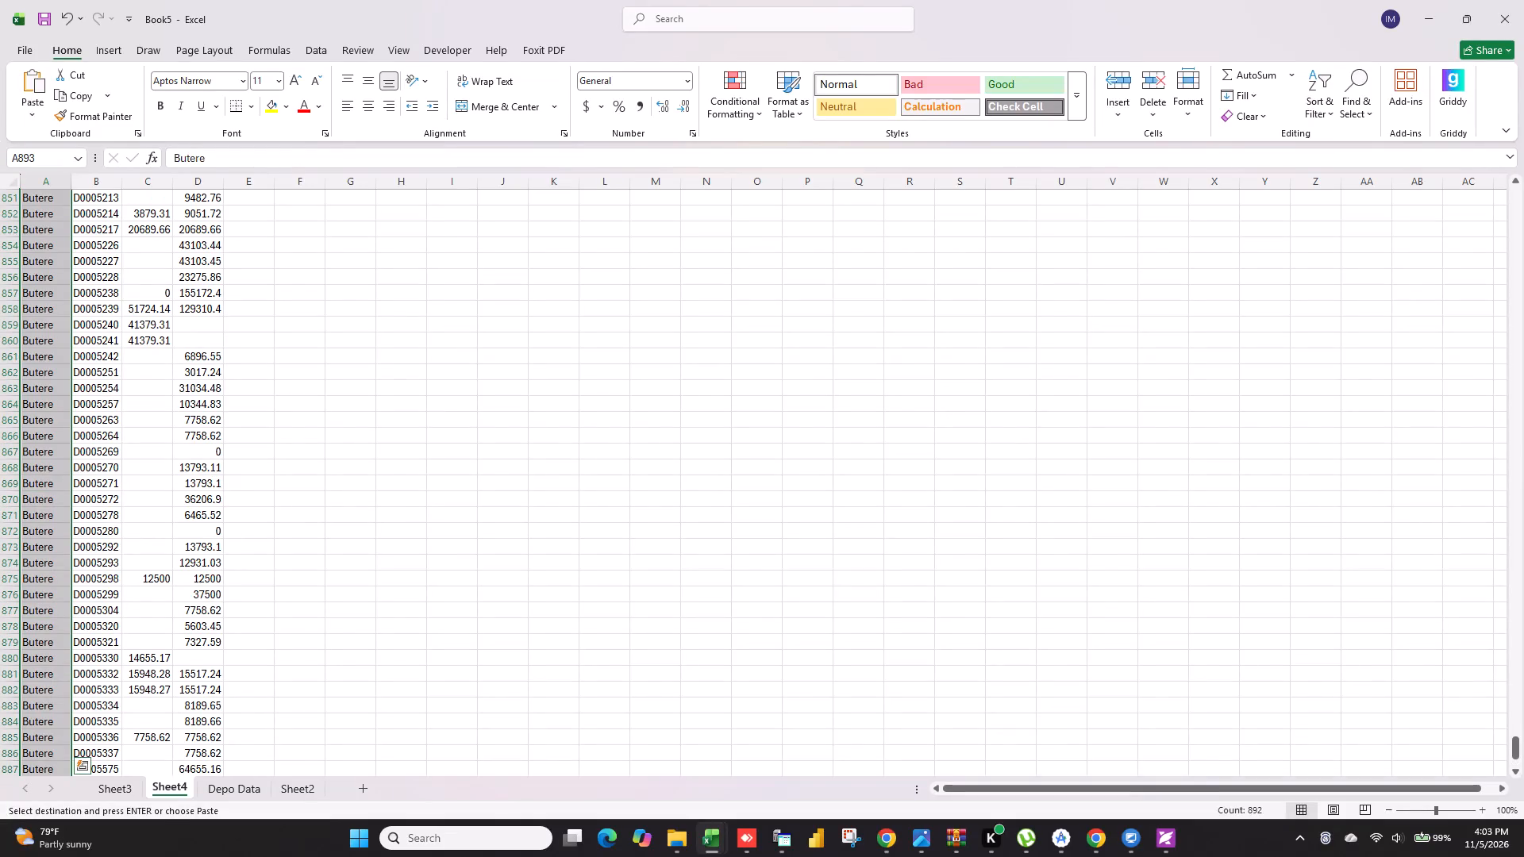
left_click_drag(1516, 755, 1517, 755)
left_click_drag(1517, 755, 1508, 47)
left_click(57, 199)
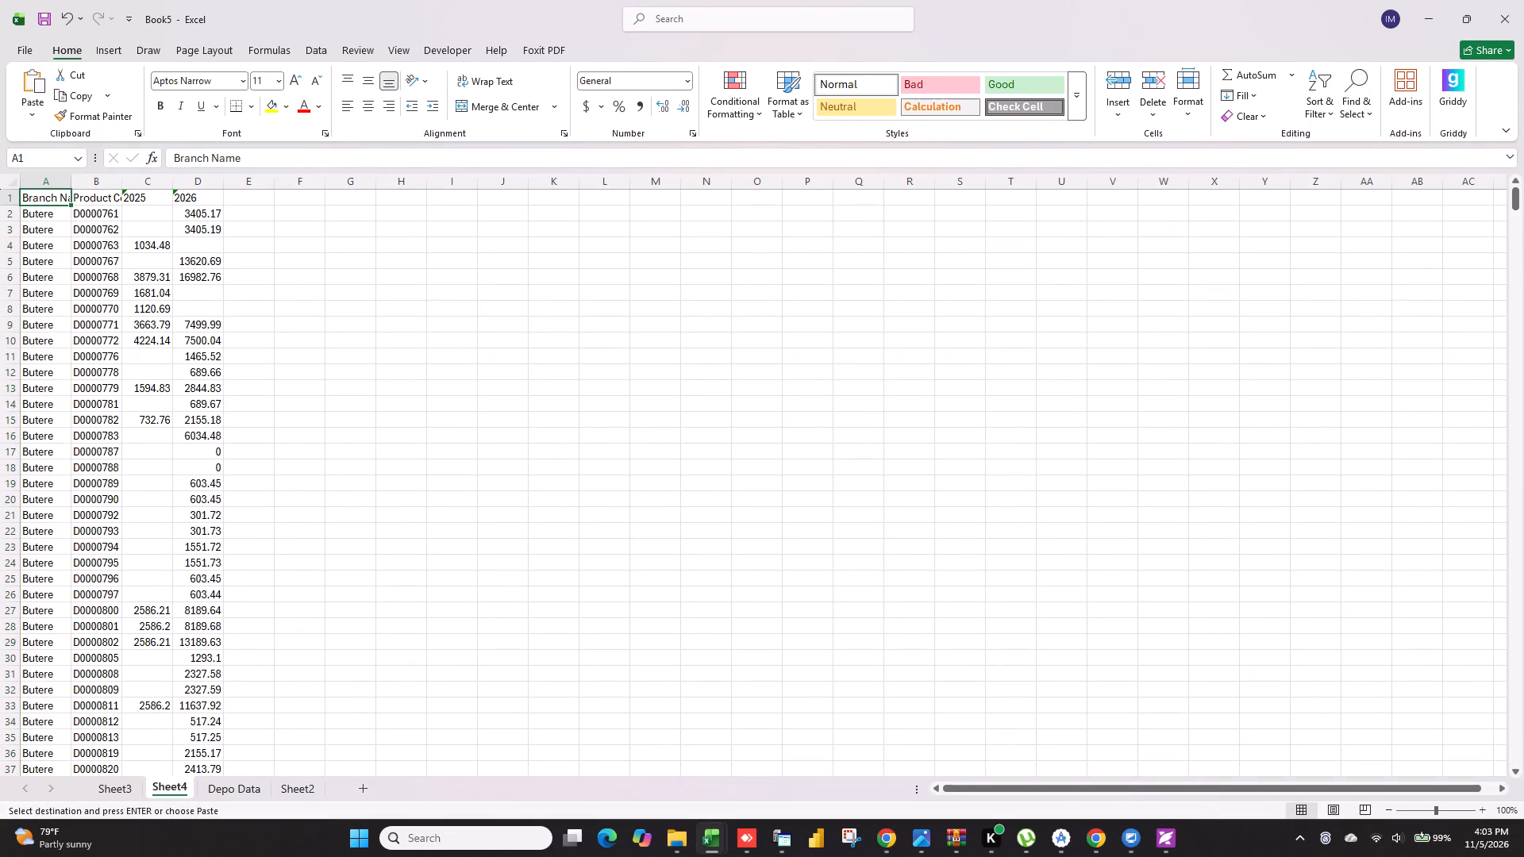
key("ctrl+a")
key("Delete")
left_click(57, 199)
right_click(57, 199)
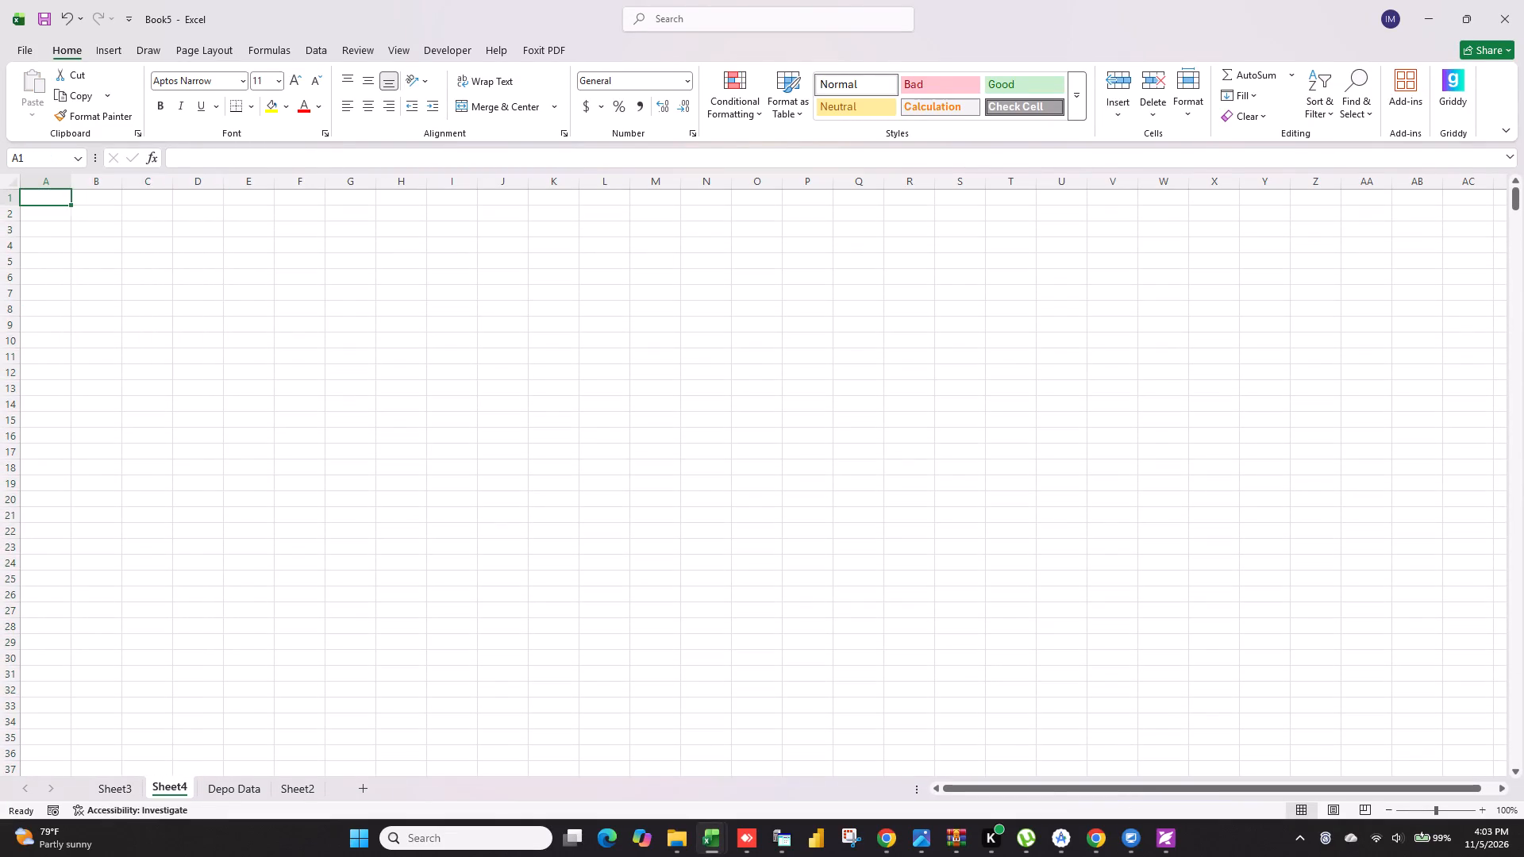
Copy the whole pivot table on Sheet3 and paste it as values into Sheet4 starting at cell A1.
left_click(237, 789)
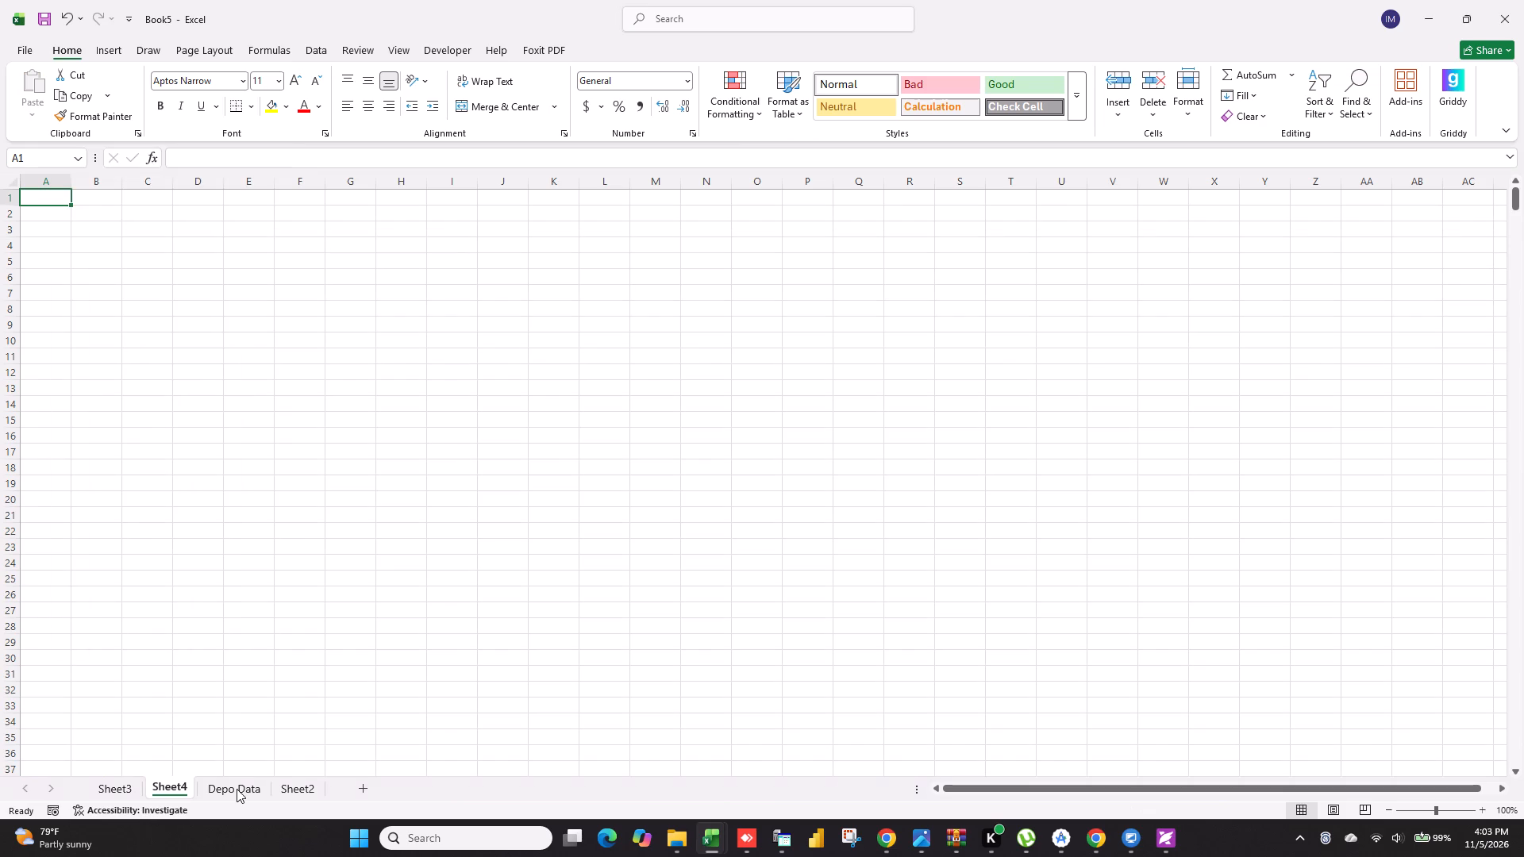
left_click(237, 789)
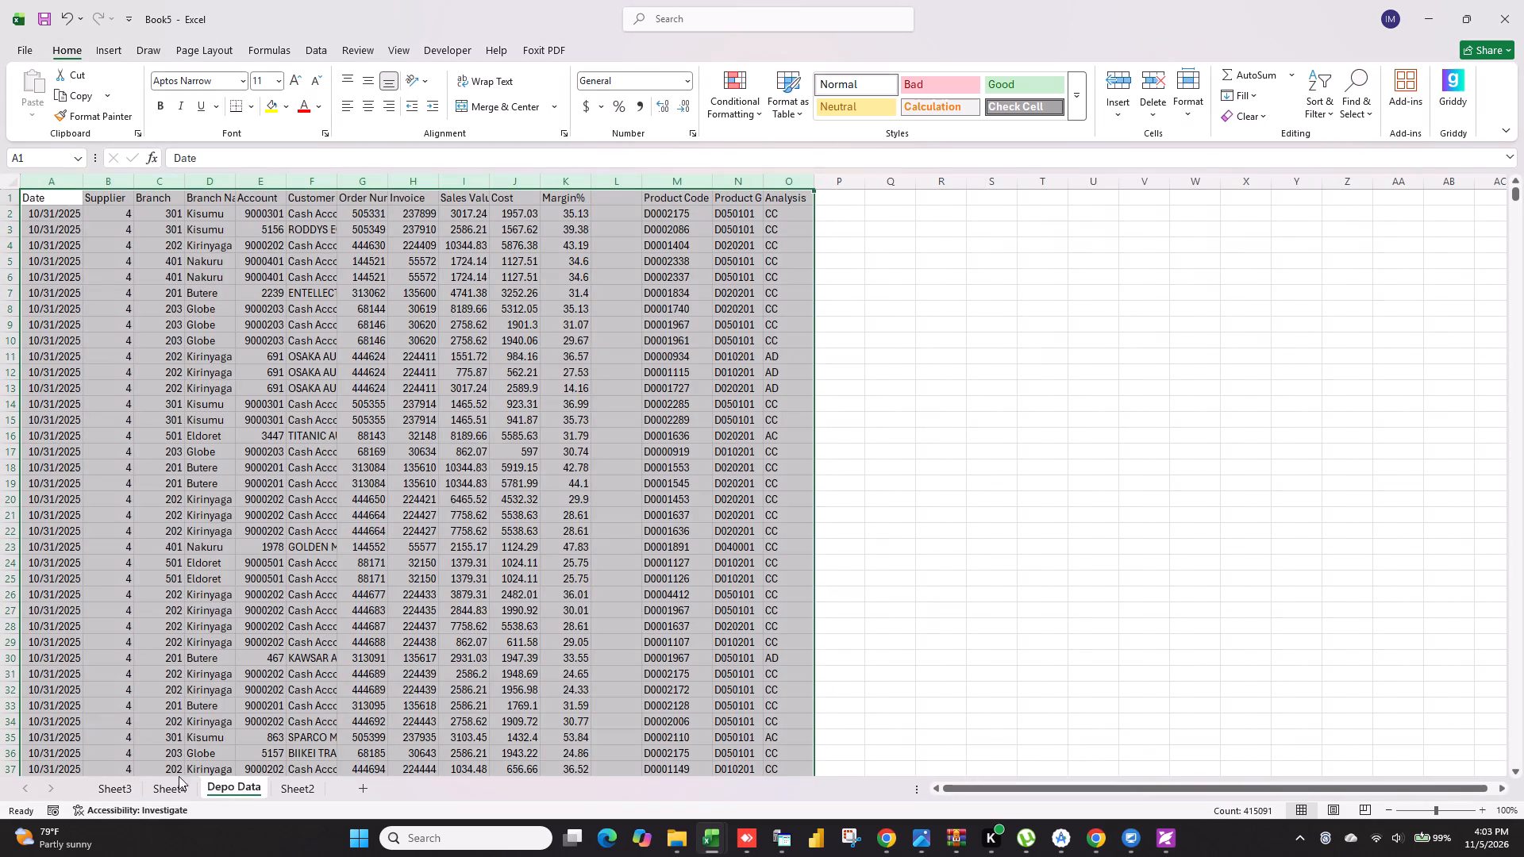
left_click(167, 800)
left_click(111, 789)
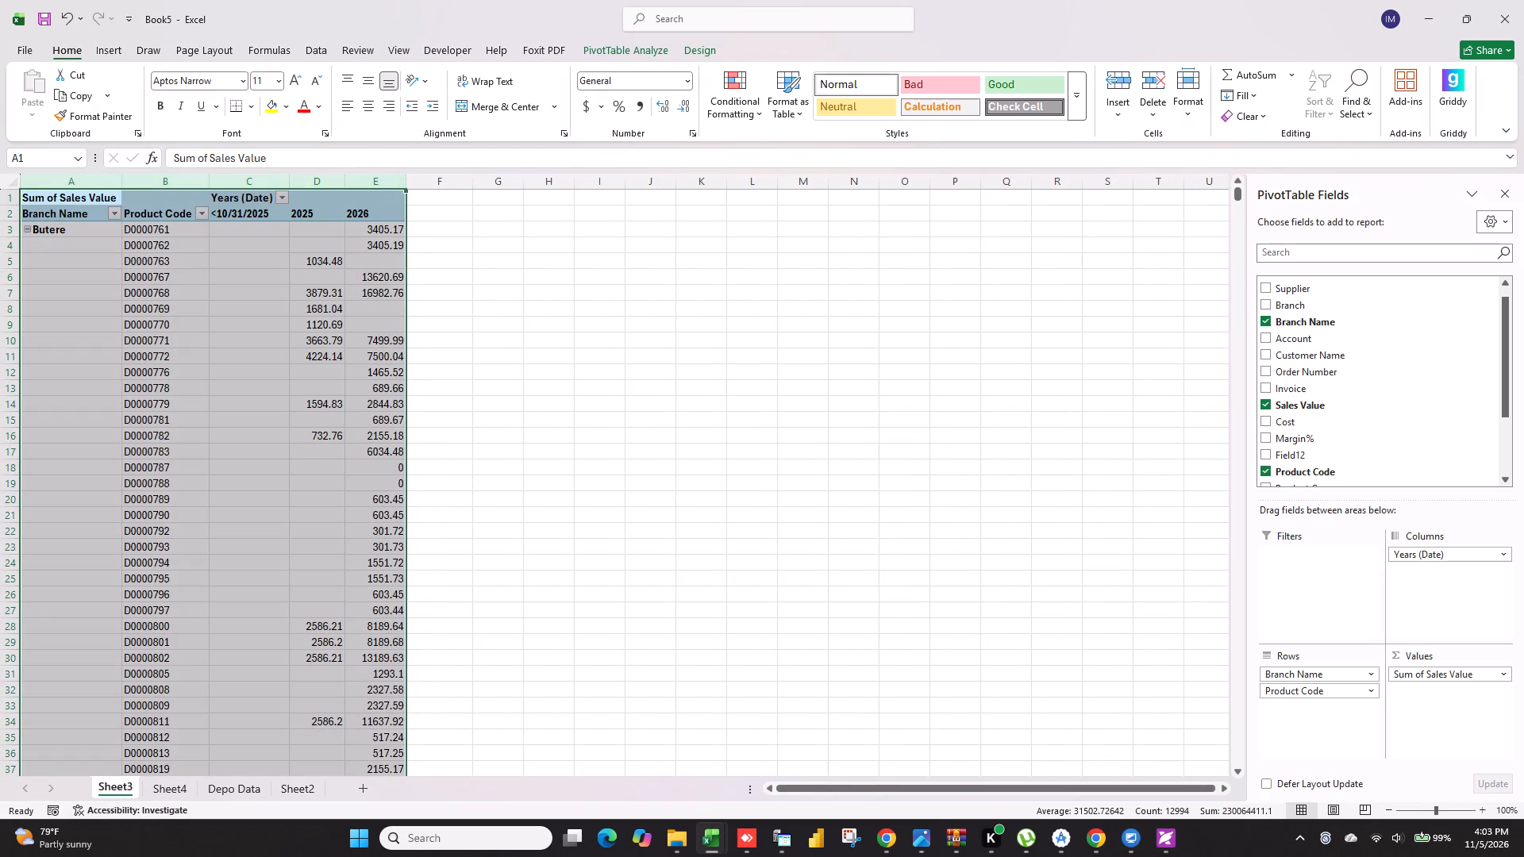
key("ctrl+c")
left_click(231, 801)
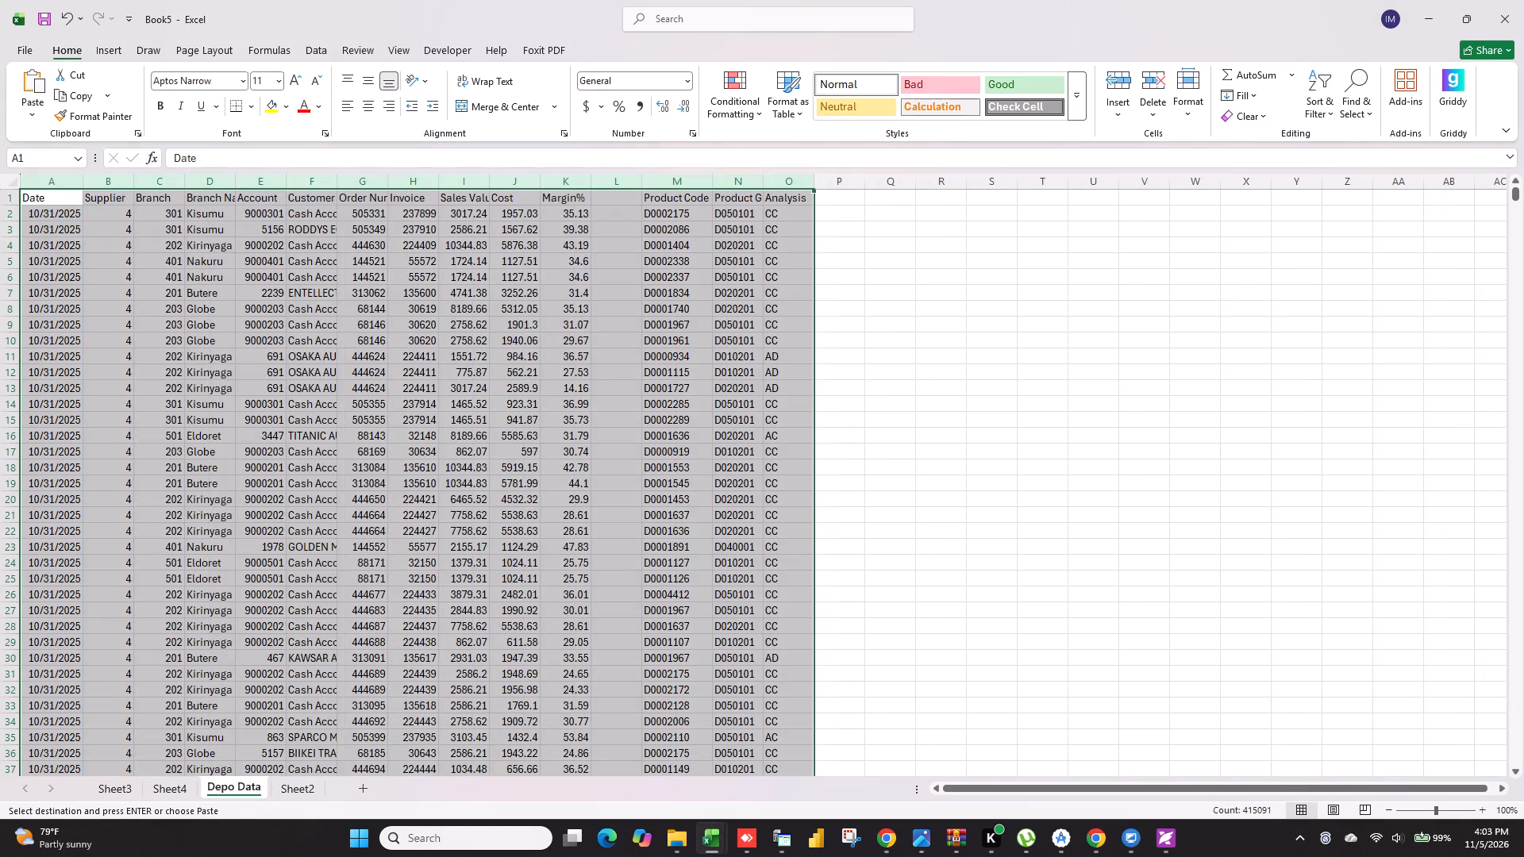
left_click(283, 784)
left_click(235, 797)
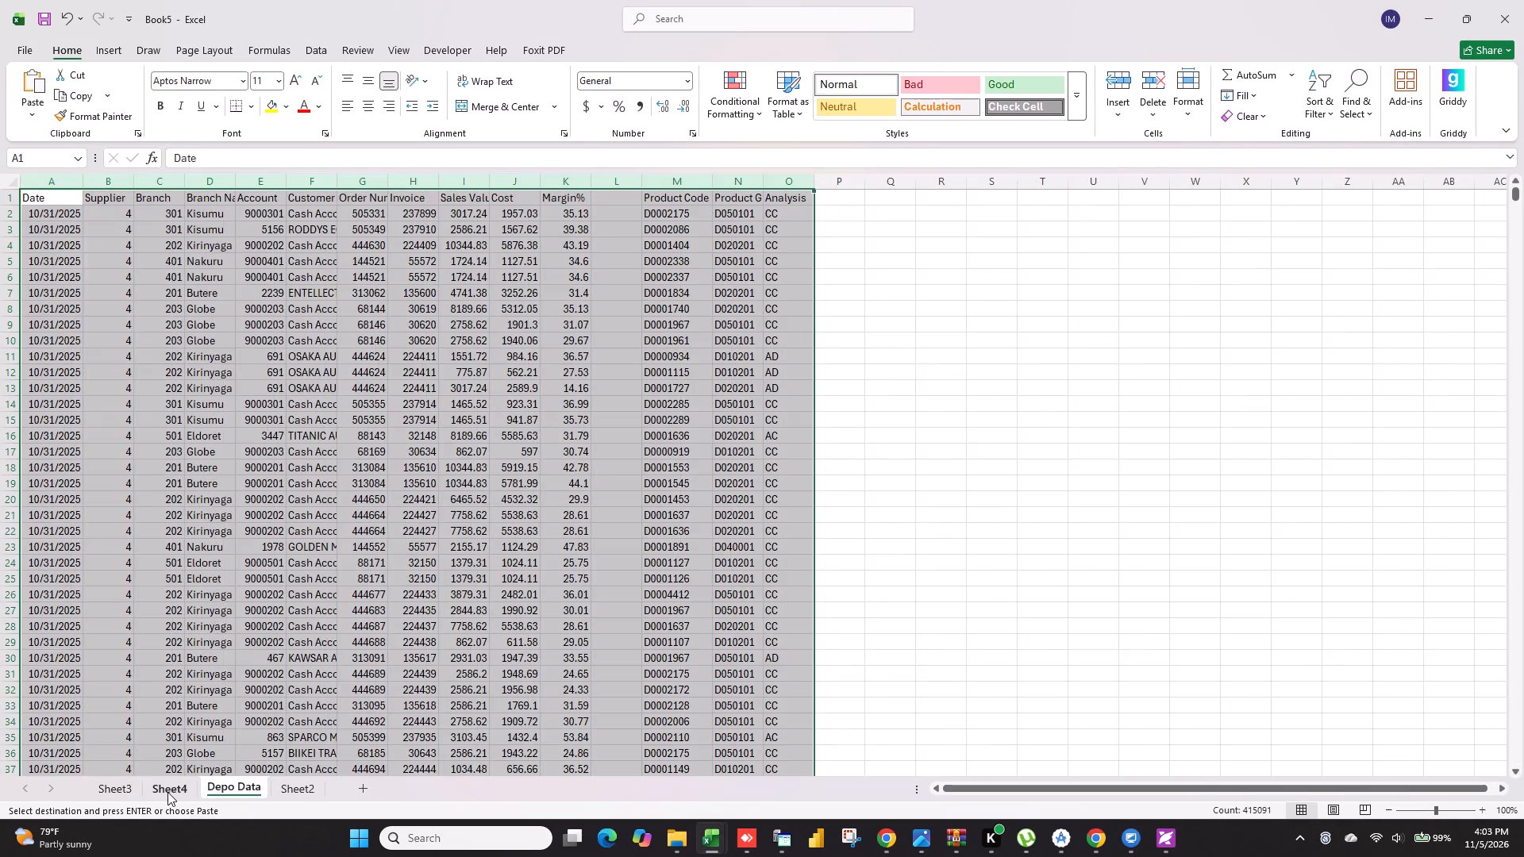
left_click(167, 792)
right_click(40, 196)
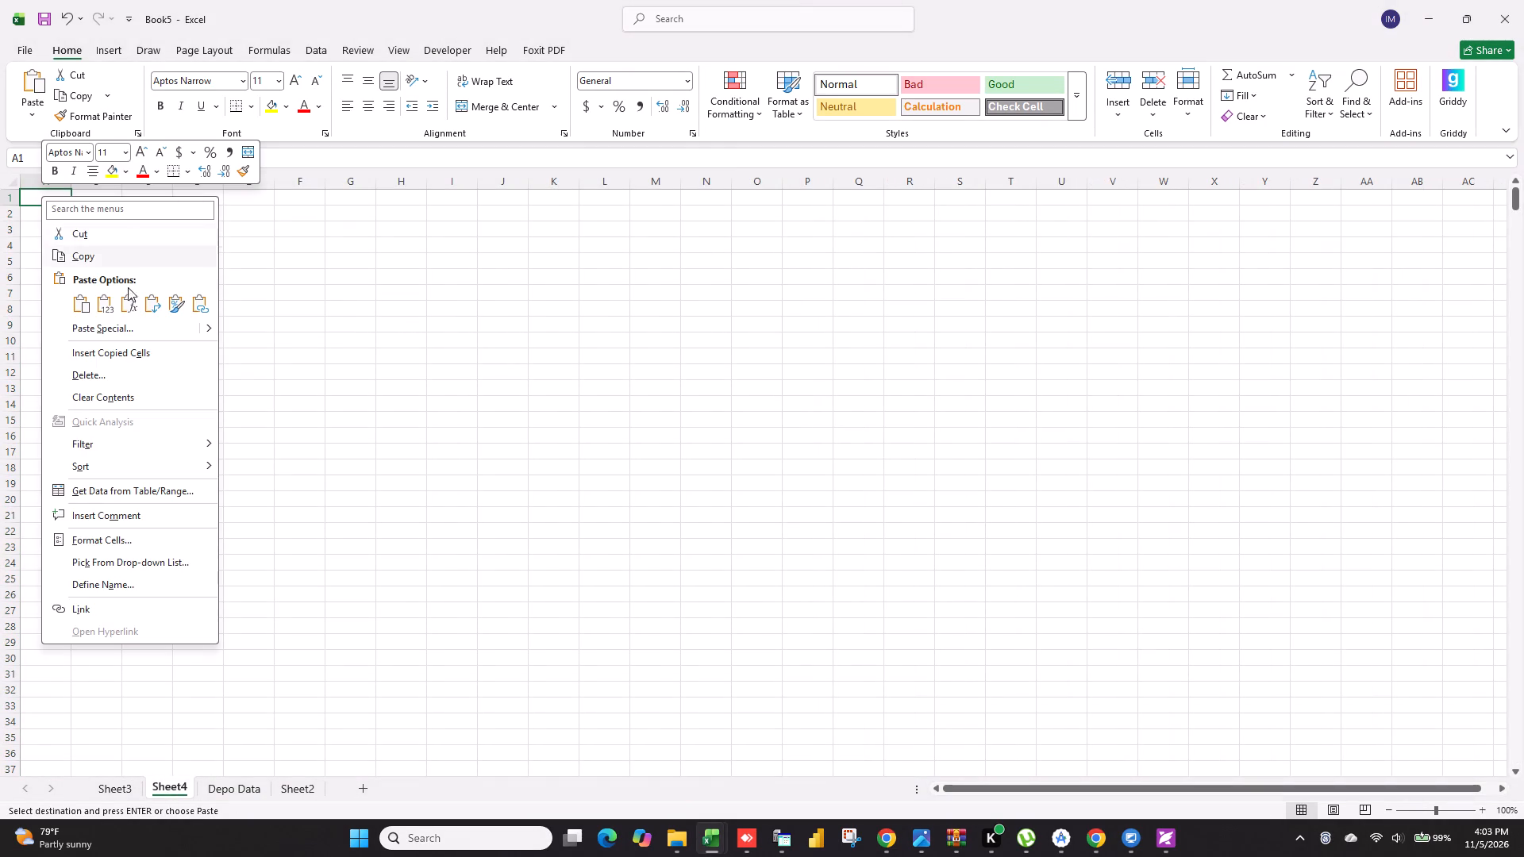
left_click(102, 313)
left_click_drag(438, 369, 427, 356)
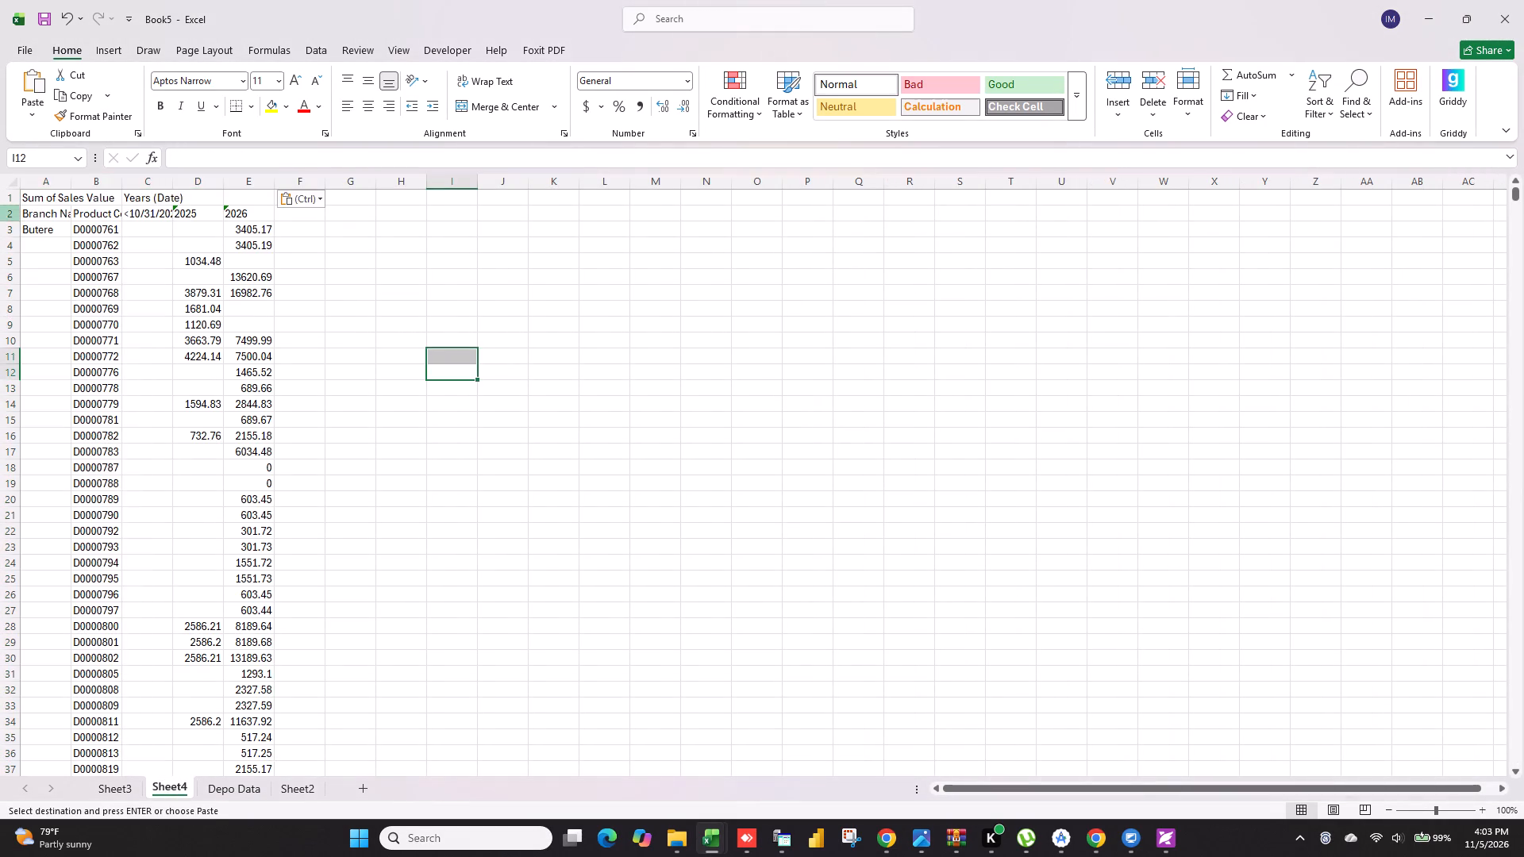
Delete row 1, which holds the Sum of Sales Value and Years (Date) labels, from Sheet4.
left_click(0, 198)
key("ctrl+minus")
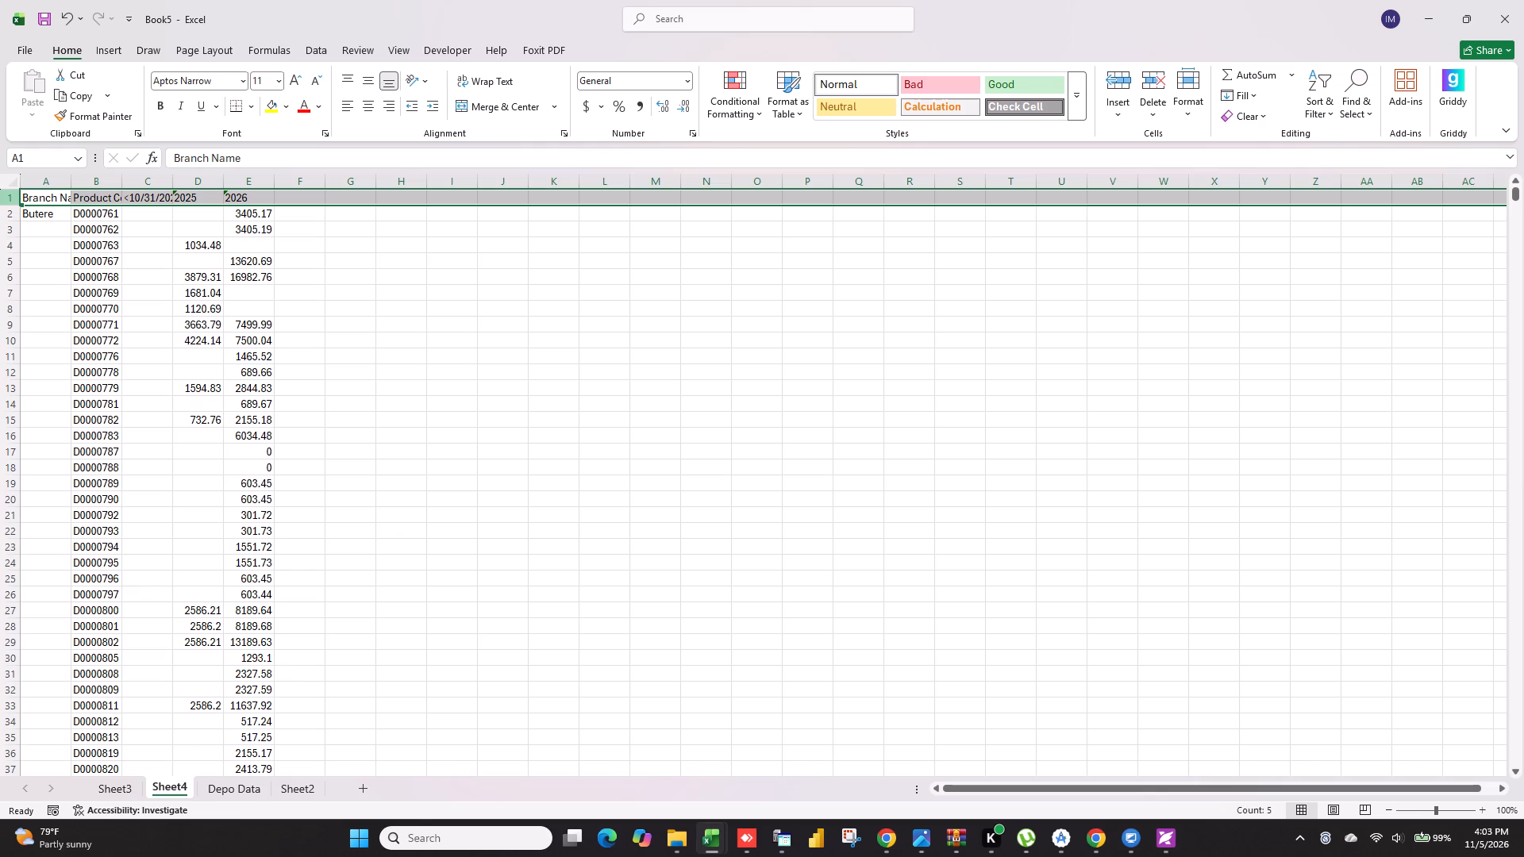
Delete the empty <10/31/2025 column C from Sheet4.
left_click(144, 175)
key("ctrl+minus")
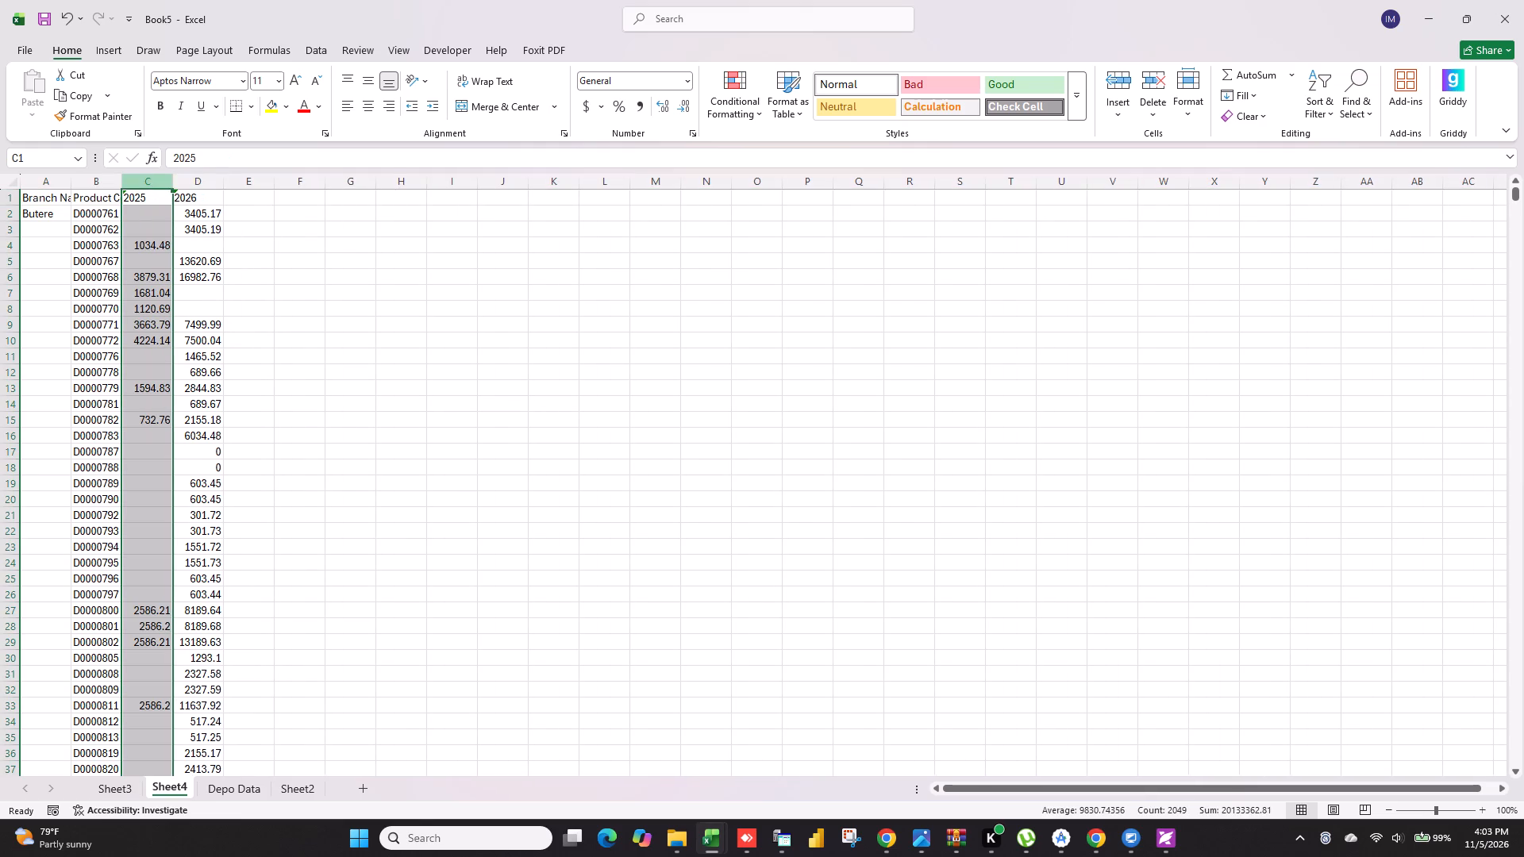
left_click_drag(293, 252, 301, 249)
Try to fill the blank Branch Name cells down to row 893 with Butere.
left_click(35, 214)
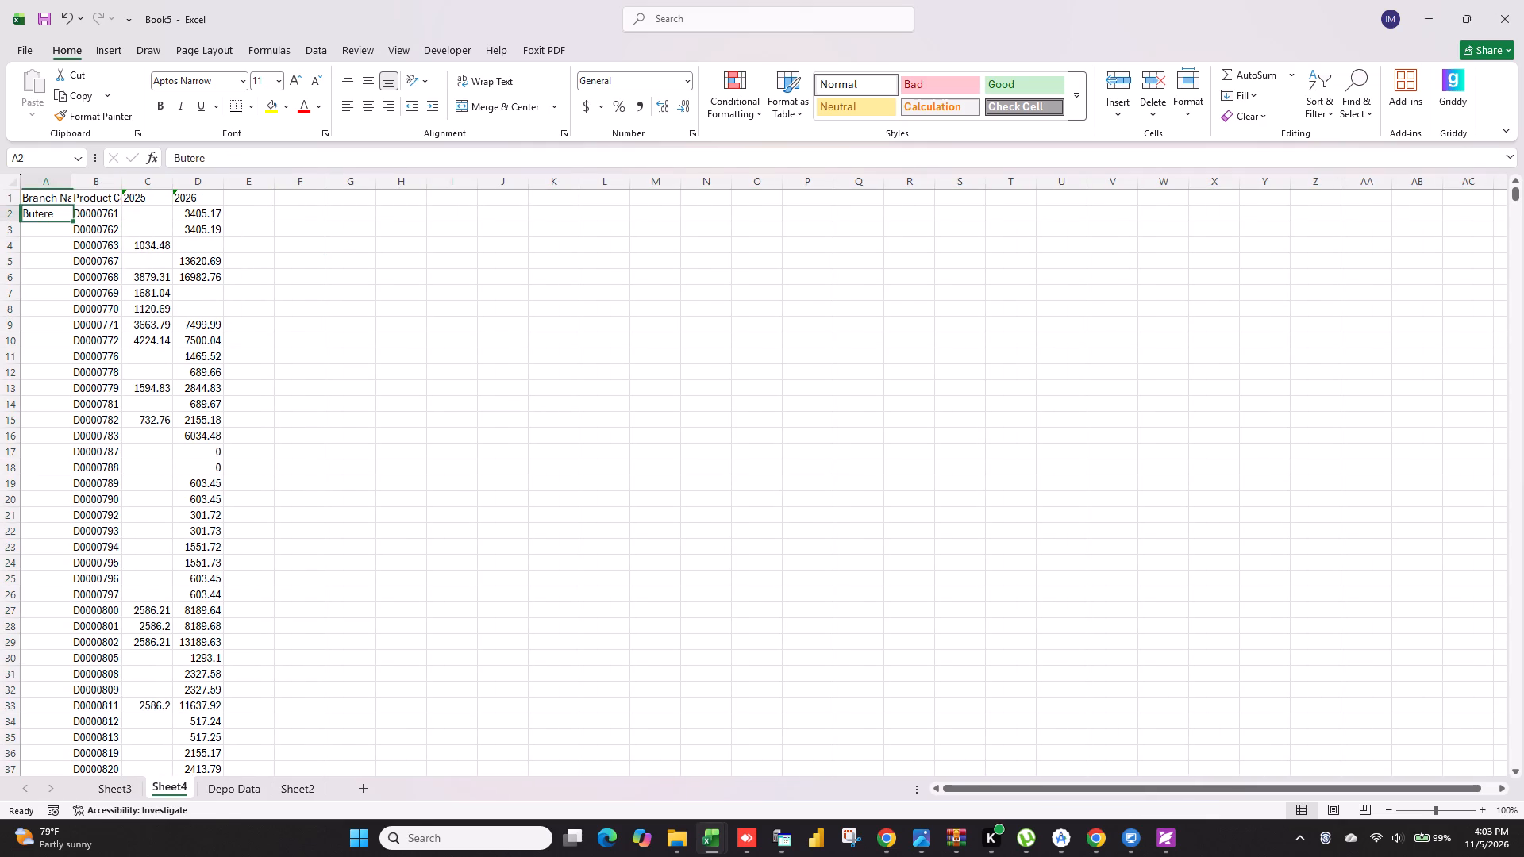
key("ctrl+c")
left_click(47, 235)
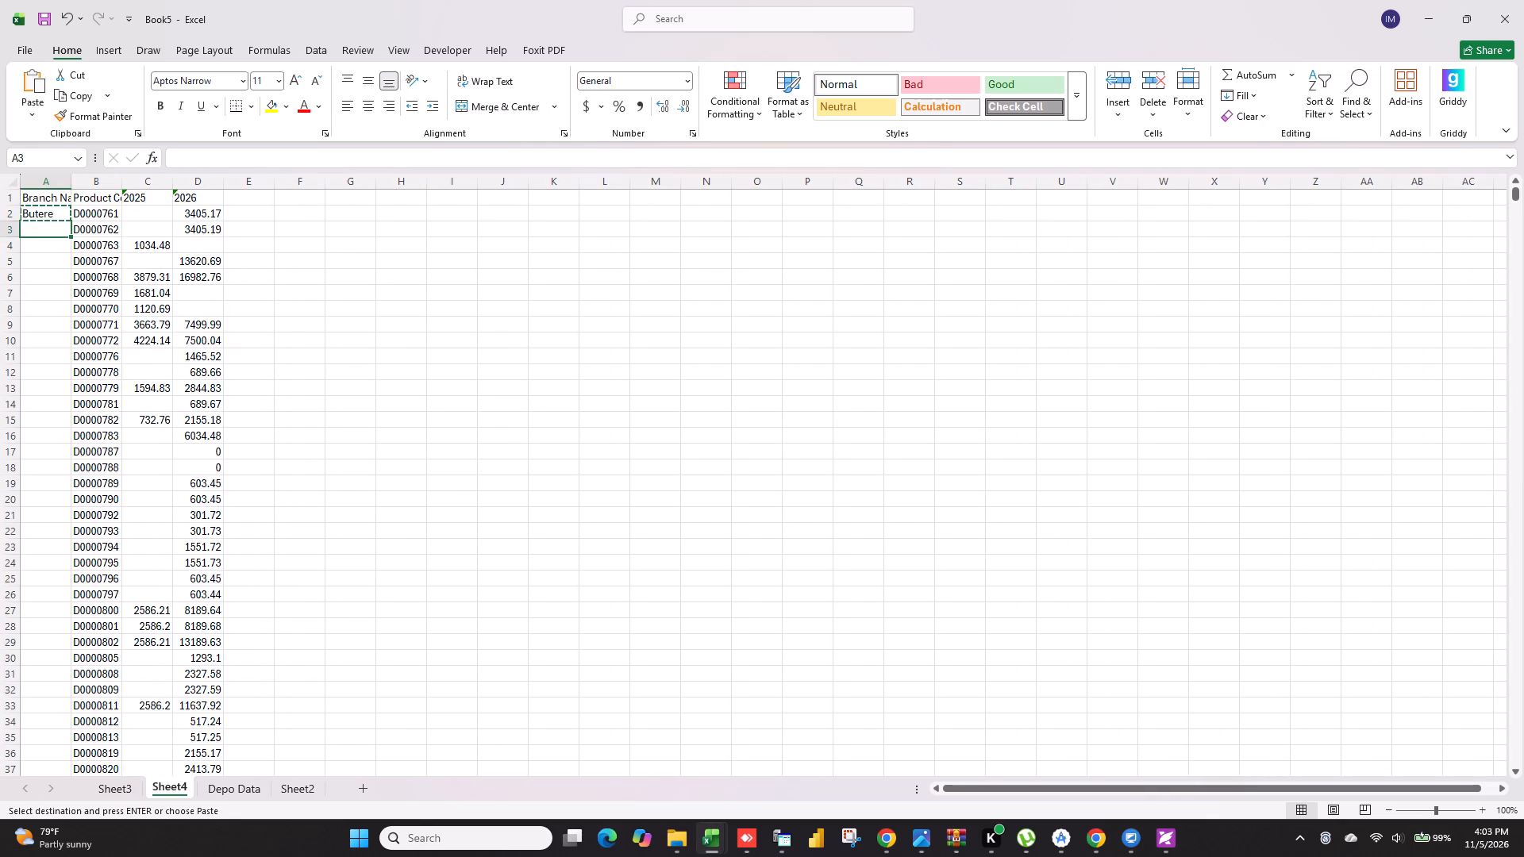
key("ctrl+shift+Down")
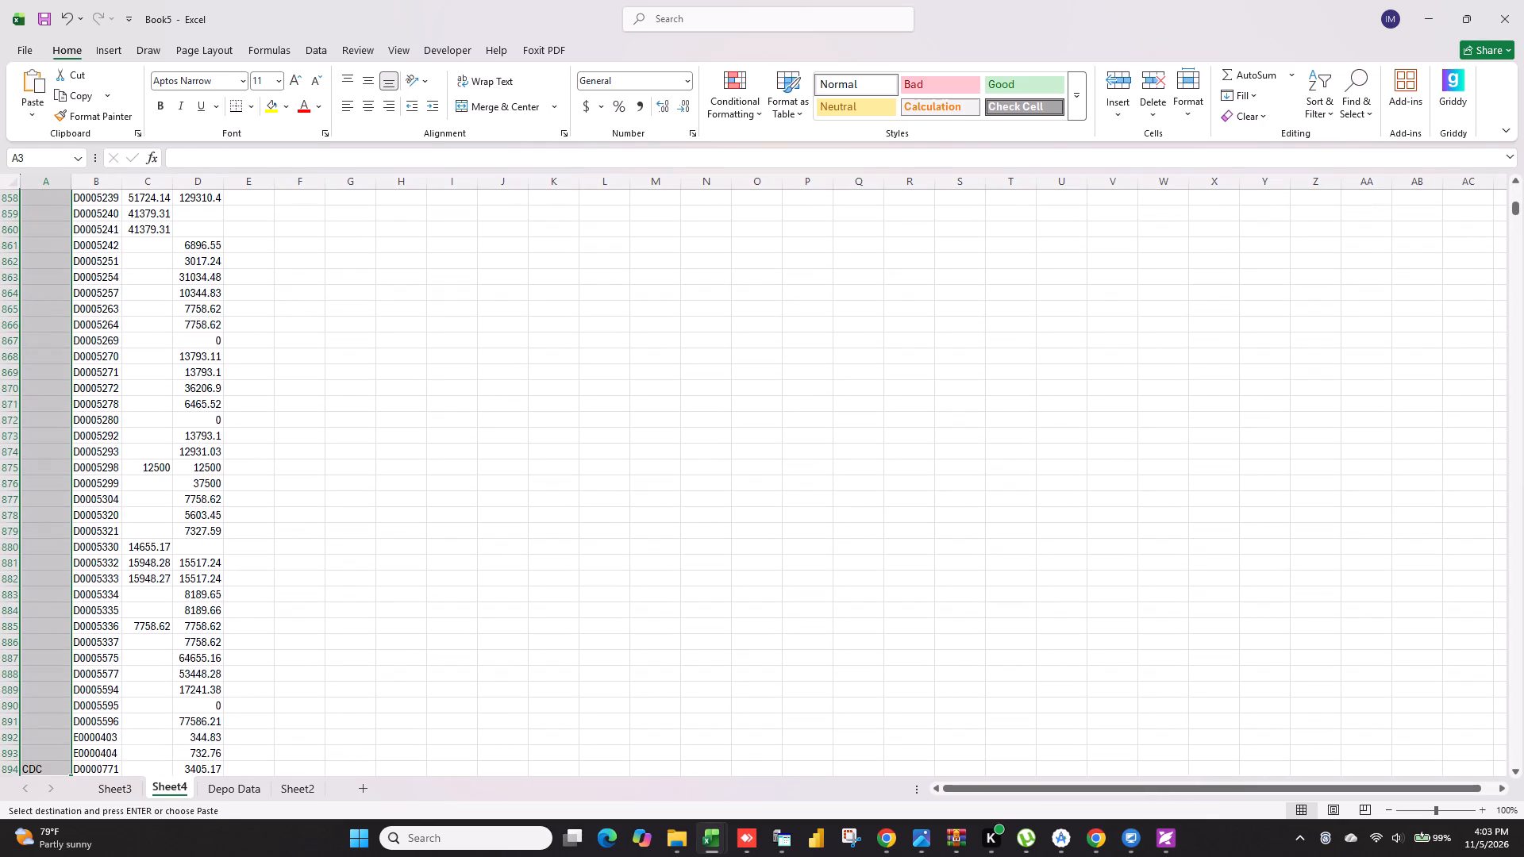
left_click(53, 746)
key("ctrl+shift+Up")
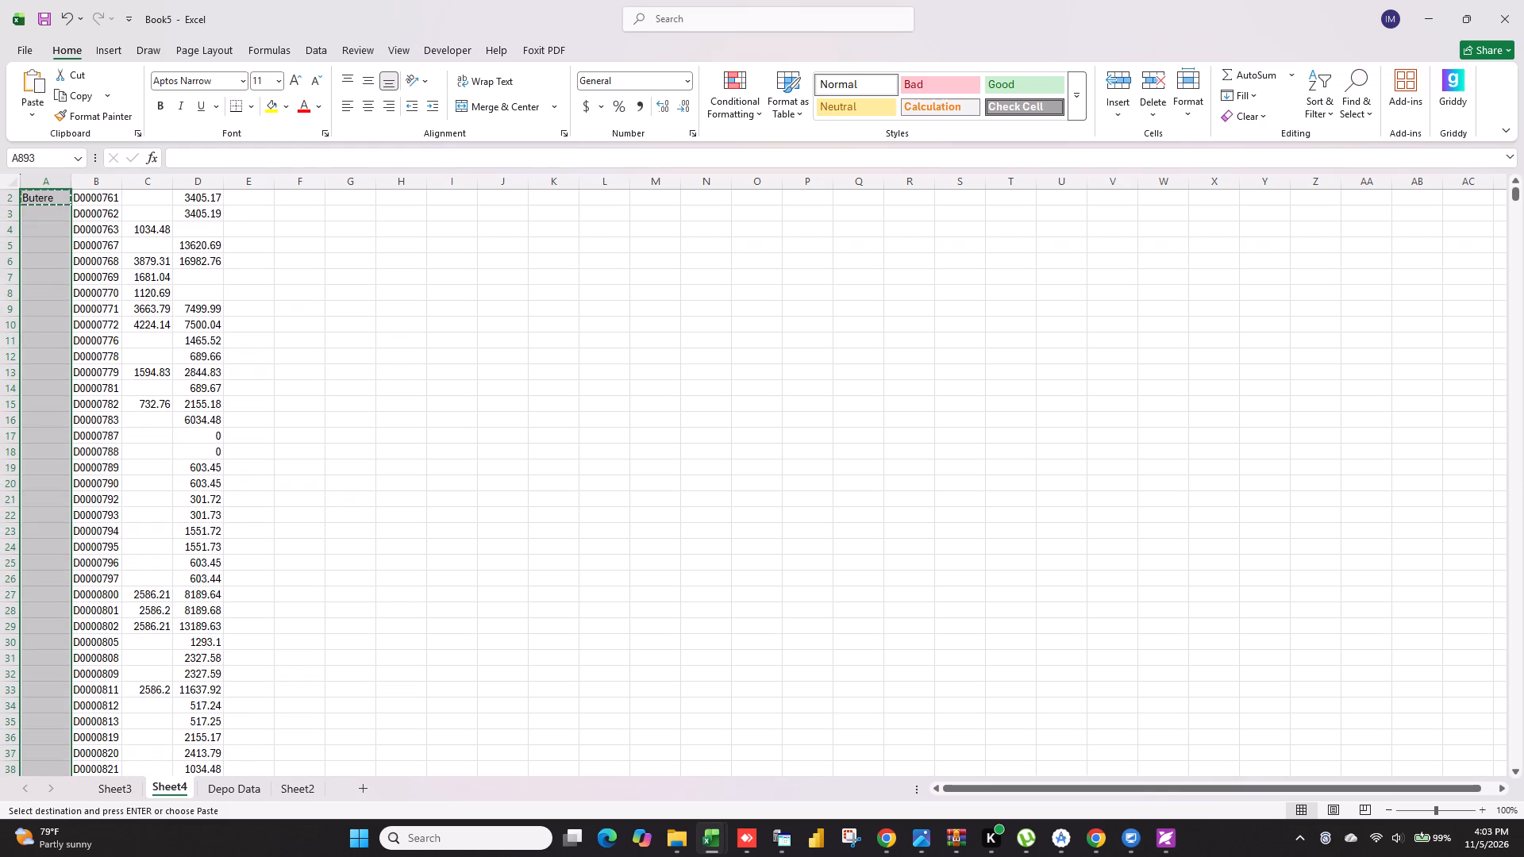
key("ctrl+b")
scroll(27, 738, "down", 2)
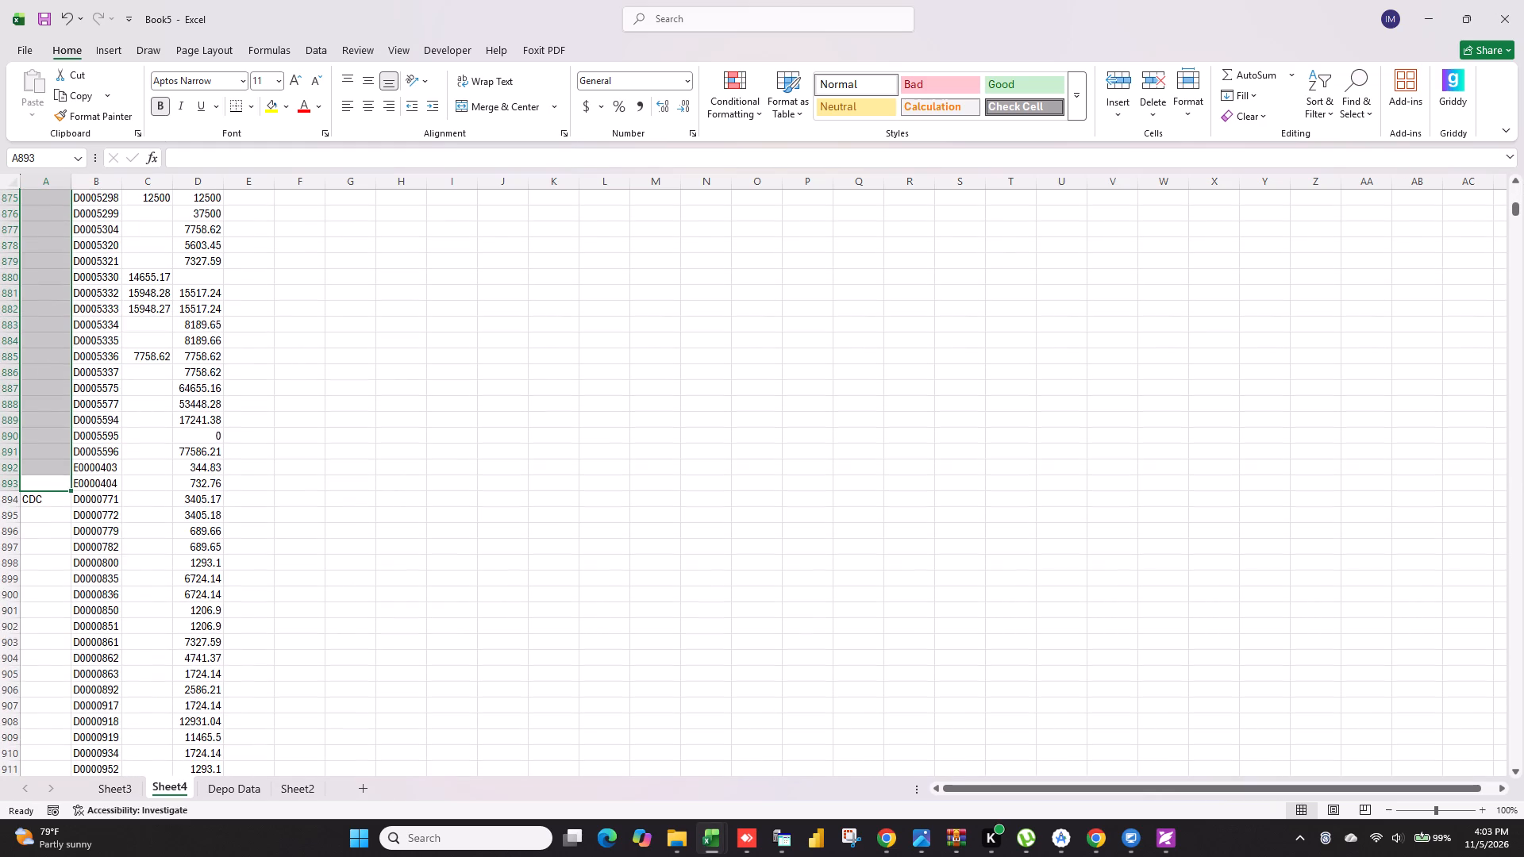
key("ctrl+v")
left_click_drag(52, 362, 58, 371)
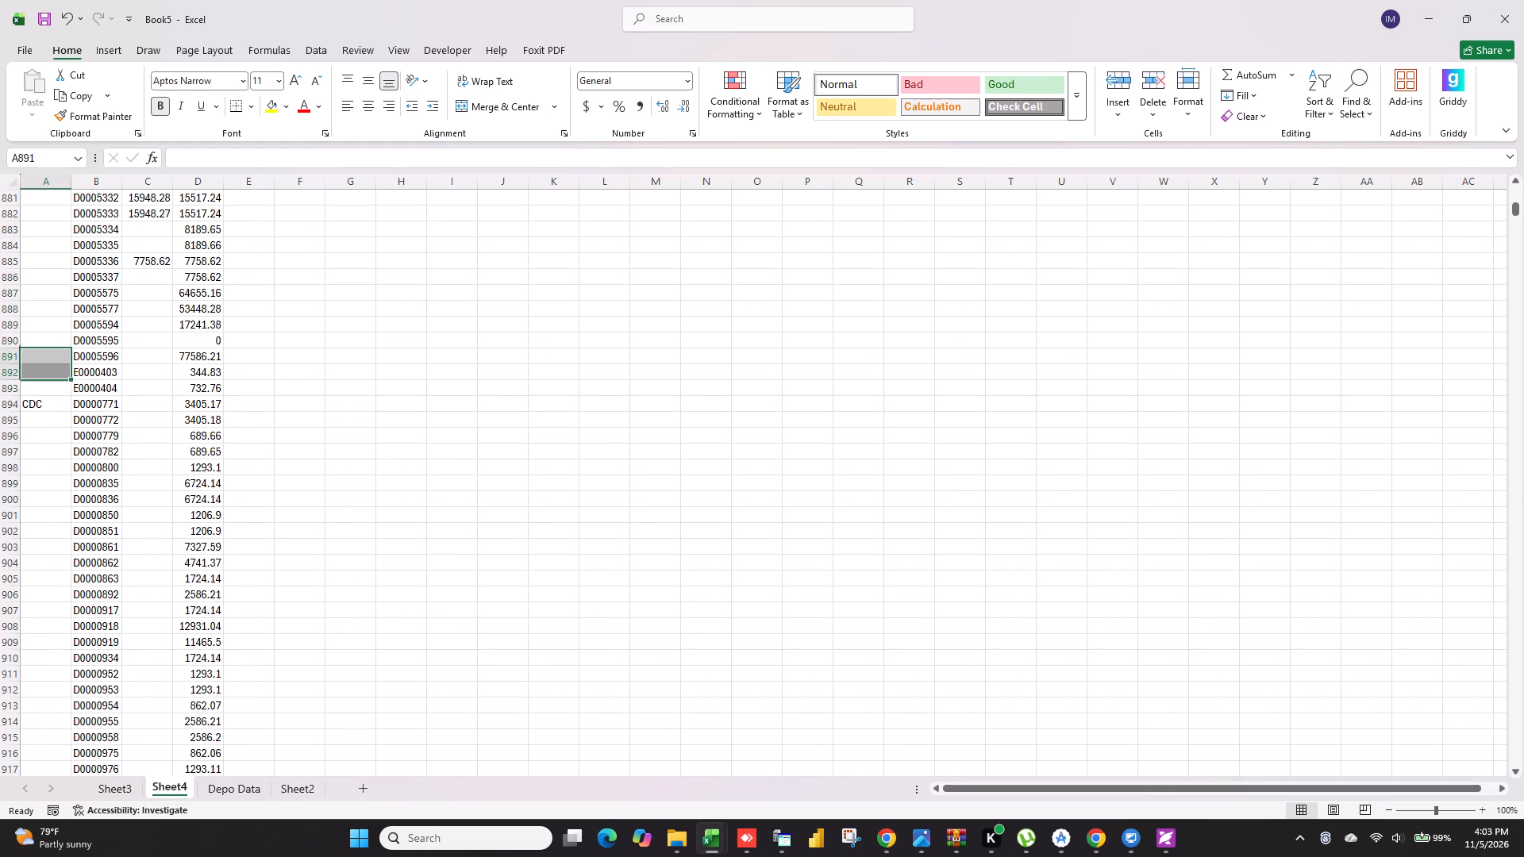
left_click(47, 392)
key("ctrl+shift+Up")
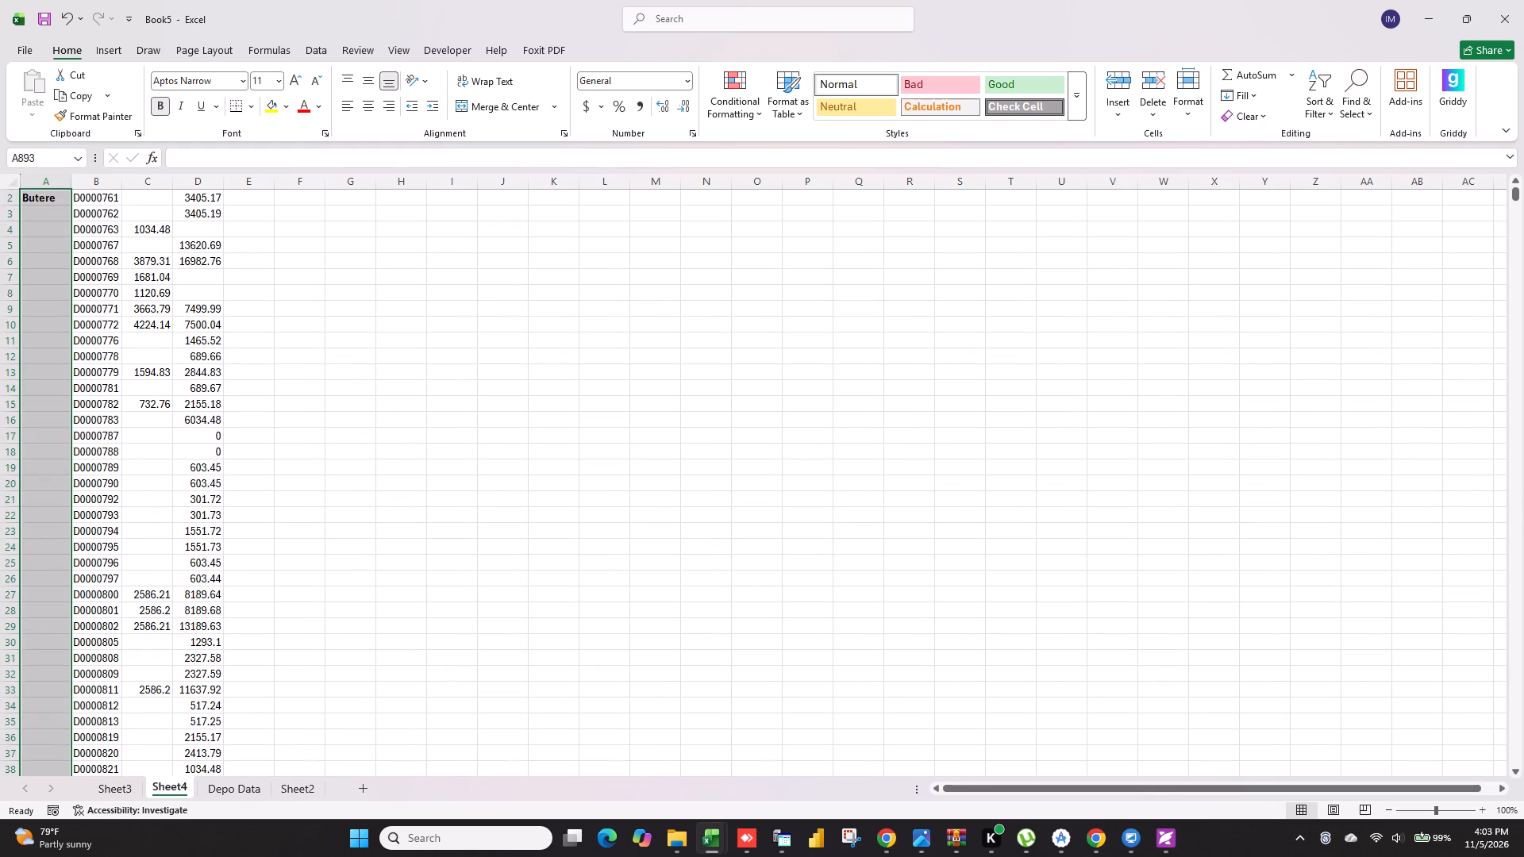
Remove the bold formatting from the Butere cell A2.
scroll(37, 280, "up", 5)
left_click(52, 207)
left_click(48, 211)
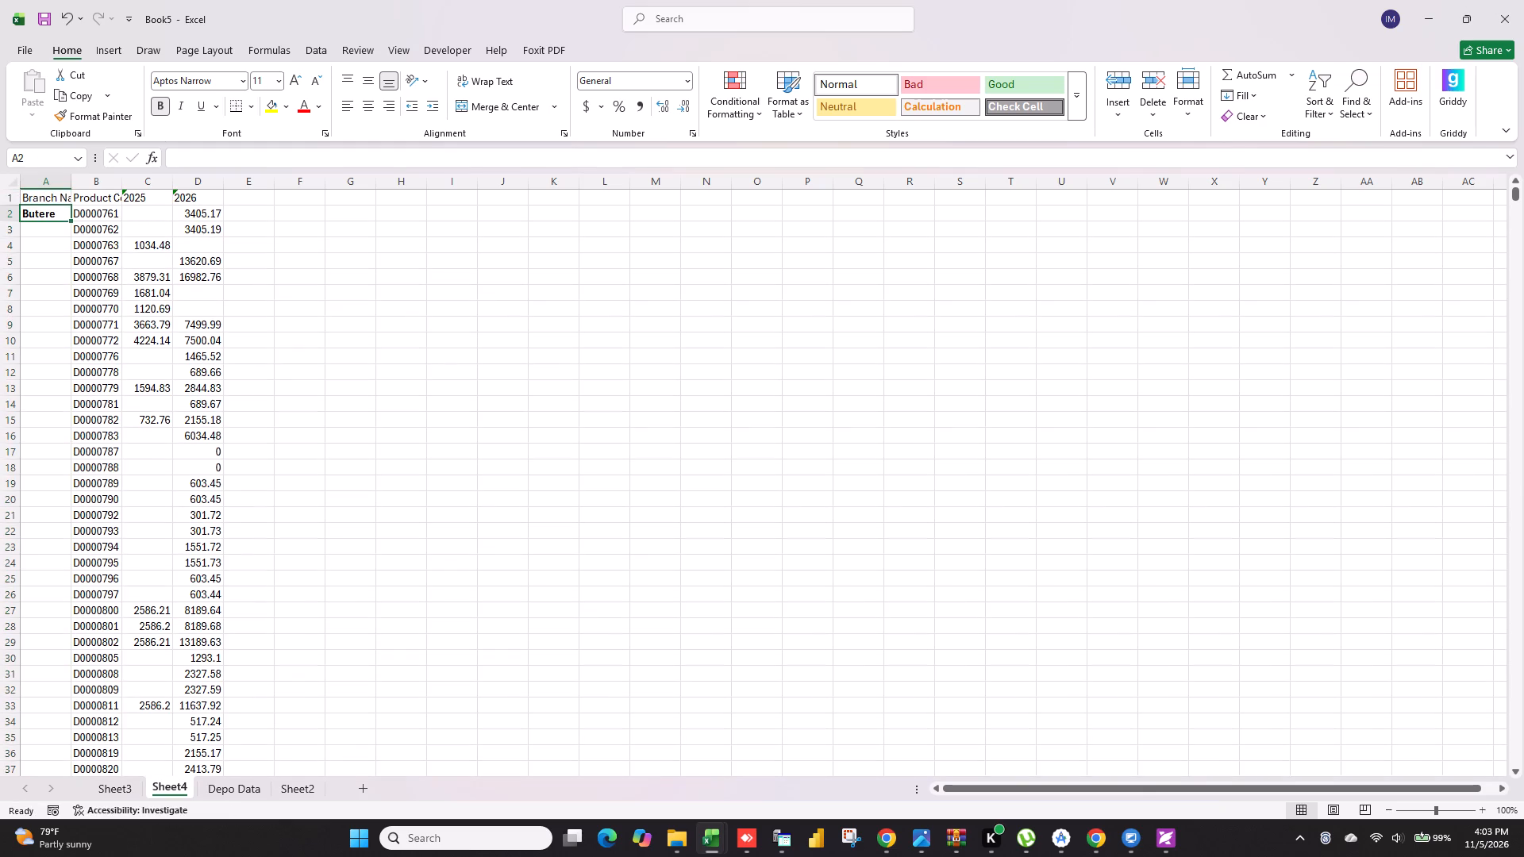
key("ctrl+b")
Copy Butere from A2 into the blank Branch Name cells below it, down to row 893.
key("ctrl+c")
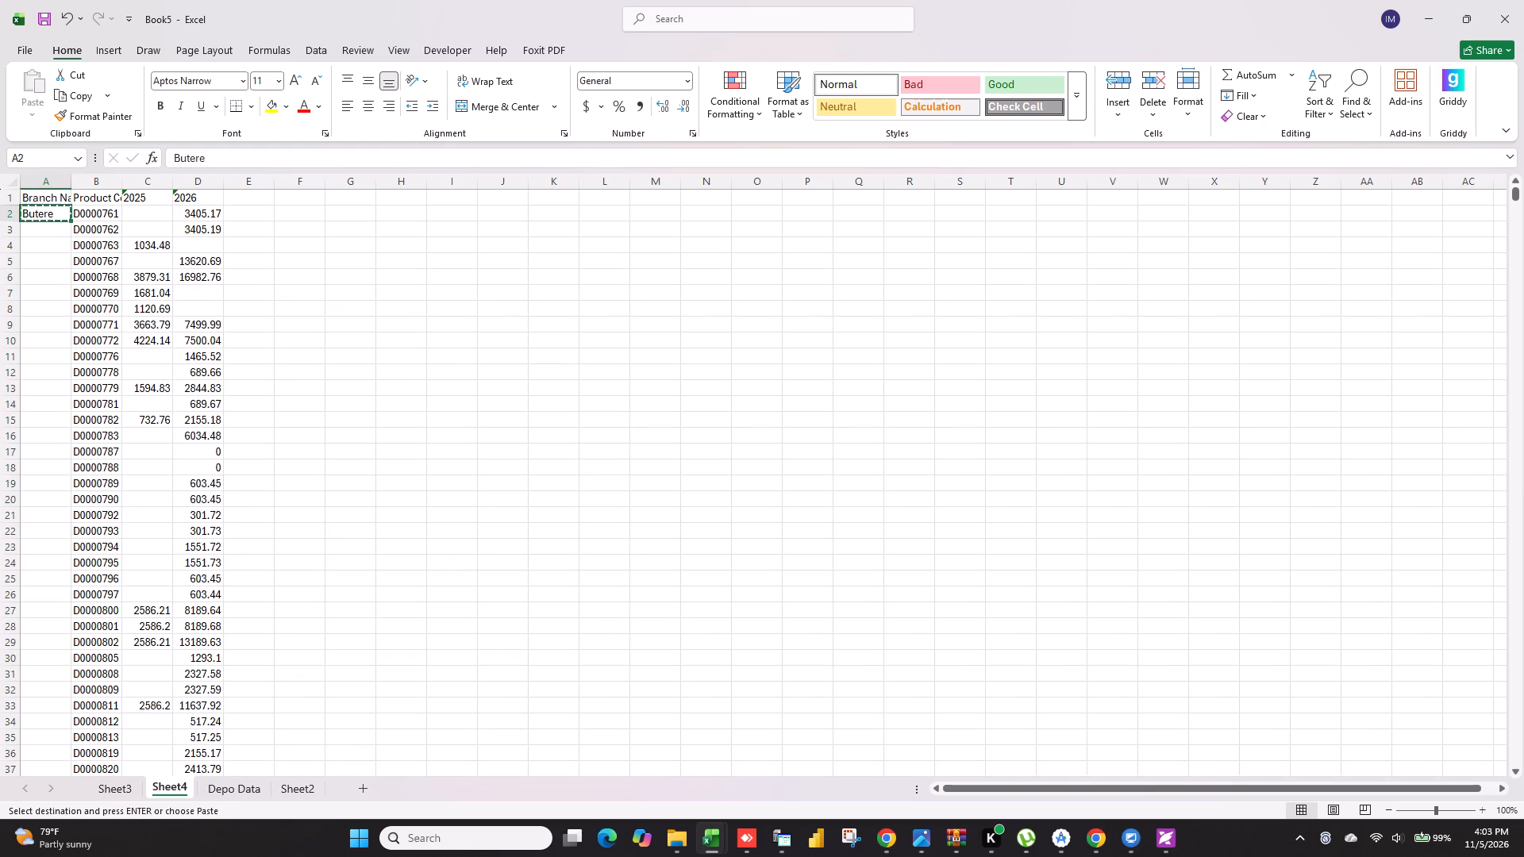
left_click(46, 235)
key("ctrl+shift+Down")
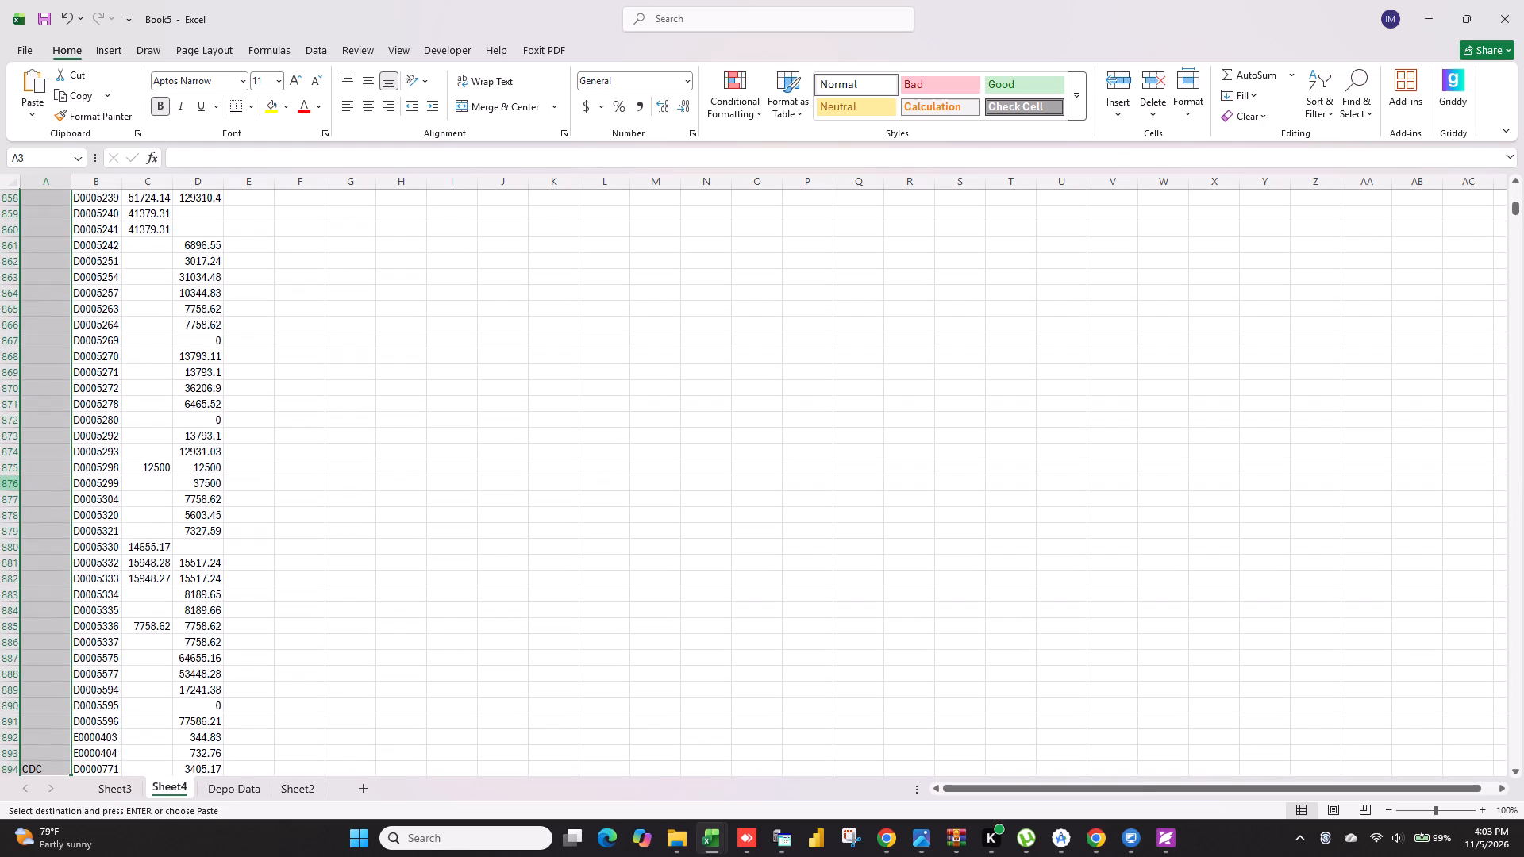
left_click(29, 757)
key("ctrl+shift+Up")
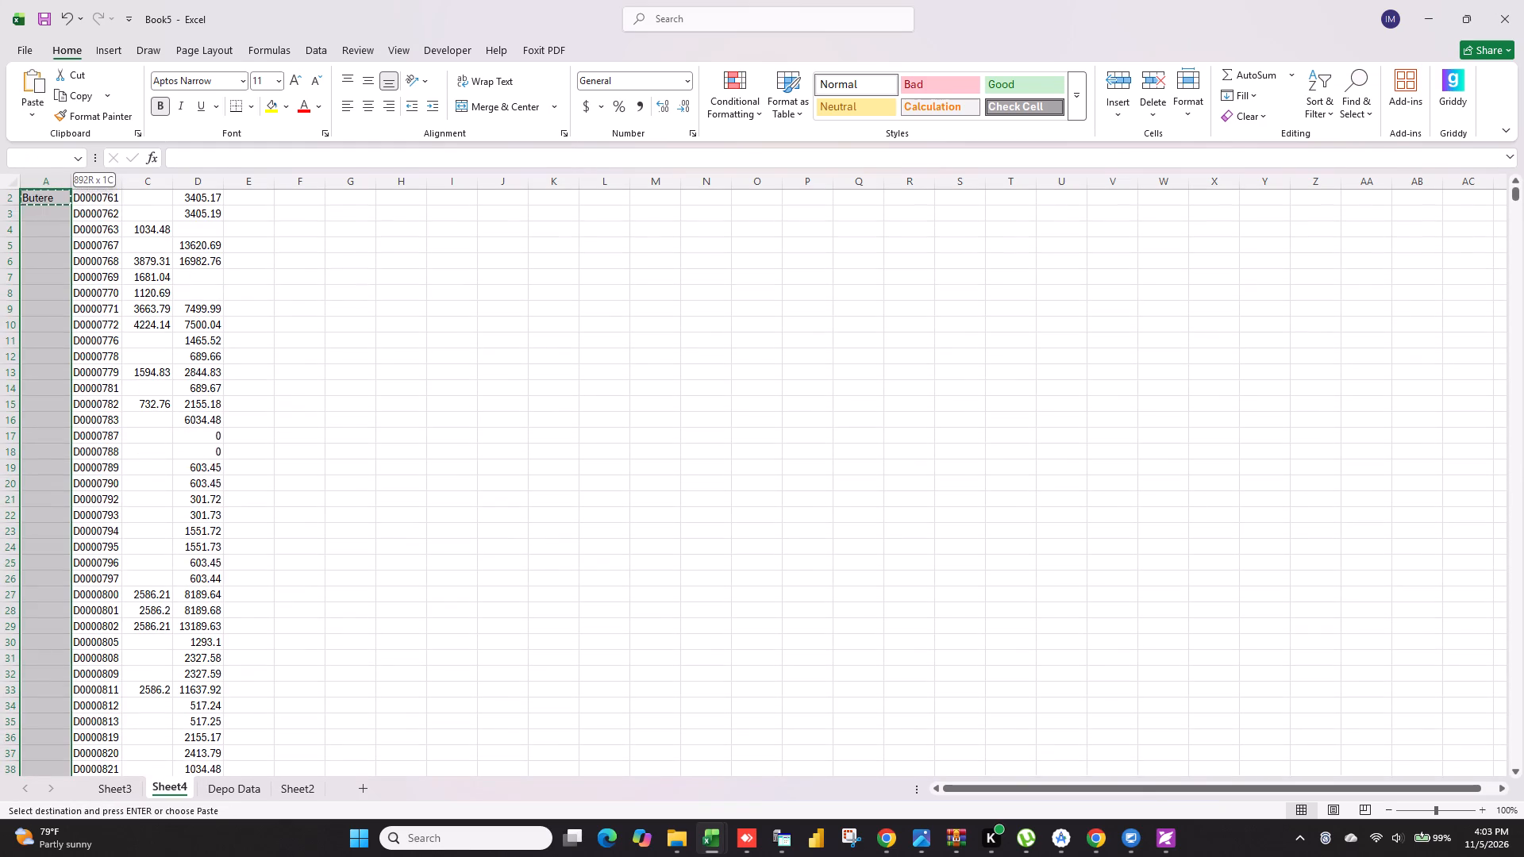
key("ctrl+v")
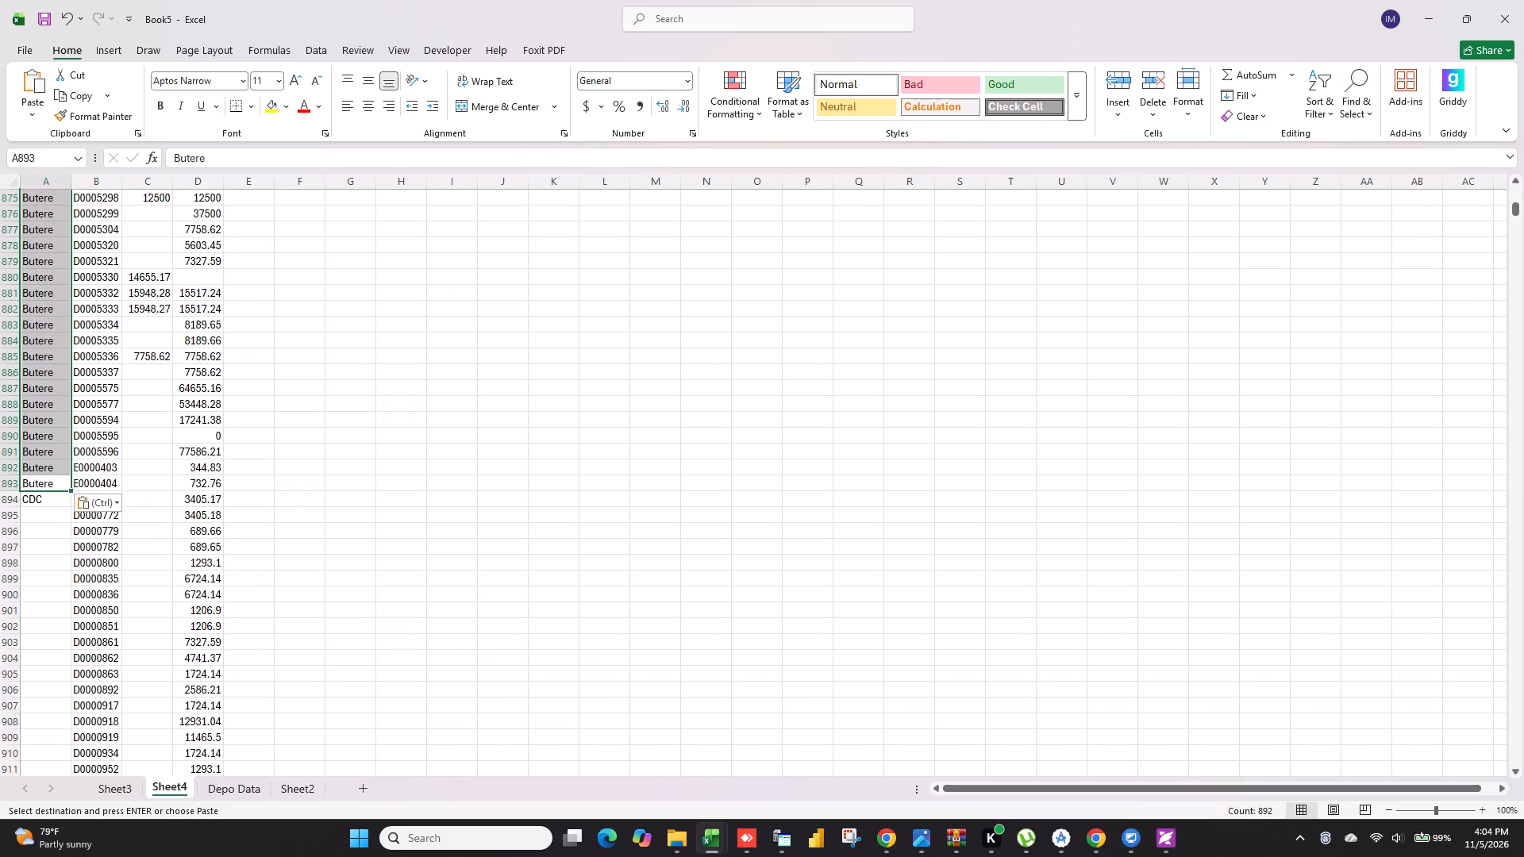
Copy CDC from A894 into the blank Branch Name cells below it, down to row 1118.
left_click(37, 494)
key("ctrl+c")
left_click(38, 508)
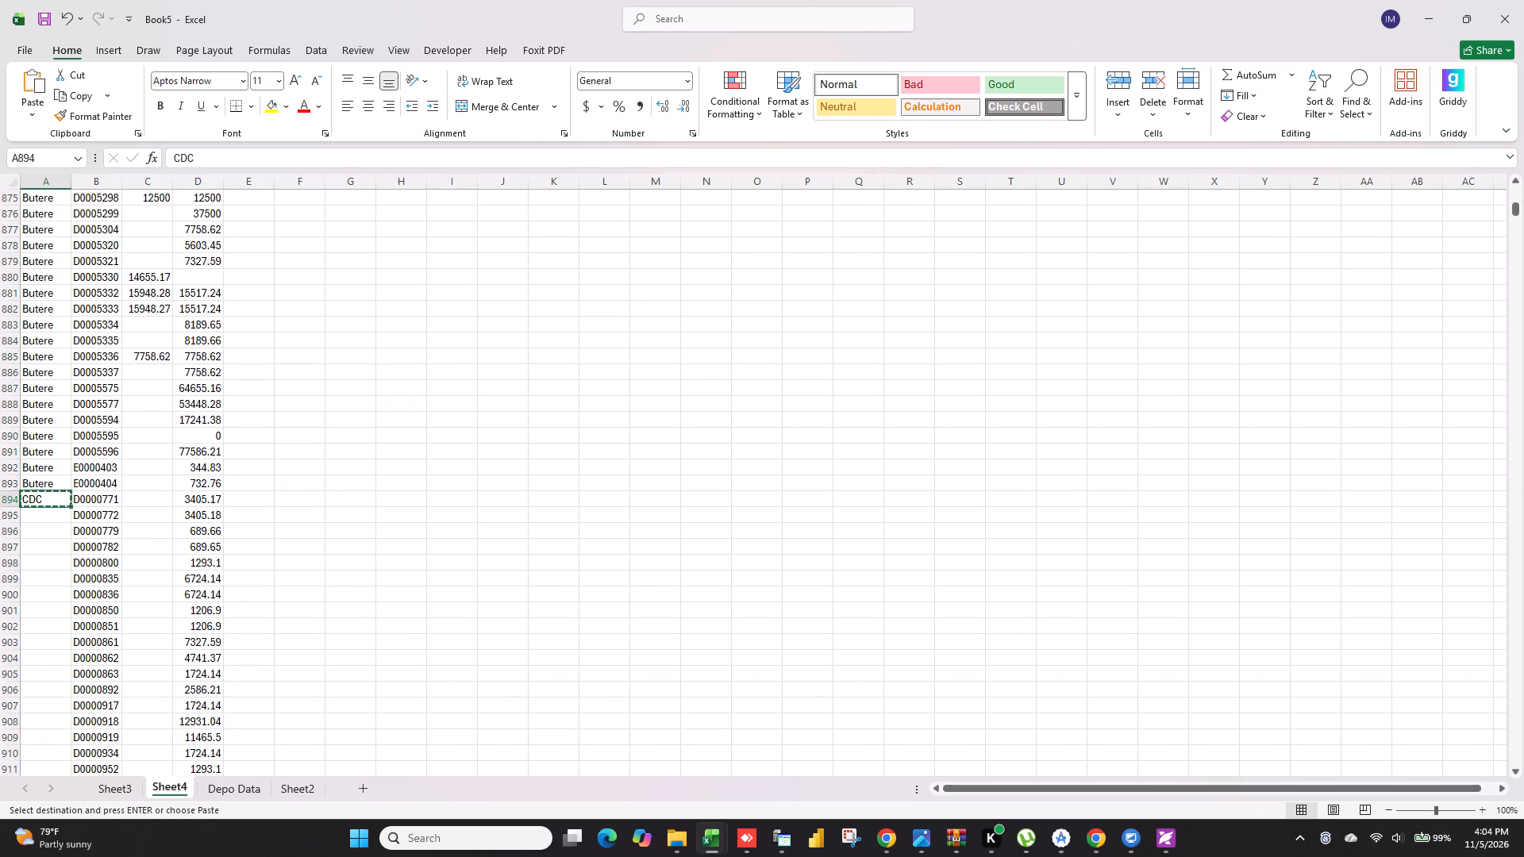
left_click(38, 517)
key("ctrl+shift+Down")
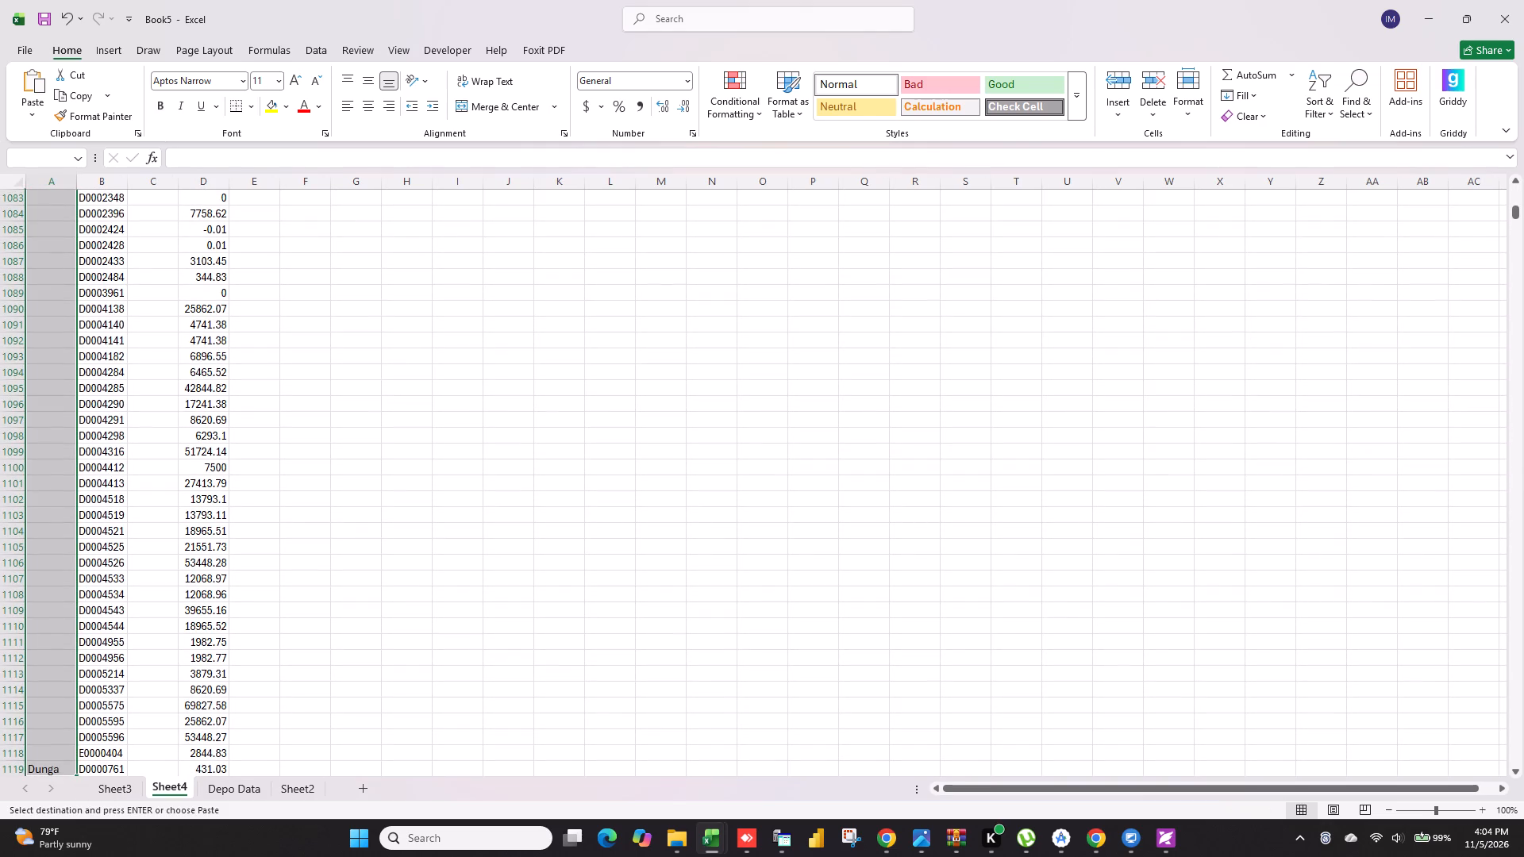
left_click(40, 758)
key("ctrl+shift+Up")
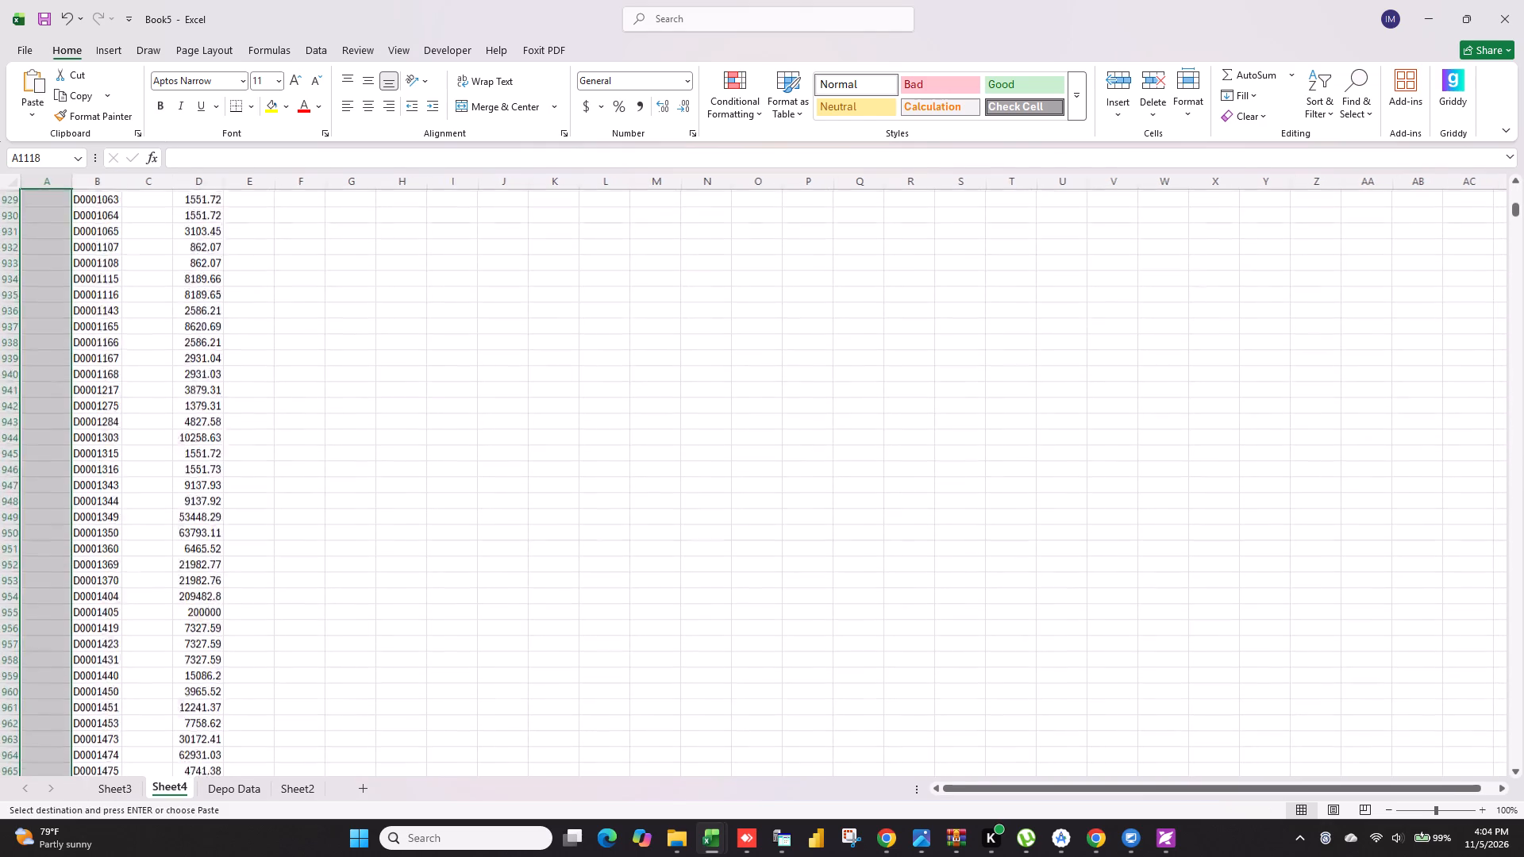
key("ctrl+v")
Copy Dunga from A1119 into the blank Branch Name cells below it, down to row 1927.
left_click(48, 502)
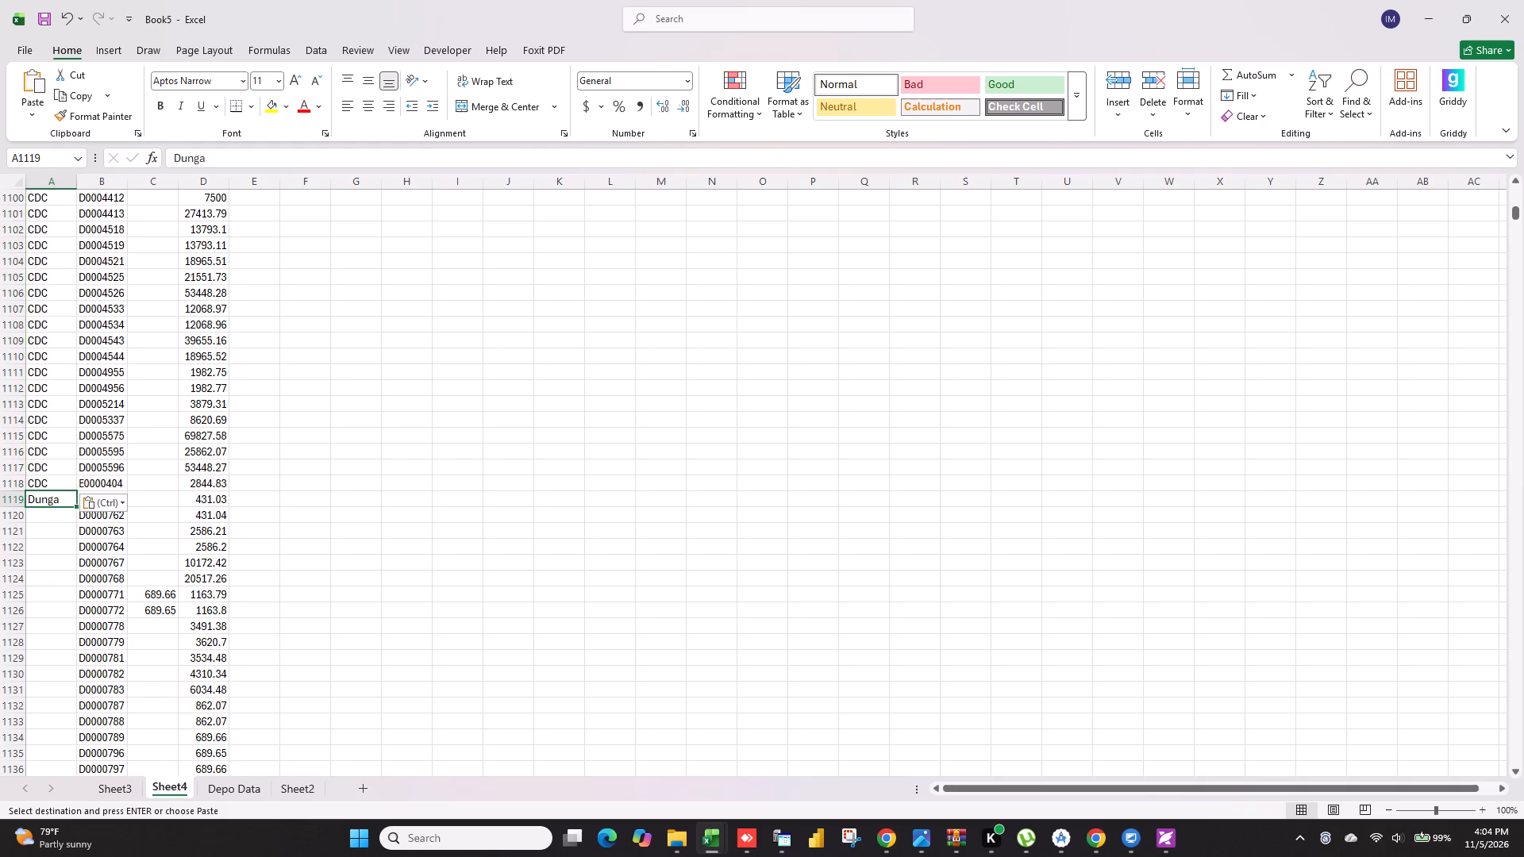
key("ctrl+c")
left_click(45, 516)
key("ctrl+shift+Down")
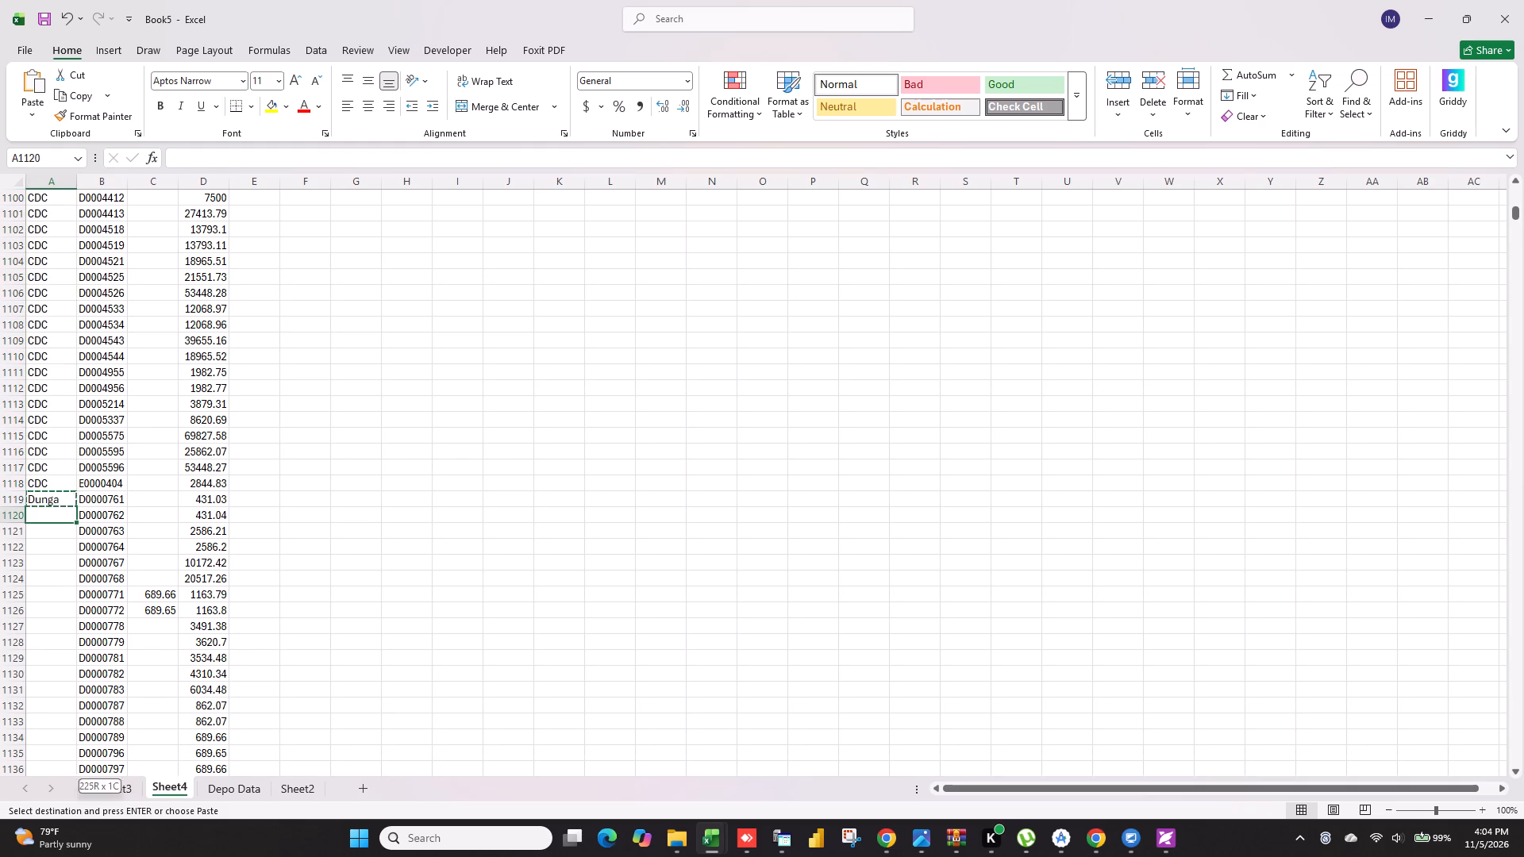
left_click(40, 751)
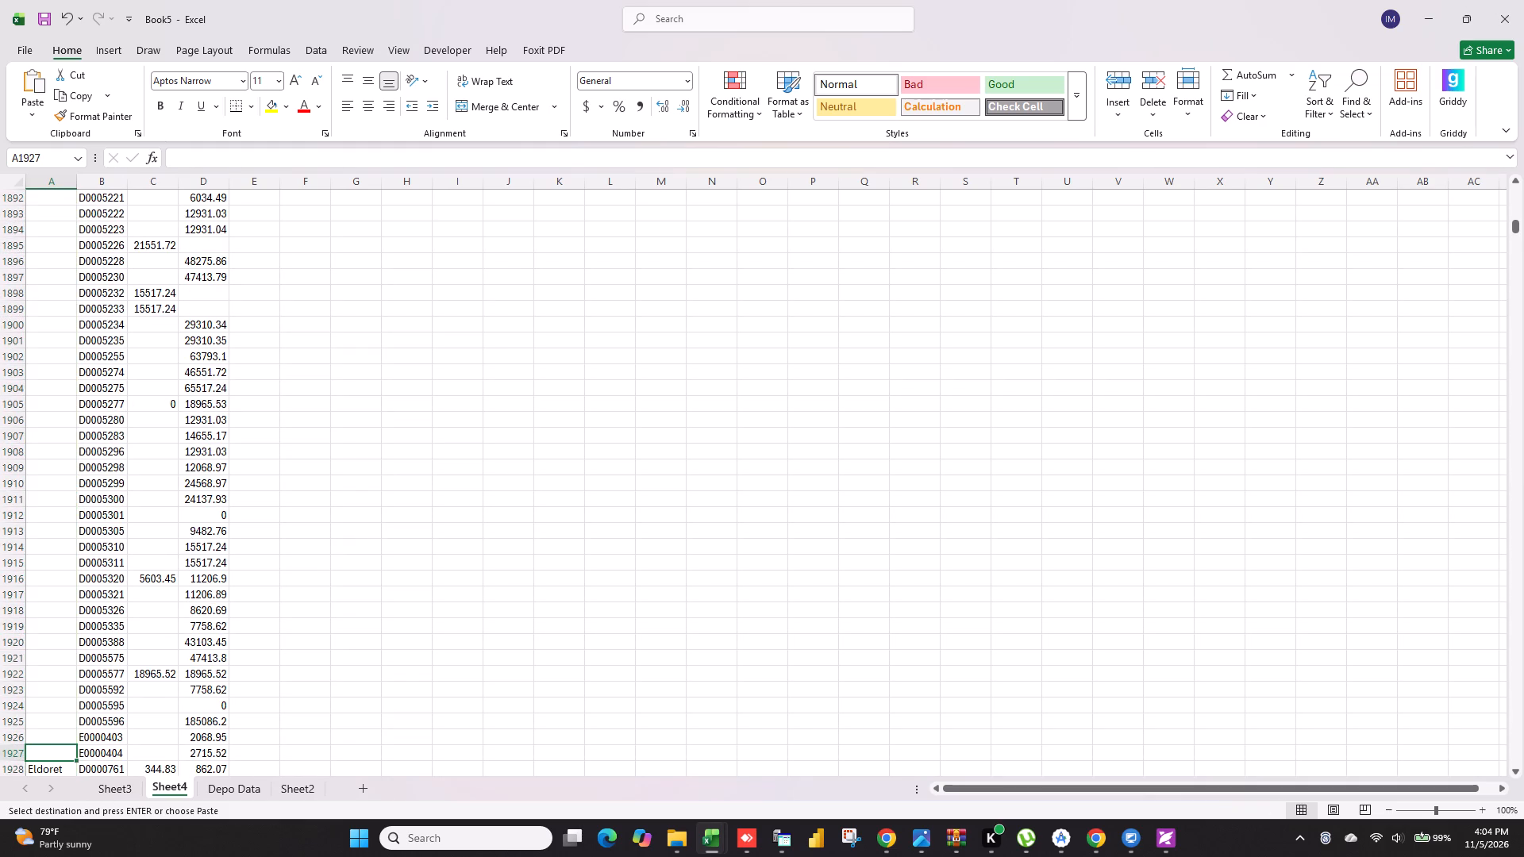
key("ctrl+shift+Up")
key("ctrl+v")
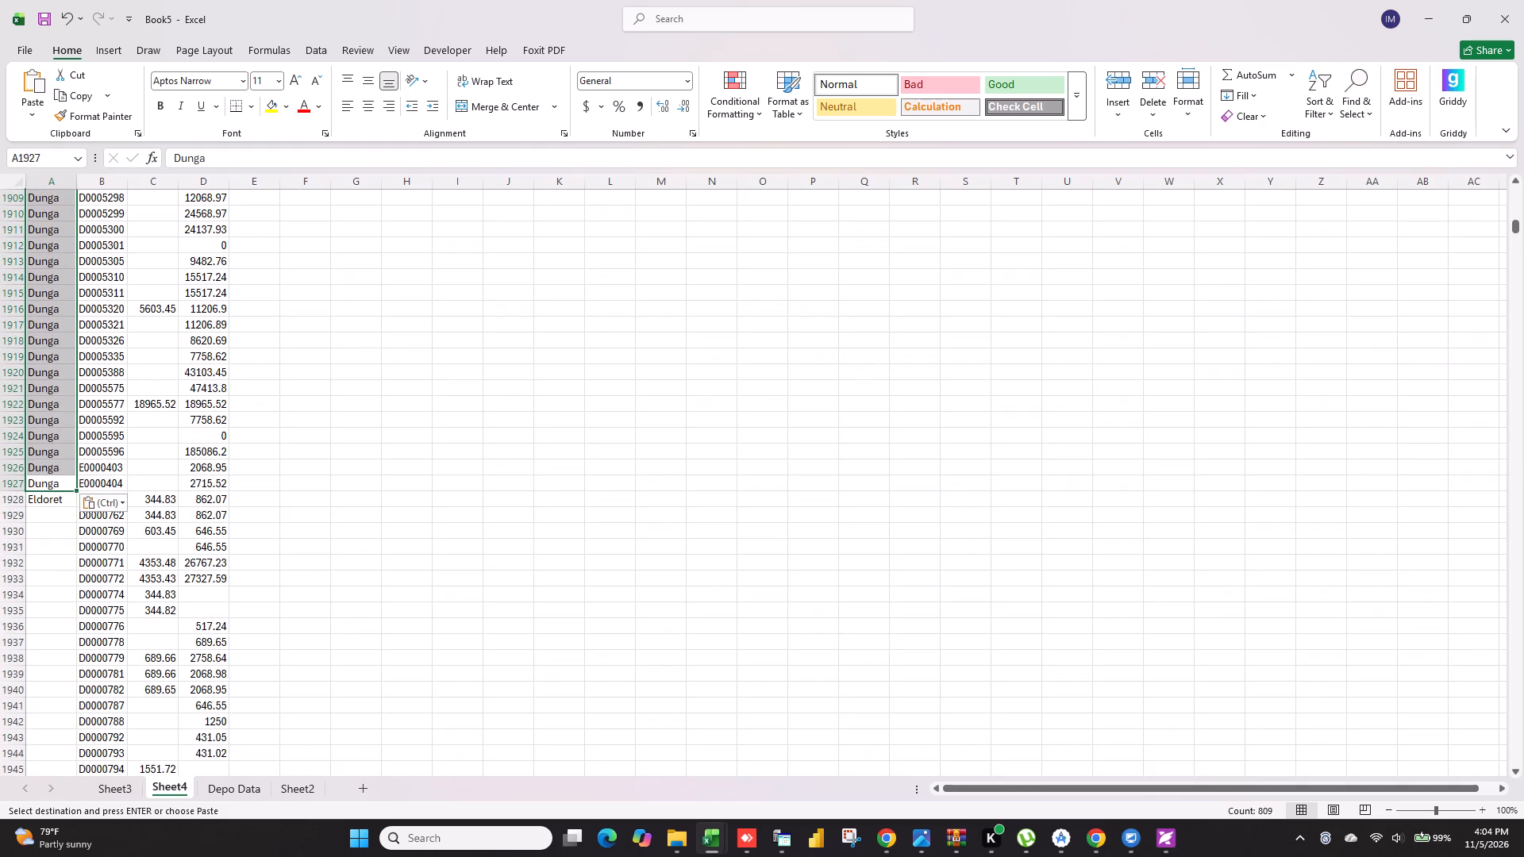
Copy Eldoret from A1928 into the blank Branch Name cells below it, down to row 2574.
left_click(59, 498)
key("ctrl+c")
left_click(54, 512)
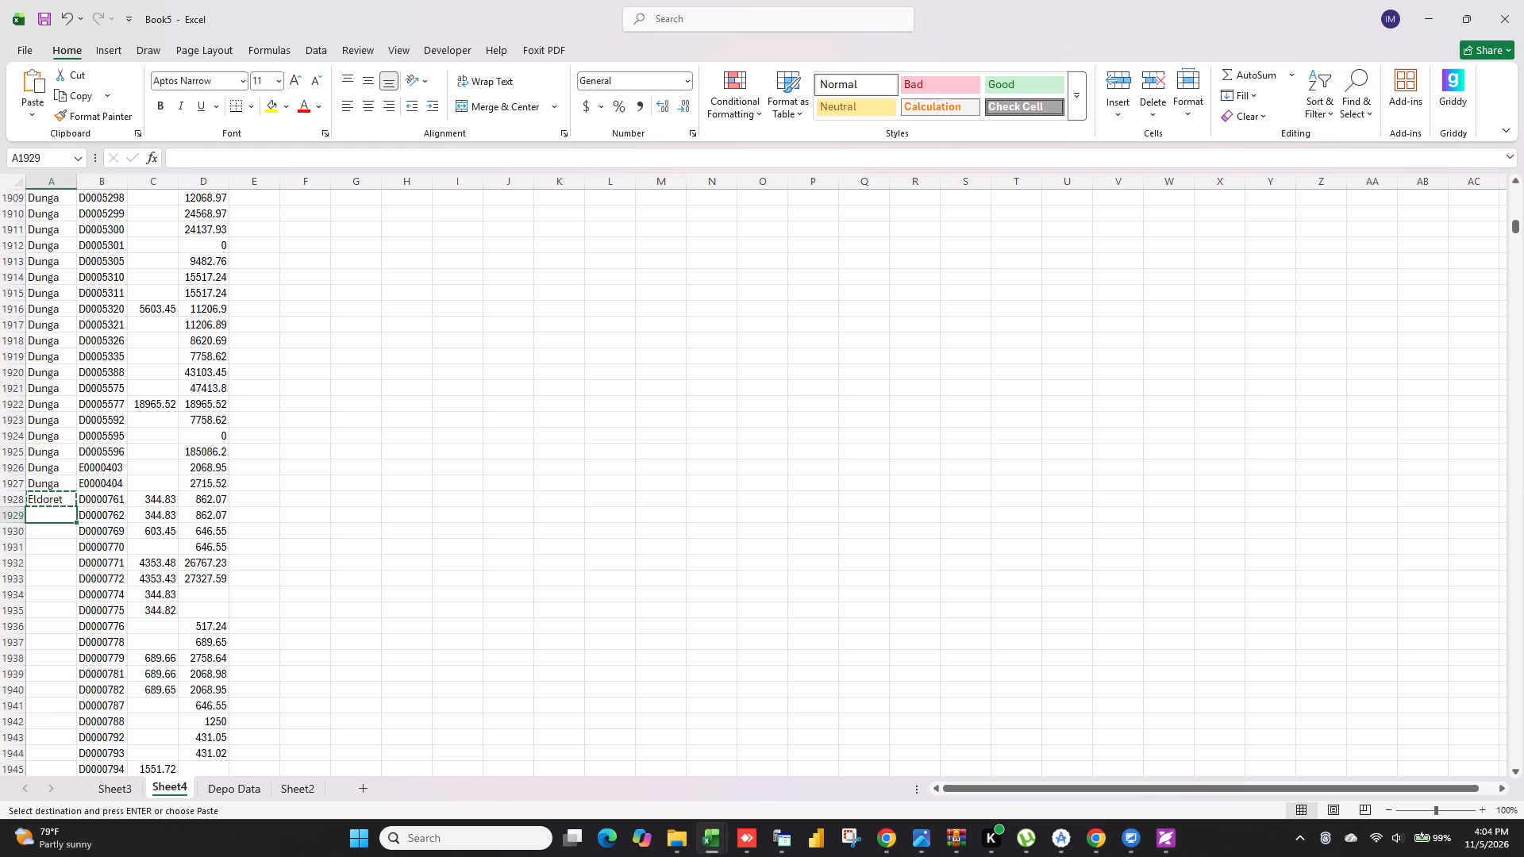
key("ctrl+shift+Down")
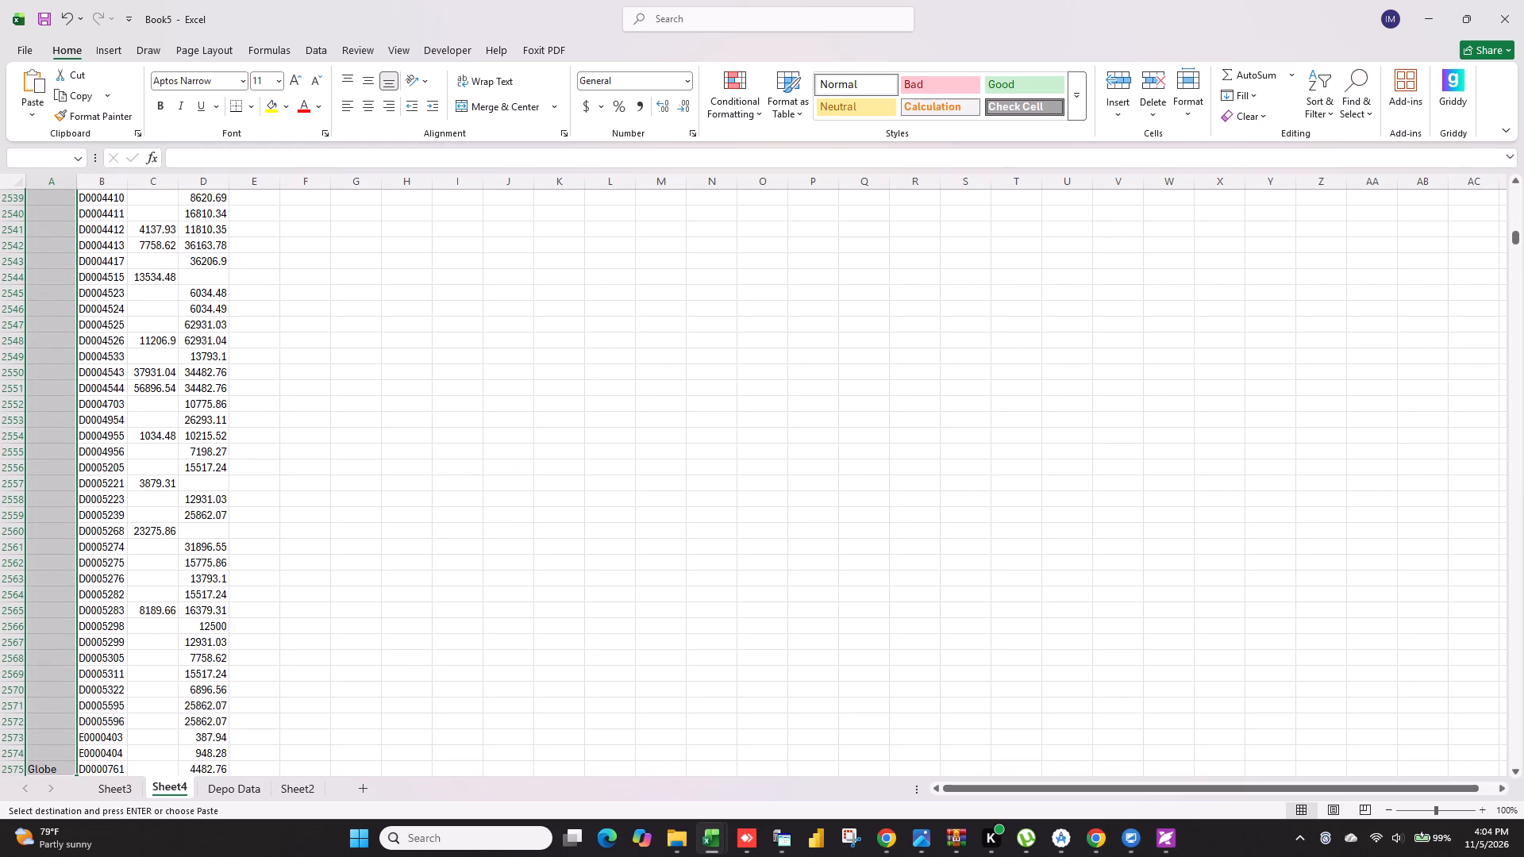
left_click(63, 756)
key("ctrl+shift+Up")
key("ctrl+v")
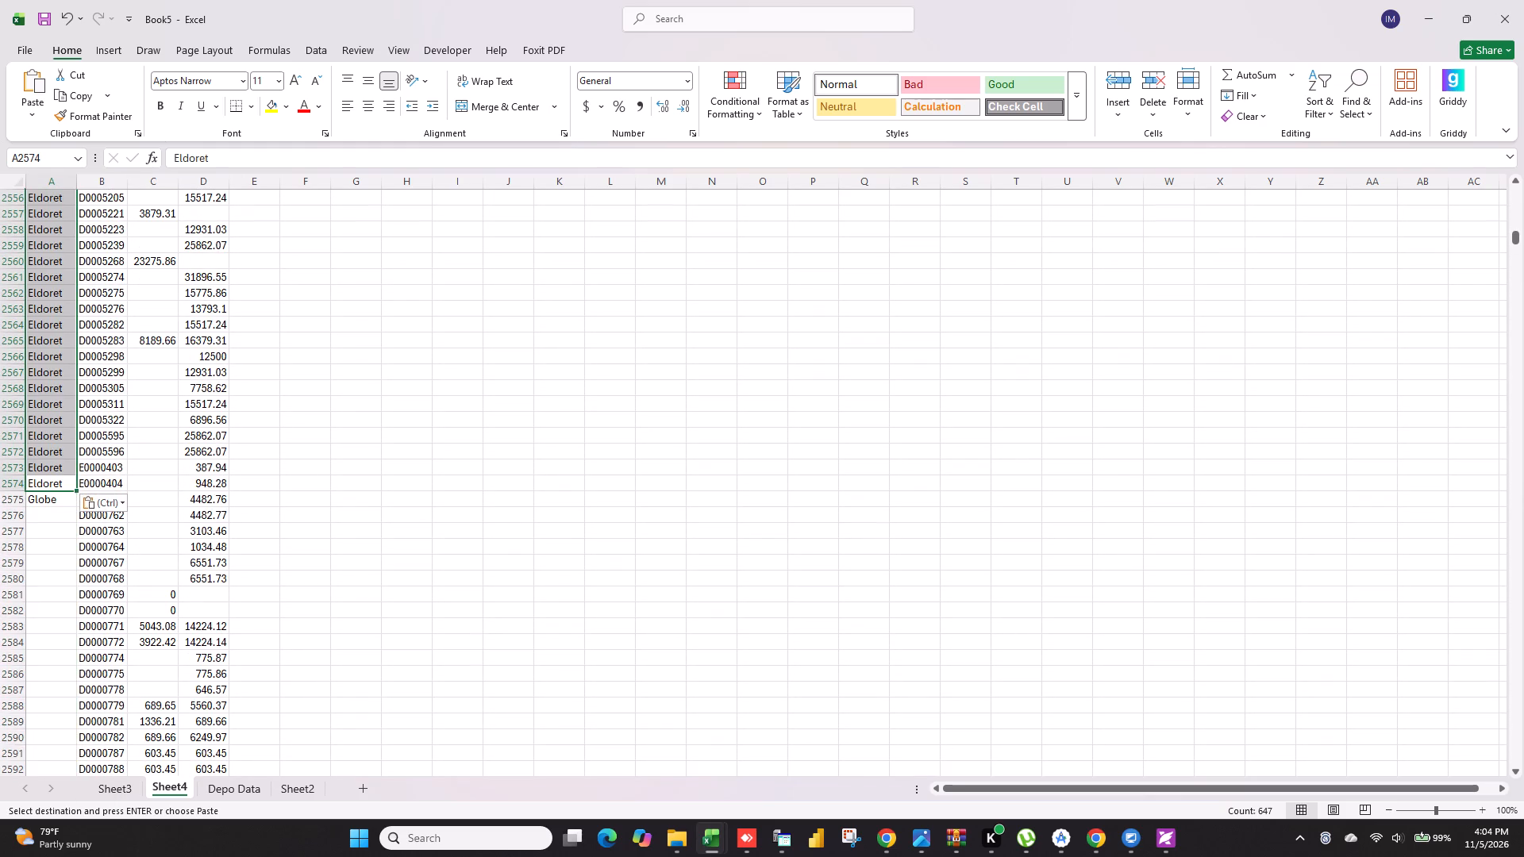
Copy Globe from A2575 into the blank Branch Name cells below it, down to row 3381.
left_click(49, 504)
key("ctrl+c")
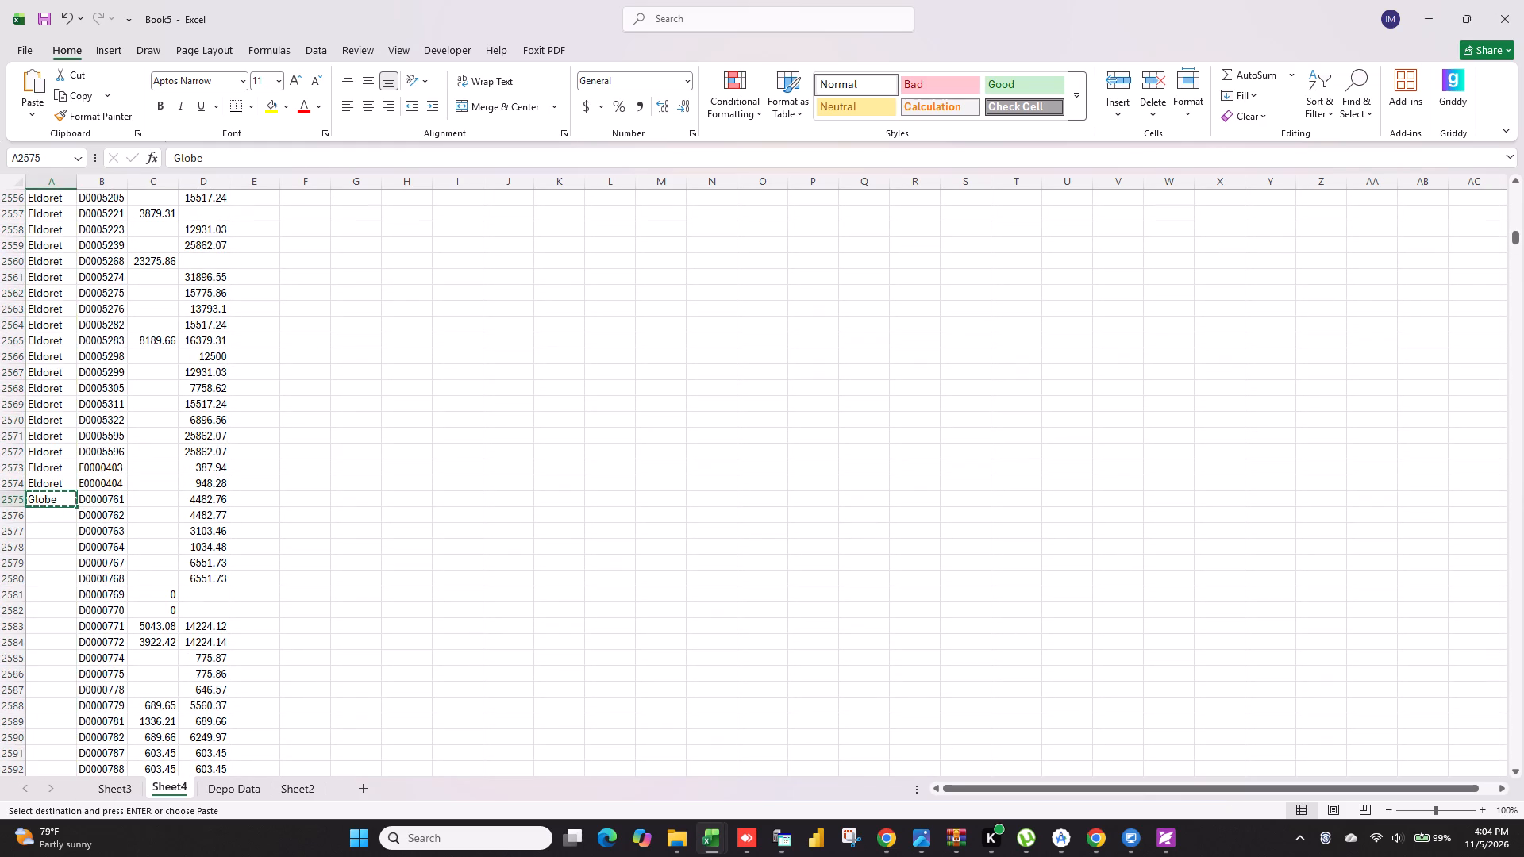
left_click(47, 518)
key("ctrl+shift+Down")
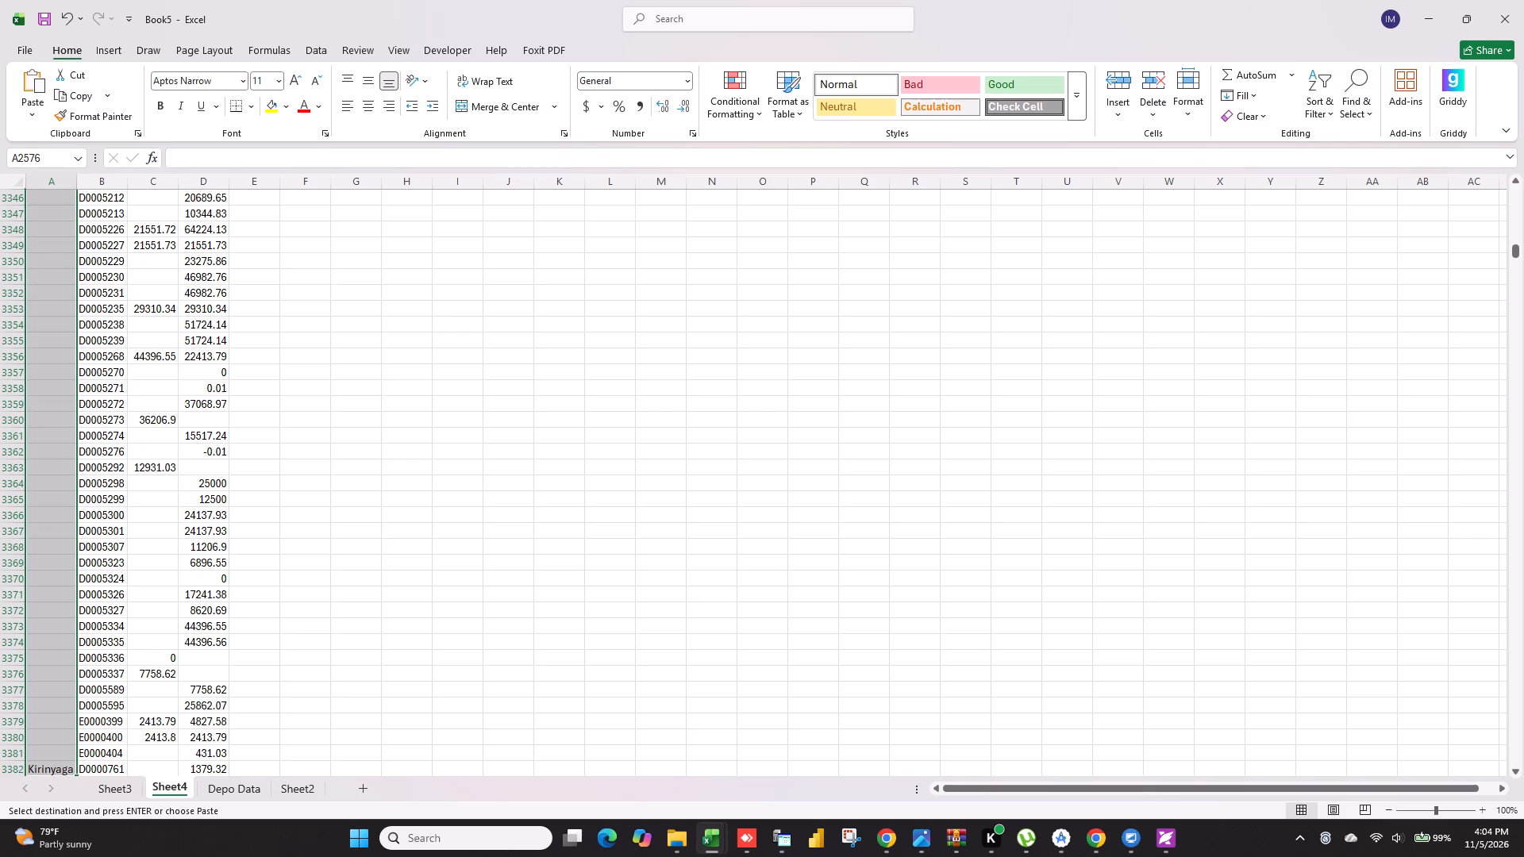
left_click(44, 755)
key("ctrl+shift+Up")
key("ctrl+v")
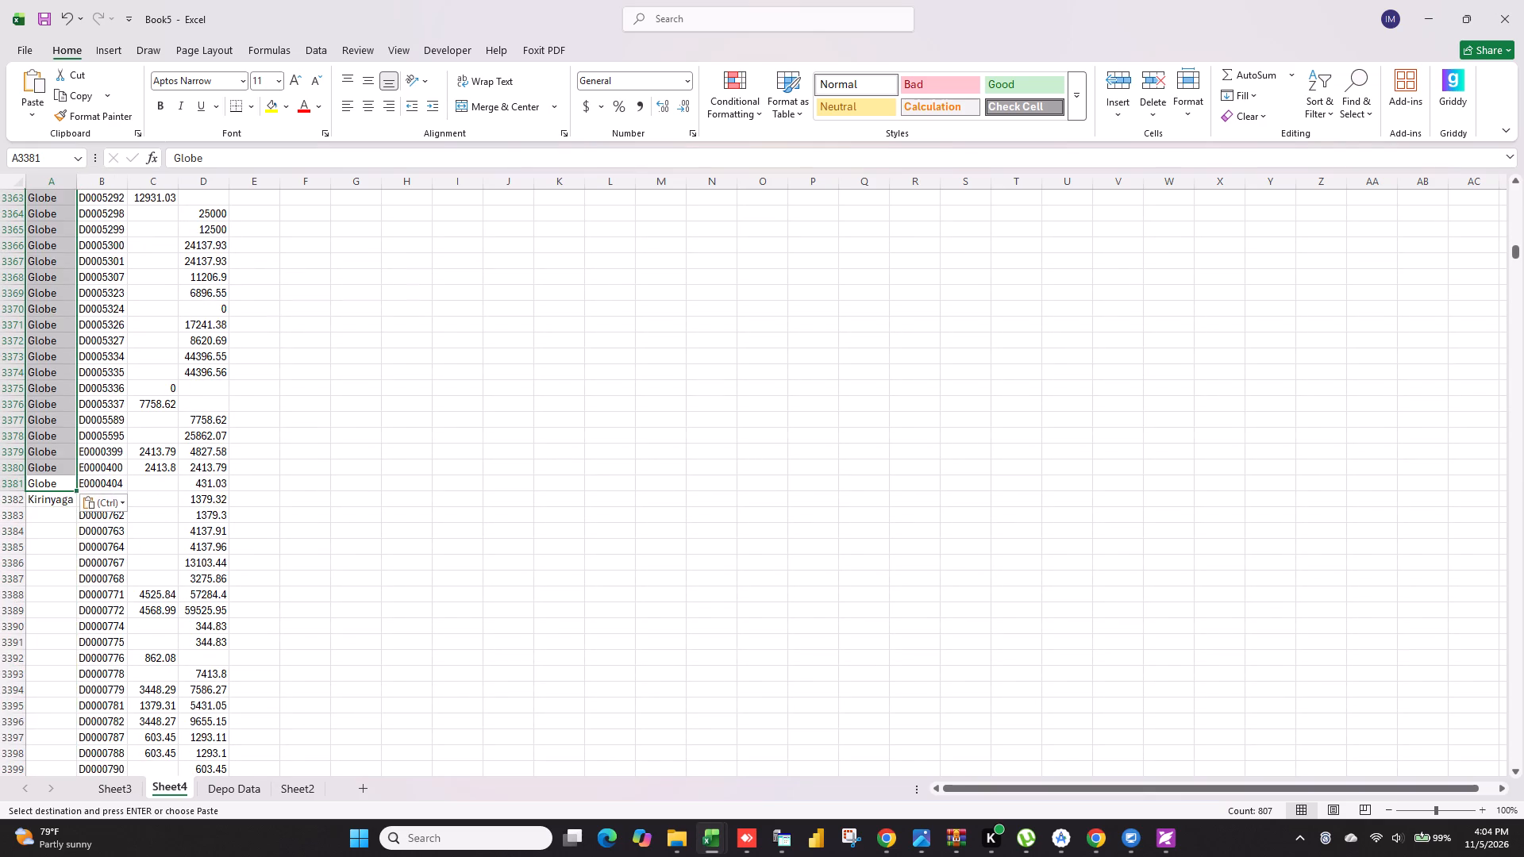
Copy Kirinyaga from A3382 into the blank Branch Name cells below it, down to row 4206.
left_click(36, 495)
key("ctrl+c")
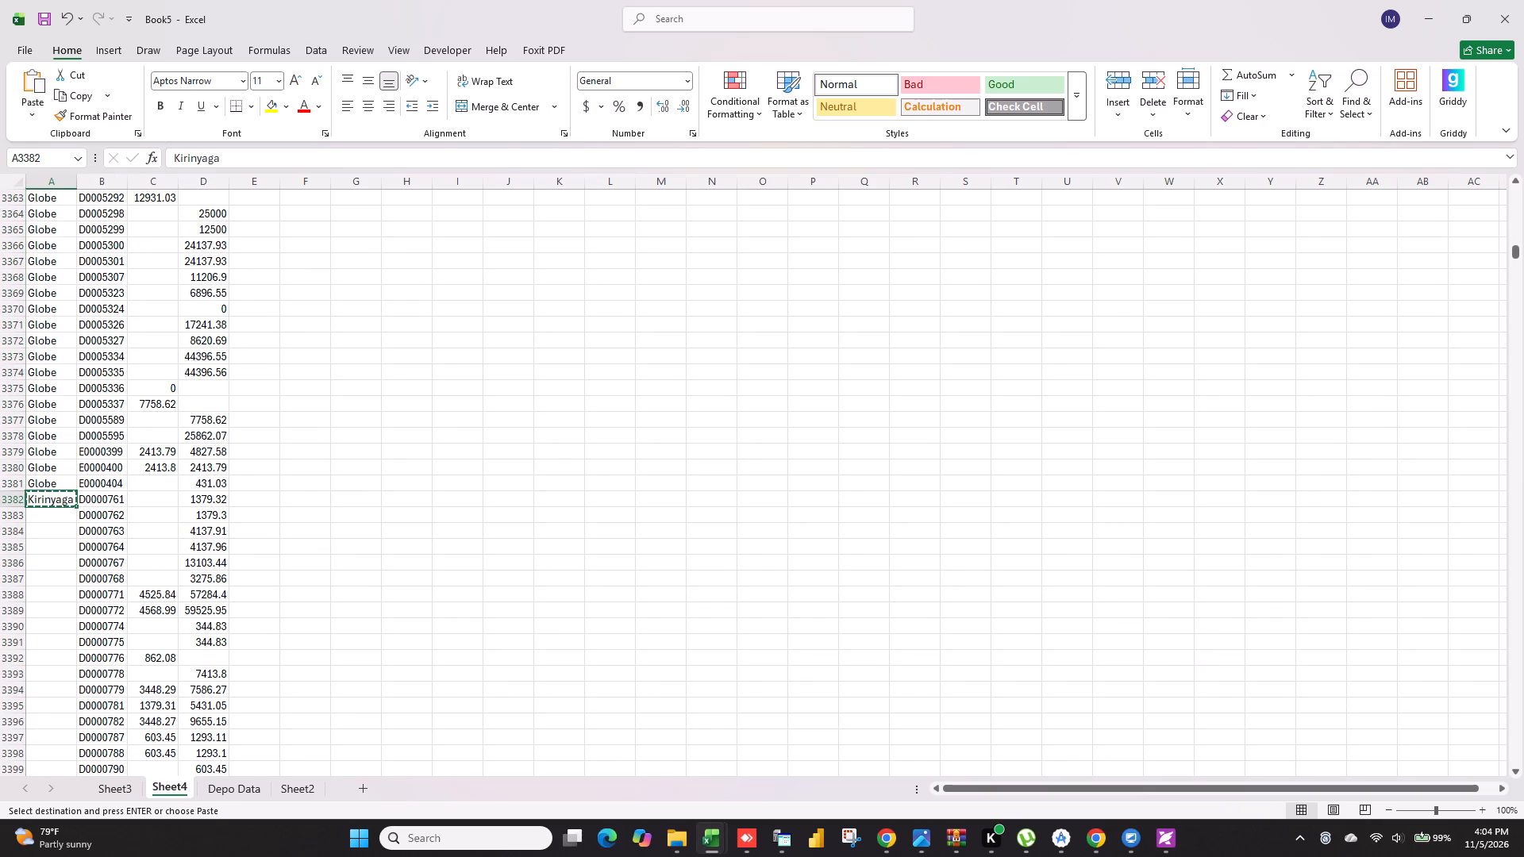
left_click(51, 513)
key("ctrl+shift+Down")
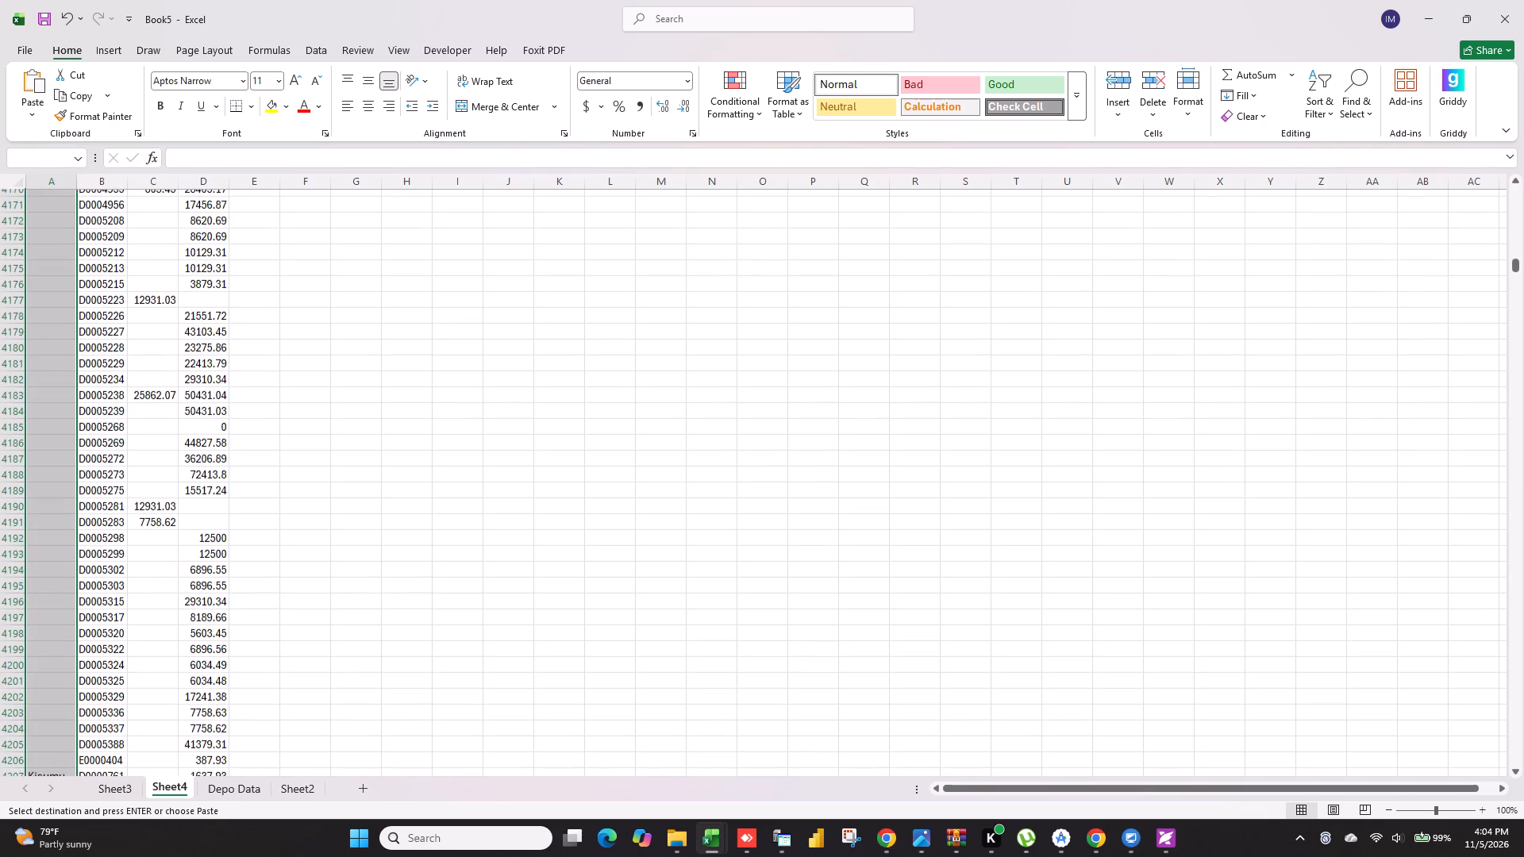
left_click(56, 750)
key("ctrl+shift+Up")
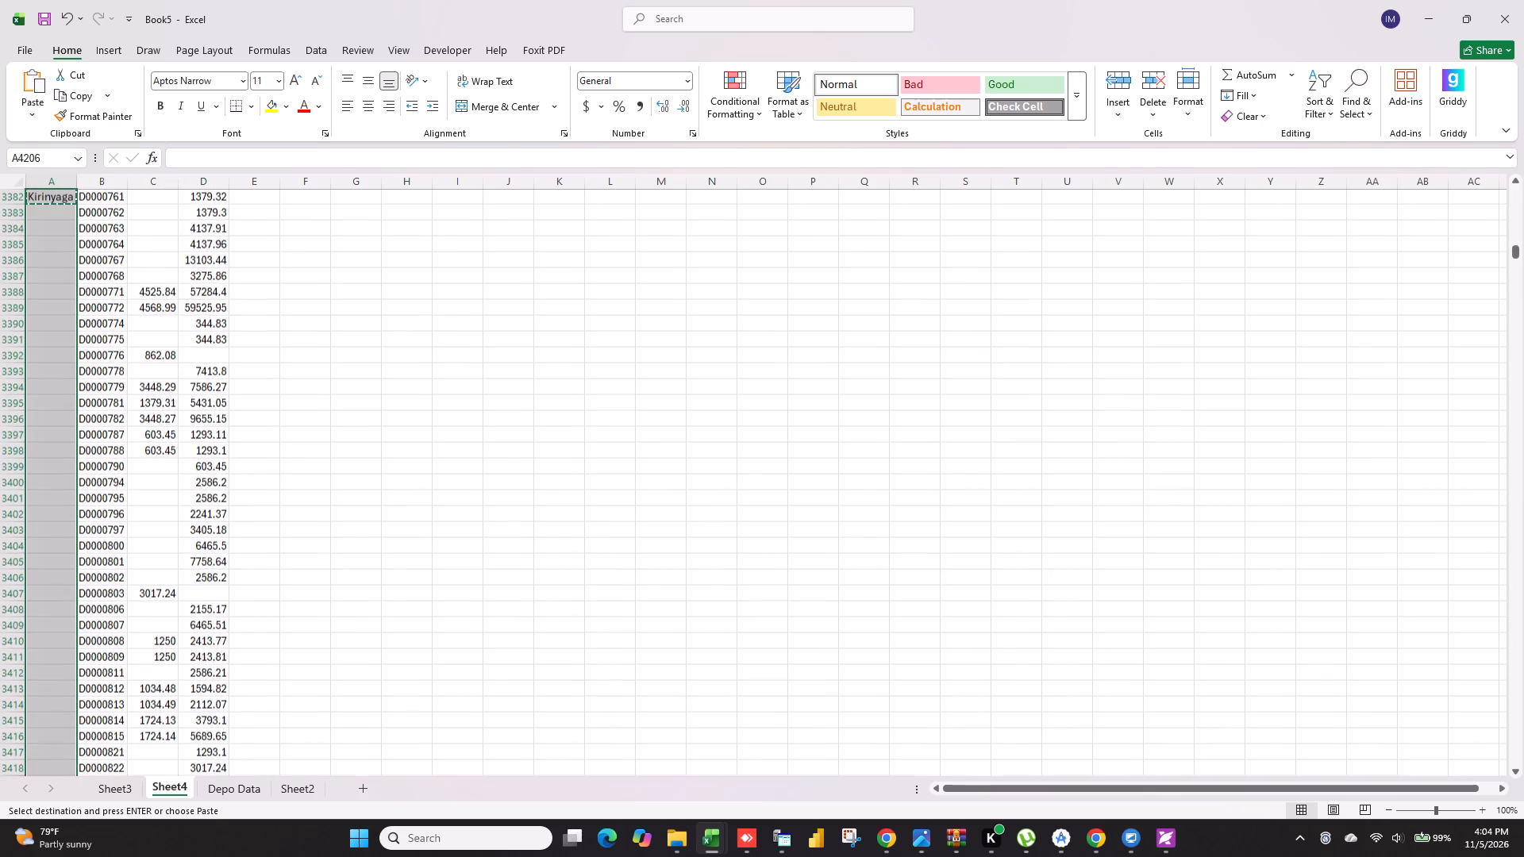
key("ctrl+v")
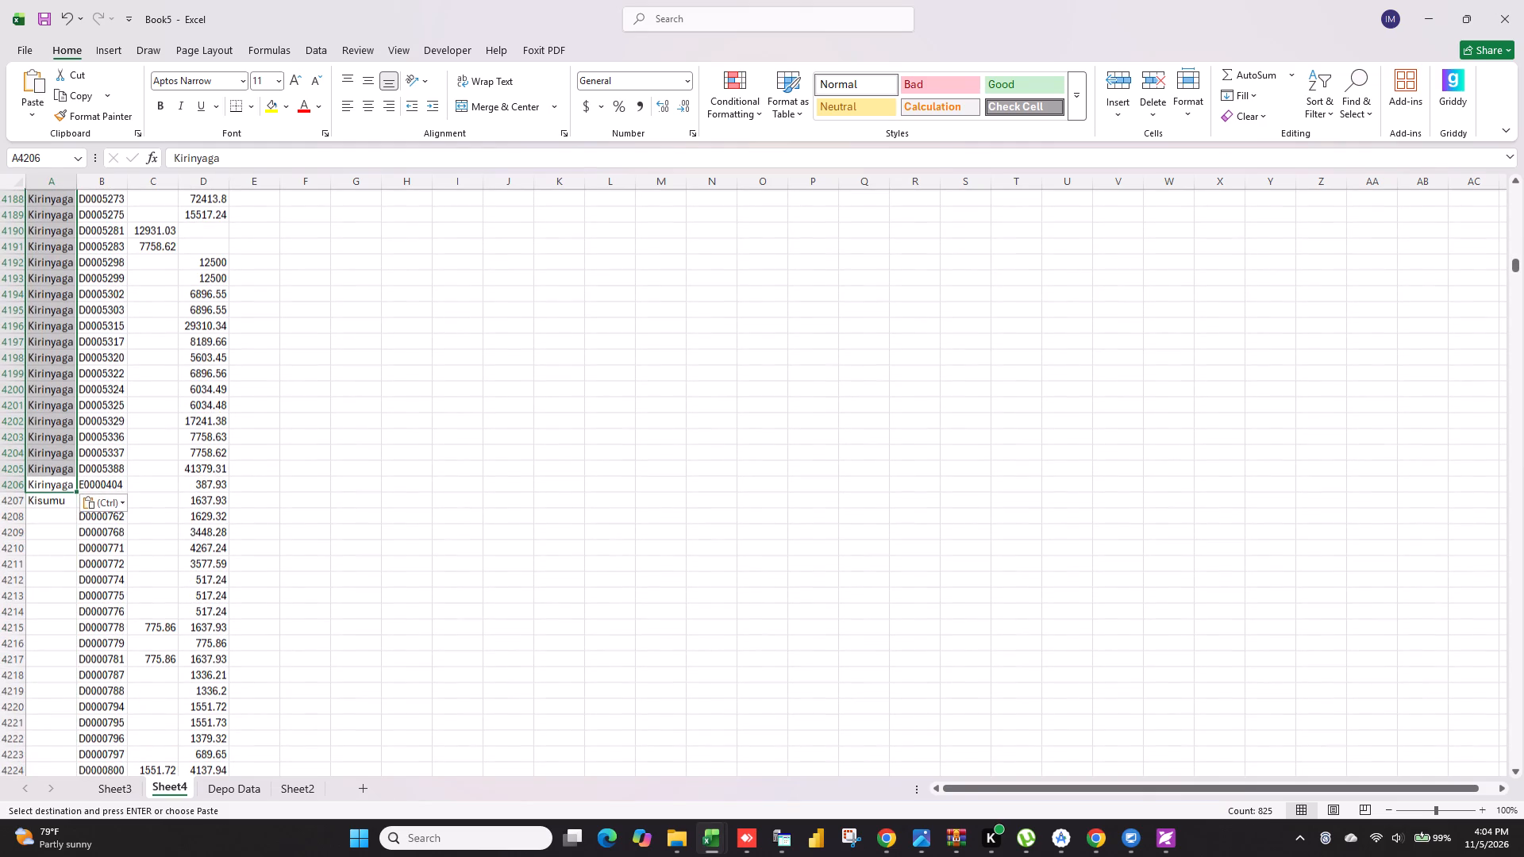
Copy Kisumu from A4207 into the blank Branch Name cells below it, down to row 4839.
left_click(60, 505)
key("ctrl+c")
left_click(52, 513)
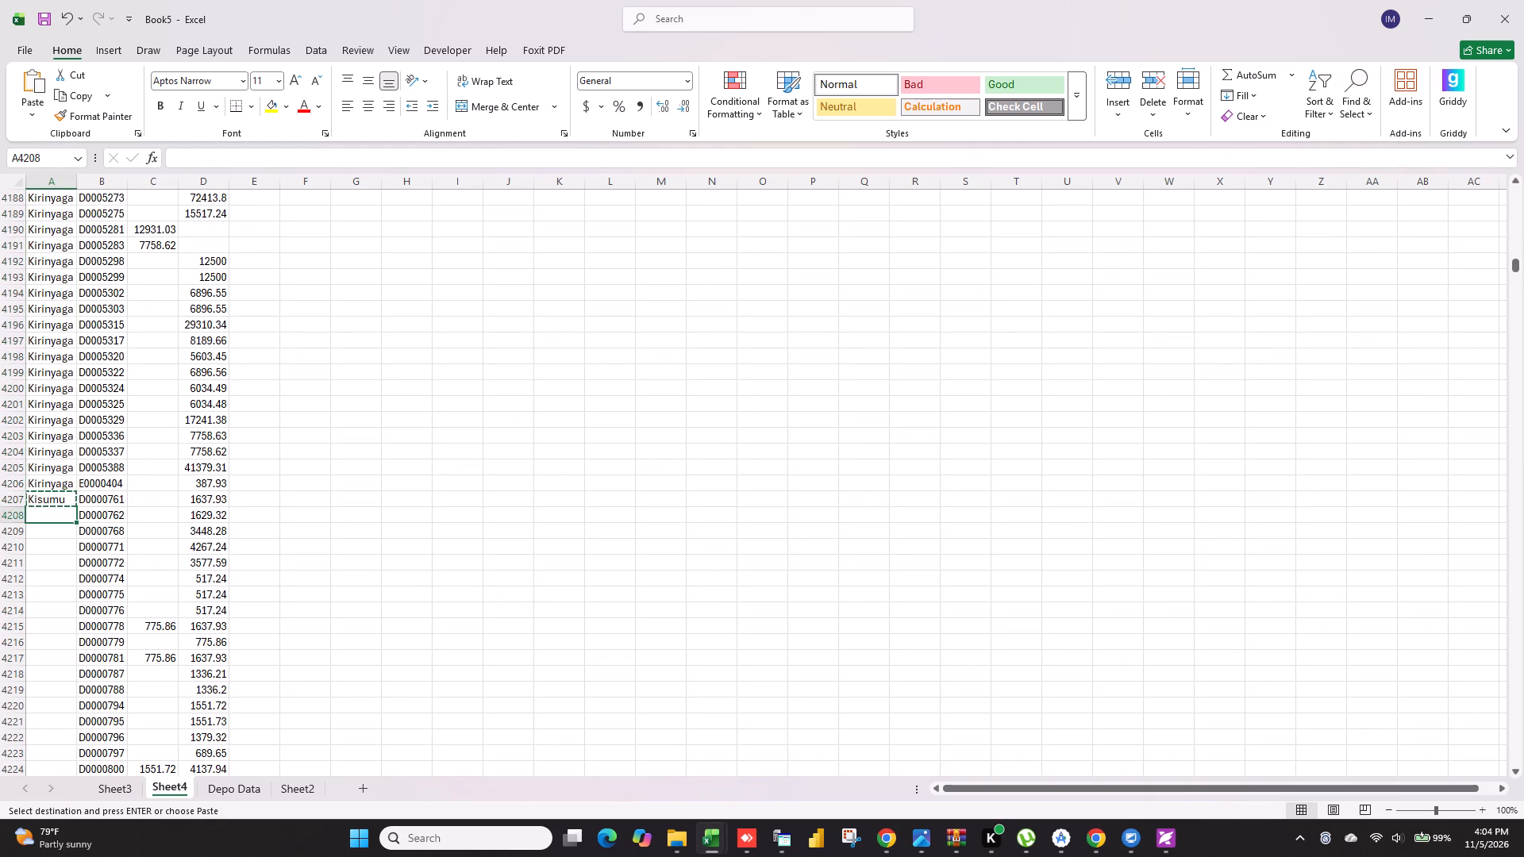
key("ctrl+shift+Down")
left_click(60, 754)
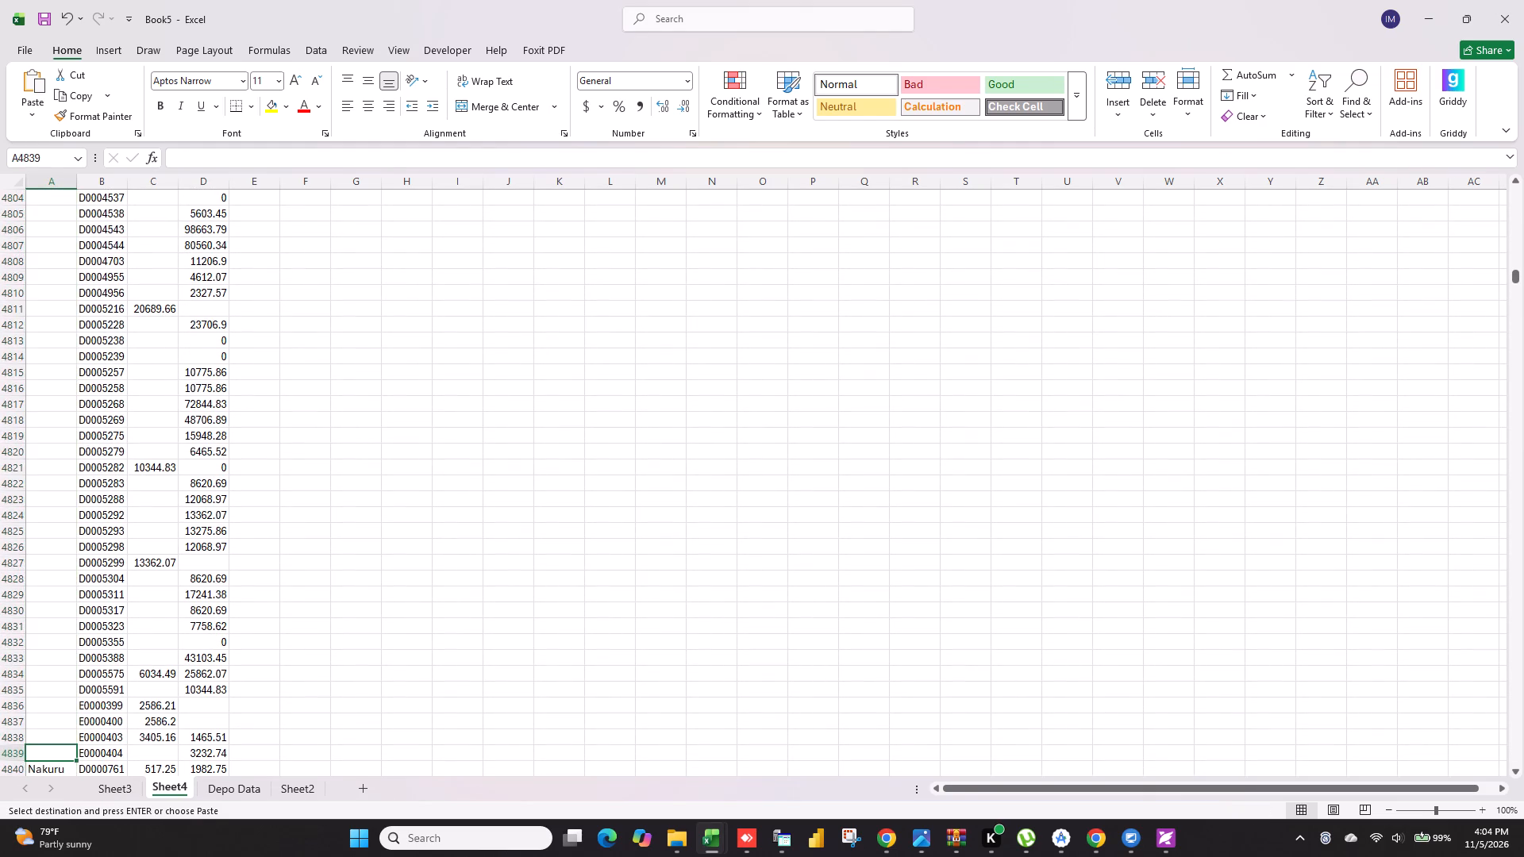
key("ctrl+shift+Up")
key("ctrl+v")
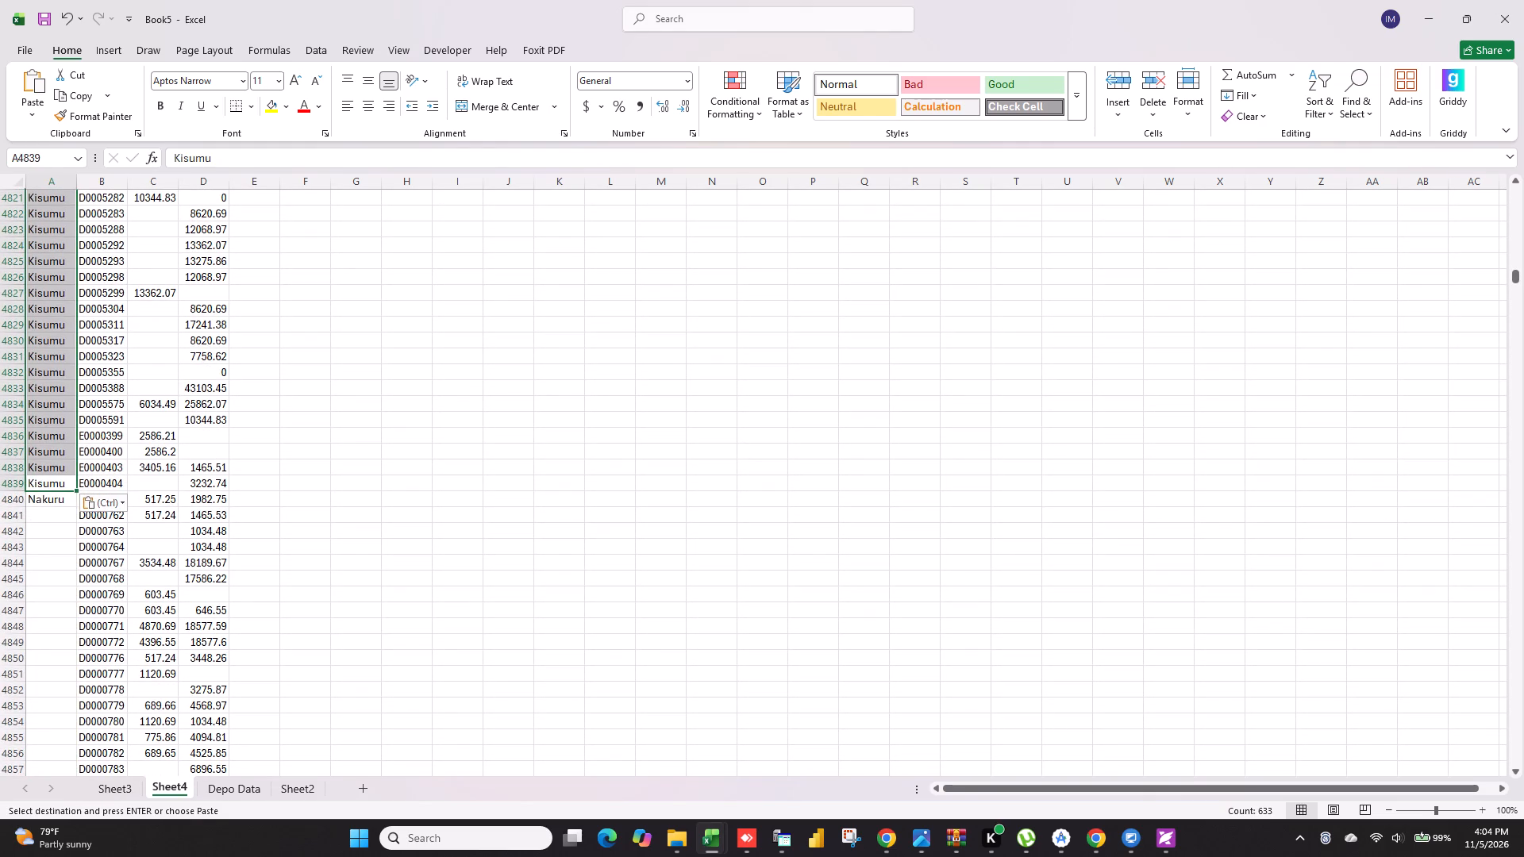
Copy Nakuru from A4840 into the blank Branch Name cells below it, down to row 5673.
left_click(50, 500)
key("ctrl+c")
left_click(50, 515)
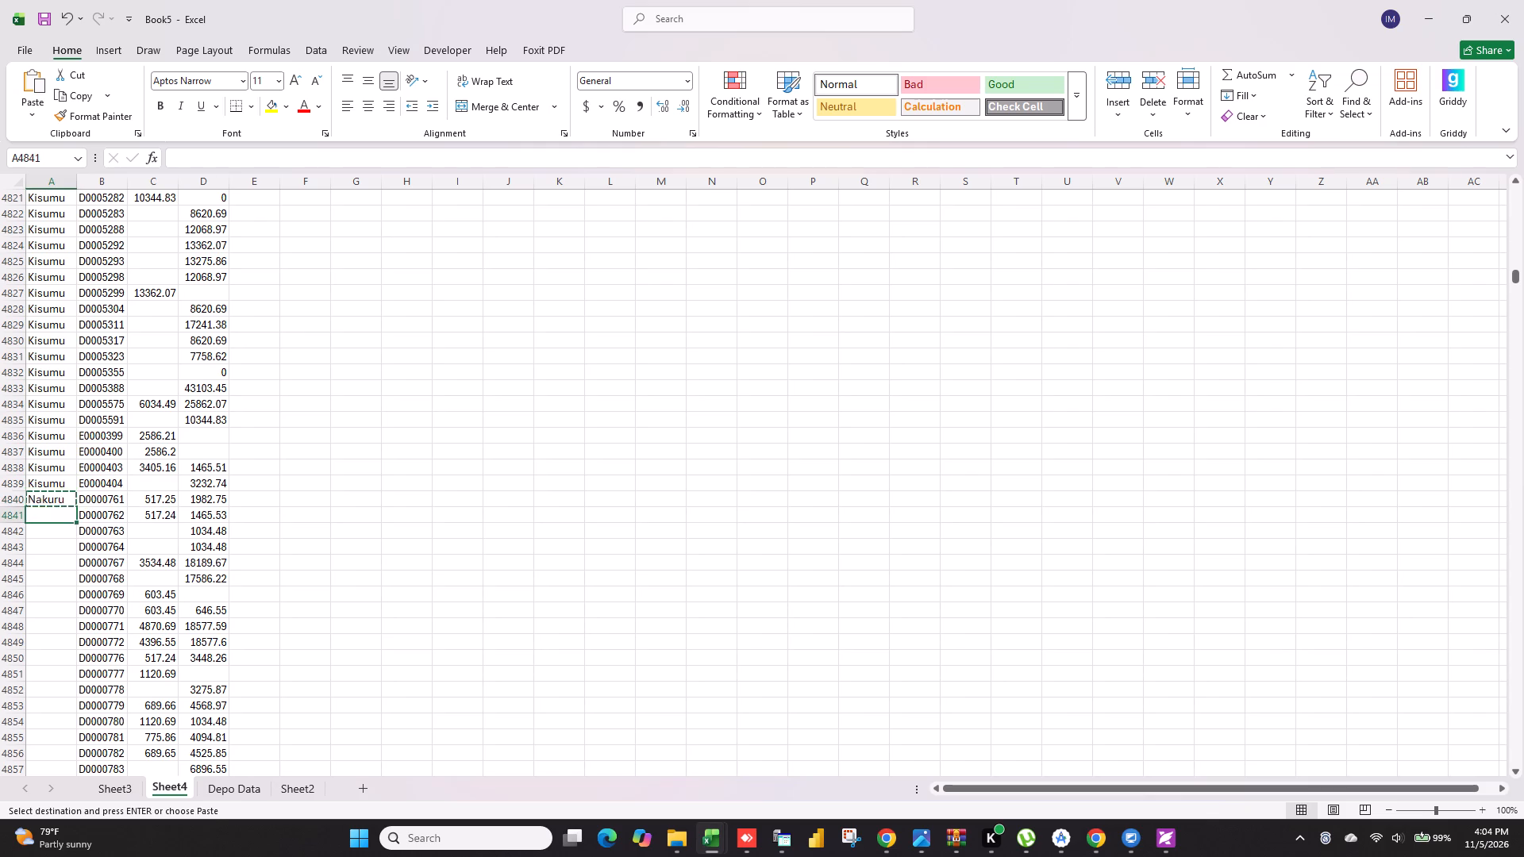
key("ctrl+shift+Down")
left_click(54, 755)
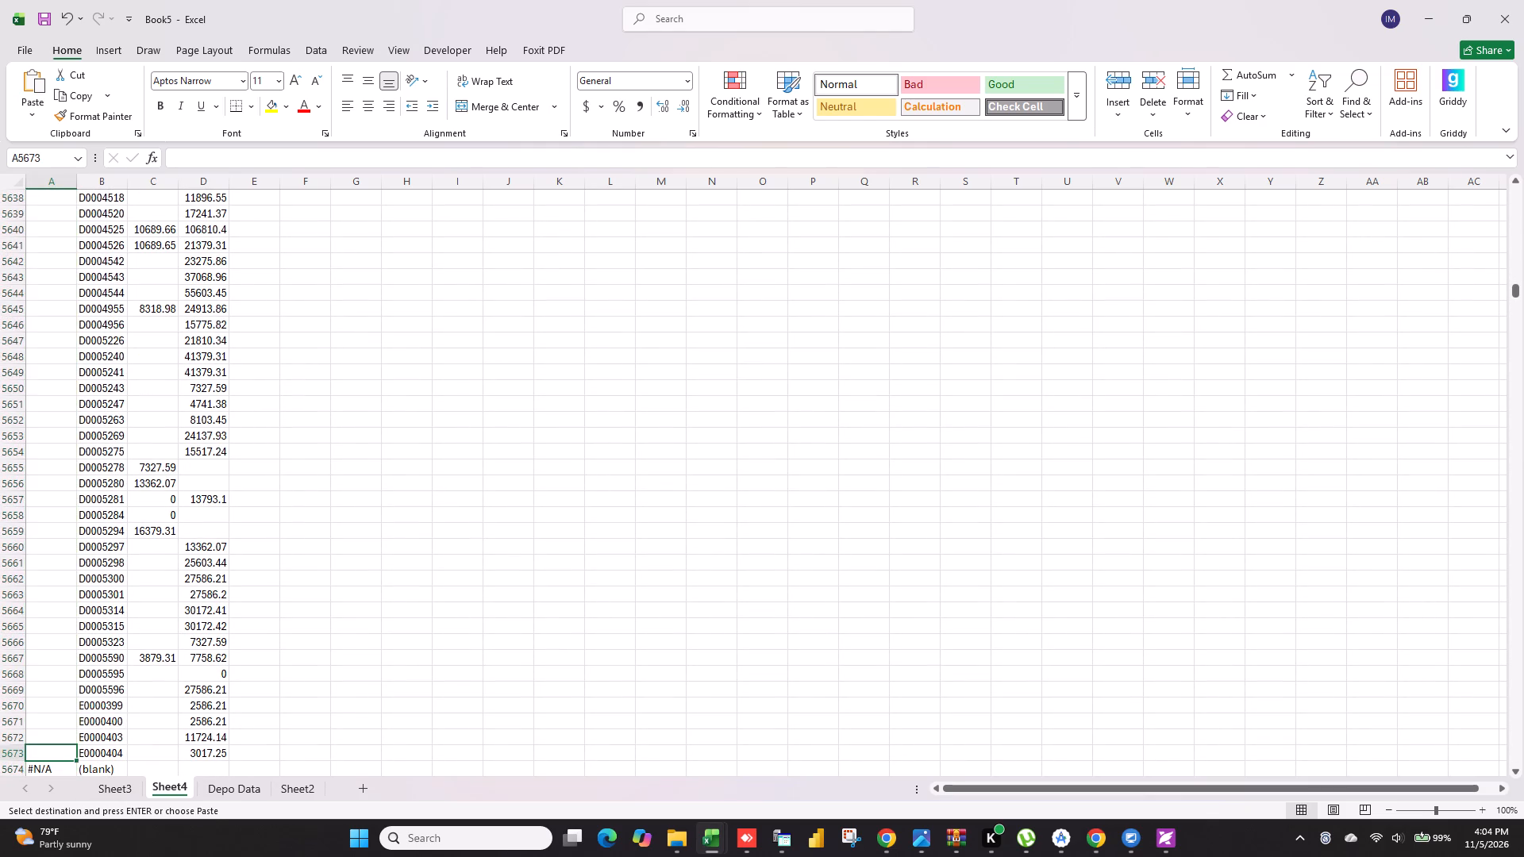
key("ctrl+shift+Up")
key("ctrl+v")
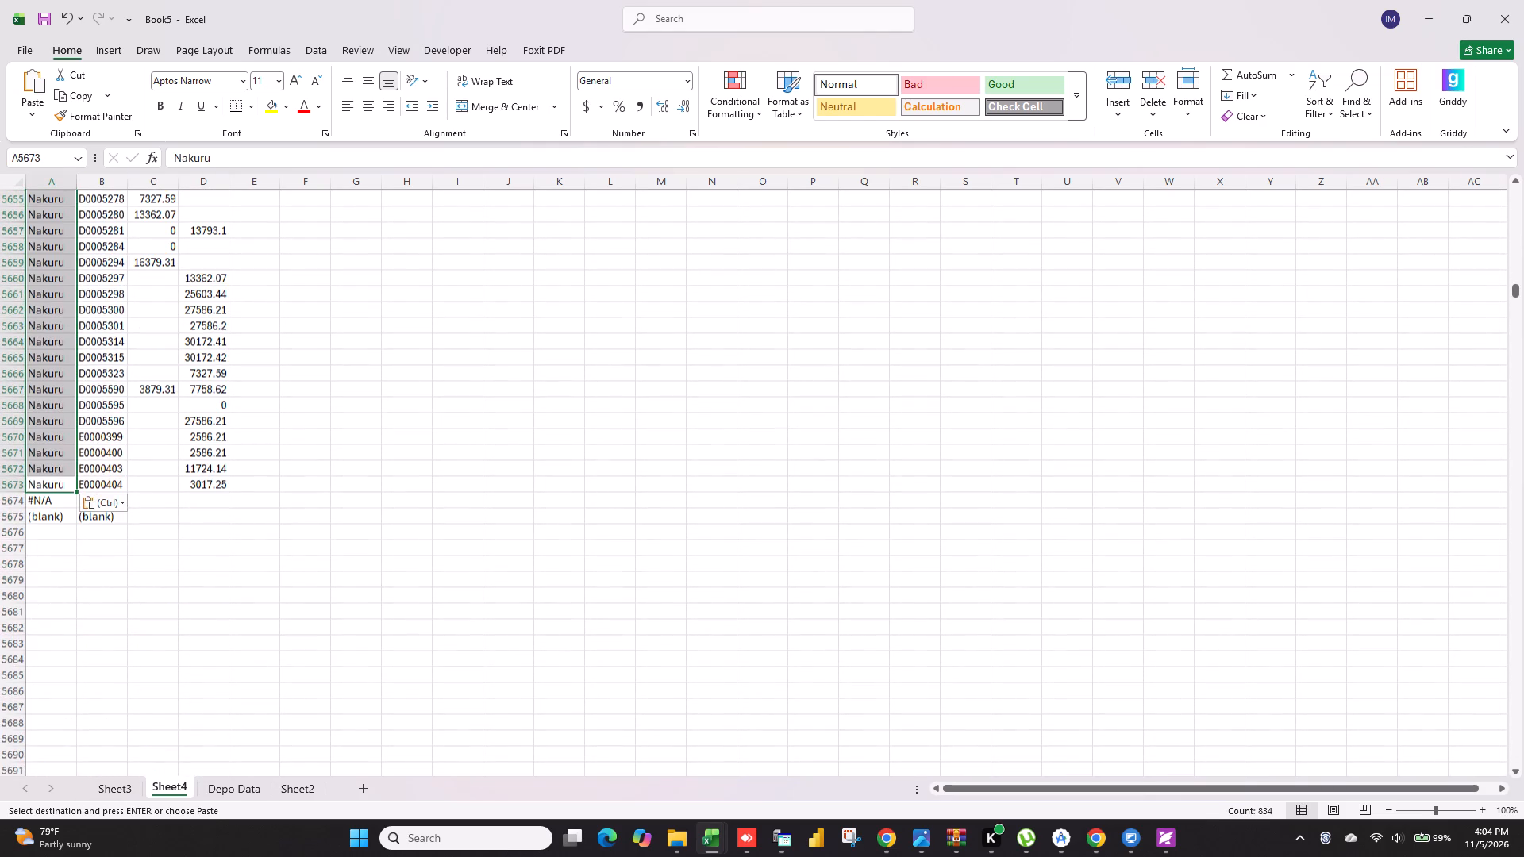
Delete the #N/A and (blank) rows below the Nakuru data, from row 5674 to the end of the sheet.
left_click(233, 670)
left_click_drag(12, 502, 12, 510)
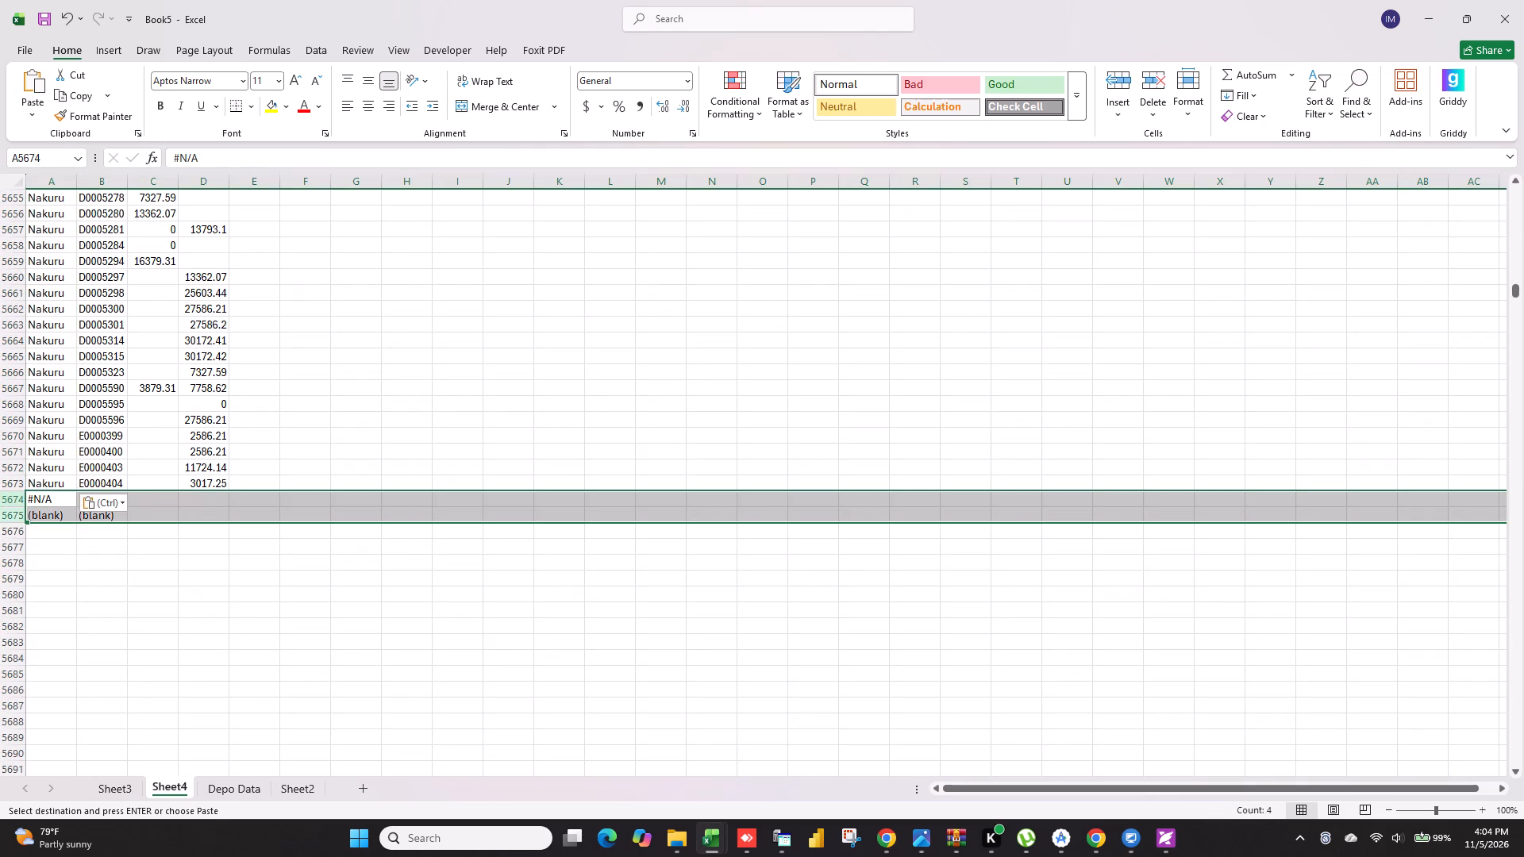
key("ctrl+shift+Down")
key("ctrl+shift+minus")
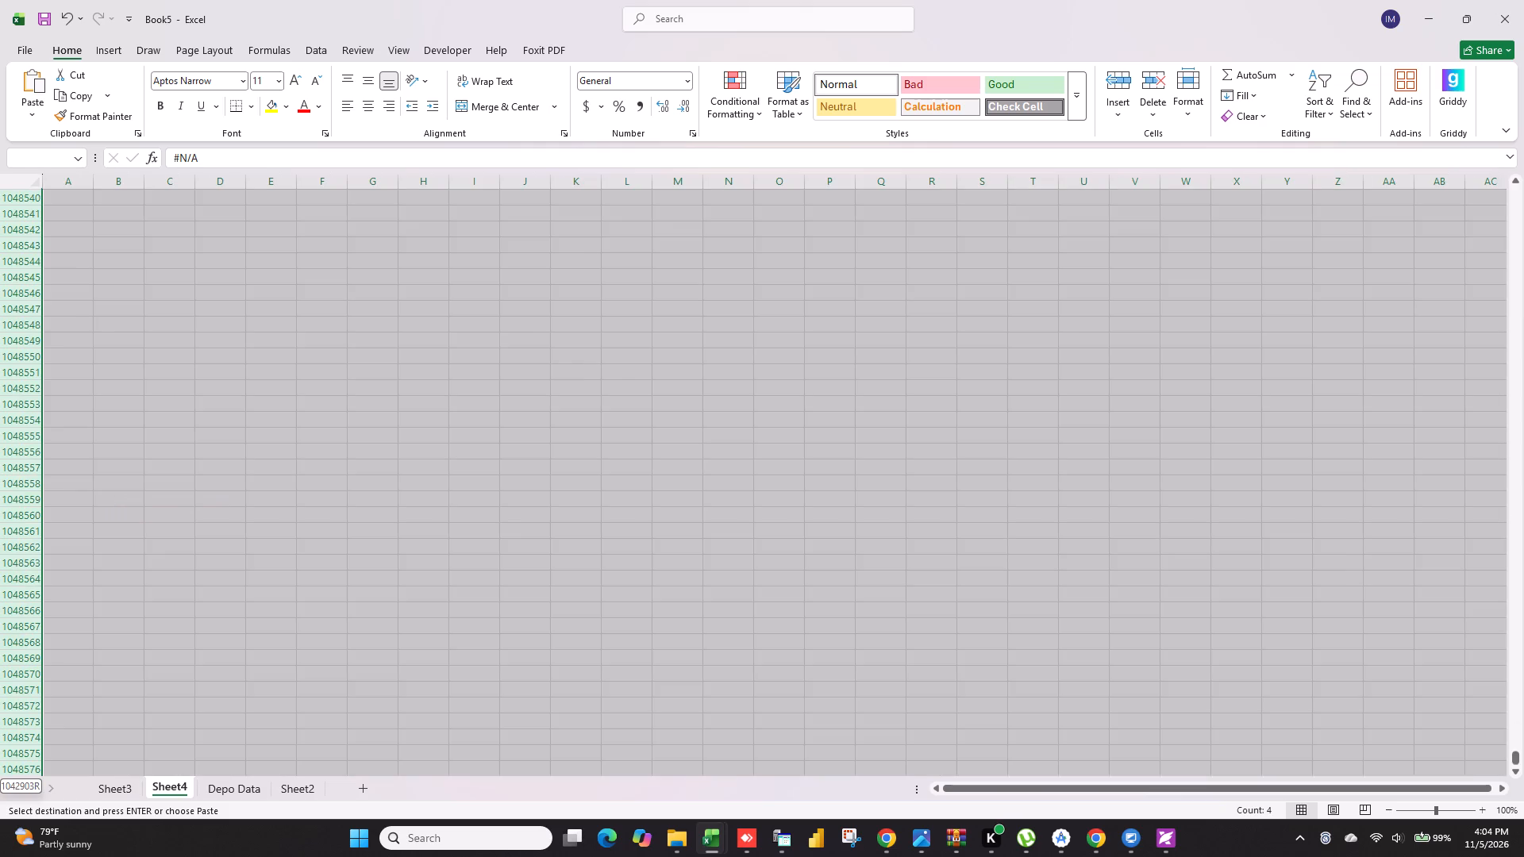
key("ctrl+minus")
key("ctrl+minus")
key("ctrl+minus")
key("ctrl+minus")
key("ctrl+minus")
key("ctrl+minus")
key("ctrl+minus")
key("ctrl+minus")
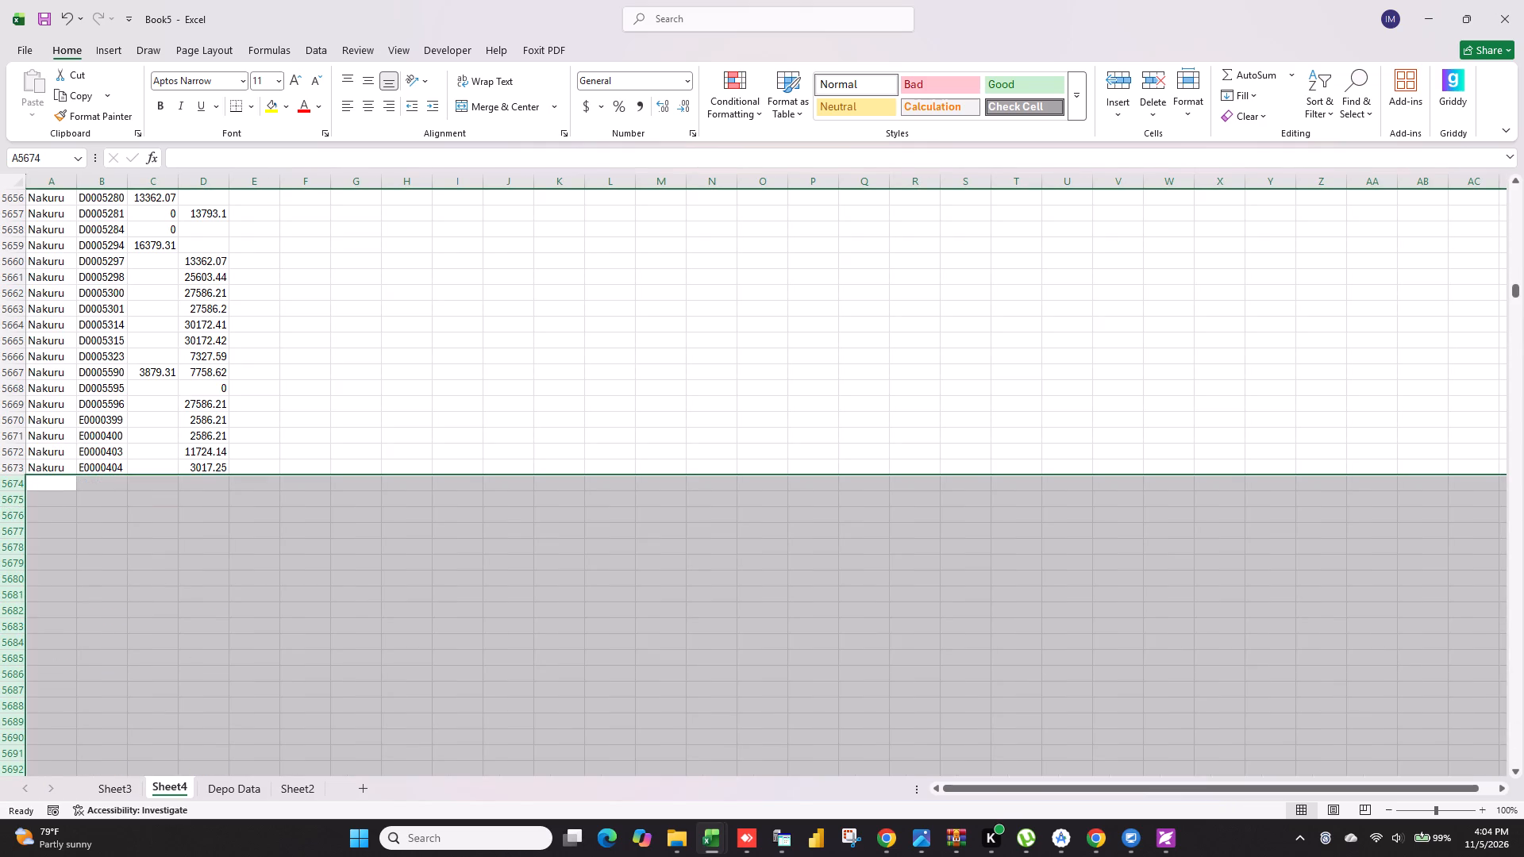
Add the header Total in E1, beside the 2026 column.
left_click_drag(1517, 288, 1514, 5)
left_click_drag(577, 333, 569, 332)
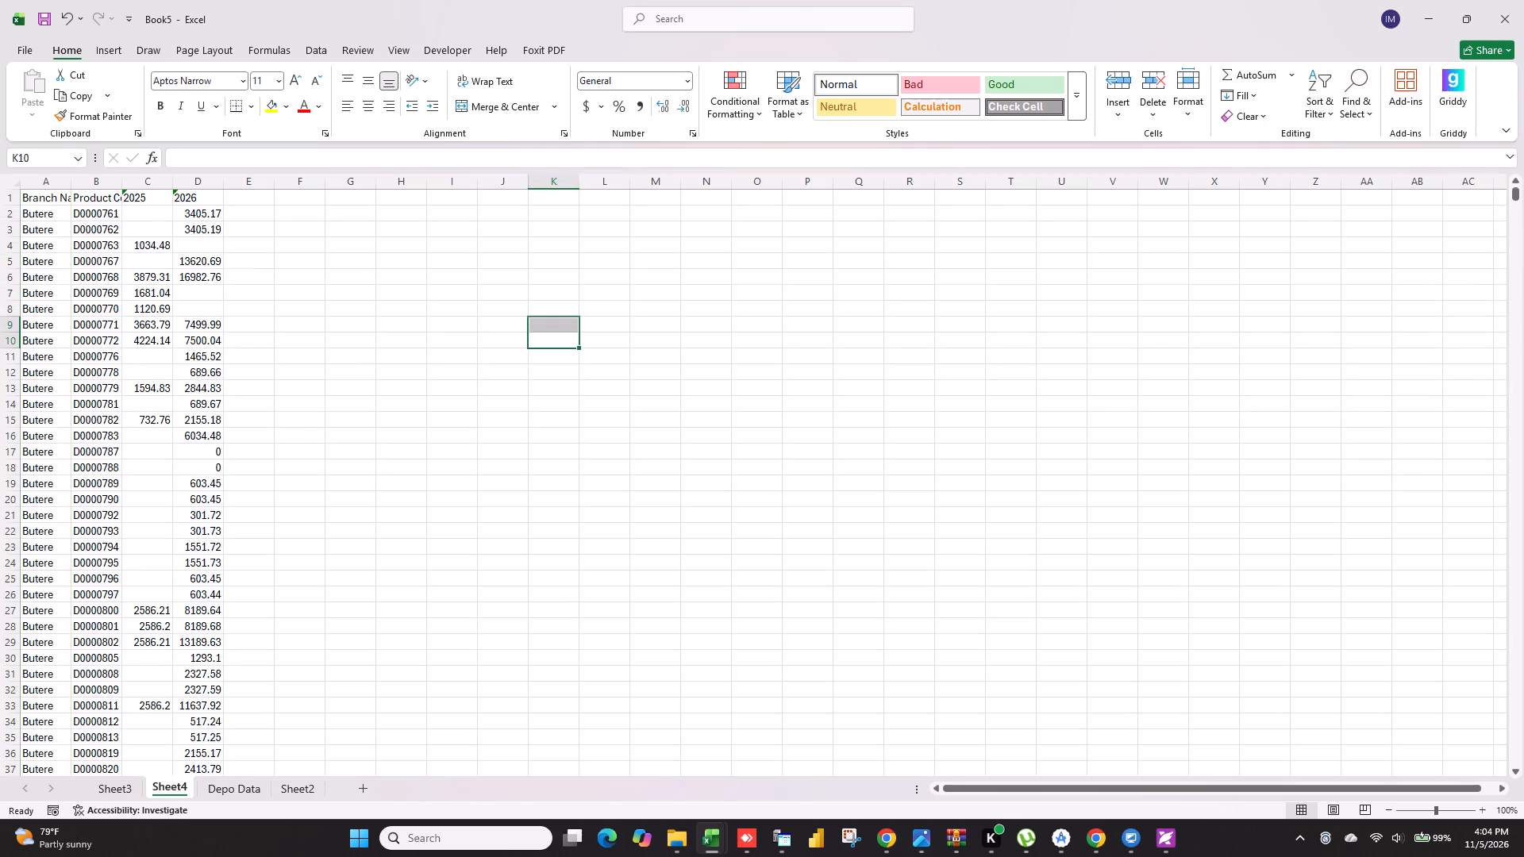
left_click(249, 206)
left_click(252, 193)
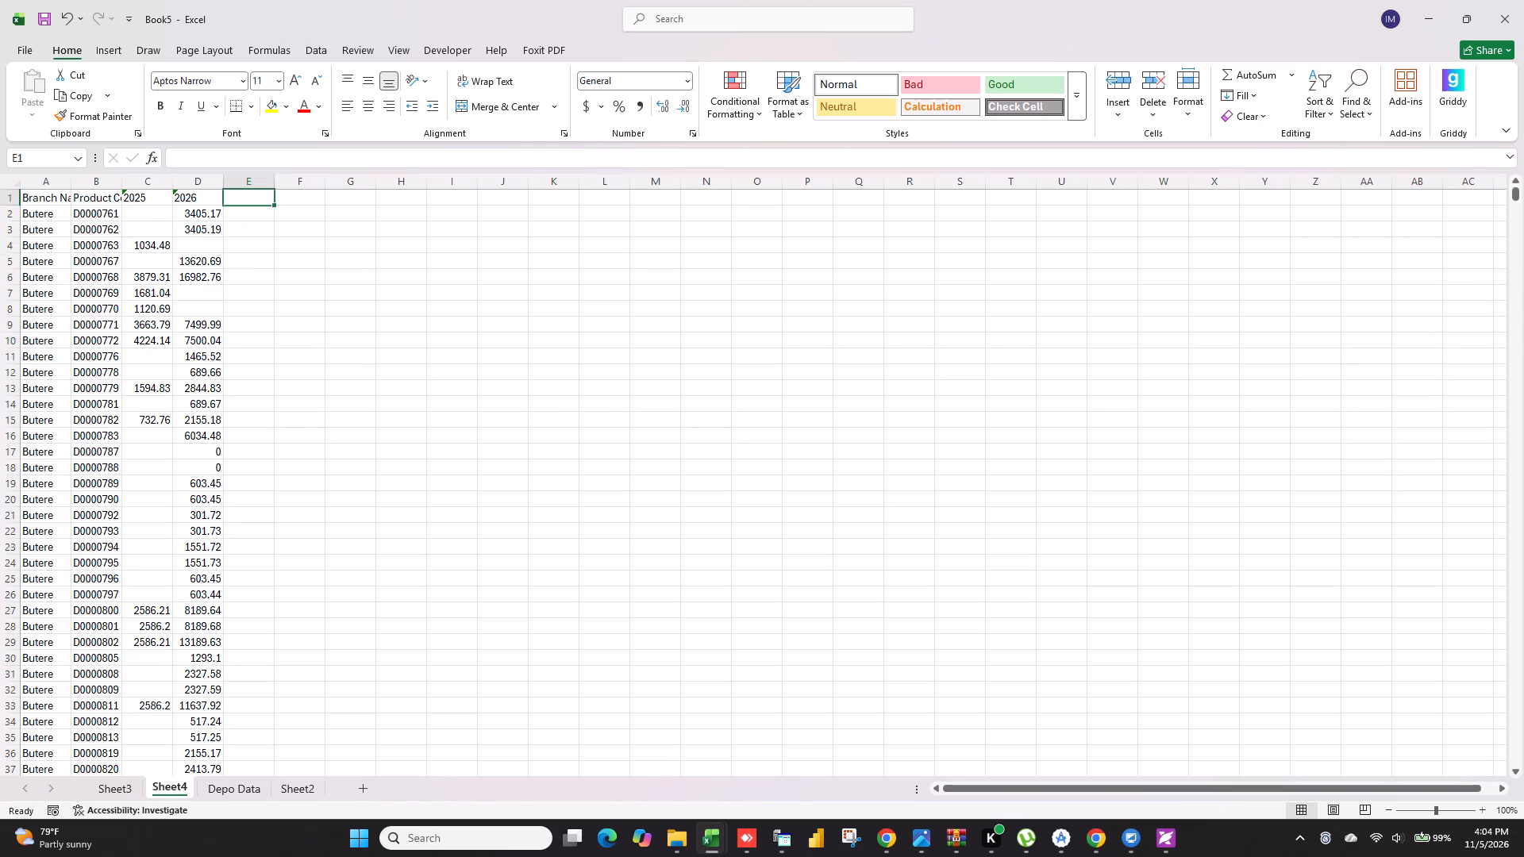
type("Total")
key("Return")
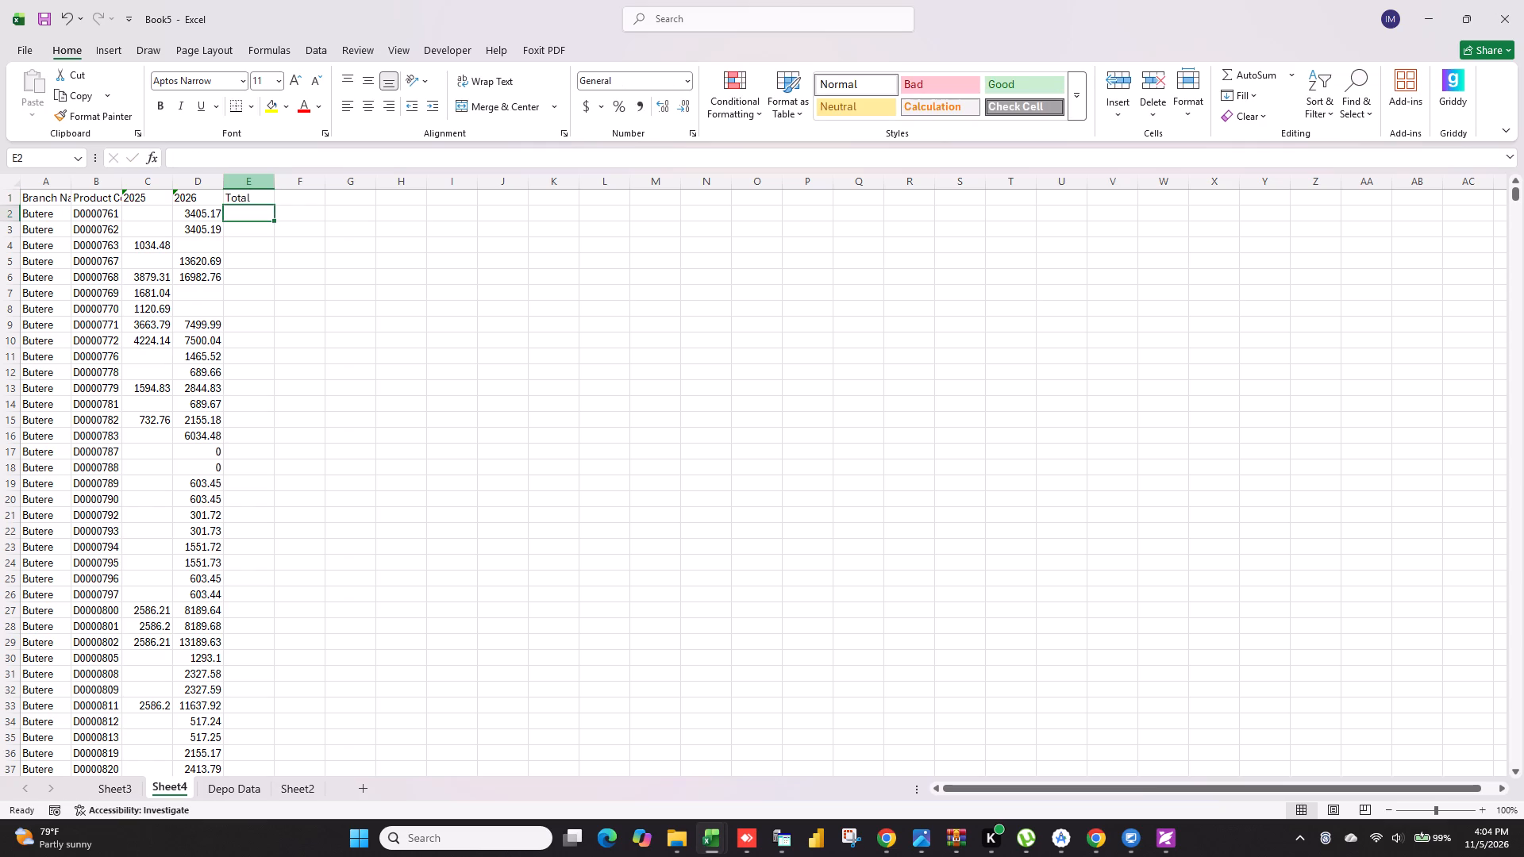
Apply the comma number format to the 2025, 2026 and Total columns, C through E.
left_click_drag(160, 184, 248, 190)
left_click(635, 103)
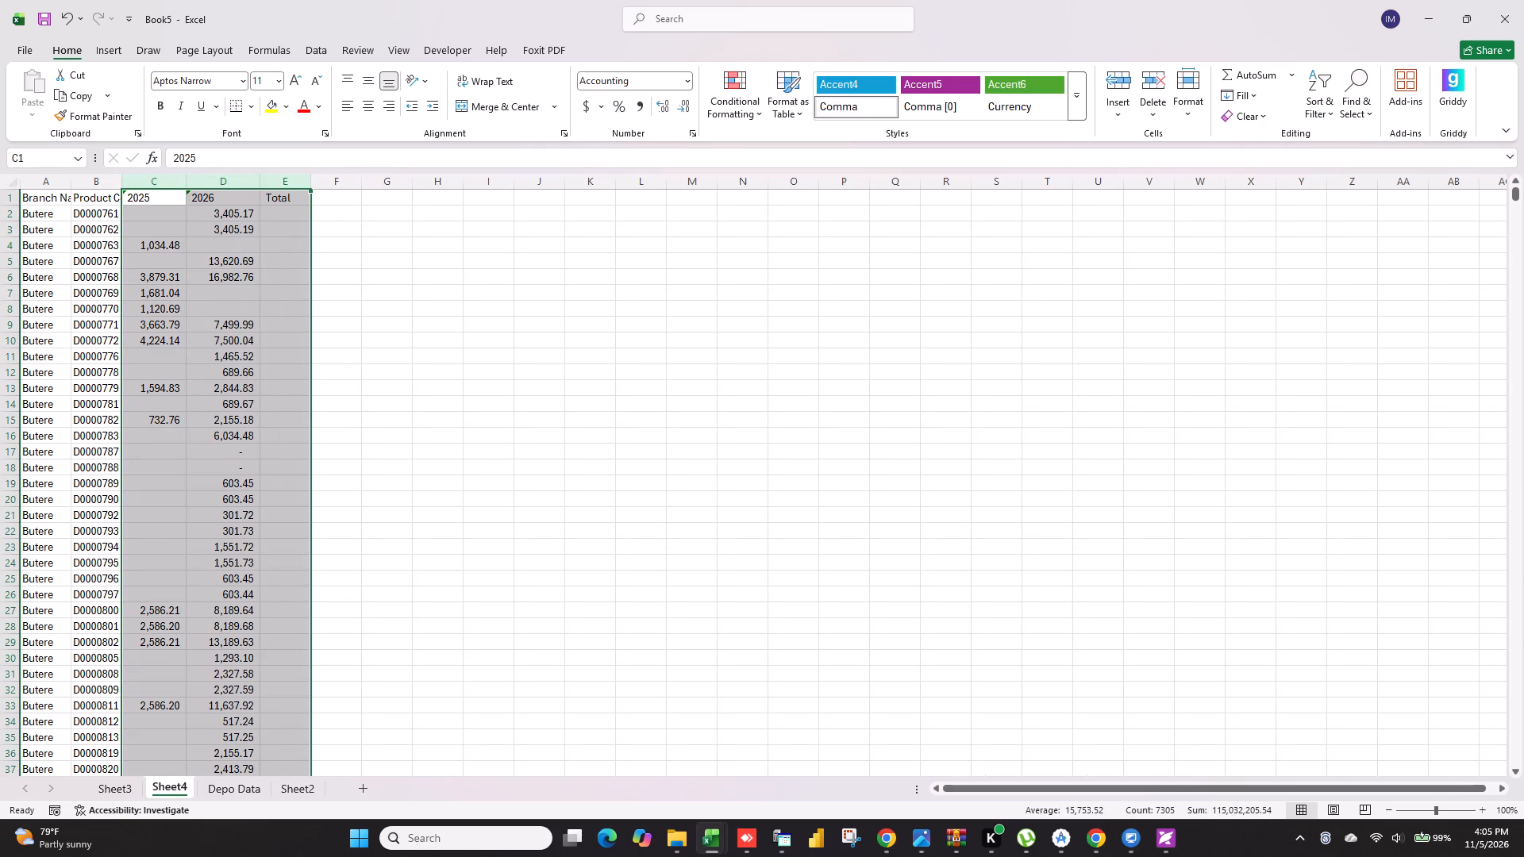
Enter =SUM(C2:D2) in E2 to total the first row's 2025 and 2026 sales.
left_click(299, 213)
type("=s")
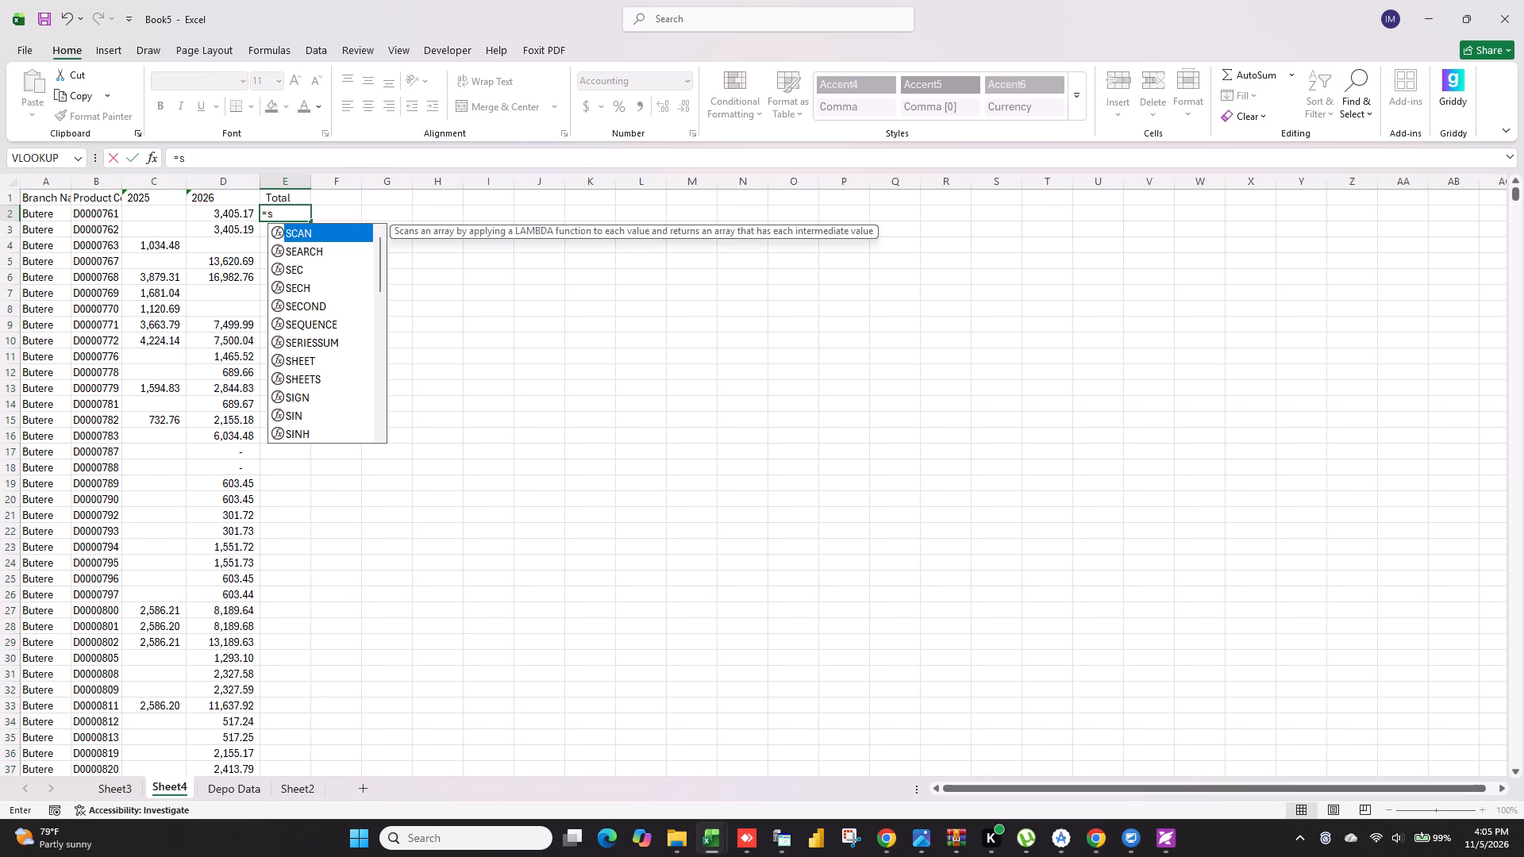
type("um")
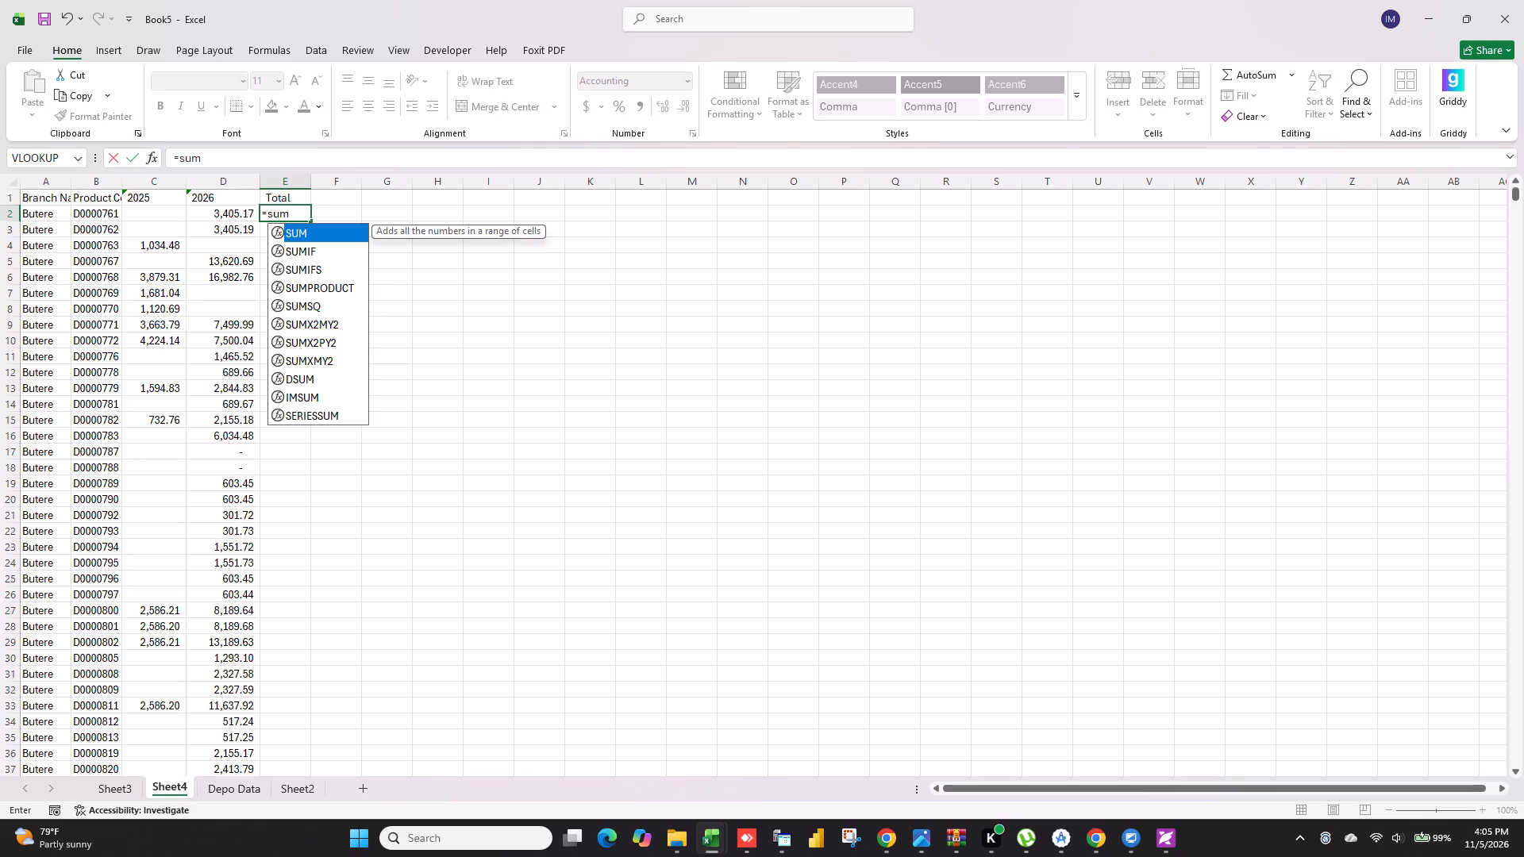
key("Tab")
left_click_drag(168, 218, 206, 221)
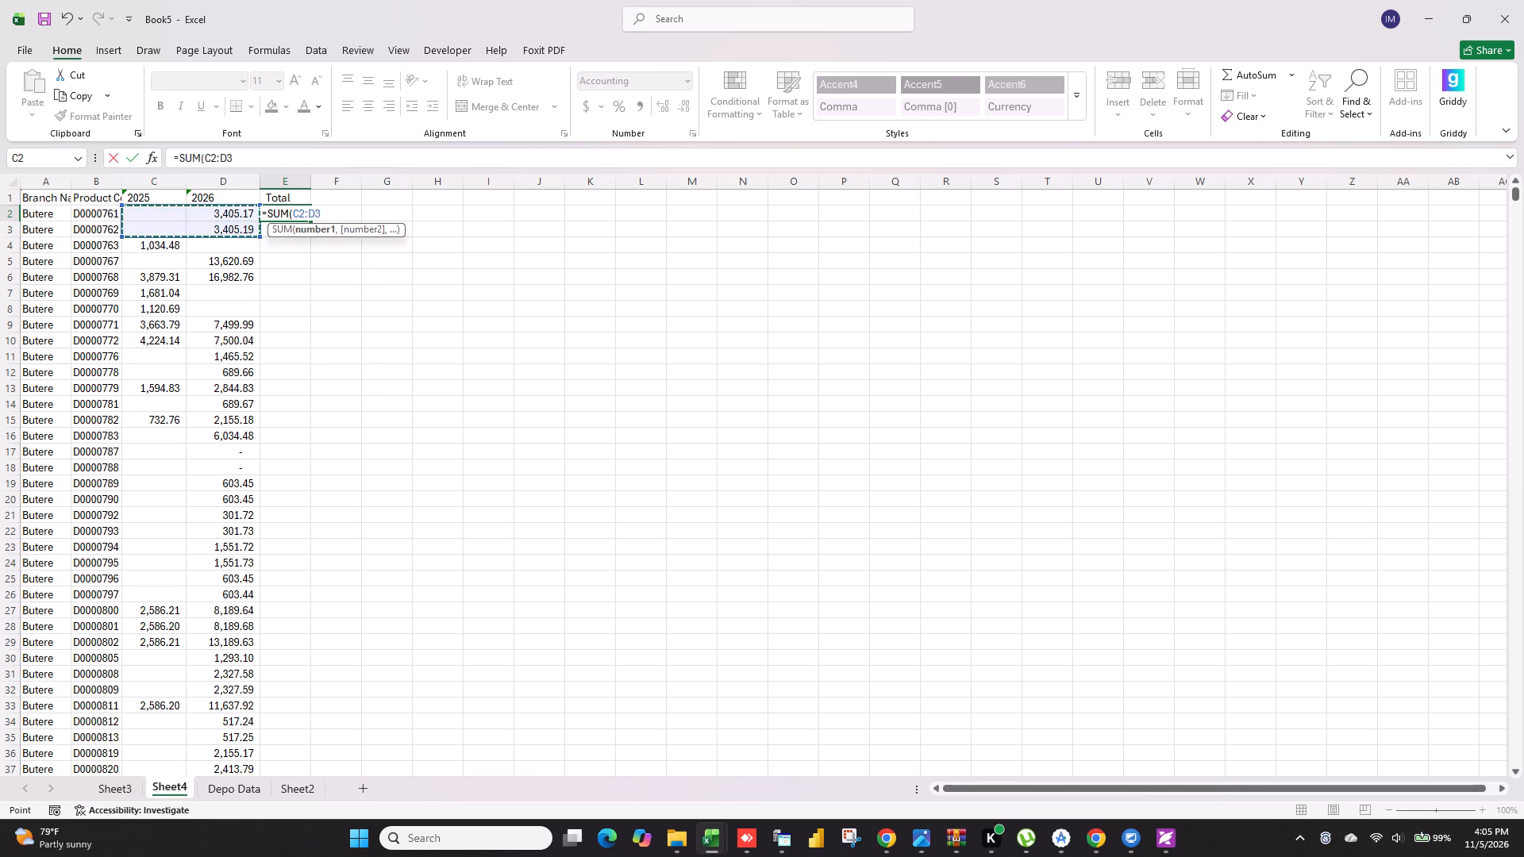
left_click(533, 332)
left_click_drag(153, 210, 189, 212)
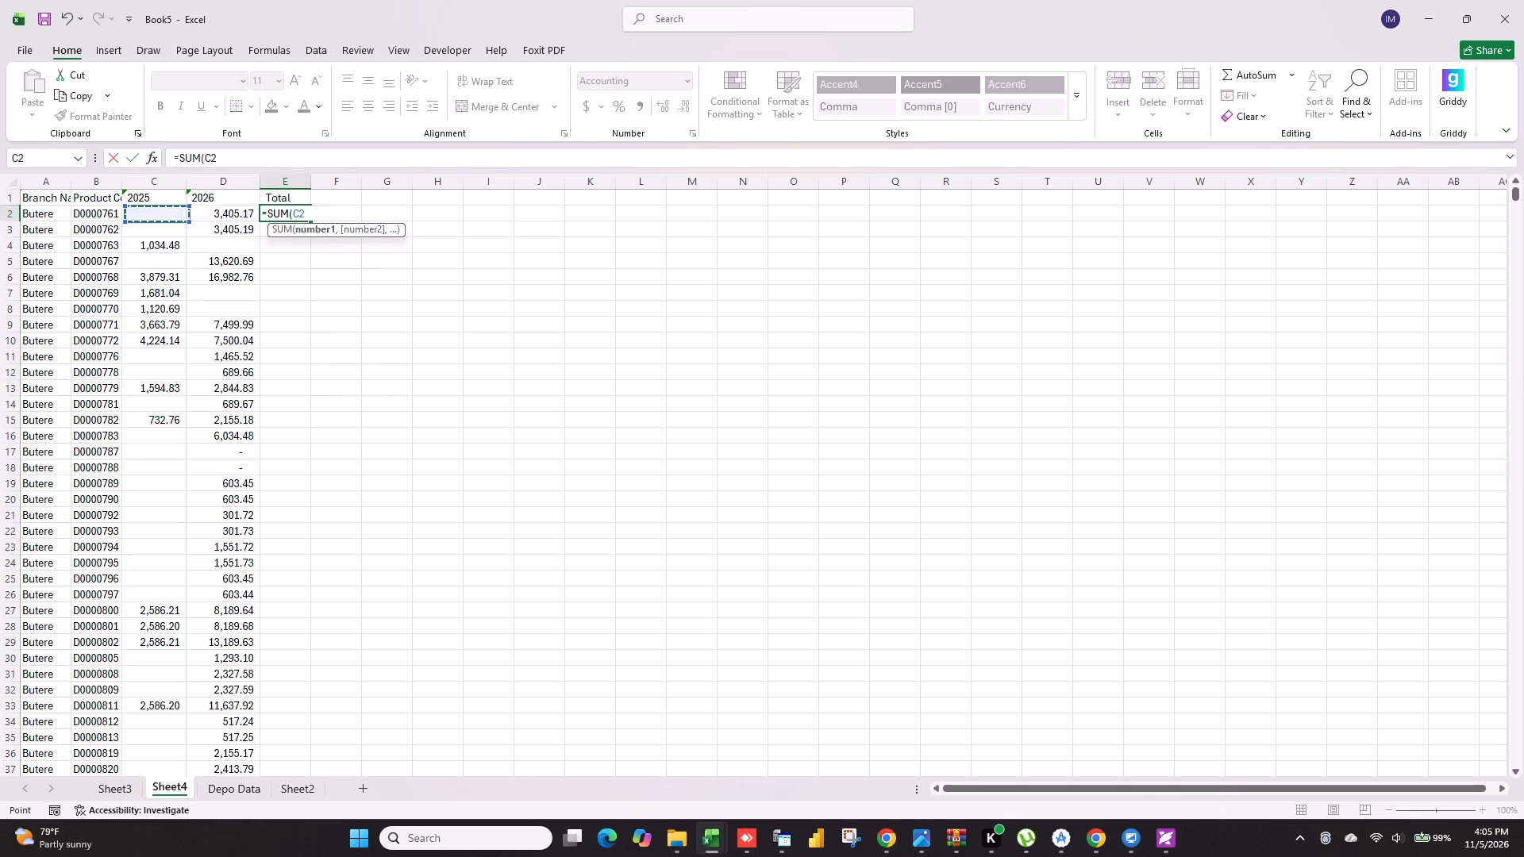
left_click_drag(189, 212, 244, 212)
key("Return")
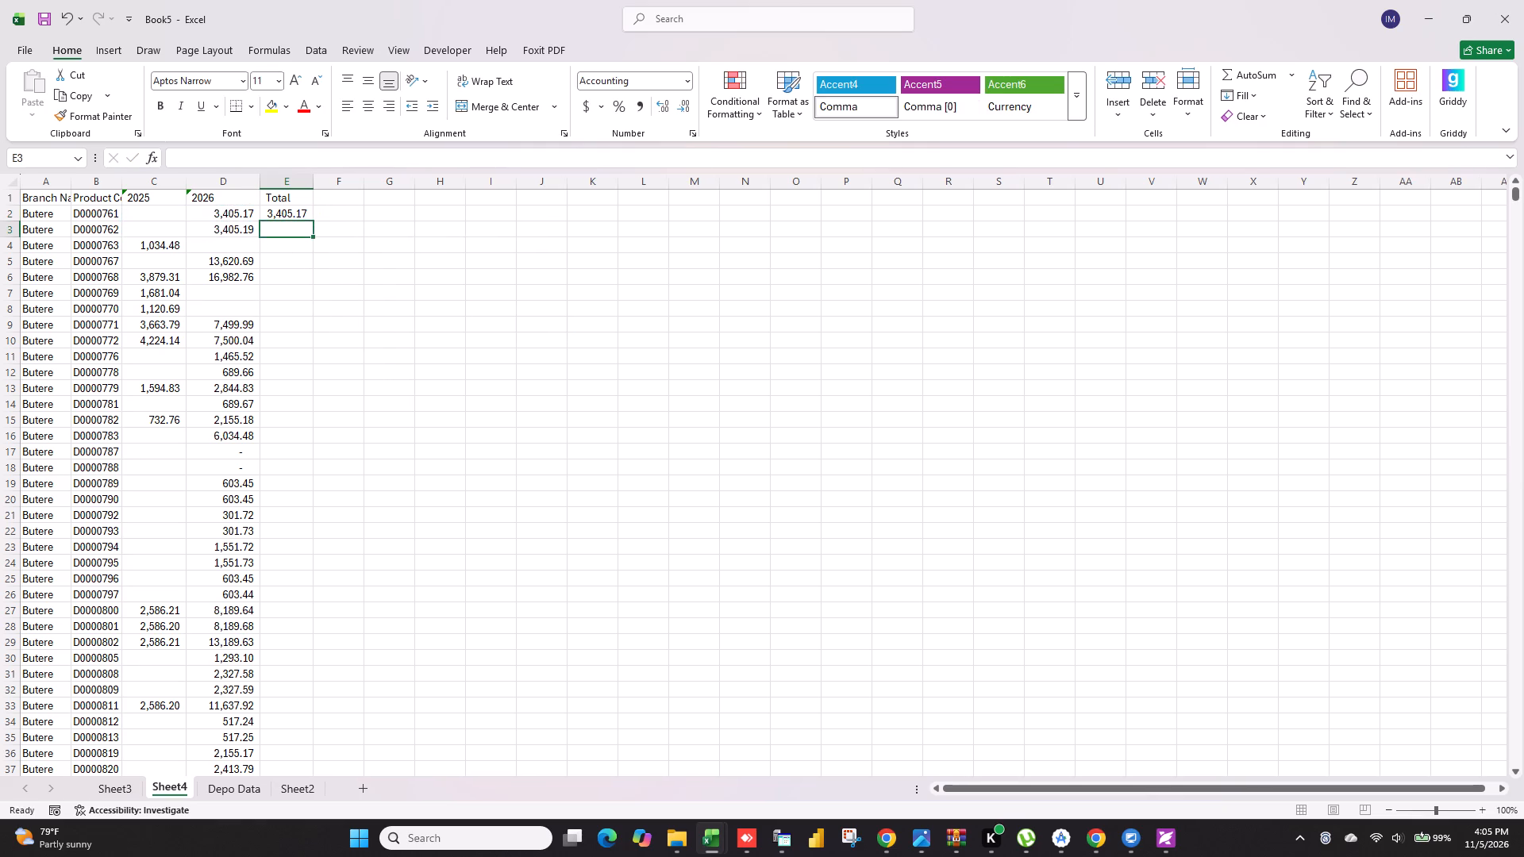
Fill the E2 formula down the Total column to the last data row and fit the column width to its values.
left_click(300, 214)
double_click(315, 218)
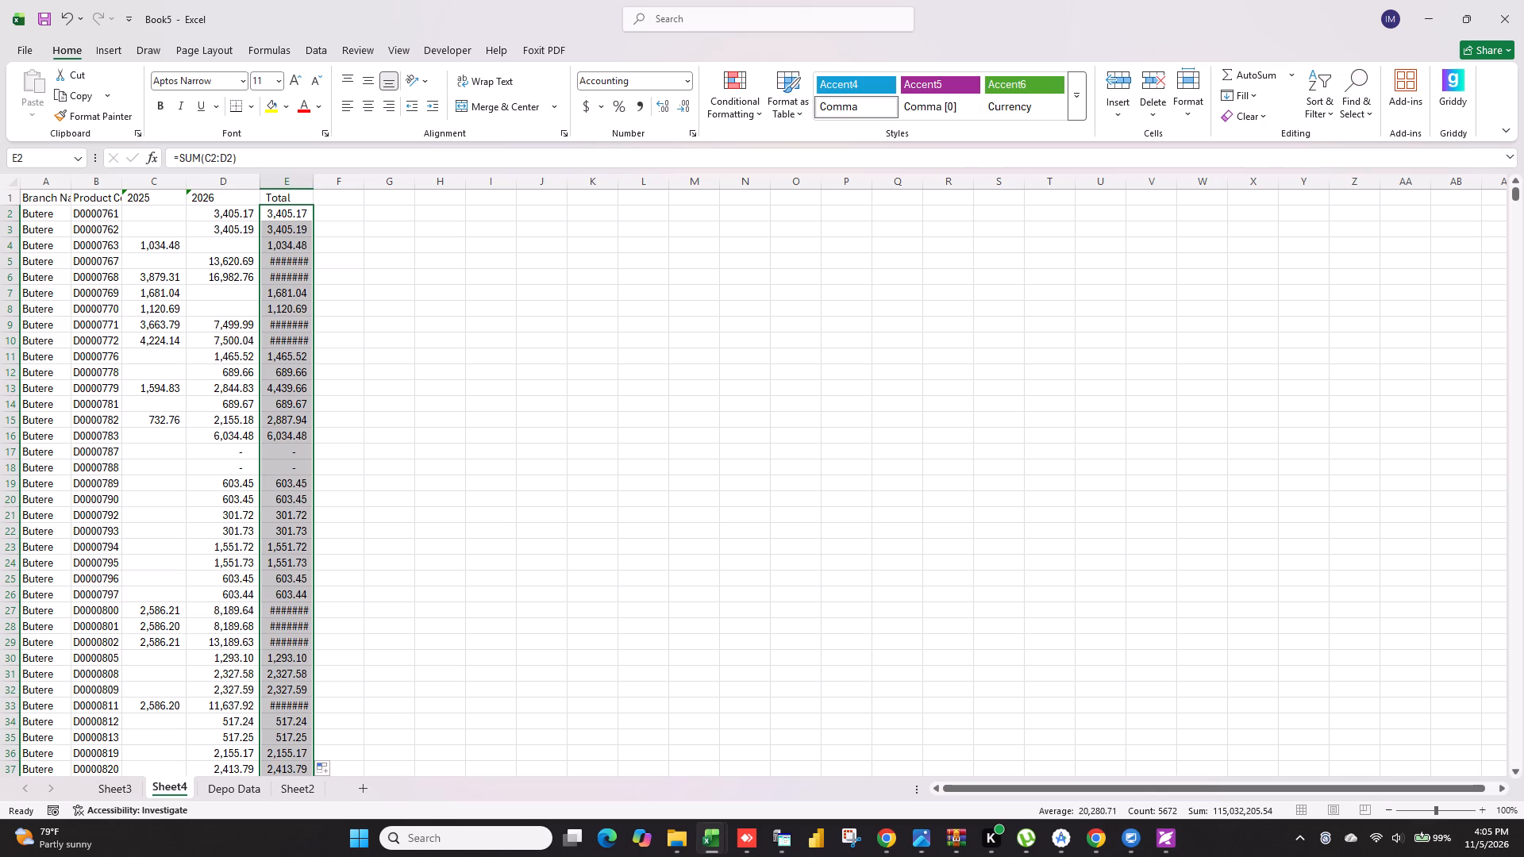
left_click(312, 179)
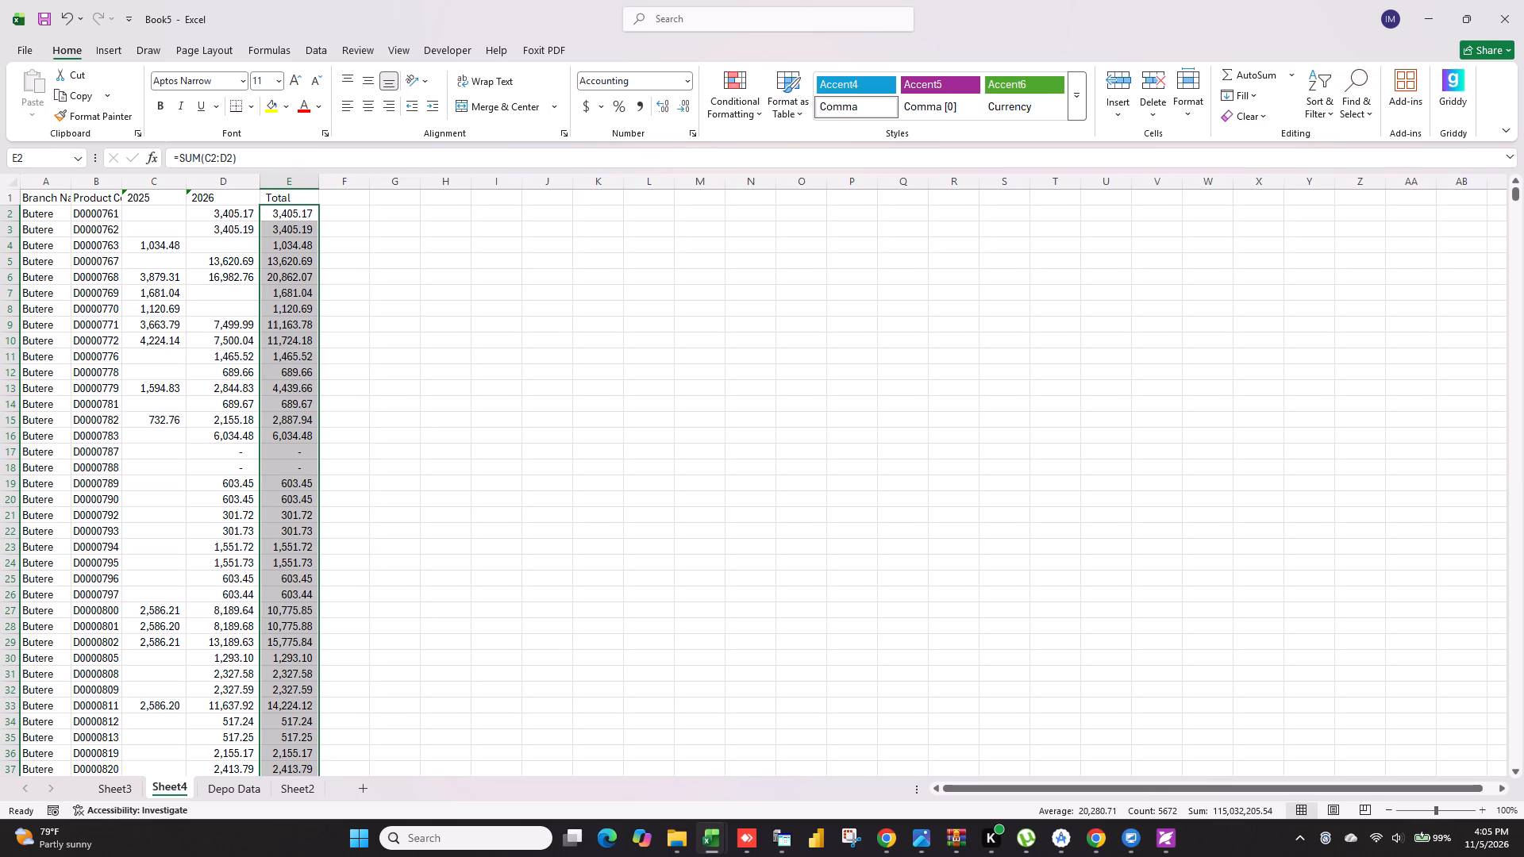
Turn on filters for the header row of the sales table.
left_click(287, 198)
left_click(326, 41)
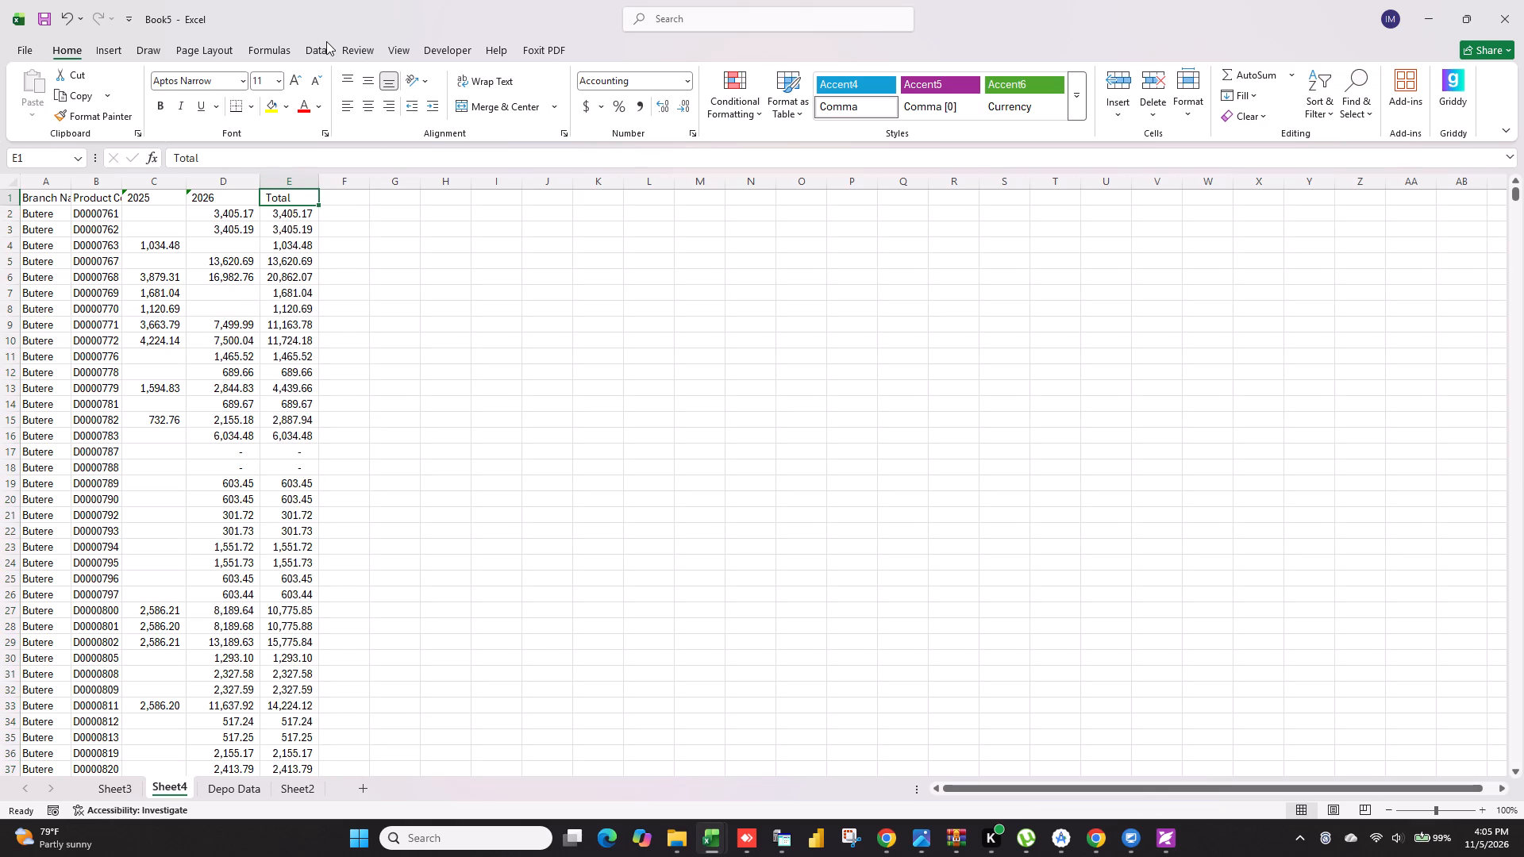
left_click(545, 92)
Open the filter options of the Total column.
left_click(310, 198)
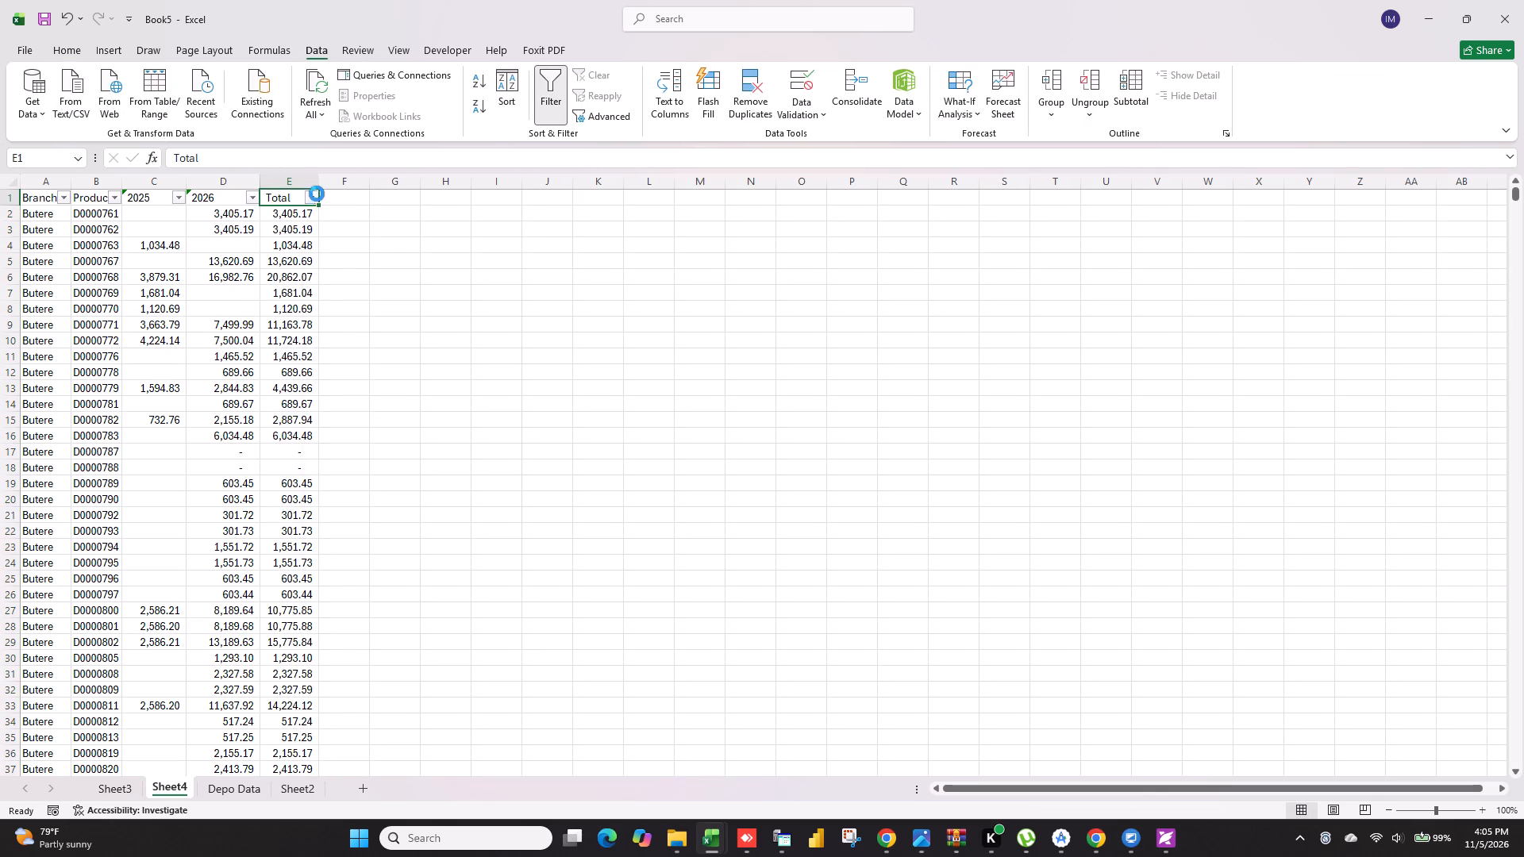
Sort the sales table by Total from largest to smallest and widen the Total column to fit its values.
left_click(381, 244)
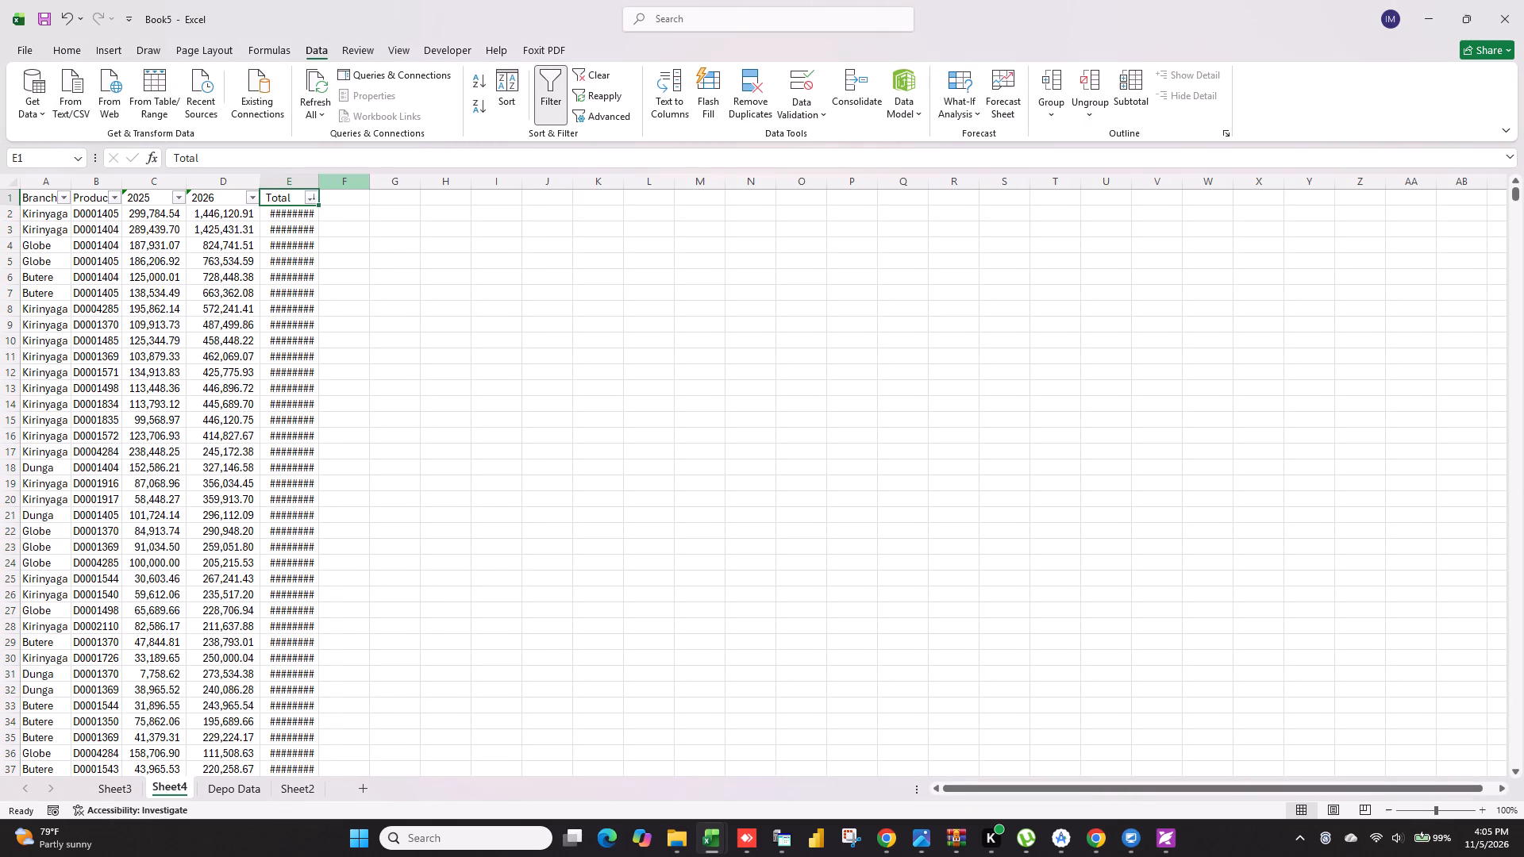
left_click_drag(322, 177, 351, 191)
left_click(740, 448)
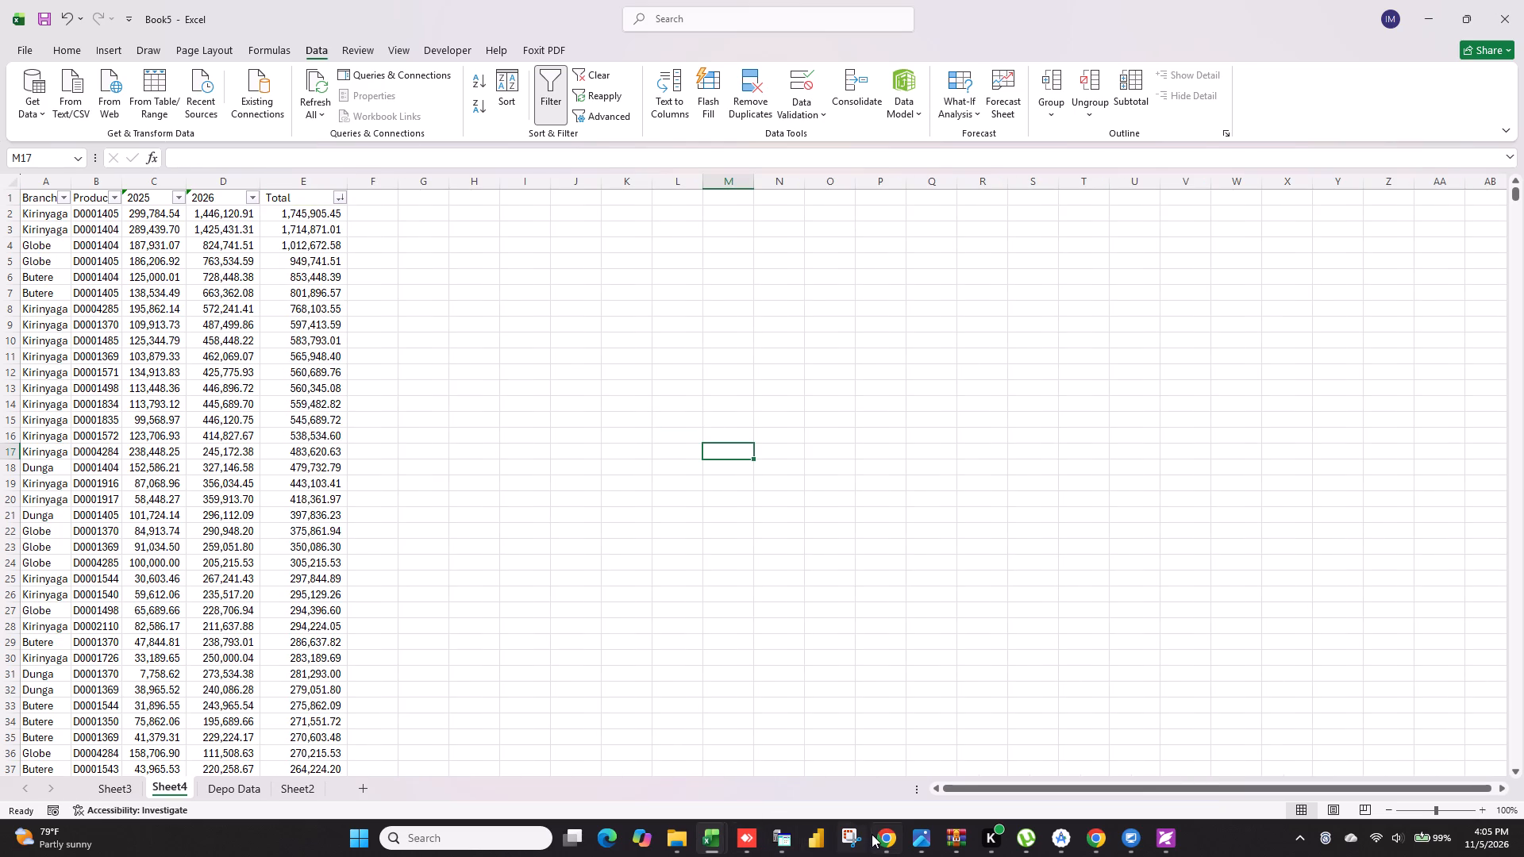
Switch to the Gmail tab in Chrome and close the open PDF attachment preview to return to its email.
left_click(874, 834)
left_click(38, 0)
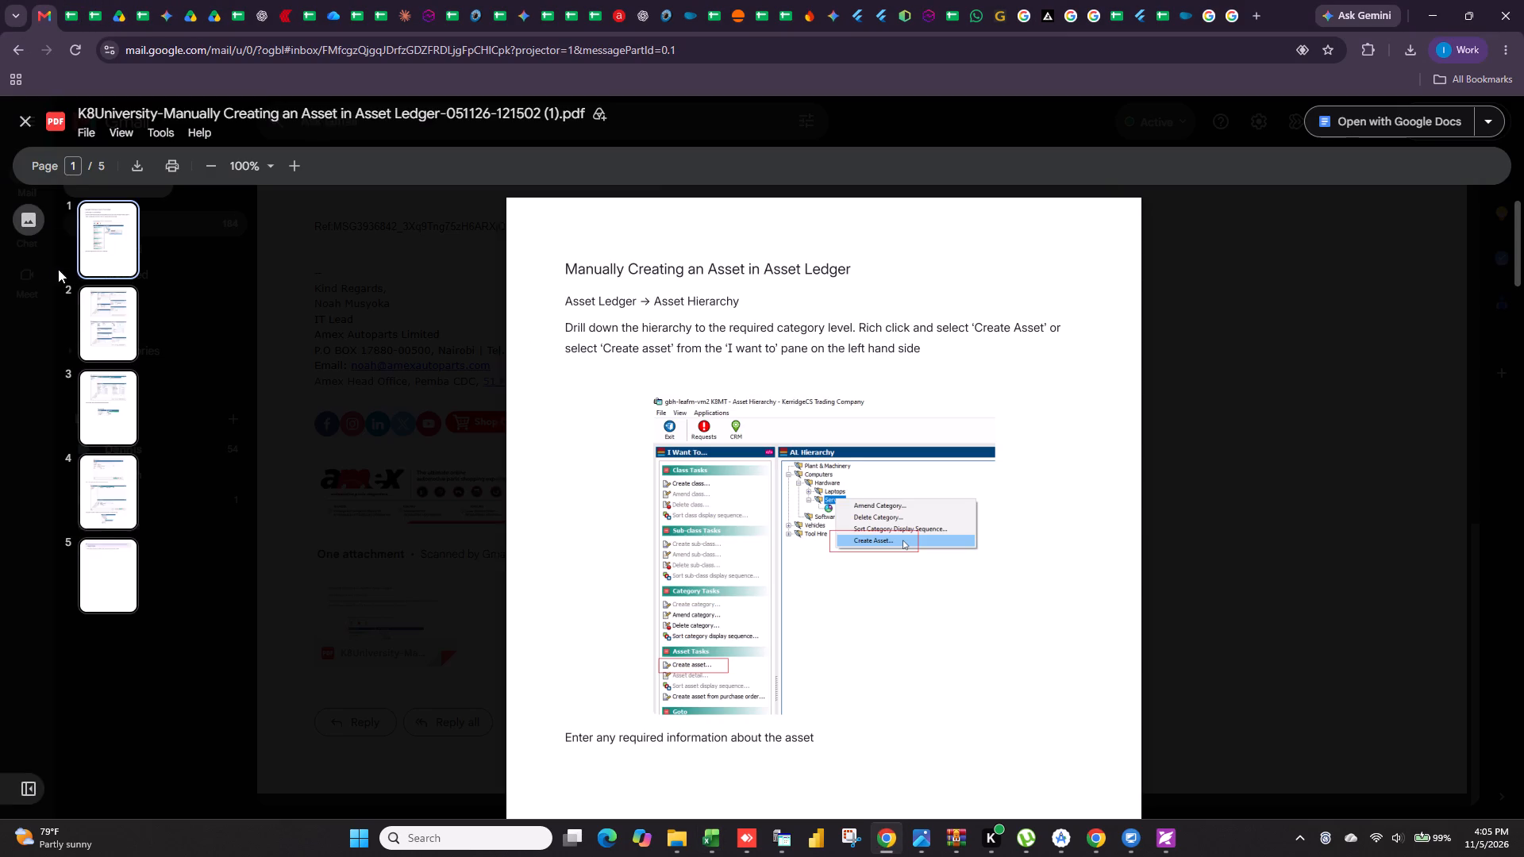
left_click(18, 122)
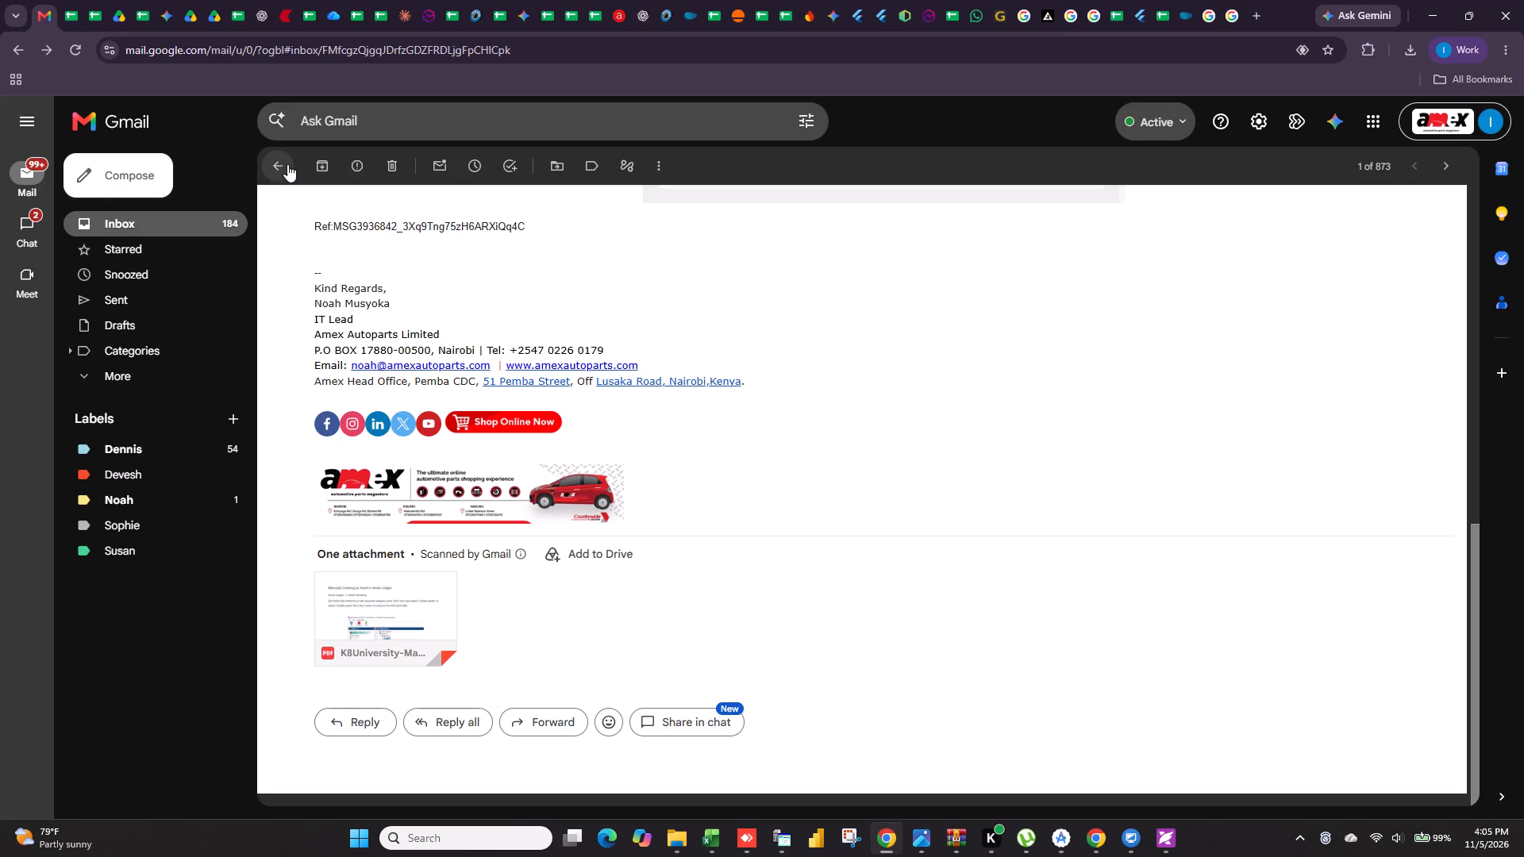
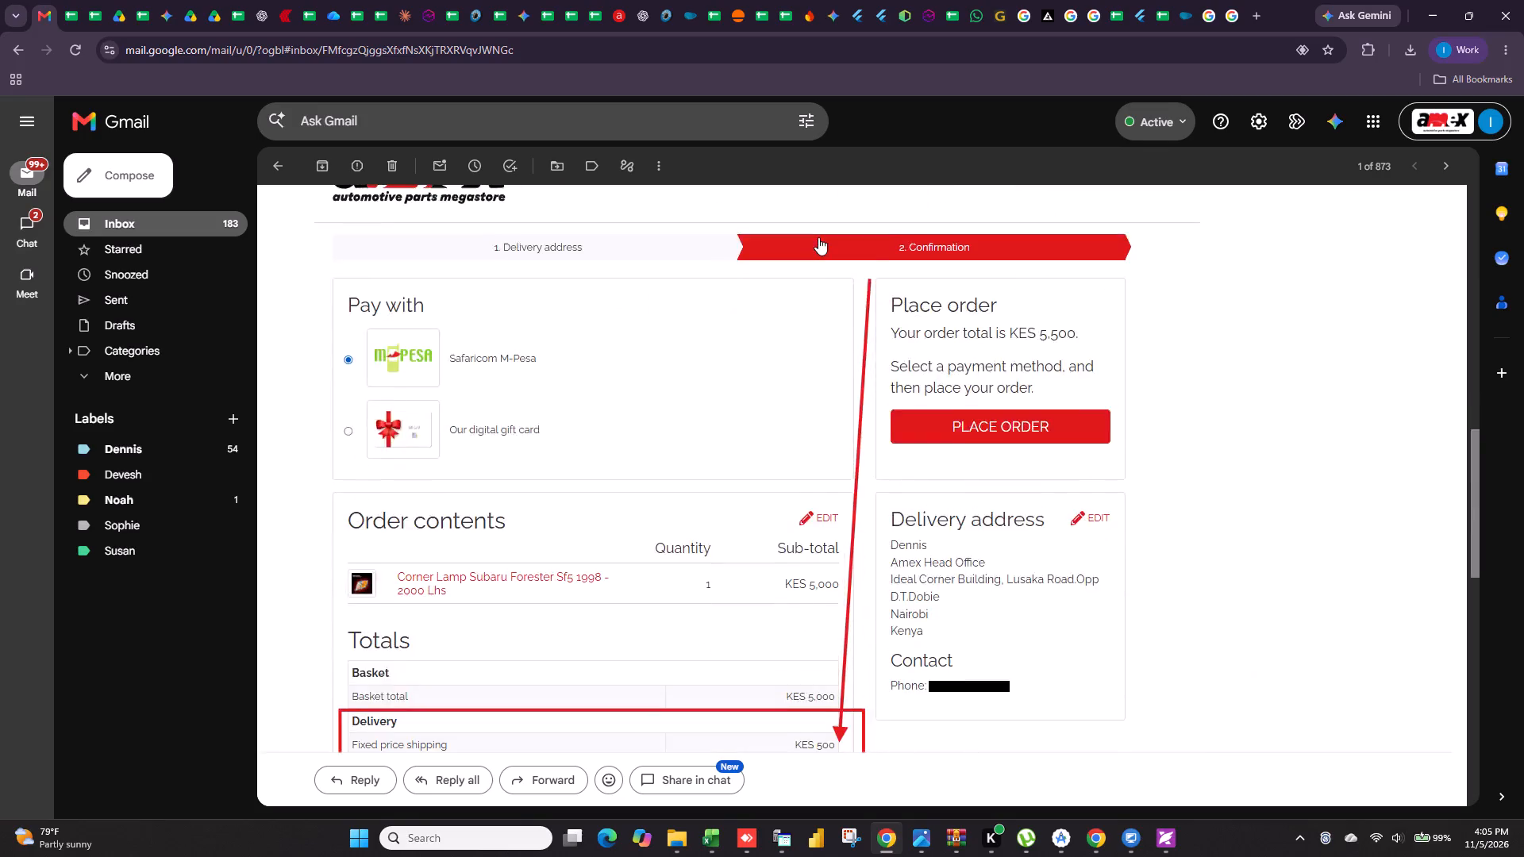
Read through the open email thread about the order's delivery charge down to its latest message.
scroll(818, 237, "down", 5)
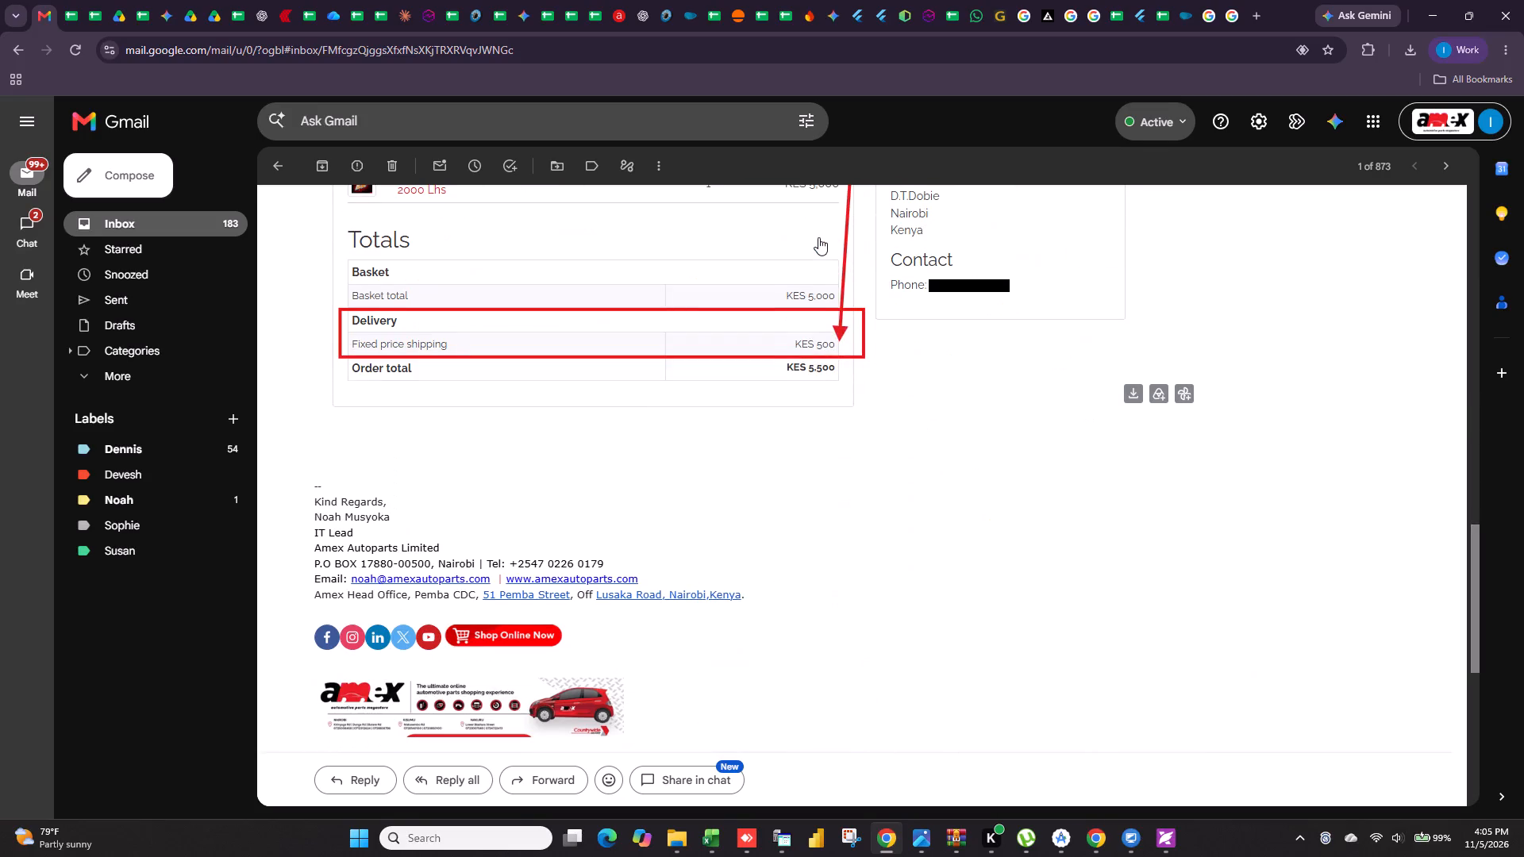
scroll(818, 237, "down", 6)
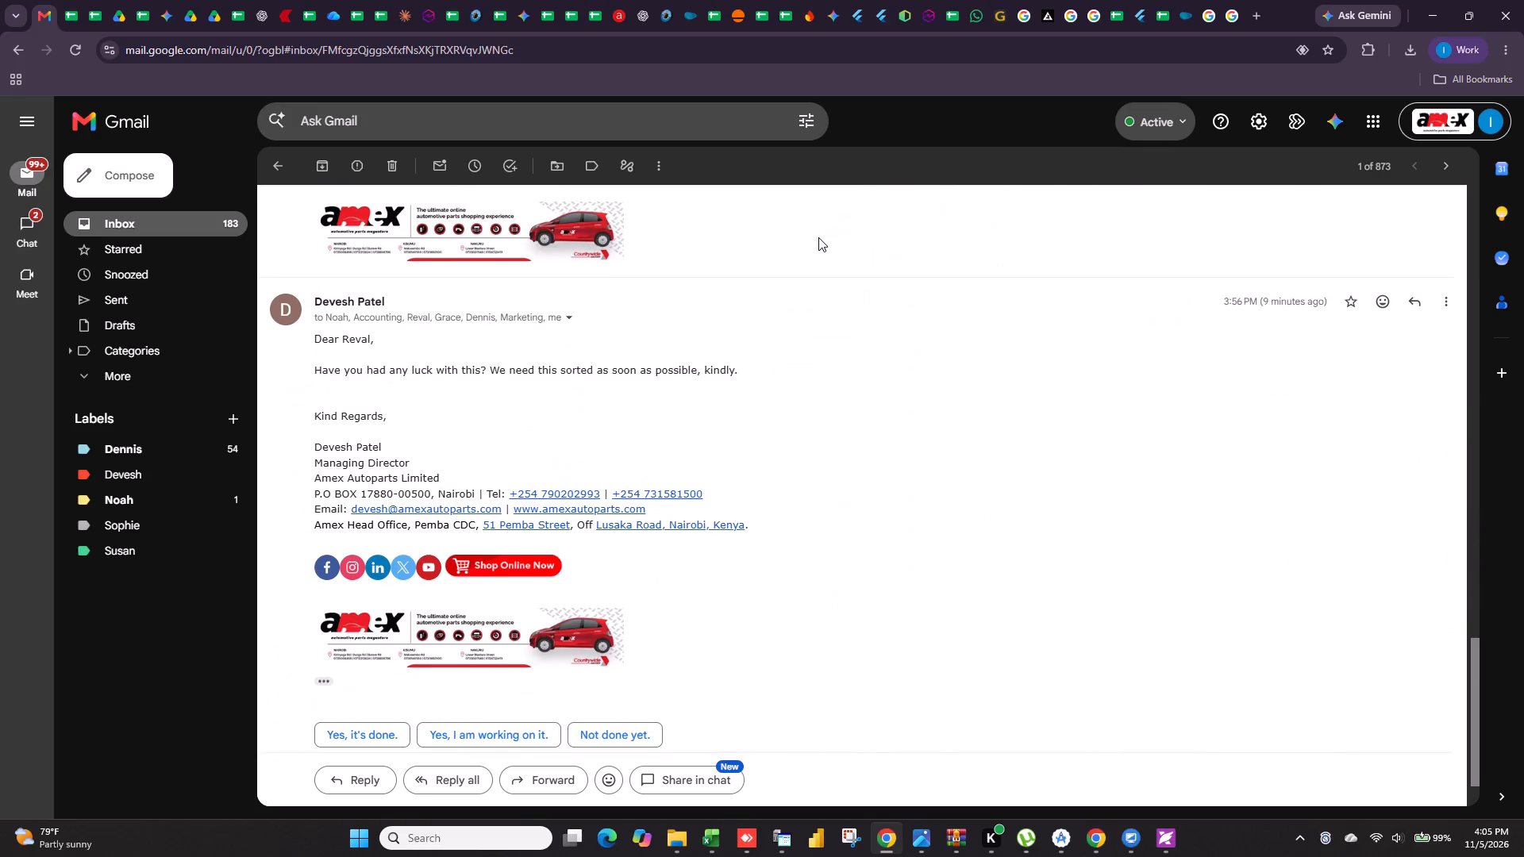
Read through the email thread about the corner lamp order's free-delivery label and shipping charge, down to the last reply, and return to Book5.
scroll(818, 237, "down", 5)
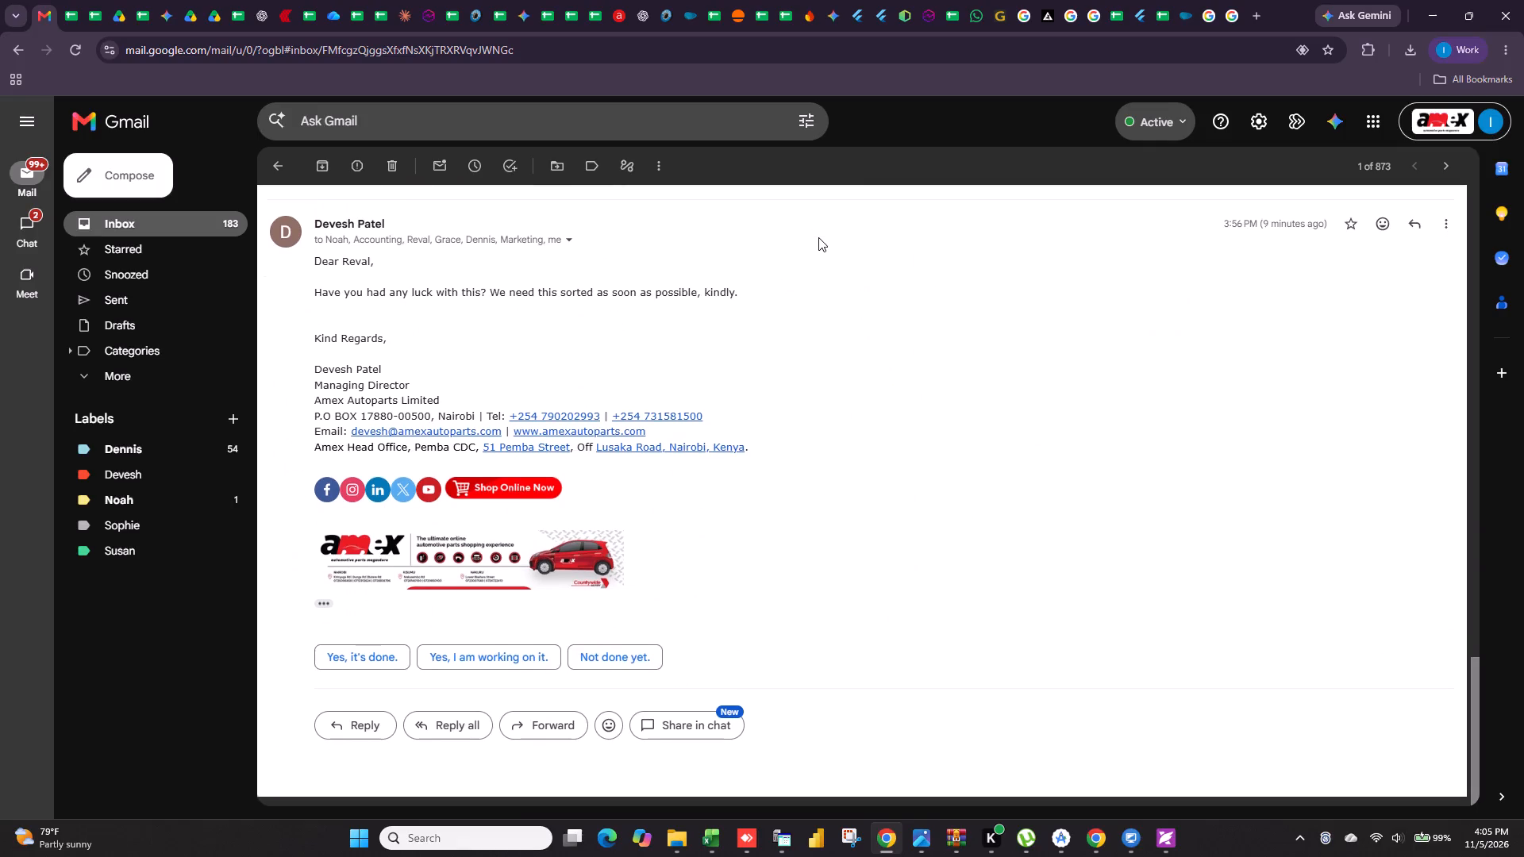
scroll(818, 237, "down", 2)
scroll(800, 448, "up", 7)
scroll(860, 411, "up", 3)
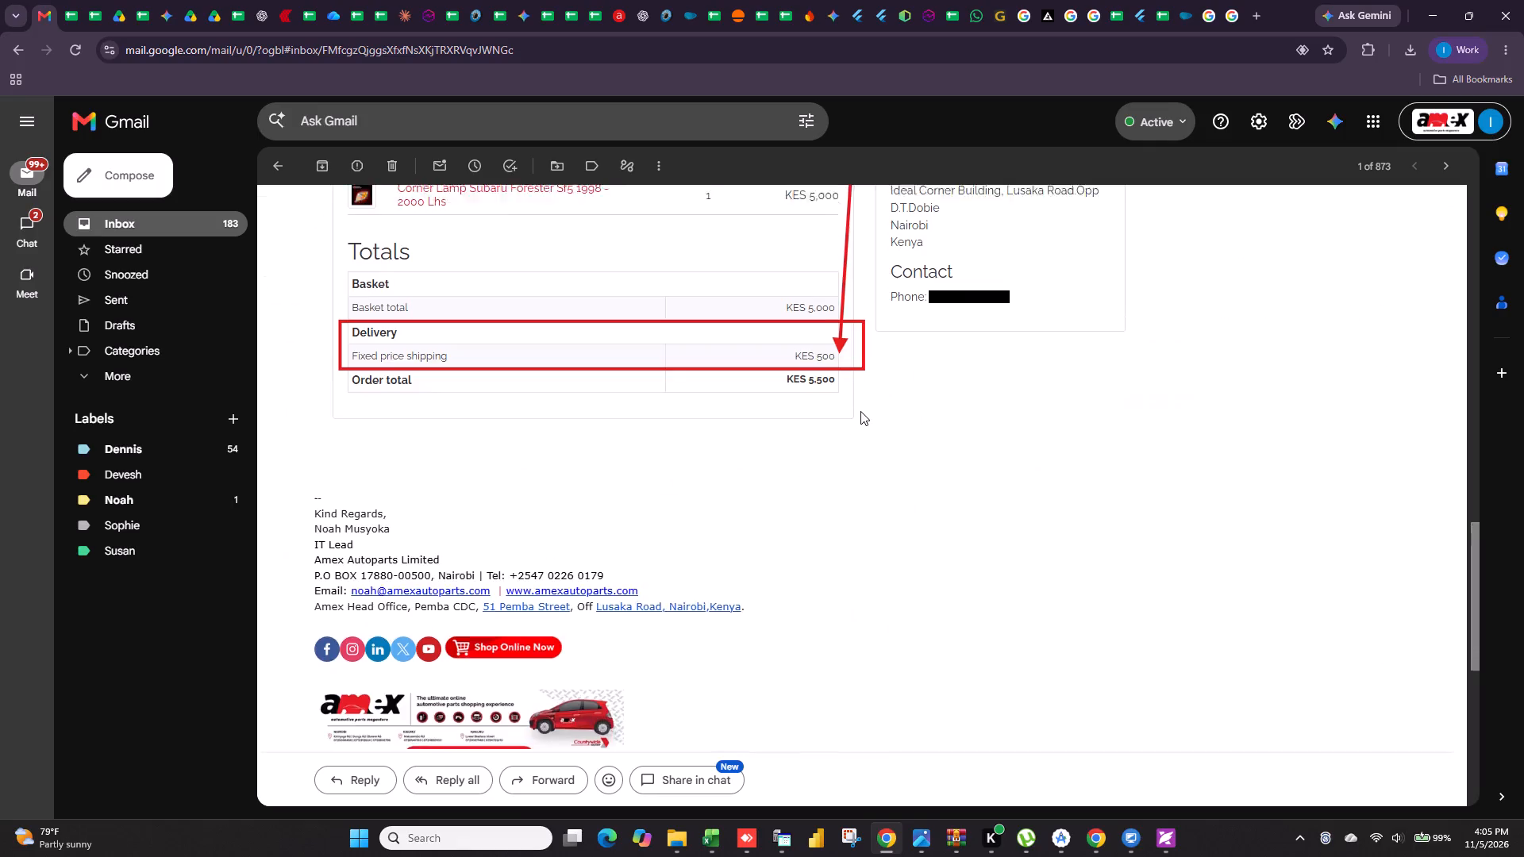
scroll(860, 411, "up", 7)
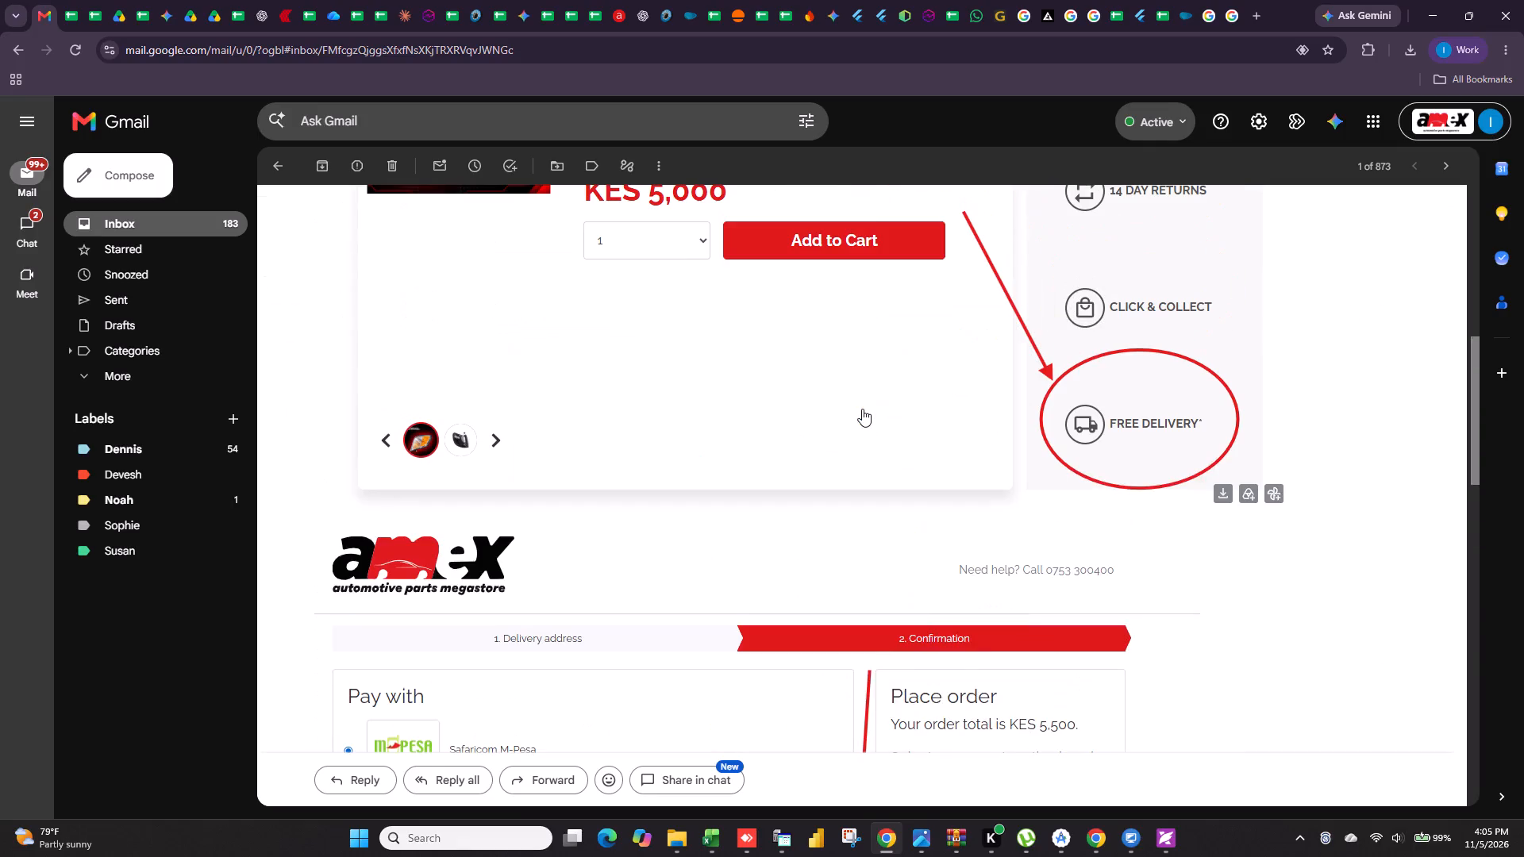
scroll(871, 400, "up", 7)
scroll(871, 400, "down", 4)
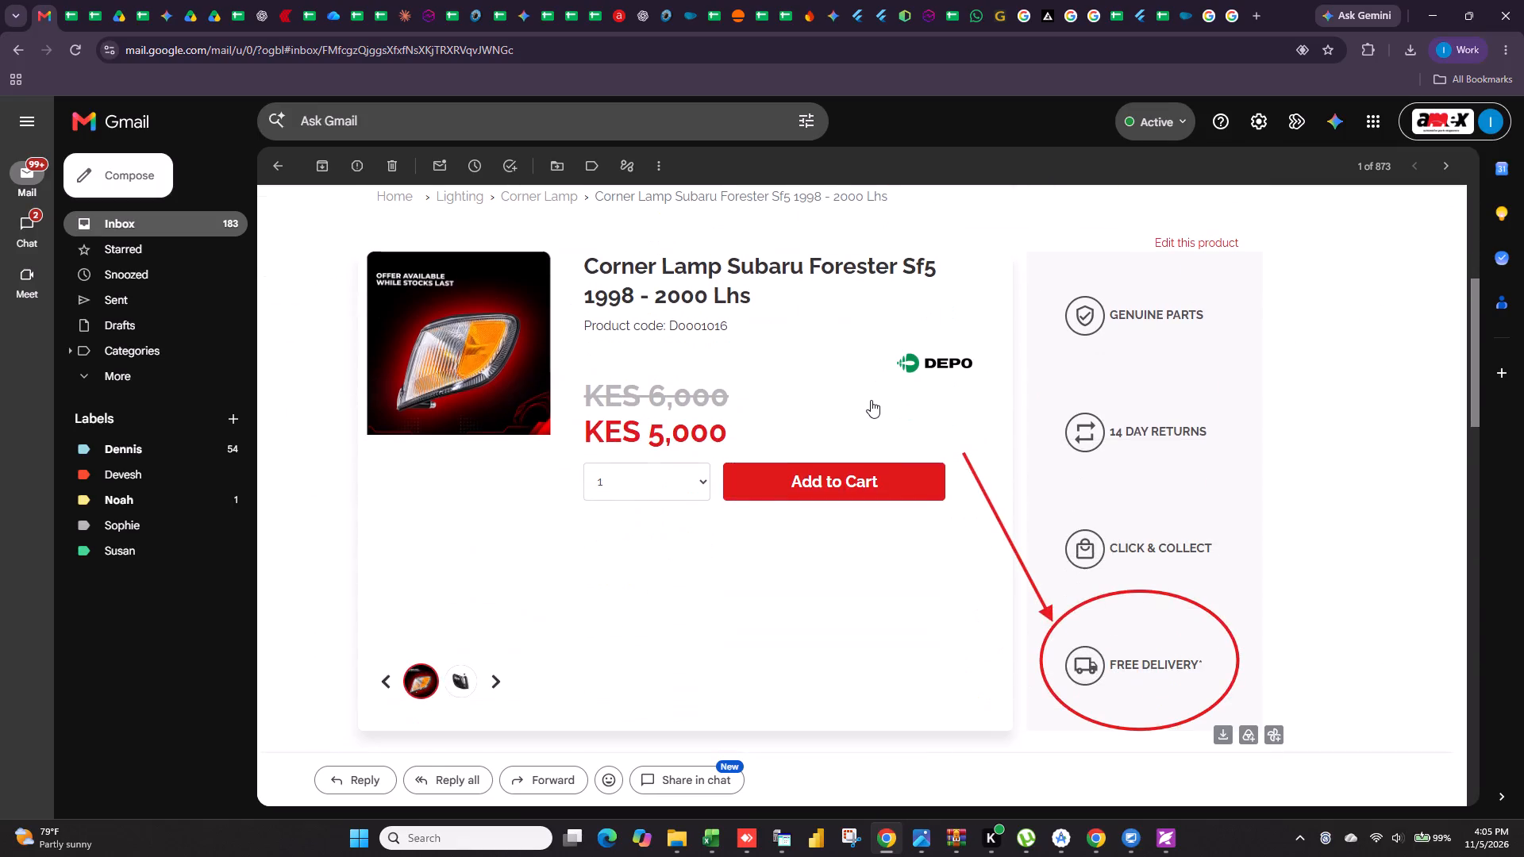
scroll(871, 400, "down", 10)
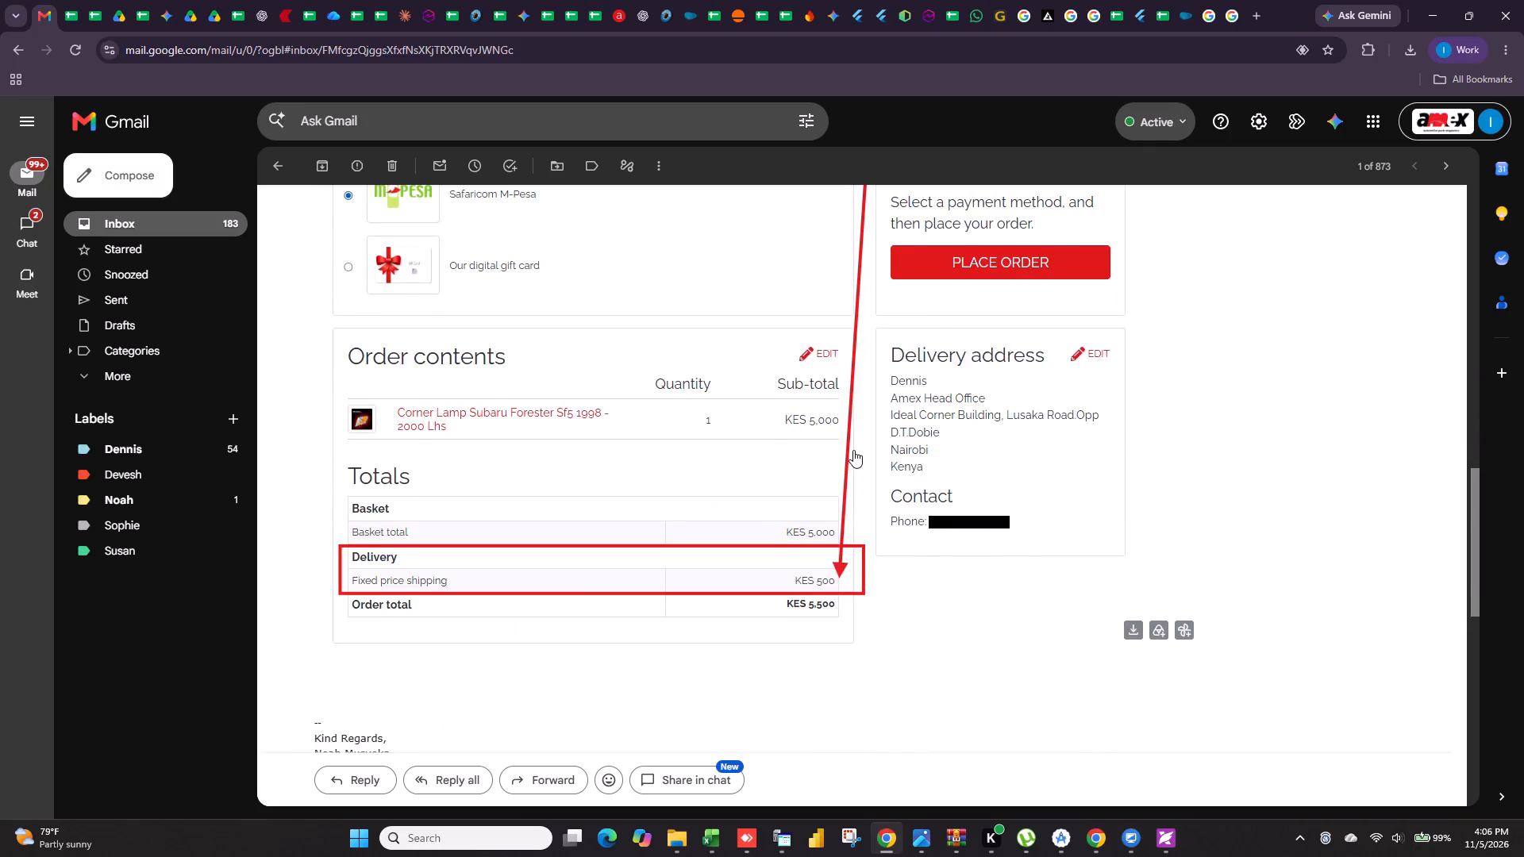
scroll(873, 452, "down", 11)
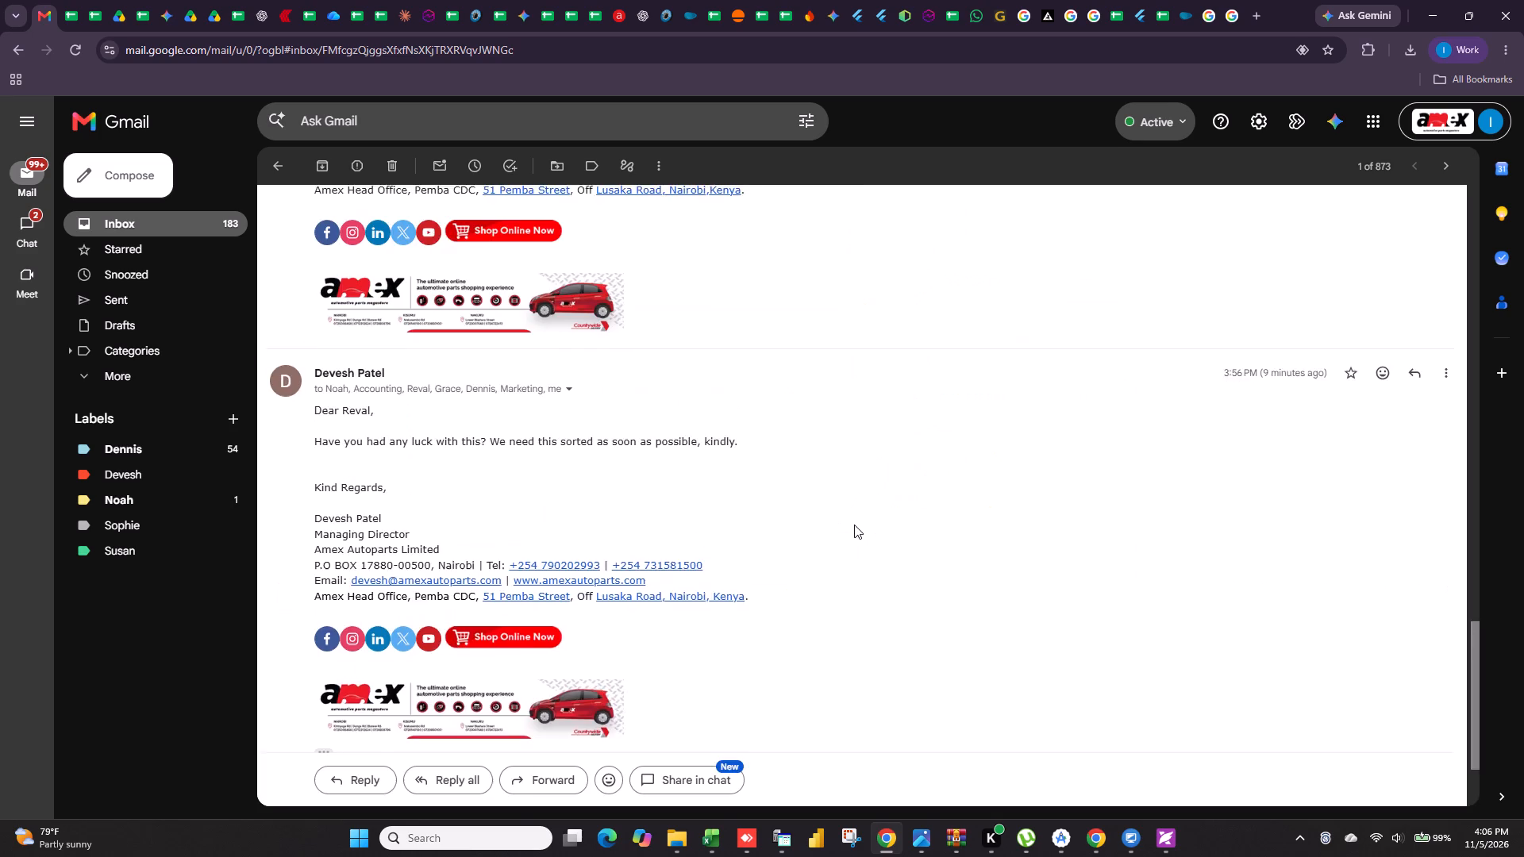
scroll(854, 525, "down", 3)
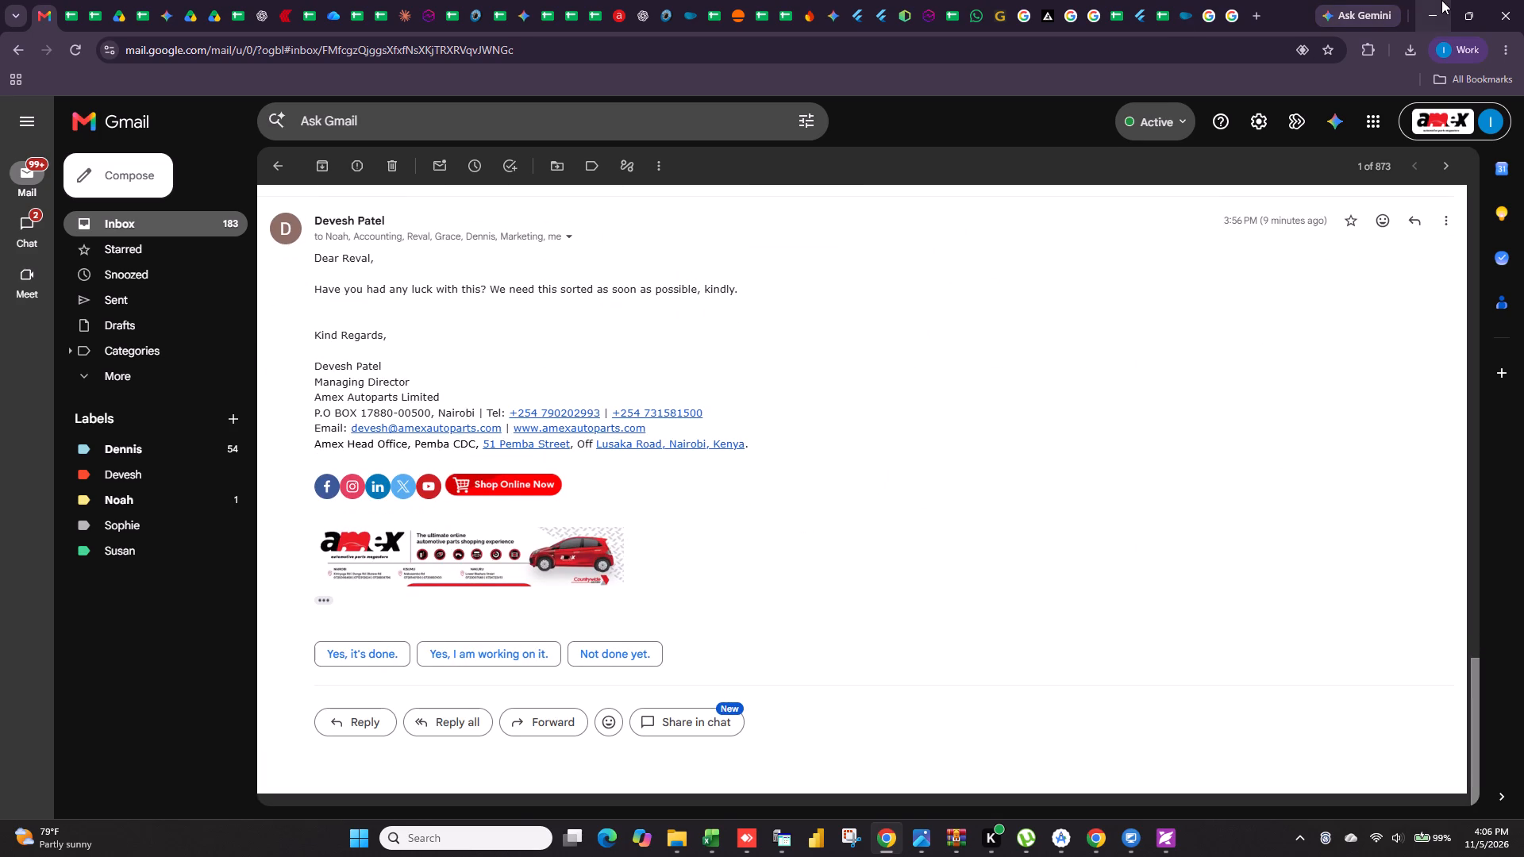
left_click(1441, 0)
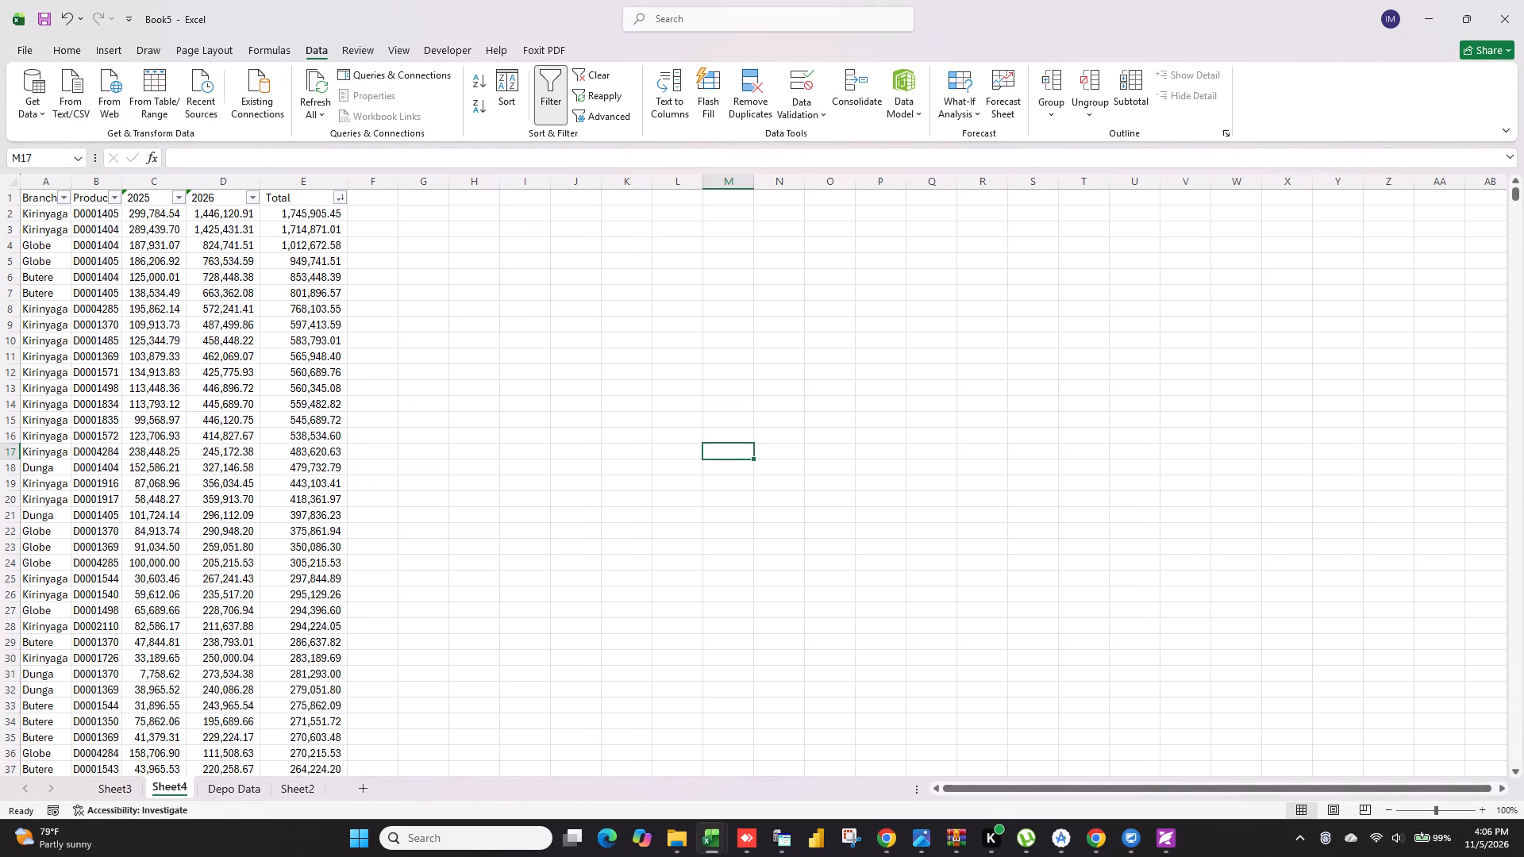
Insert a column before 2025 on Sheet4, head it Description, and widen it to fit the header.
left_click(154, 175)
right_click(154, 175)
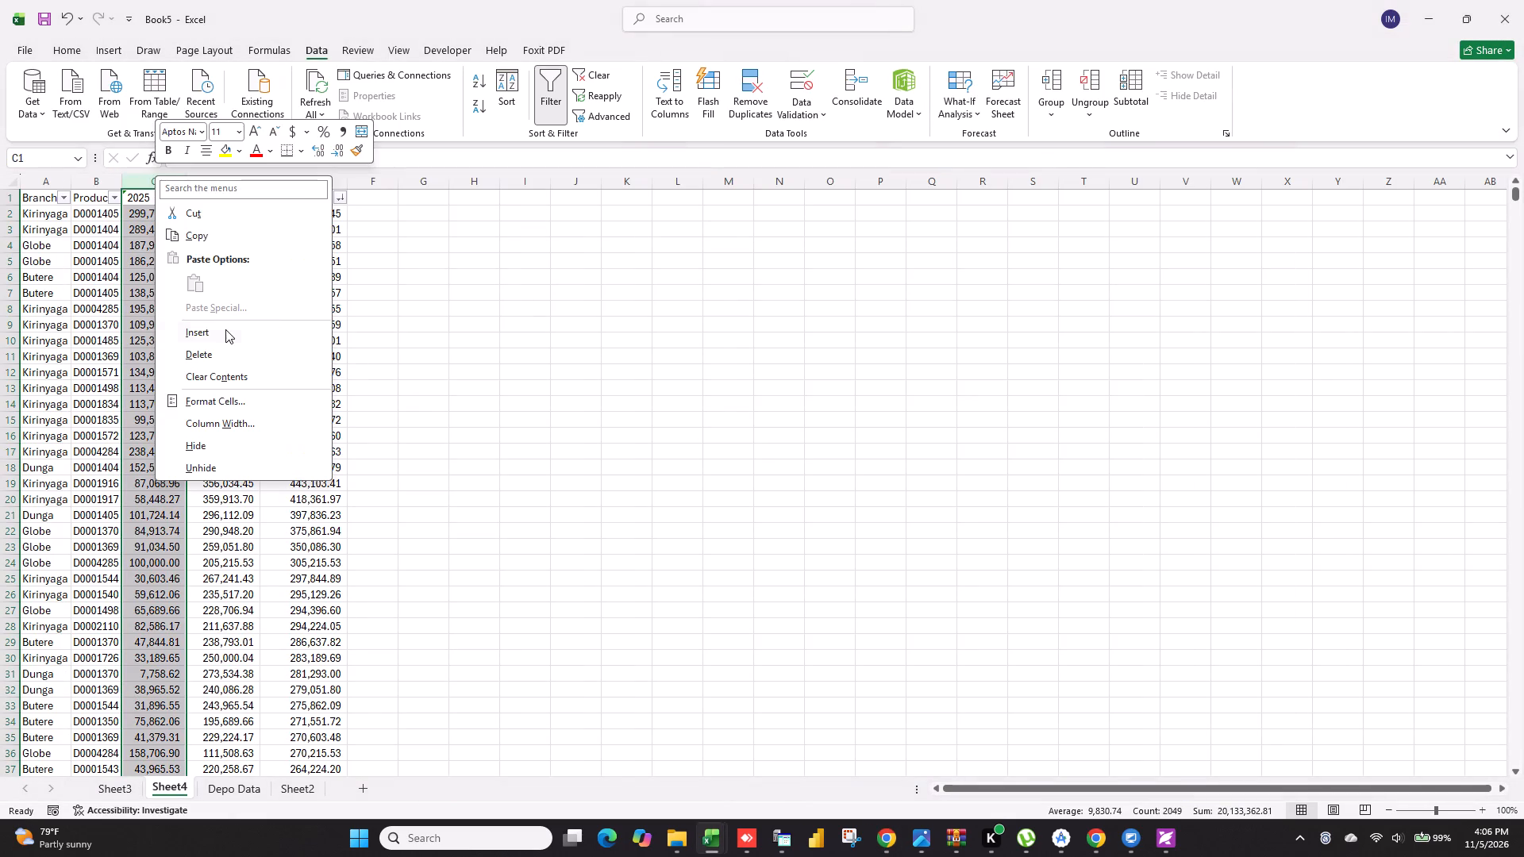
left_click(225, 329)
left_click(152, 204)
type("Description")
key("Return")
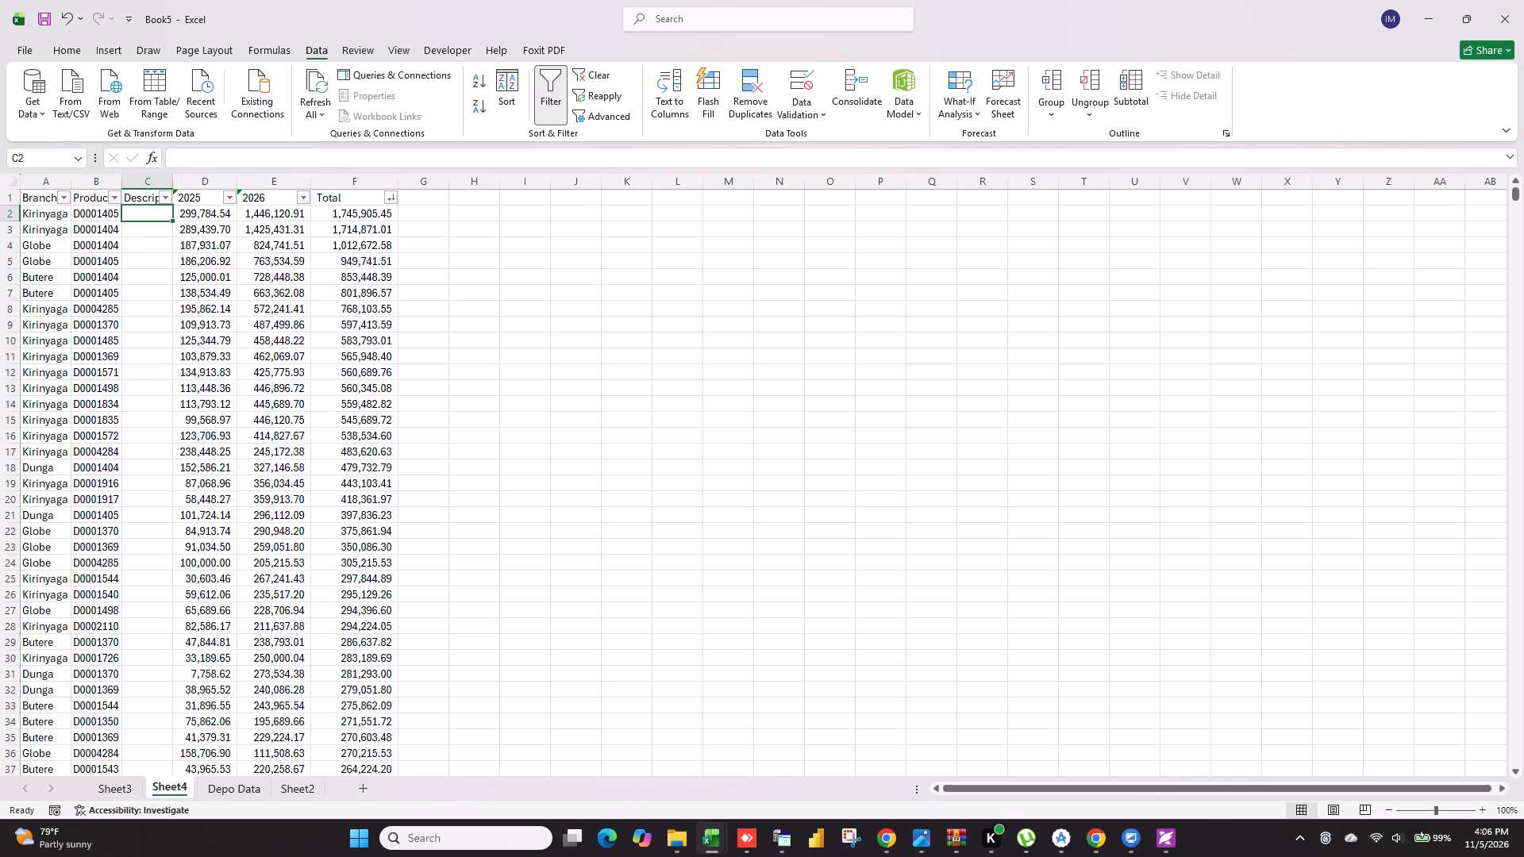
left_click_drag(172, 183, 202, 197)
Insert another column between Description and 2025 and head it Brand.
left_click(246, 183)
right_click(246, 183)
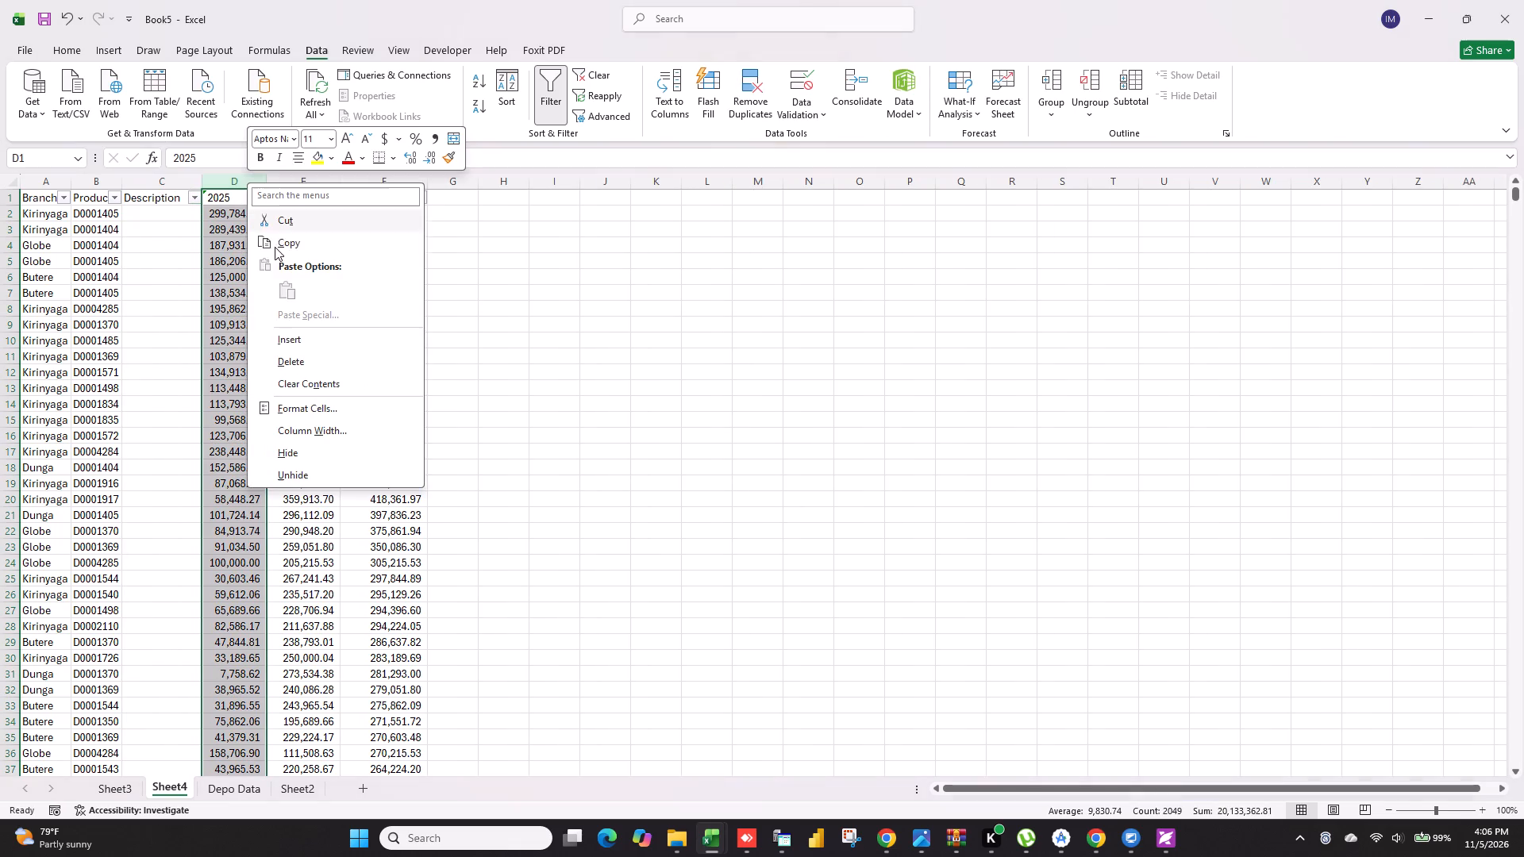
left_click(285, 332)
left_click(229, 202)
type("Brand")
key("Return")
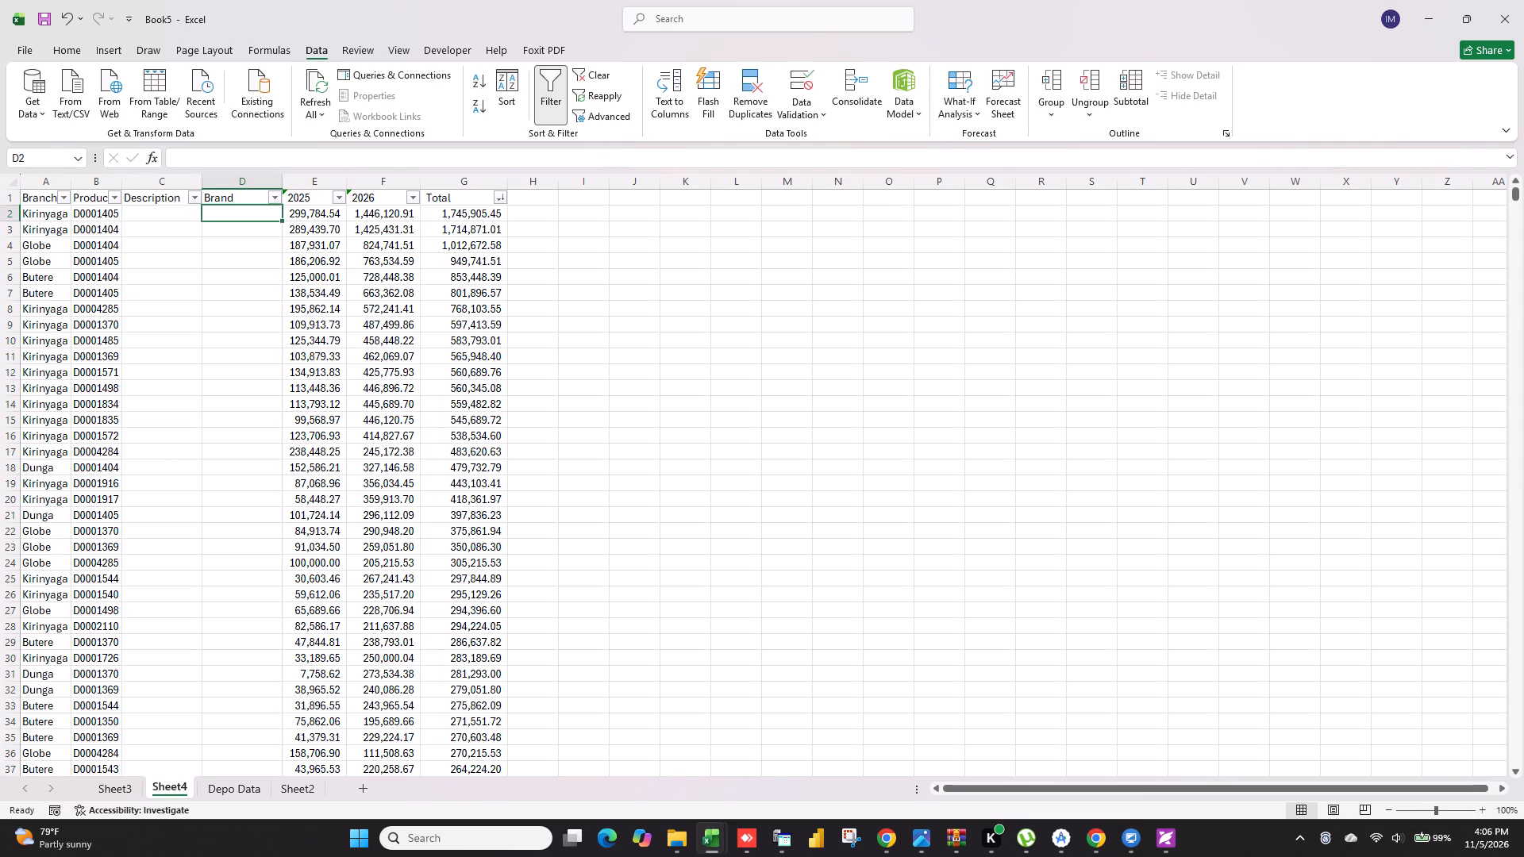
In C2, enter a VLOOKUP of B2 in columns A:B of the Item Detail 4.11.2026 workbook, returning column 2 with exact match.
left_click(179, 206)
type("=vl")
key("Tab")
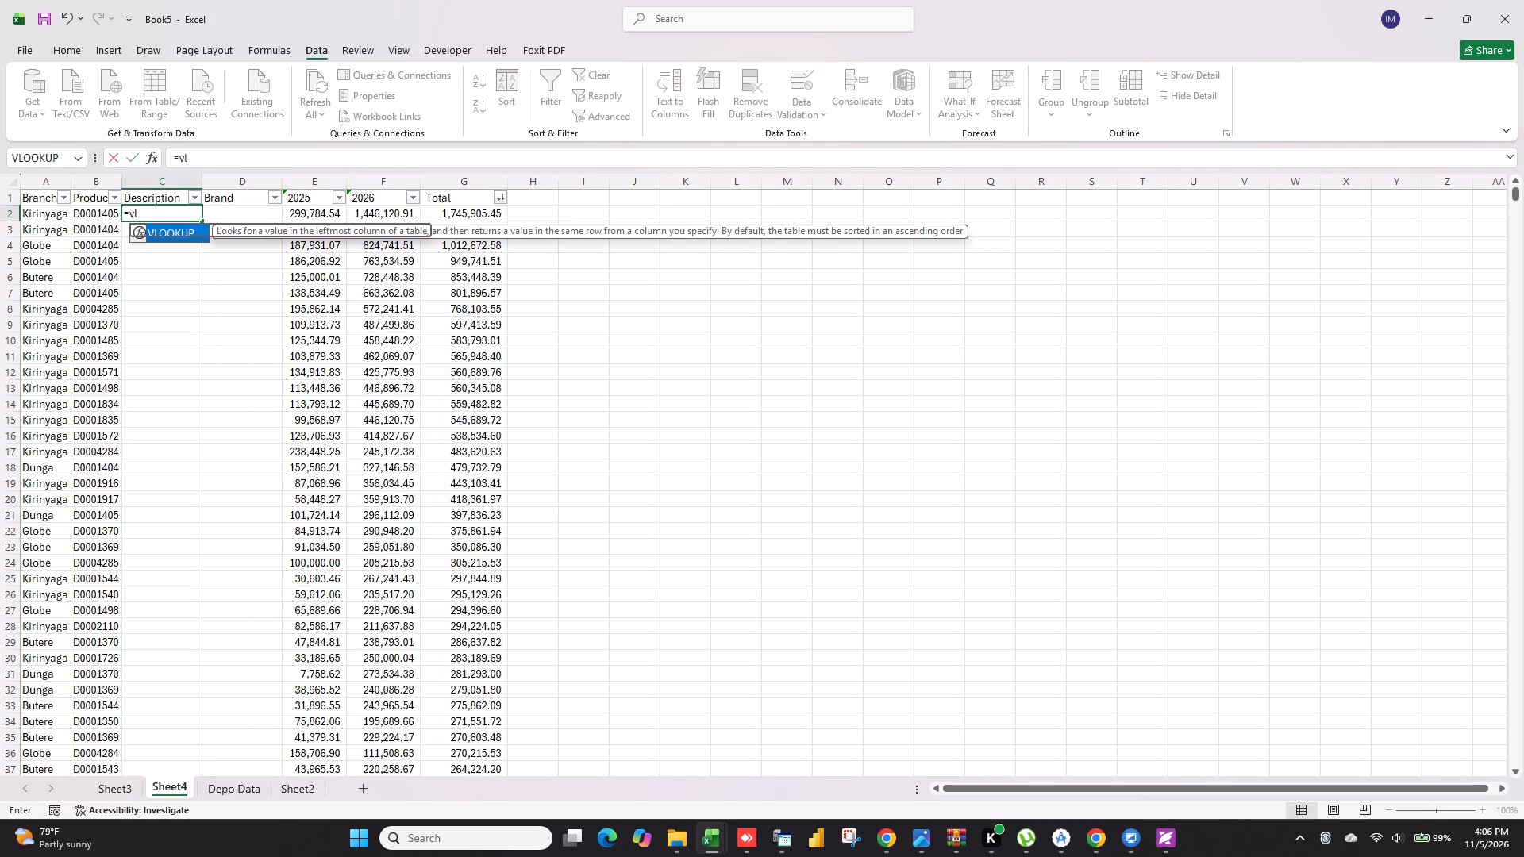
left_click(95, 212)
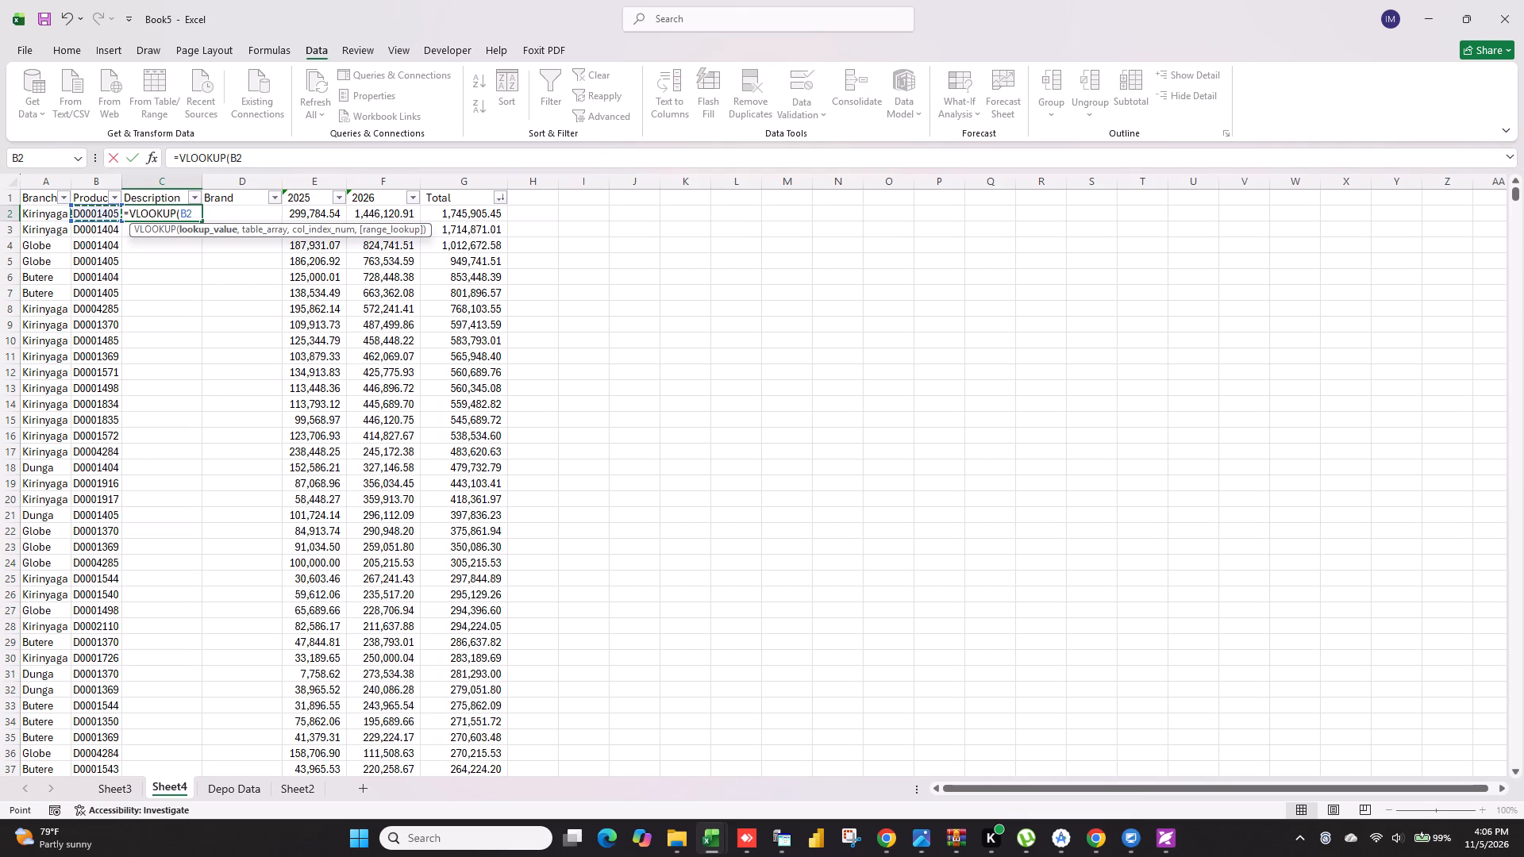
key("comma")
left_click(705, 837)
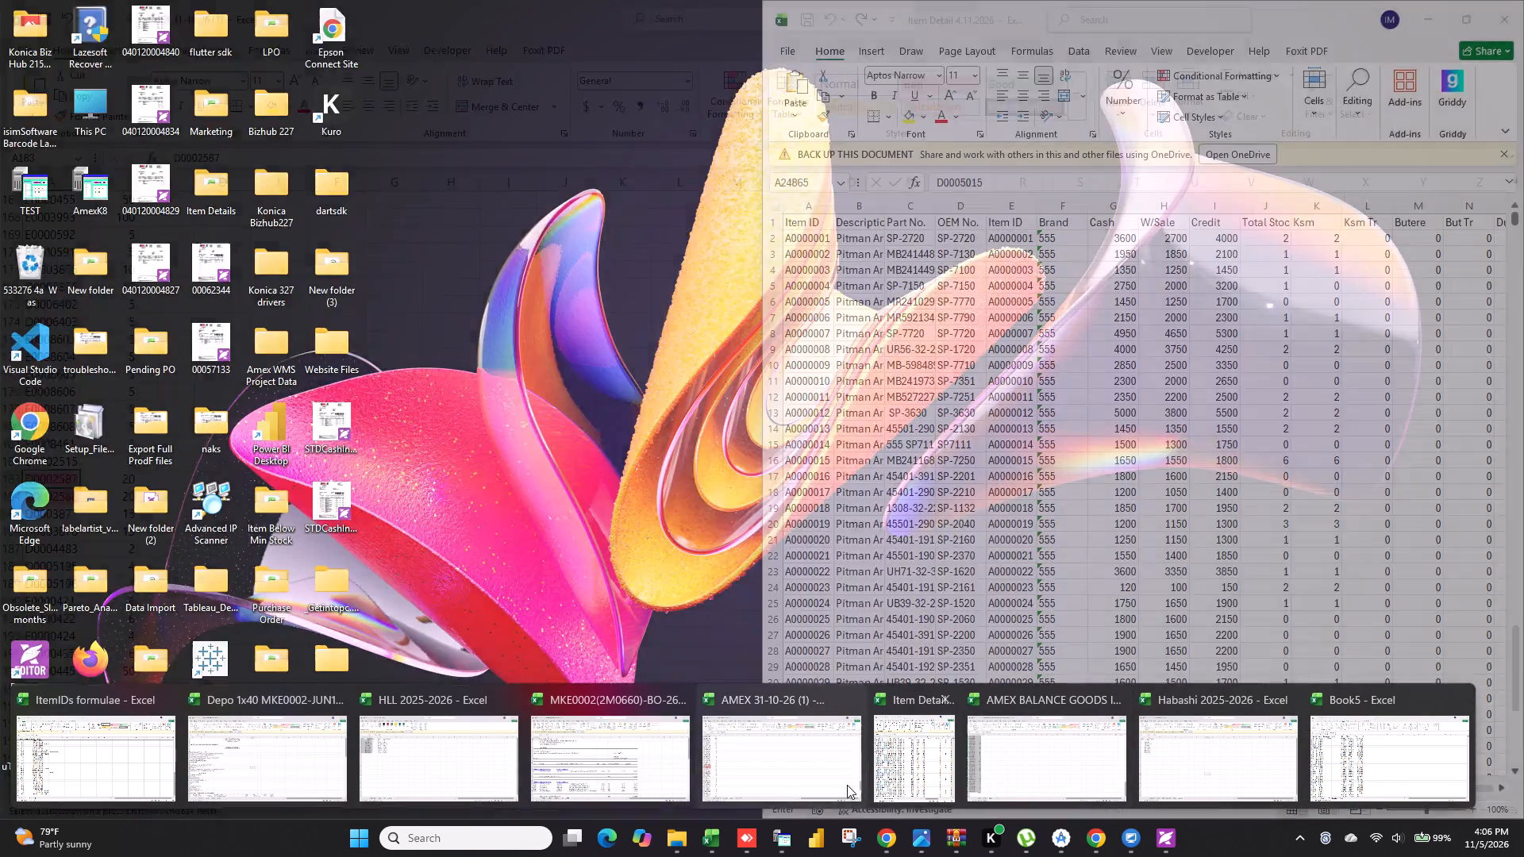
left_click(947, 767)
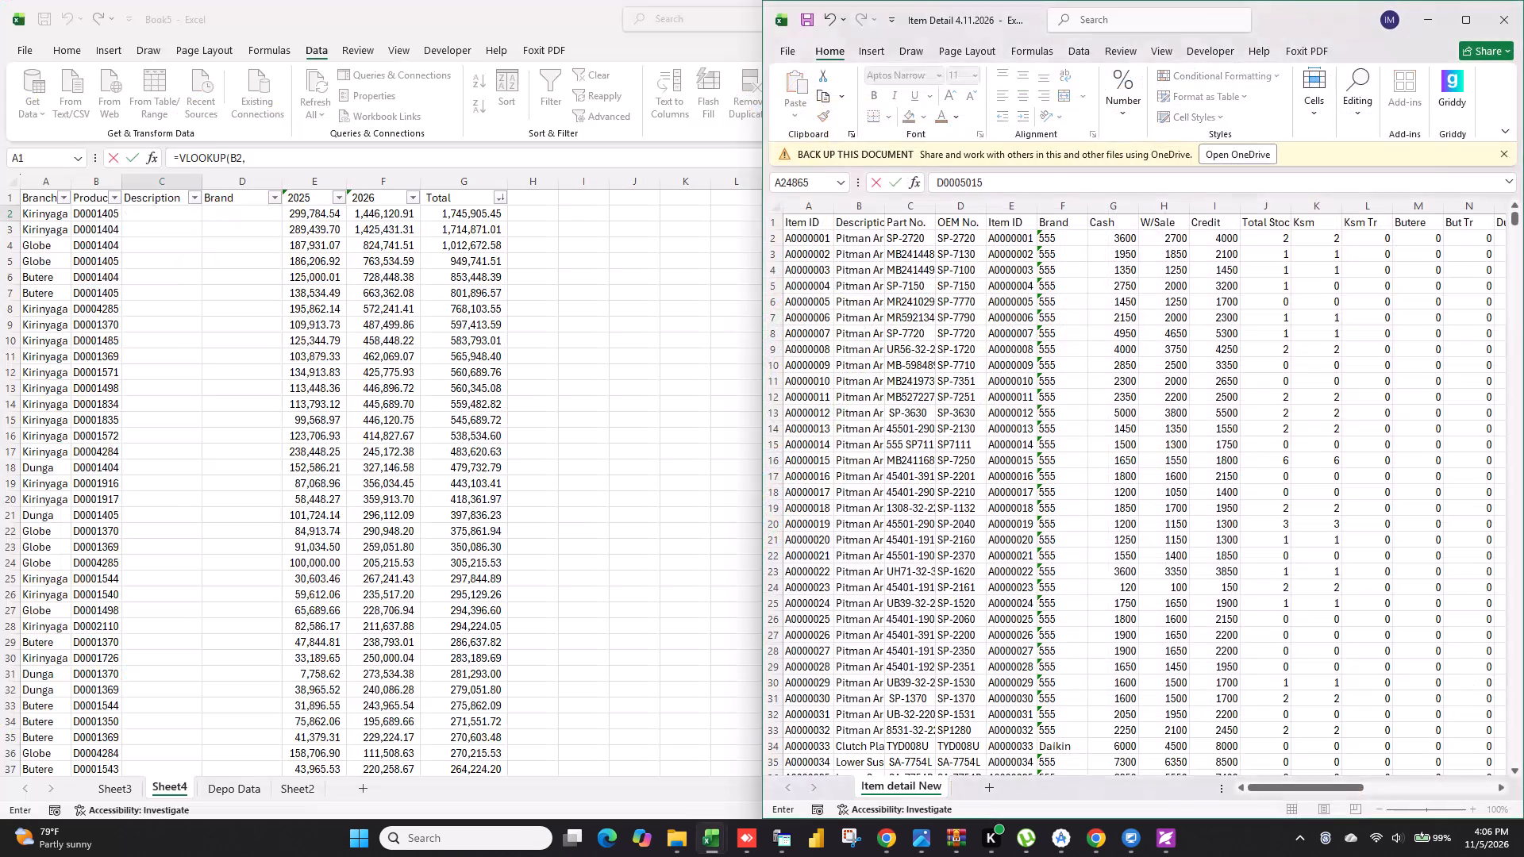
left_click_drag(811, 209, 859, 203)
type(",2,0")
key("Return")
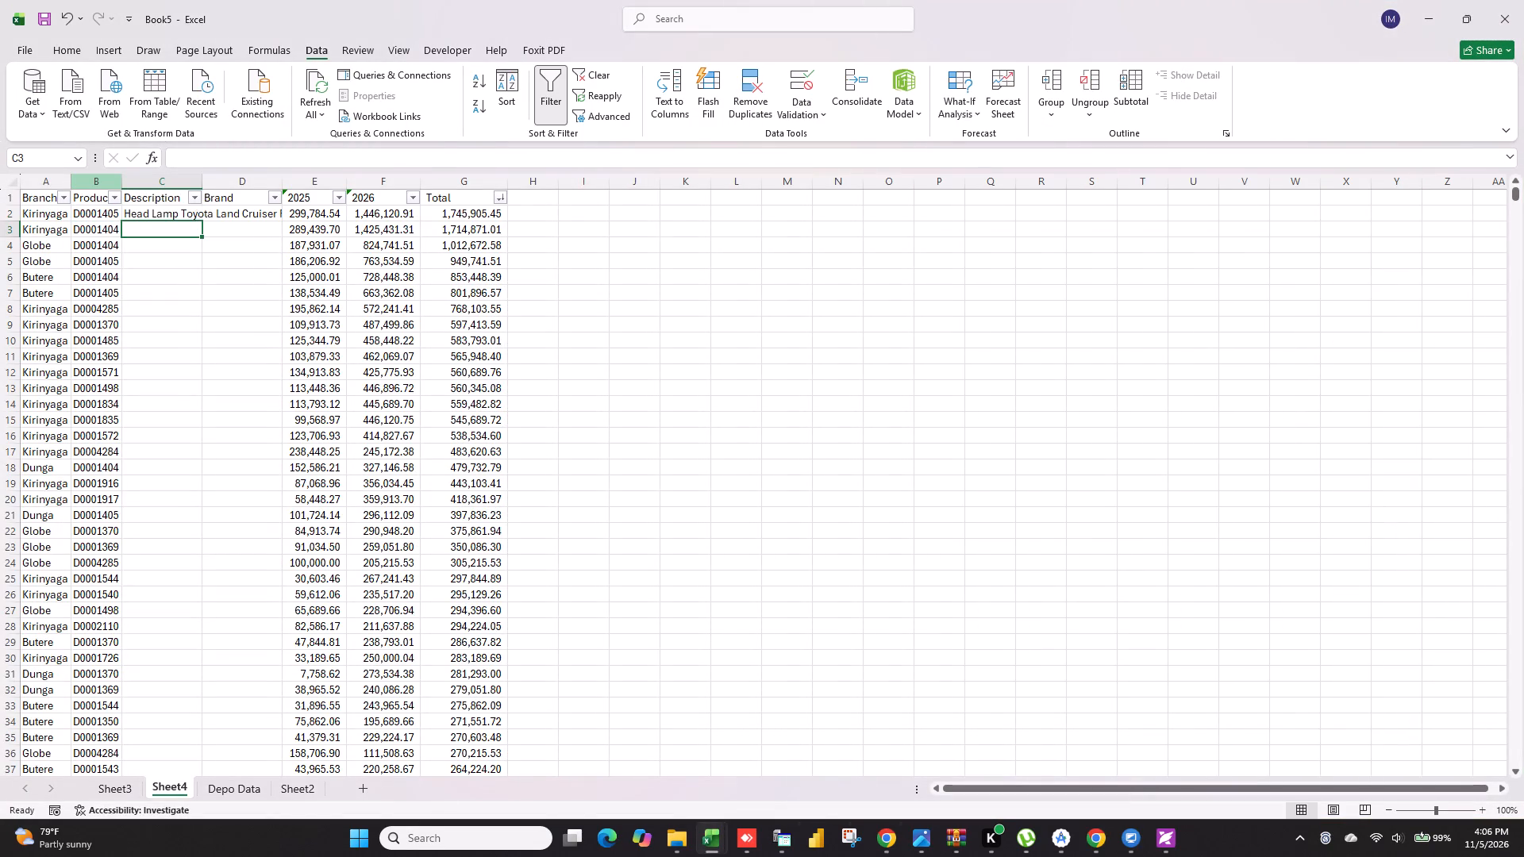
Fill the C2 lookup formula down the Description column to the last data row.
left_click(150, 212)
double_click(201, 219)
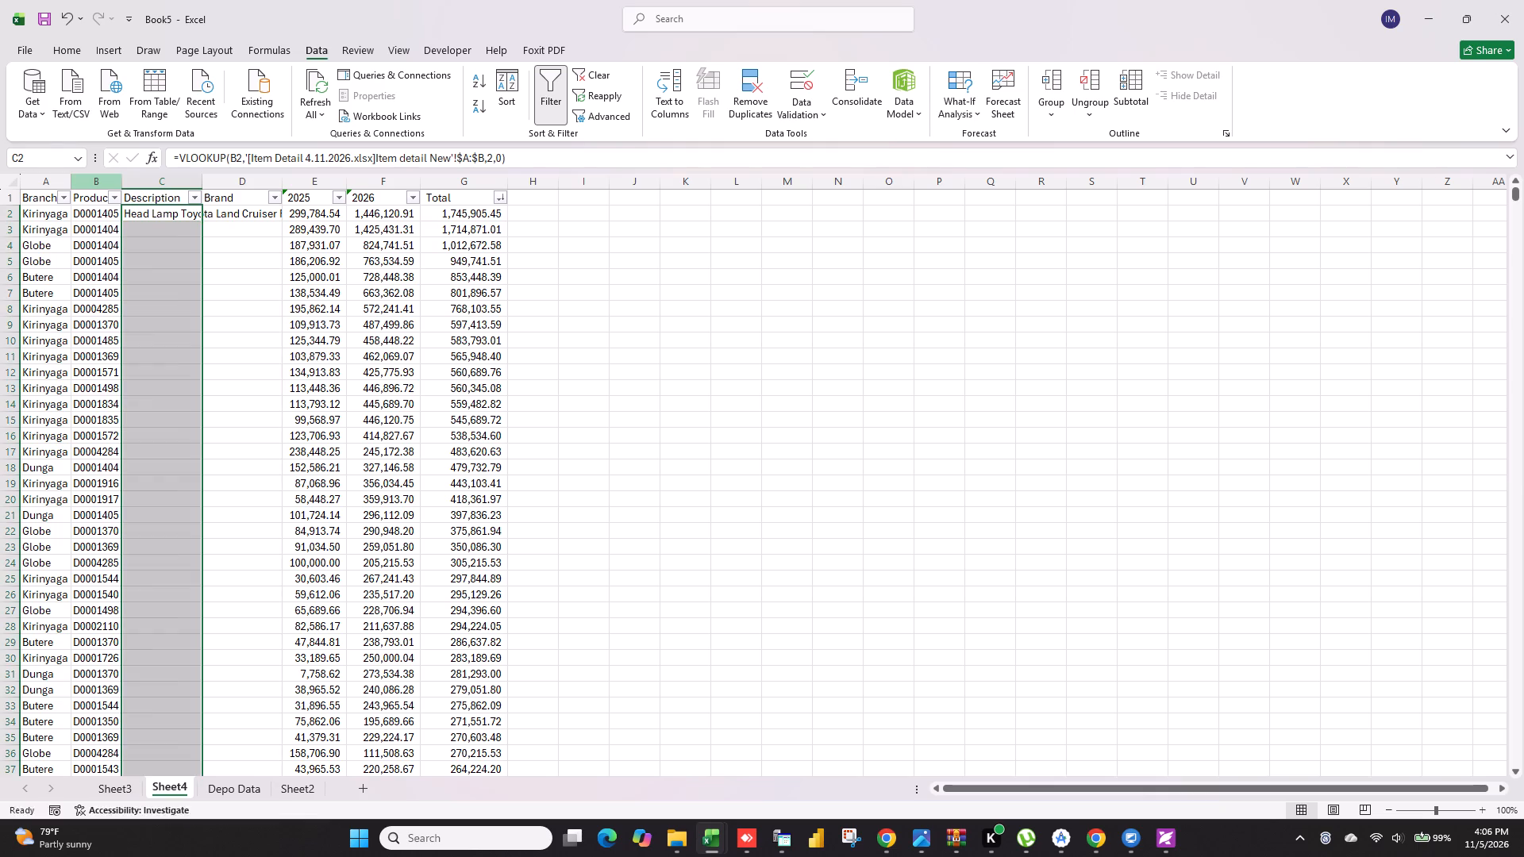
In D2, enter a VLOOKUP of B2 in columns A:F of the Item Detail 4.11.2026 workbook, returning column 6 with exact match.
left_click(218, 211)
type("=vl")
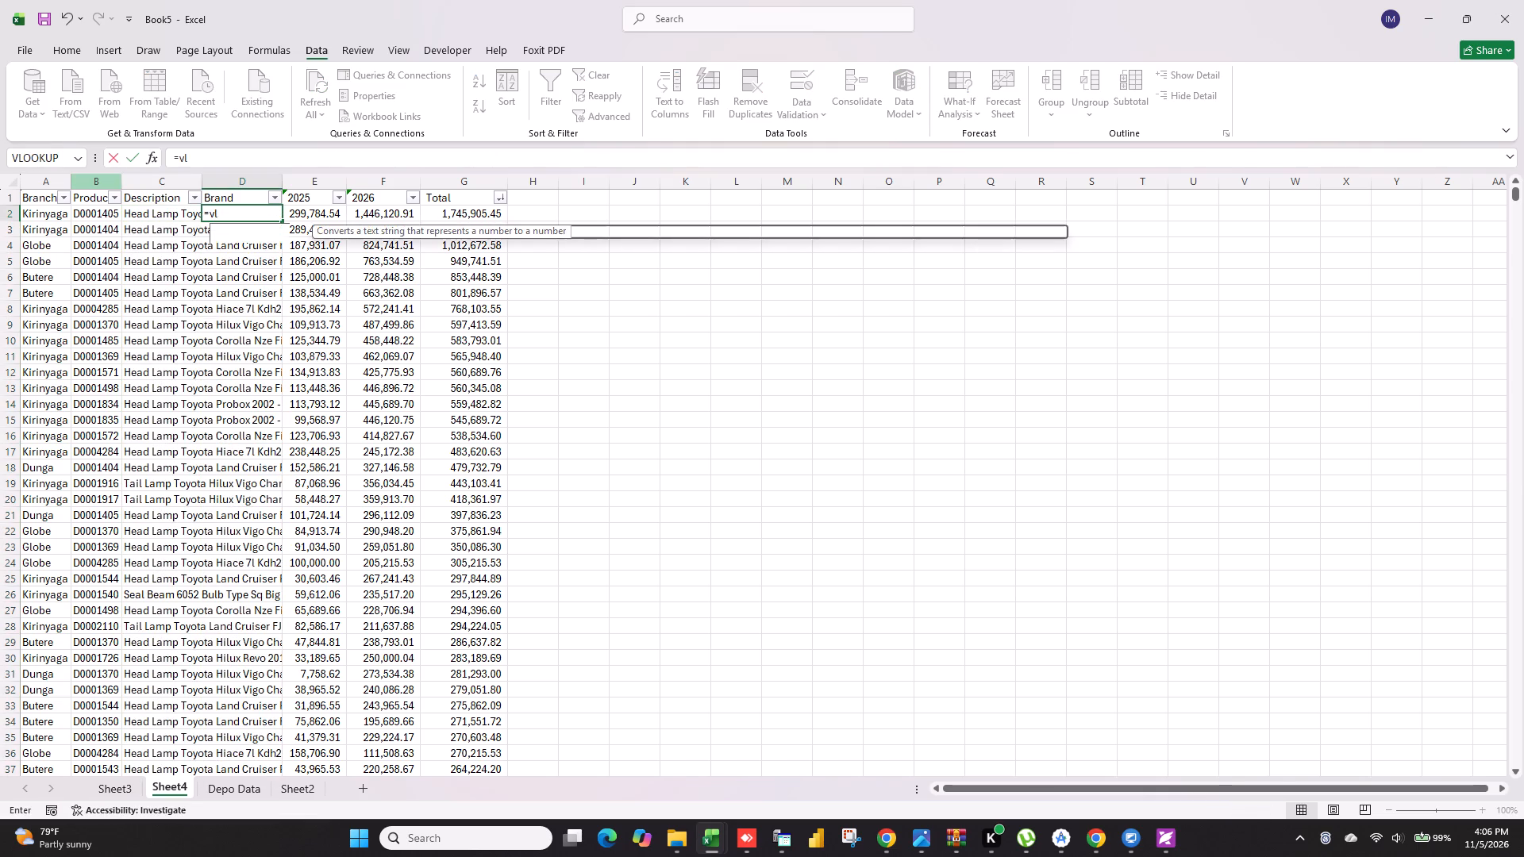
key("Tab")
left_click(48, 221)
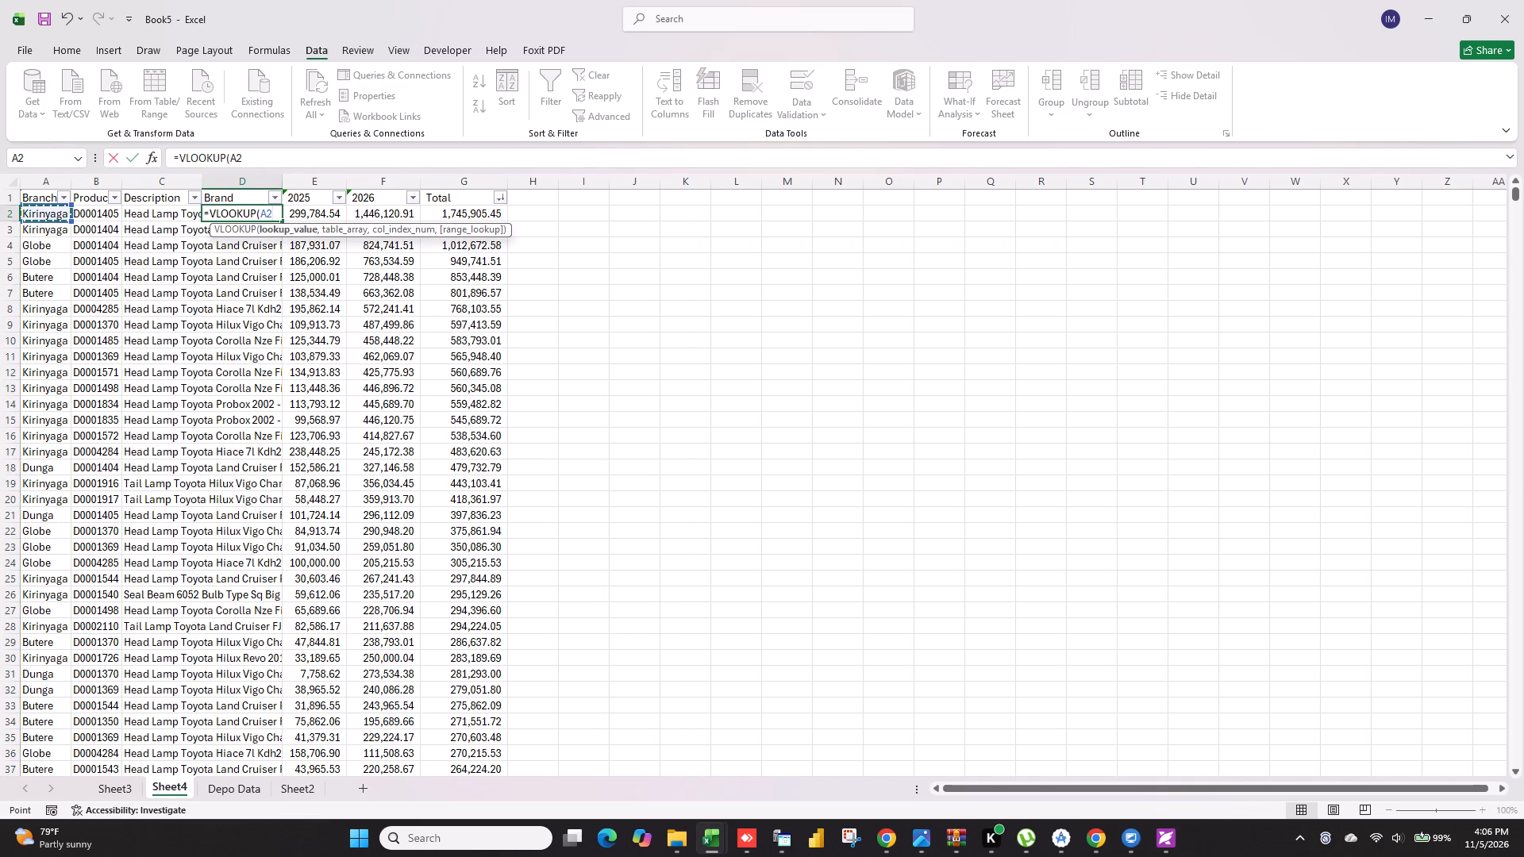
left_click(114, 213)
key("comma")
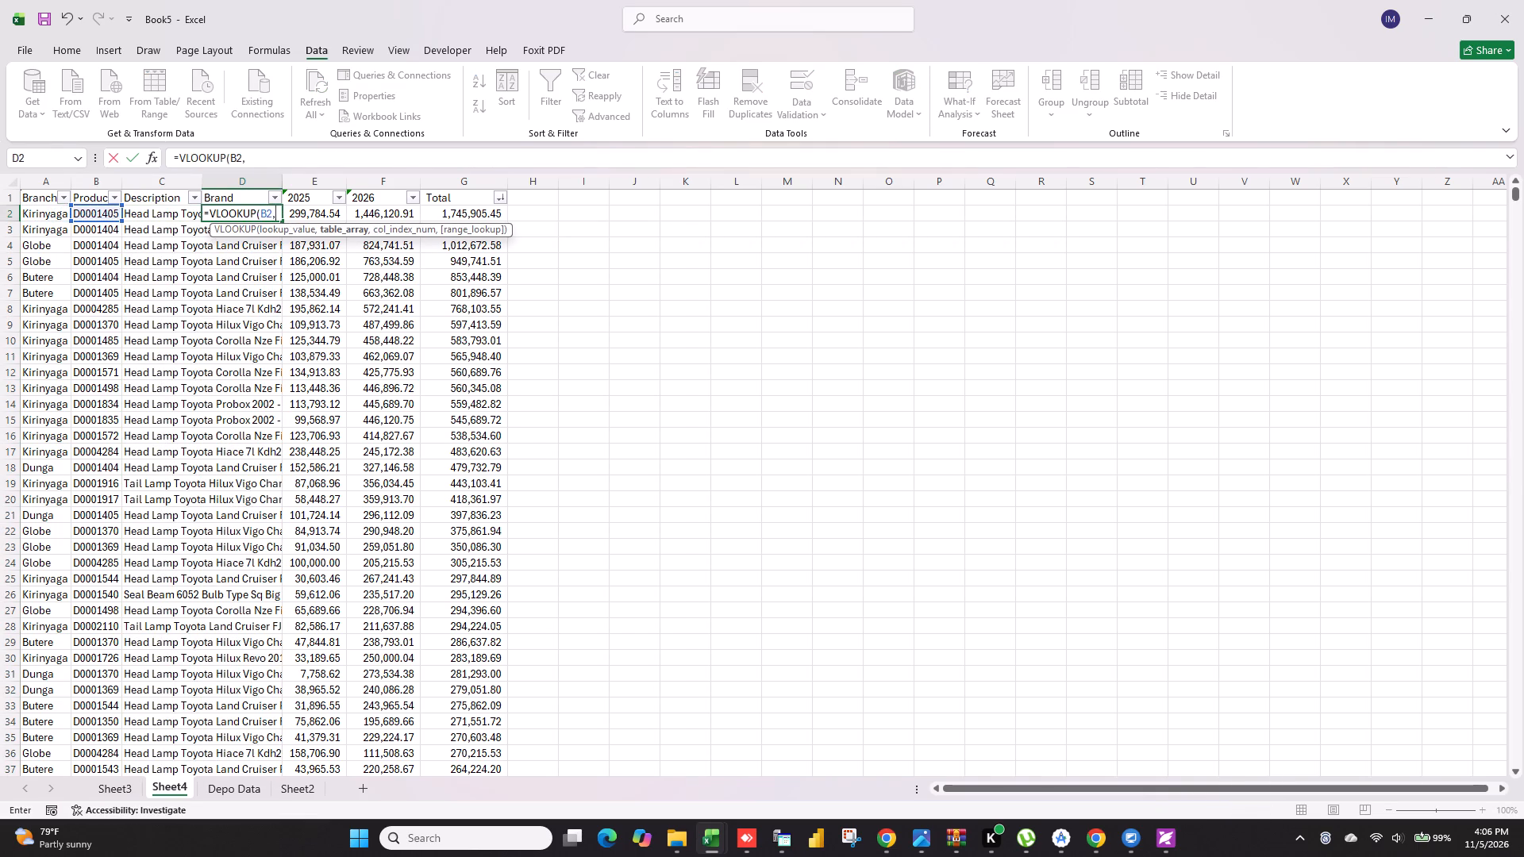
left_click(705, 832)
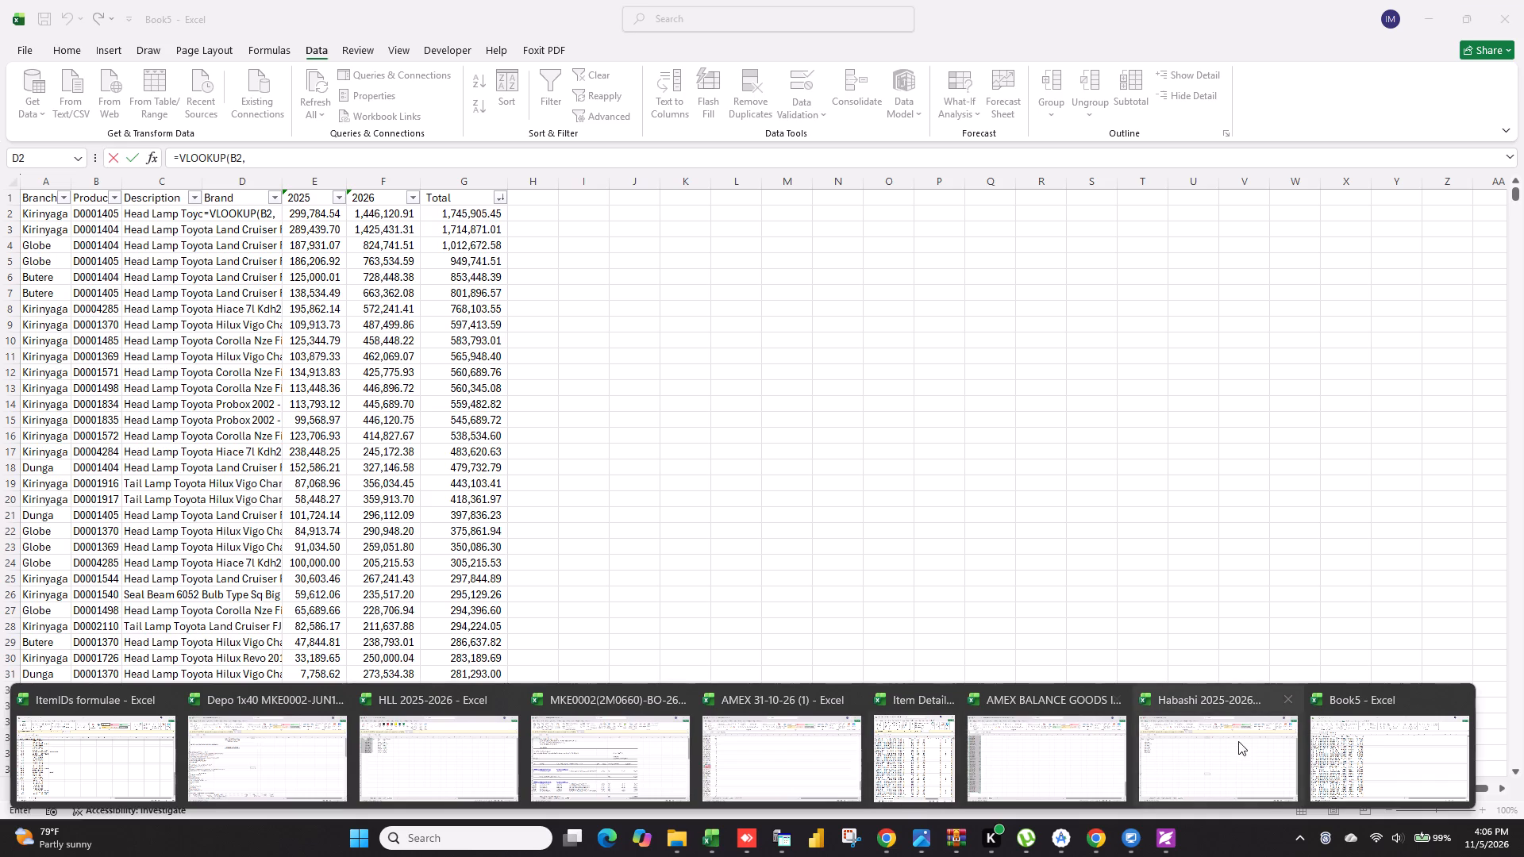
left_click(915, 762)
left_click_drag(820, 211, 1083, 233)
type(",6,0")
key("Return")
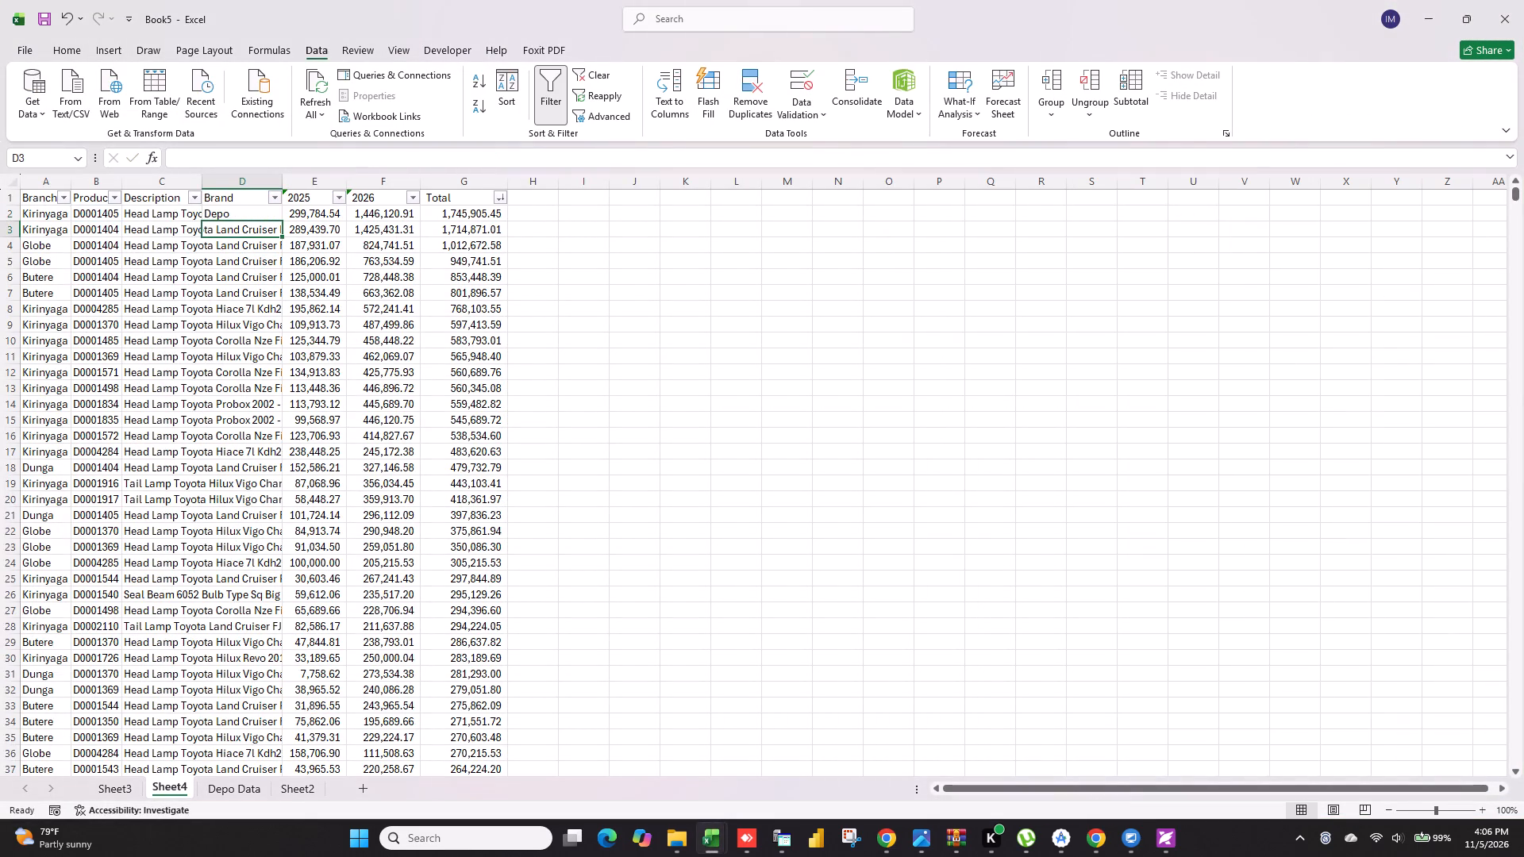
Fill the D2 lookup formula down the Brand column to the last data row.
left_click(262, 211)
double_click(279, 219)
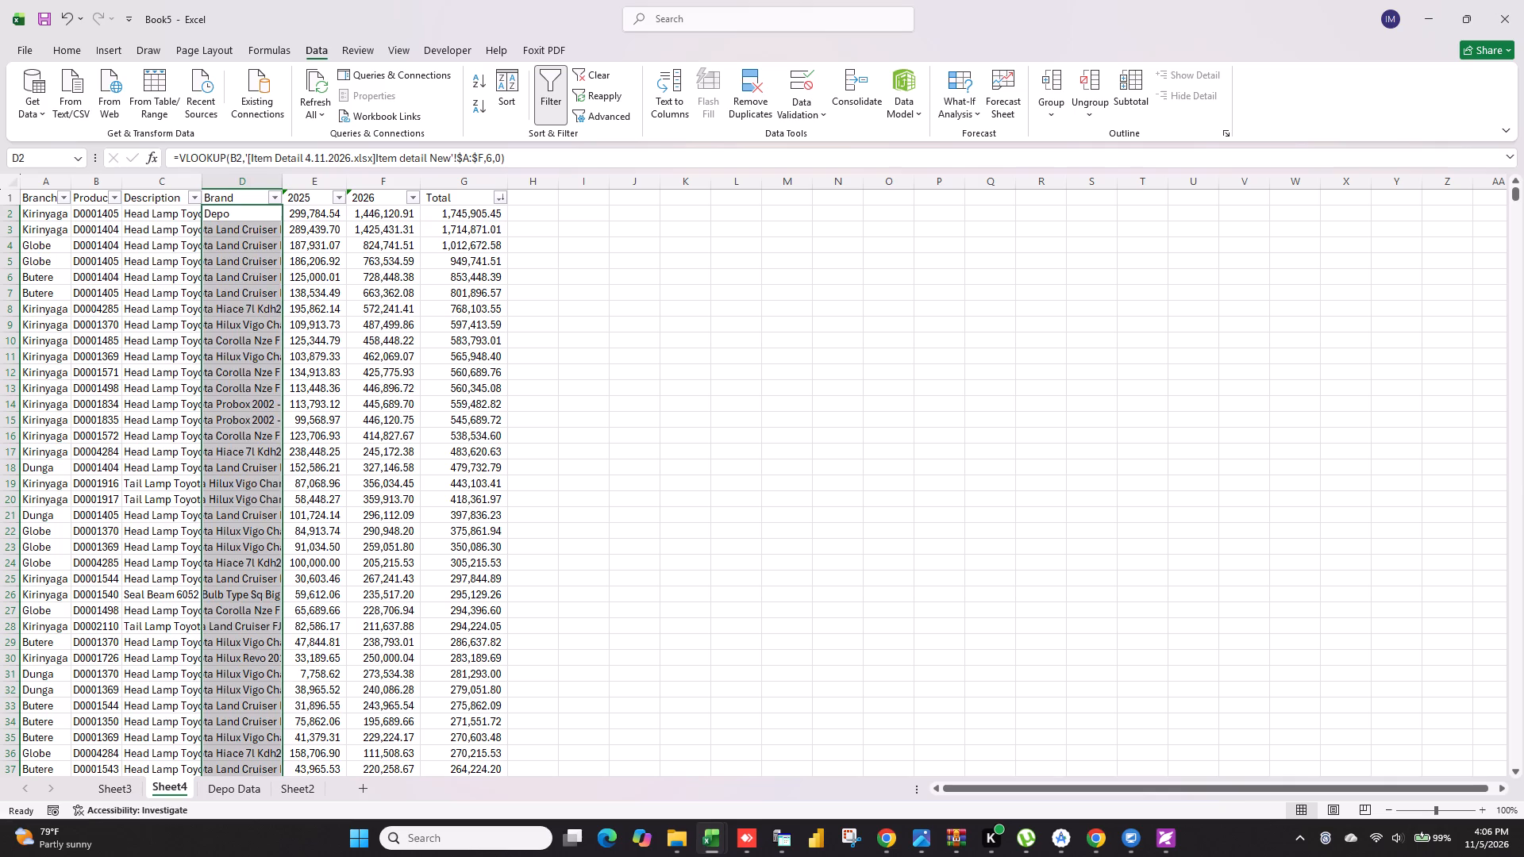
Copy the Description and Brand columns and paste them back in place as values.
left_click_drag(173, 181, 264, 185)
right_click(176, 179)
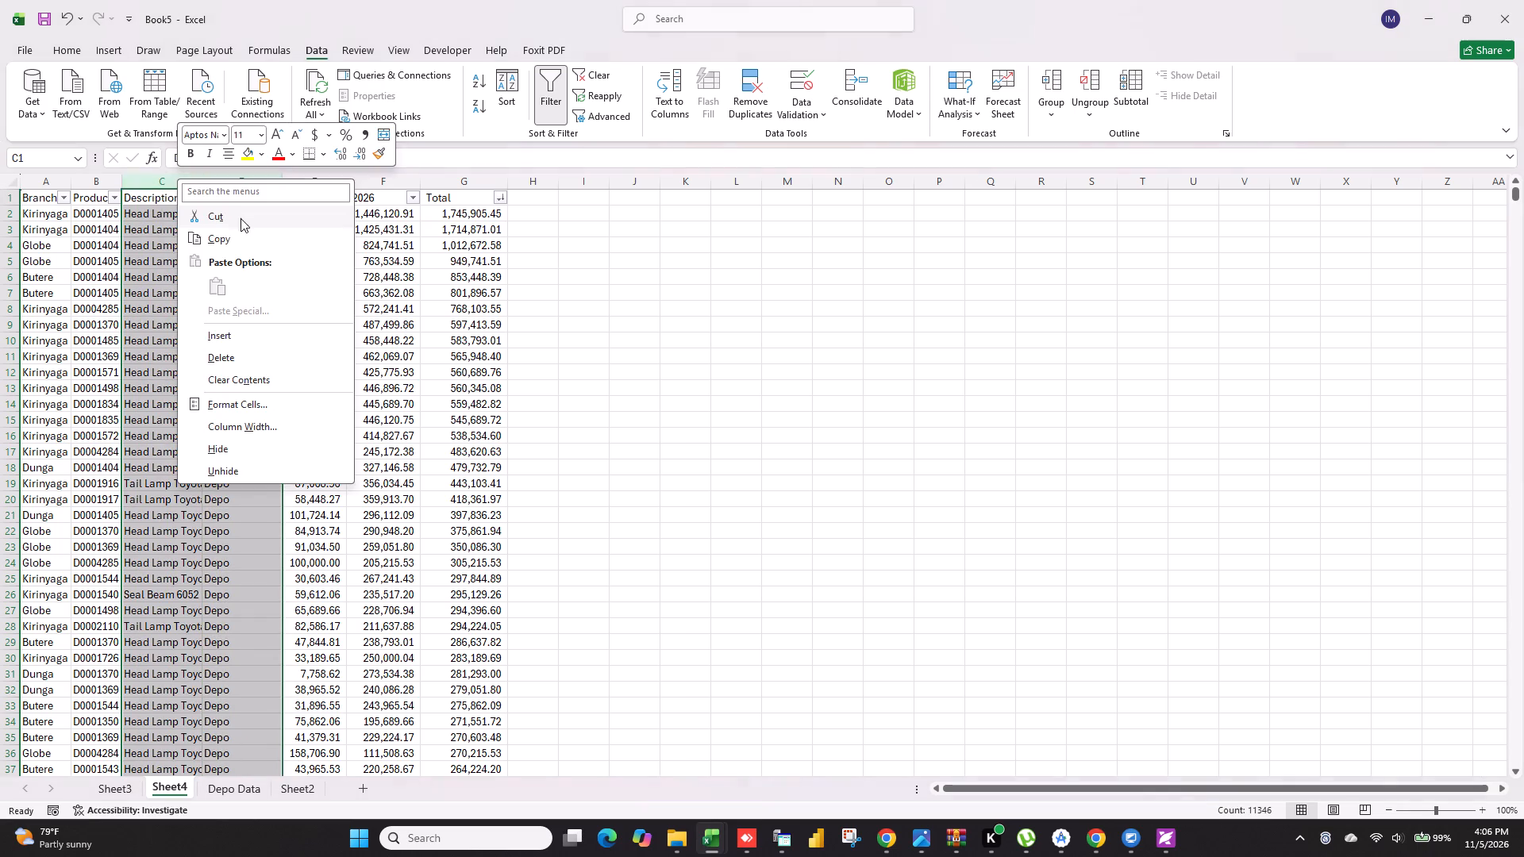
left_click(242, 229)
left_click_drag(184, 179, 242, 179)
right_click(242, 179)
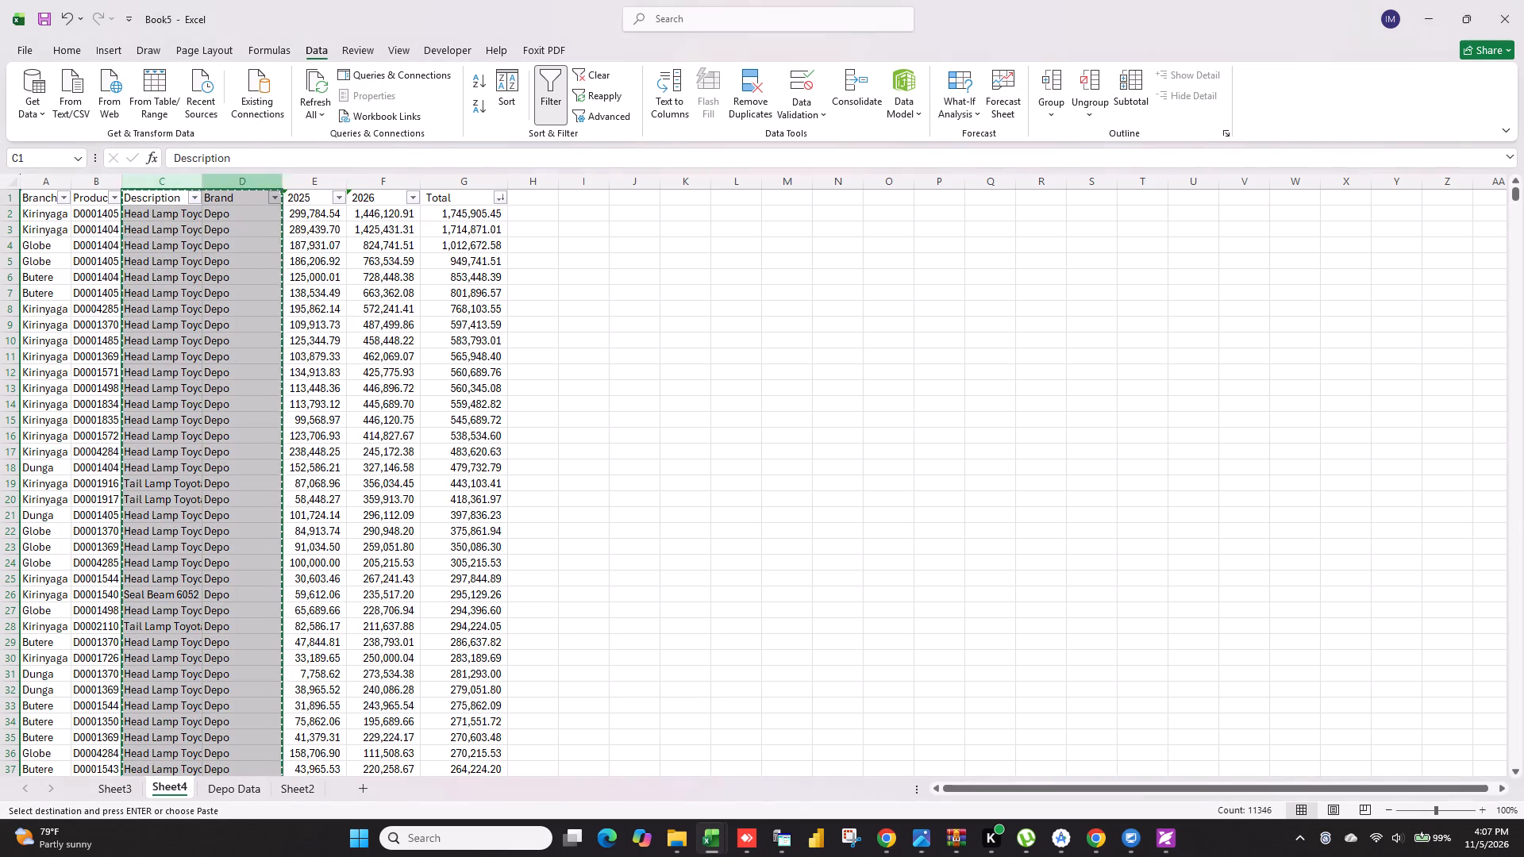
left_click(310, 278)
left_click(758, 369)
left_click(656, 436)
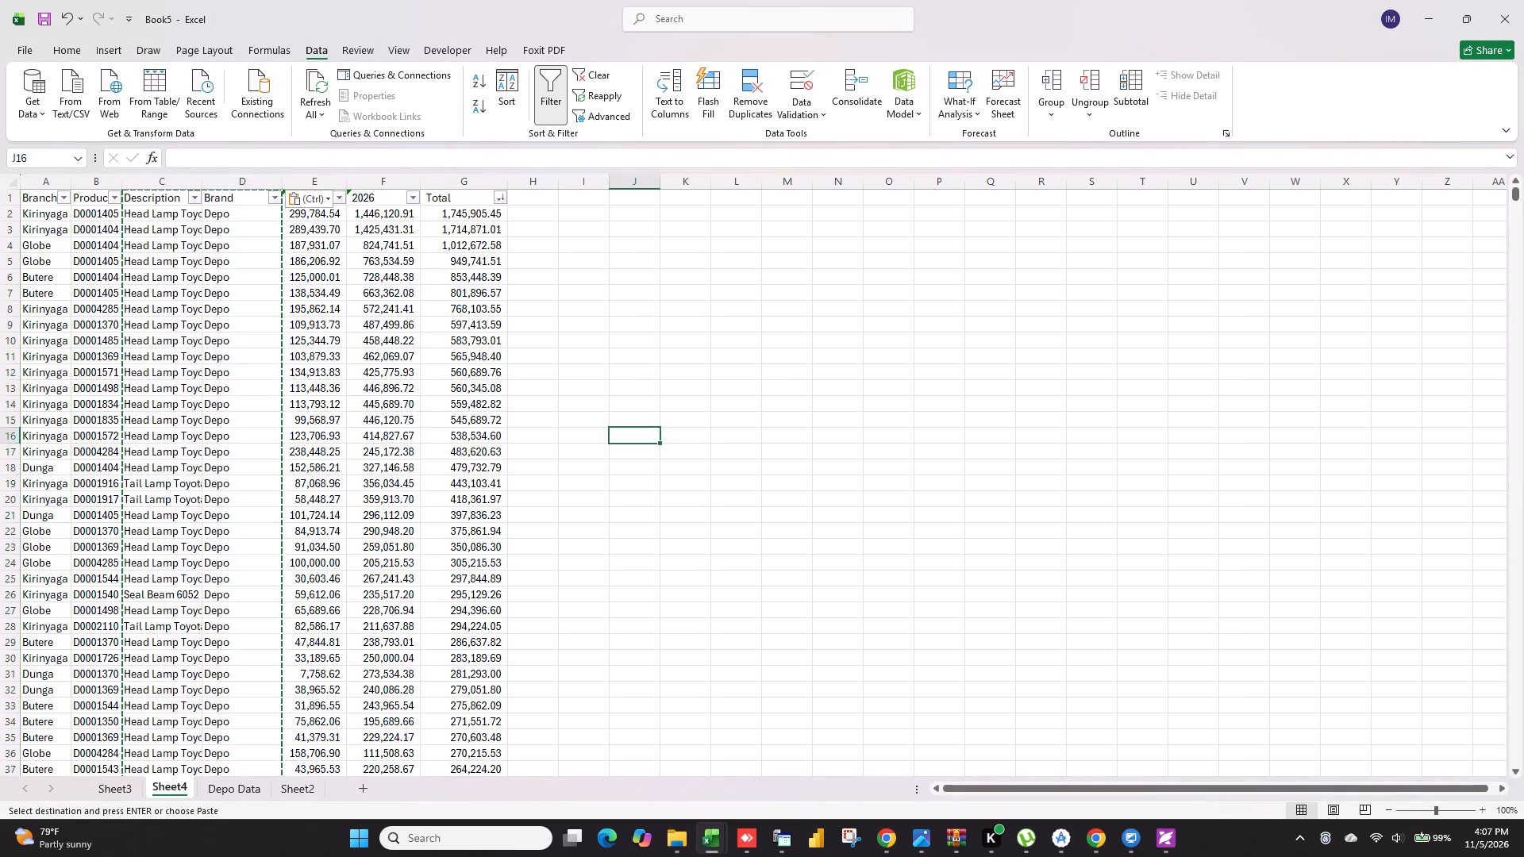
key("Escape")
Widen the Description column to about 53 characters so the product descriptions fit.
left_click_drag(201, 186, 332, 232)
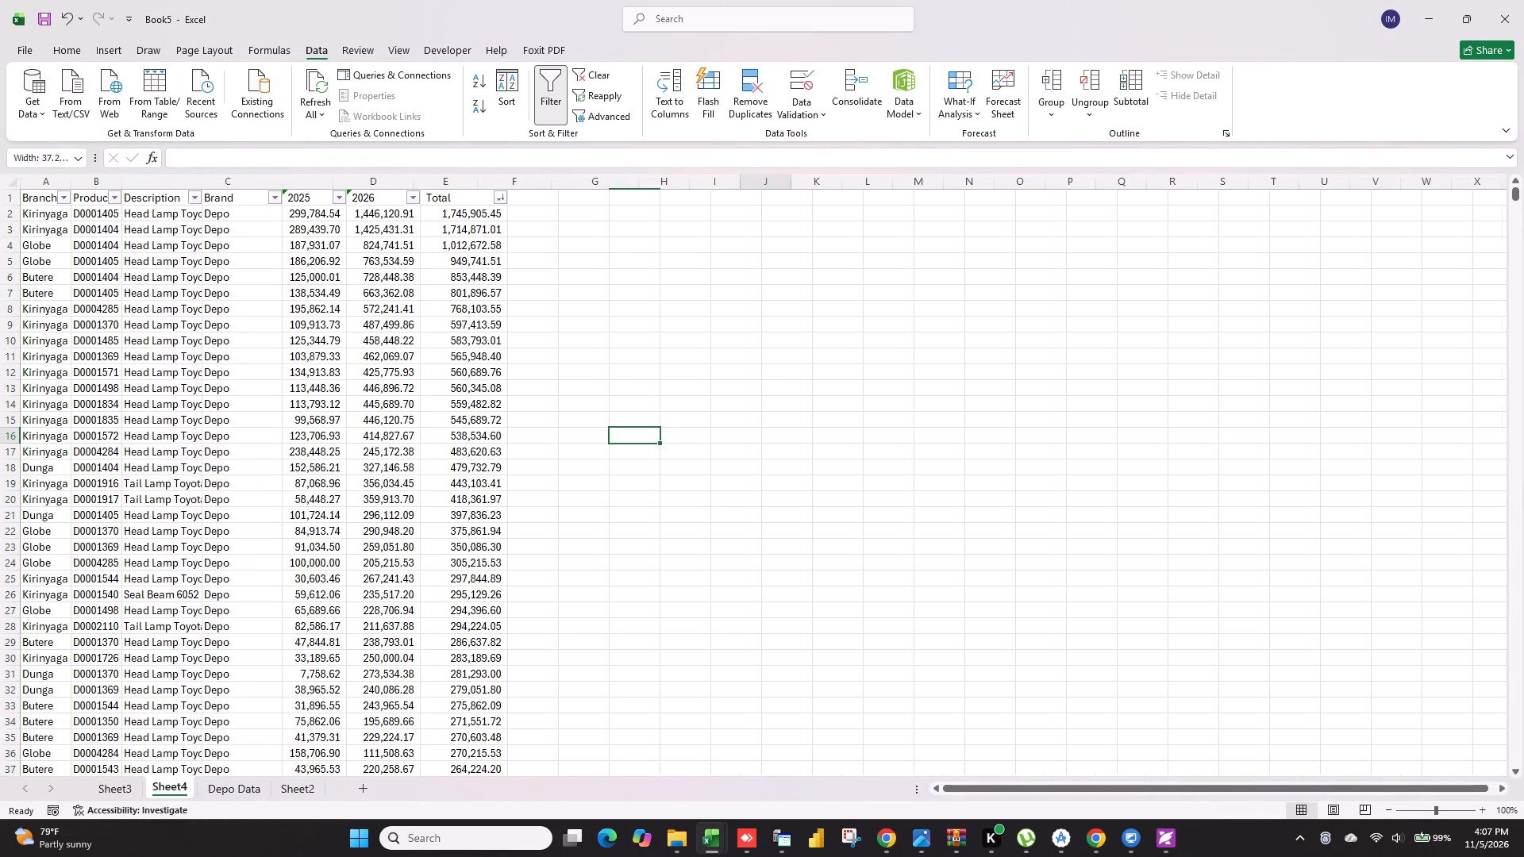
left_click_drag(337, 183, 446, 209)
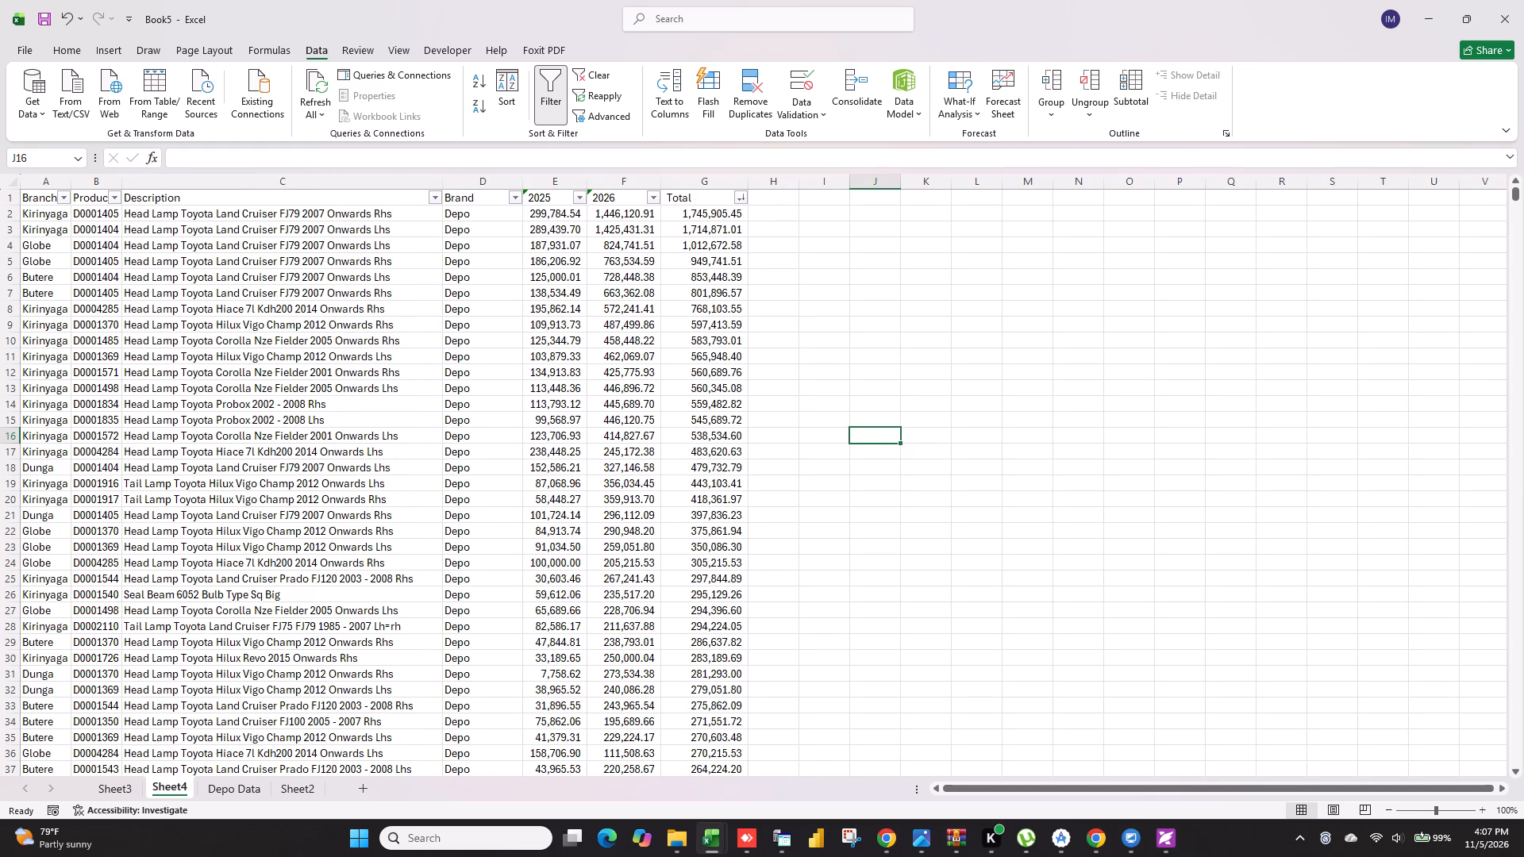
left_click_drag(448, 183, 427, 176)
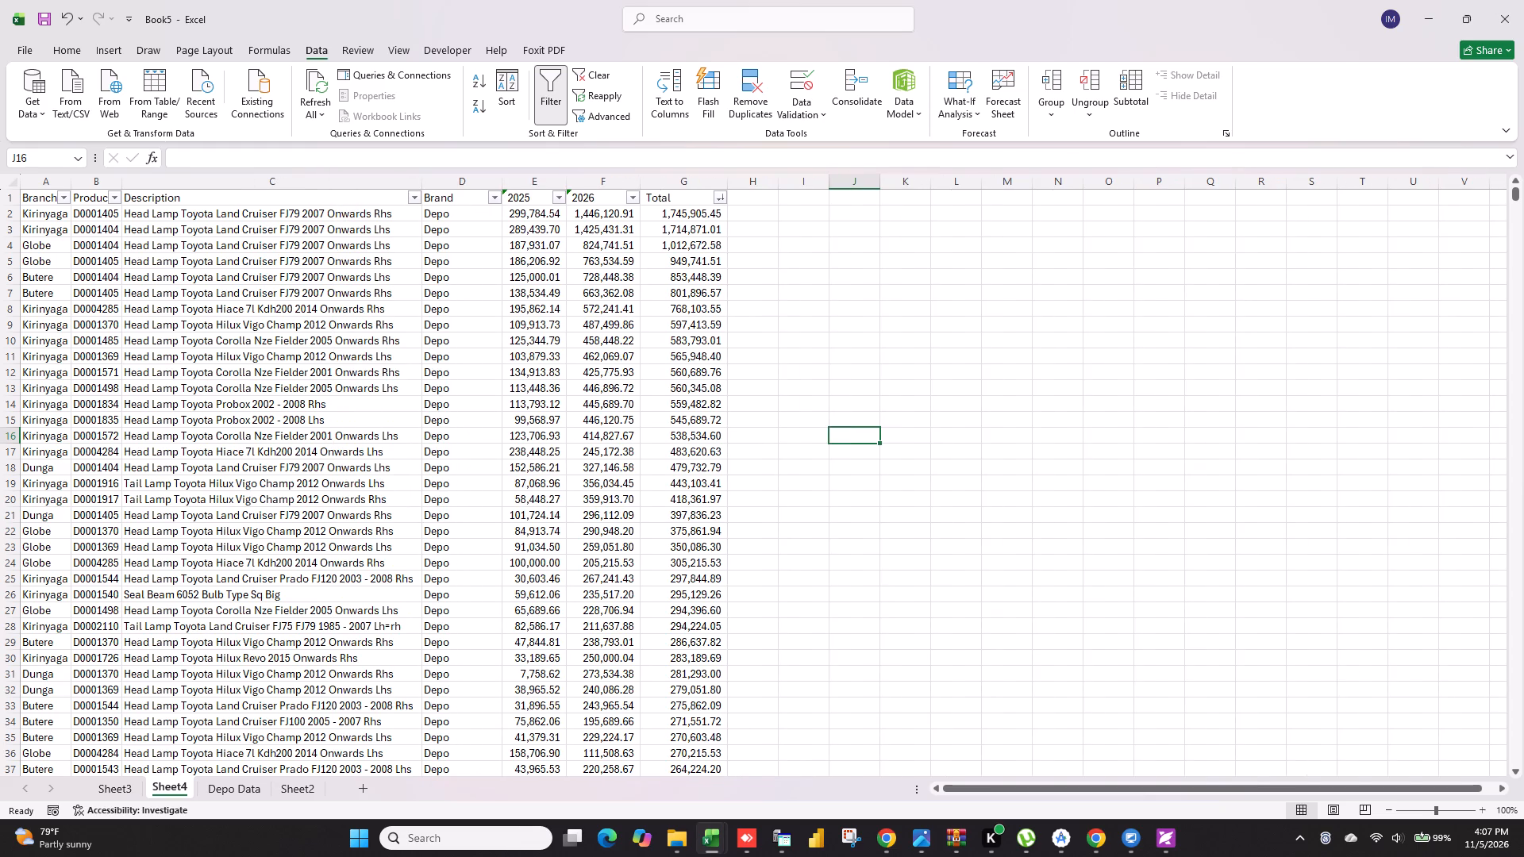
Look over the sales rows, checking descriptions, brands and totals by branch.
scroll(338, 570, "down", 3)
scroll(338, 570, "up", 11)
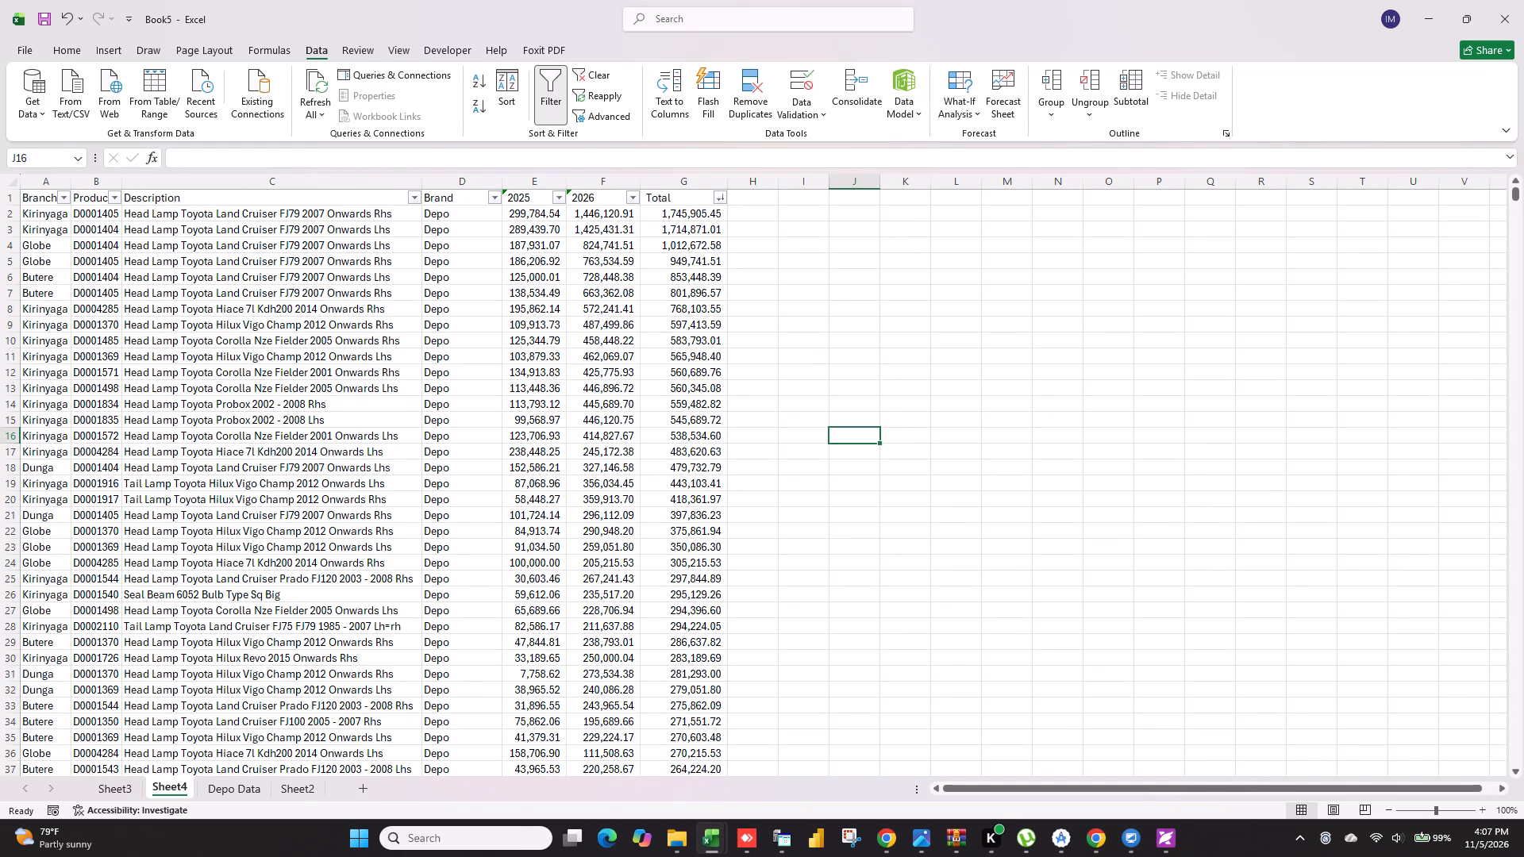
scroll(1149, 386, "down", 6)
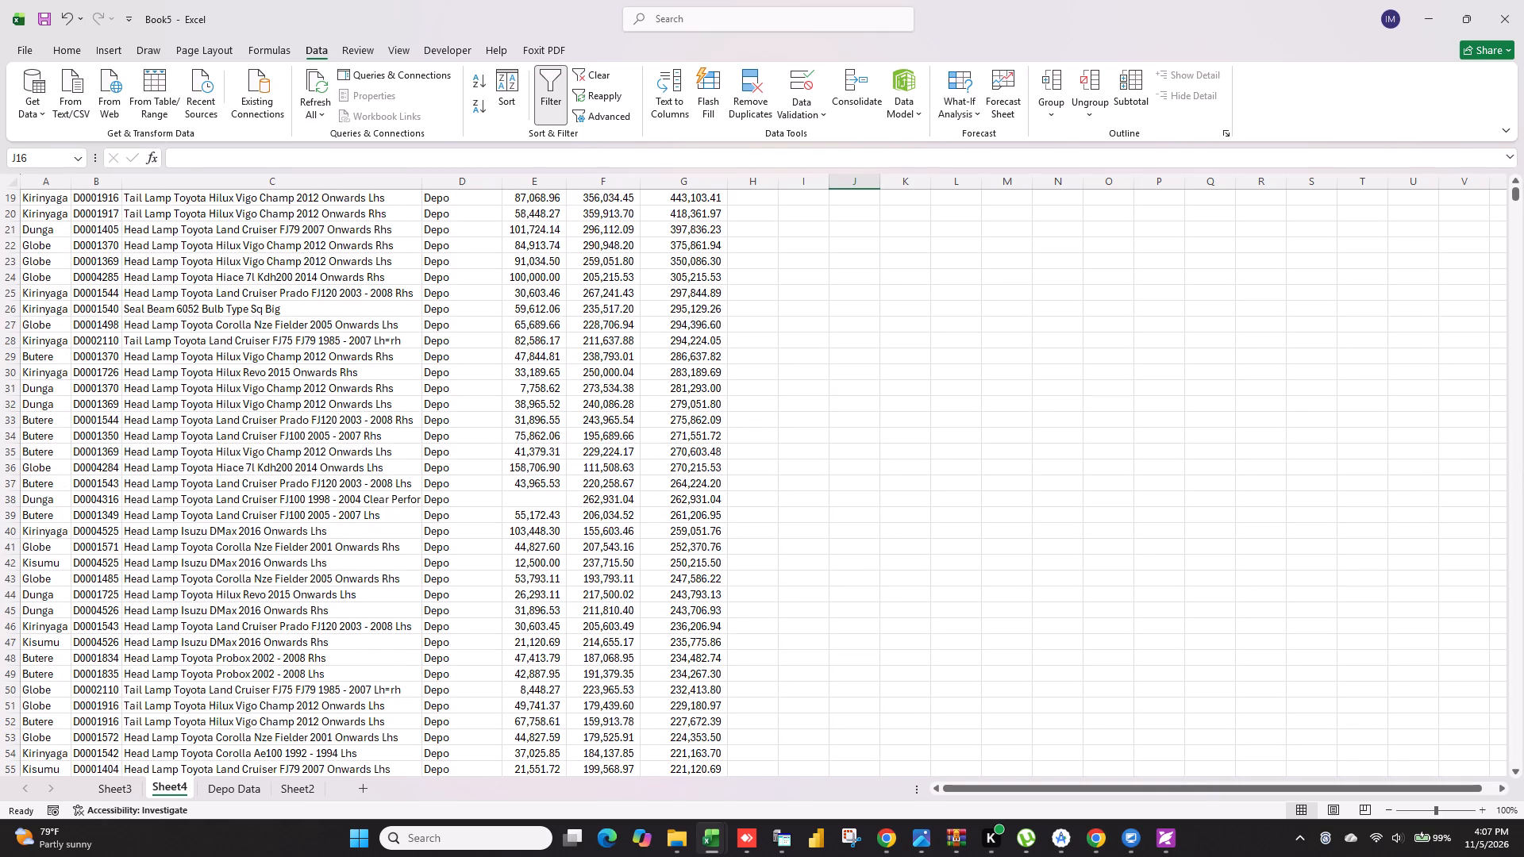
scroll(1149, 386, "up", 13)
scroll(1149, 386, "down", 2)
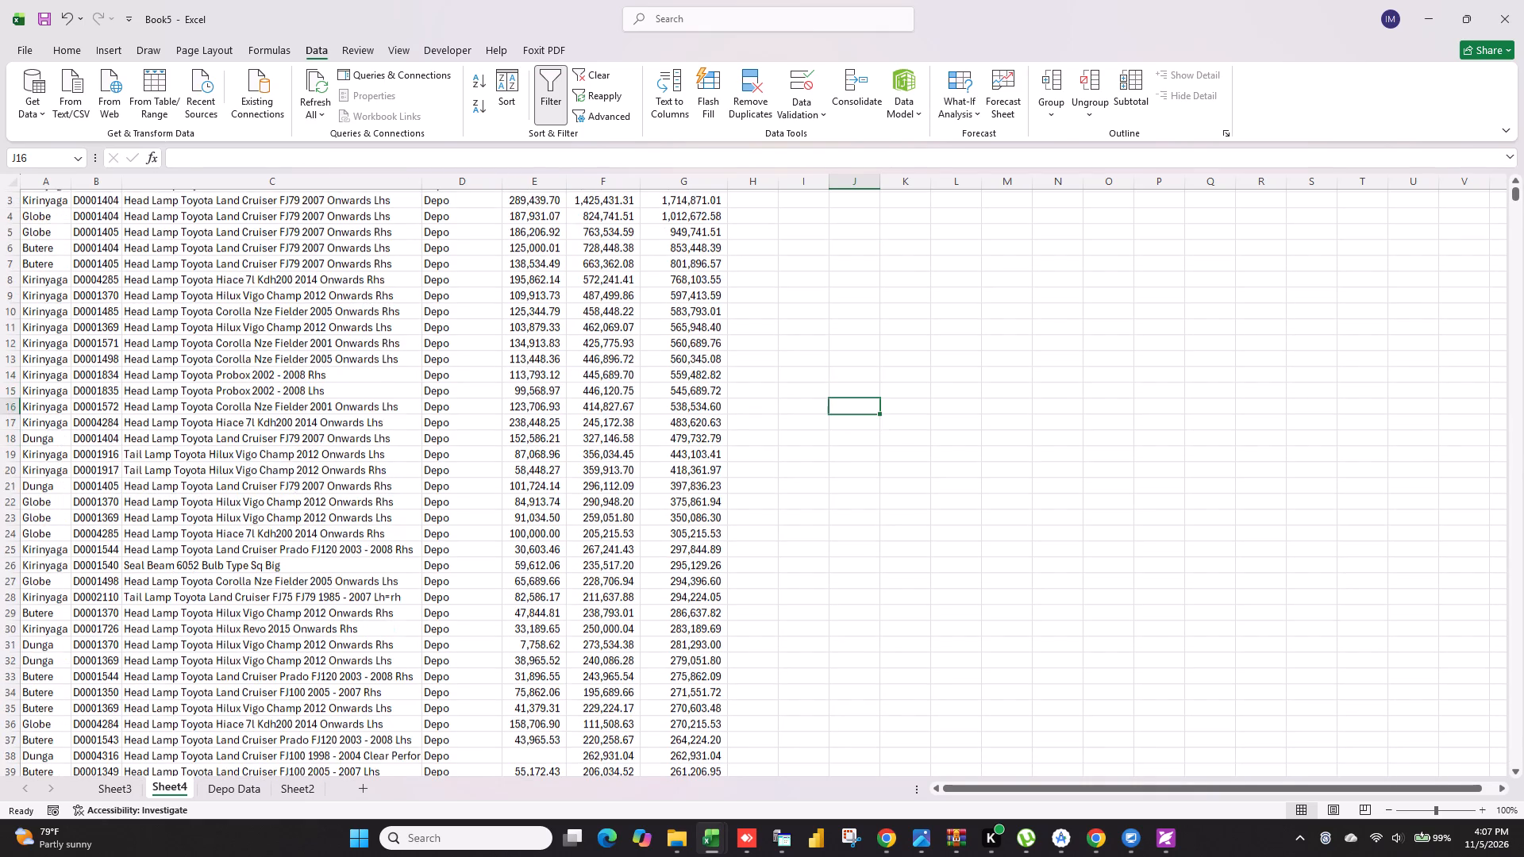
scroll(1149, 386, "down", 6)
scroll(1149, 386, "up", 20)
scroll(1149, 386, "up", 2)
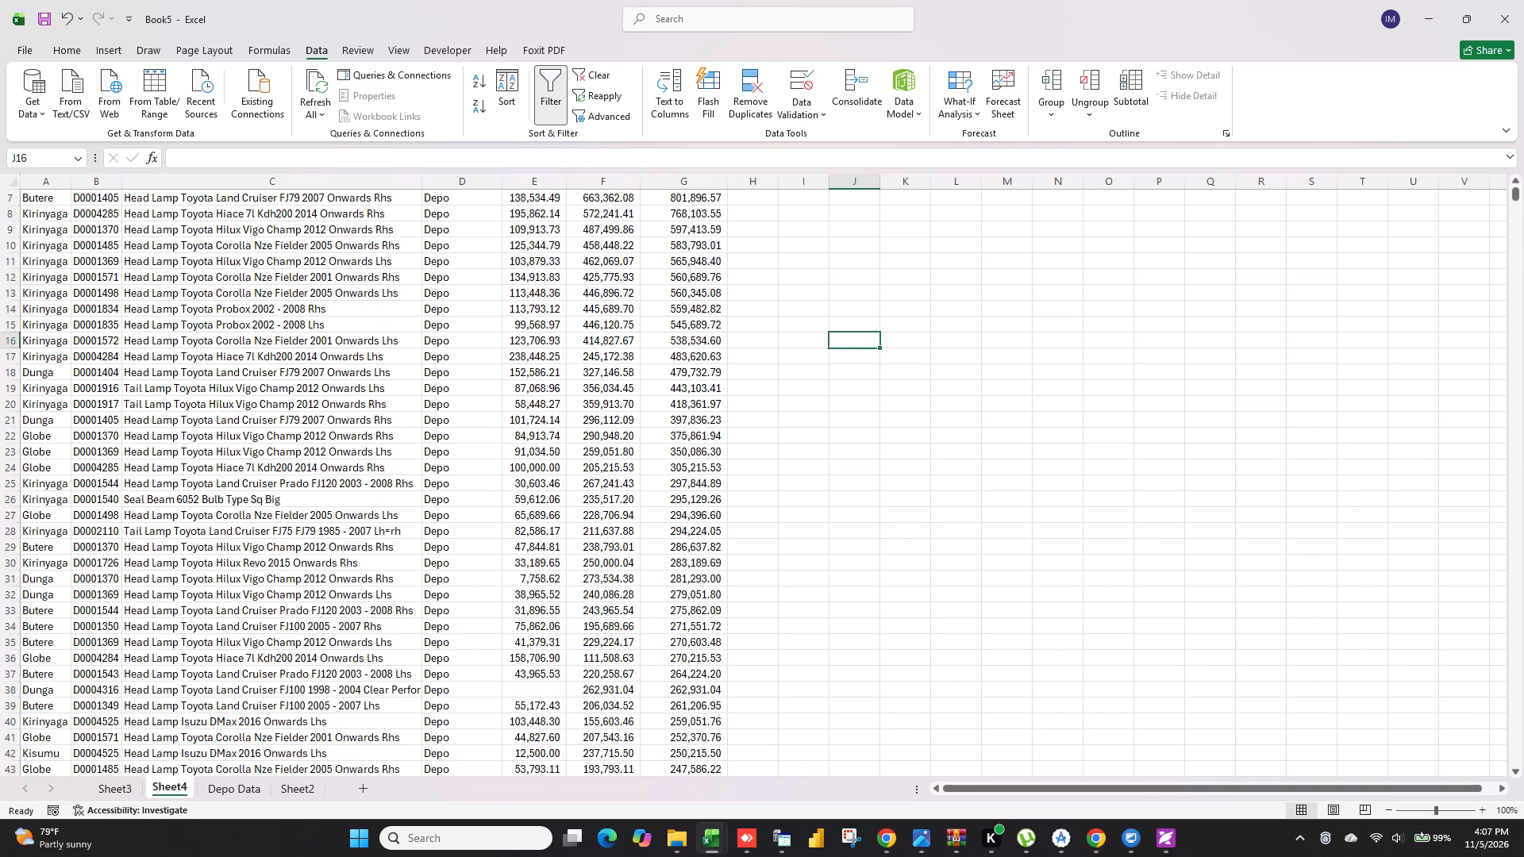
Widen the Branch Name and Product Code columns slightly.
left_click(71, 186)
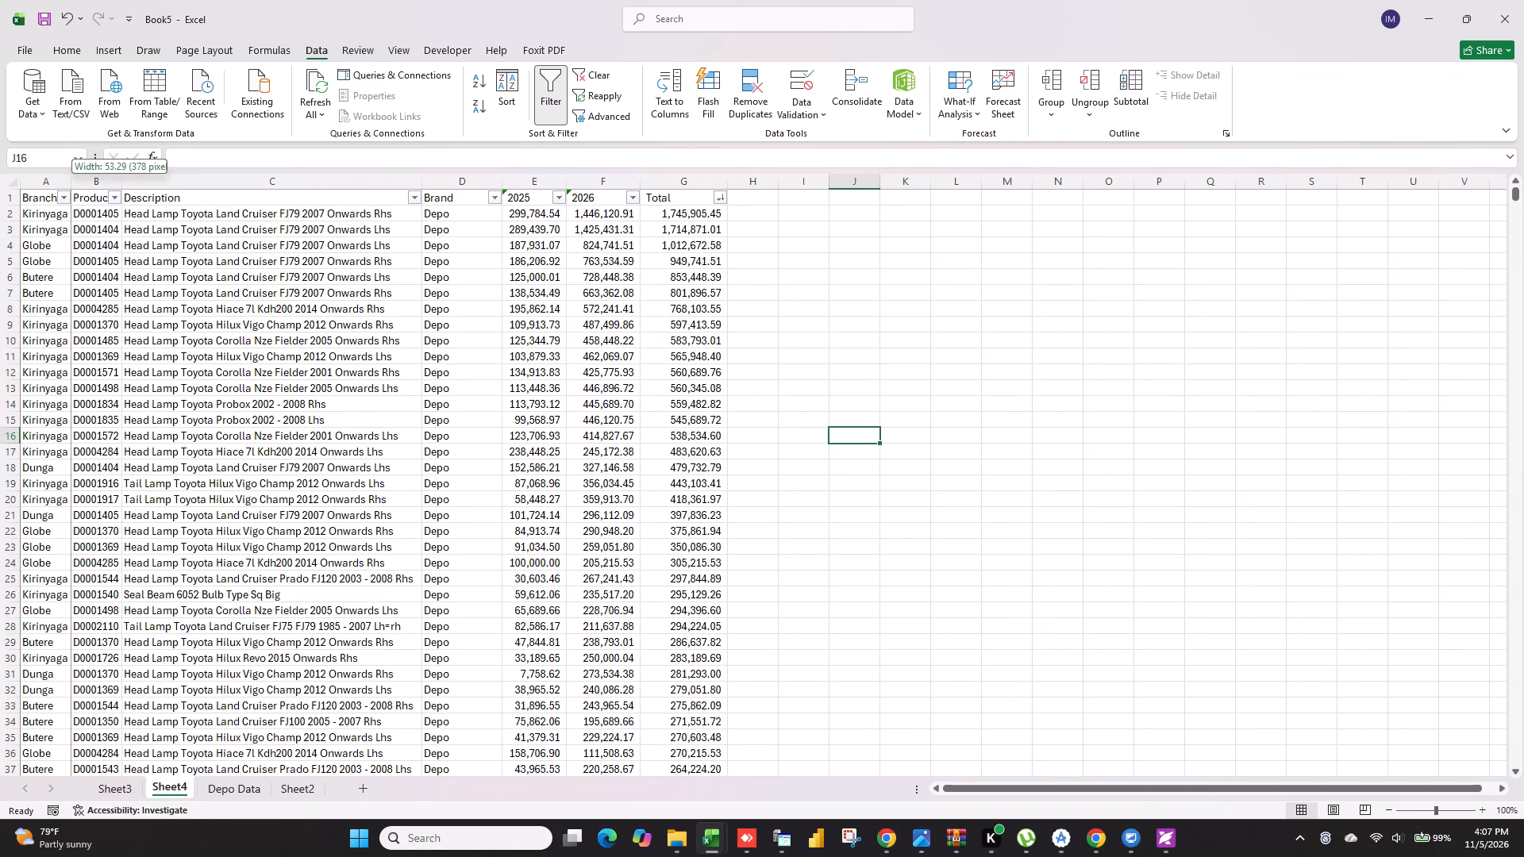
left_click_drag(130, 183, 137, 183)
left_click(156, 297)
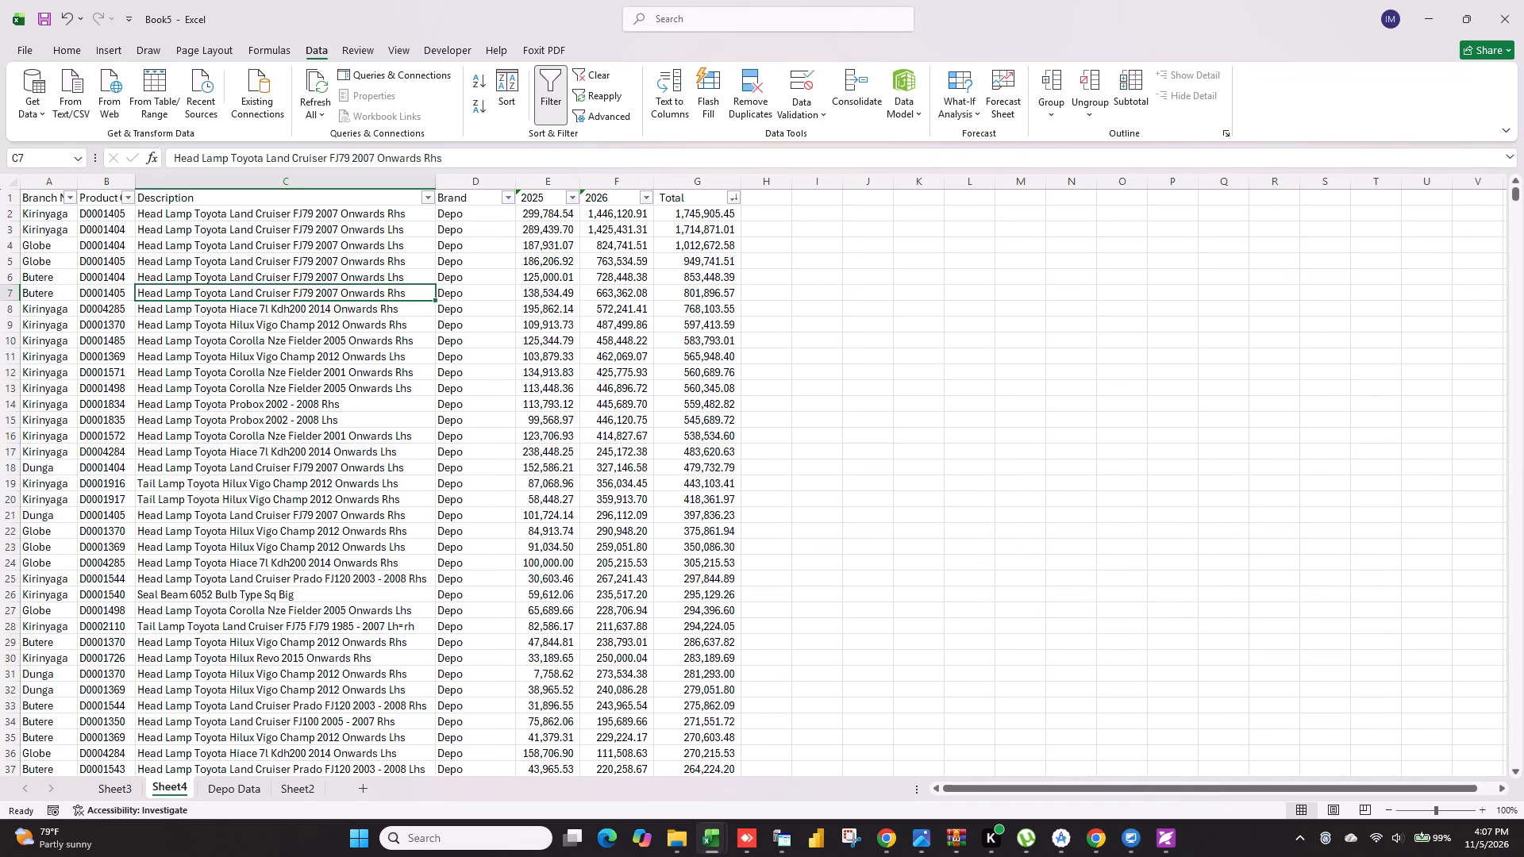
Rename Sheet4 as Depo 2025-2026.
right_click(178, 783)
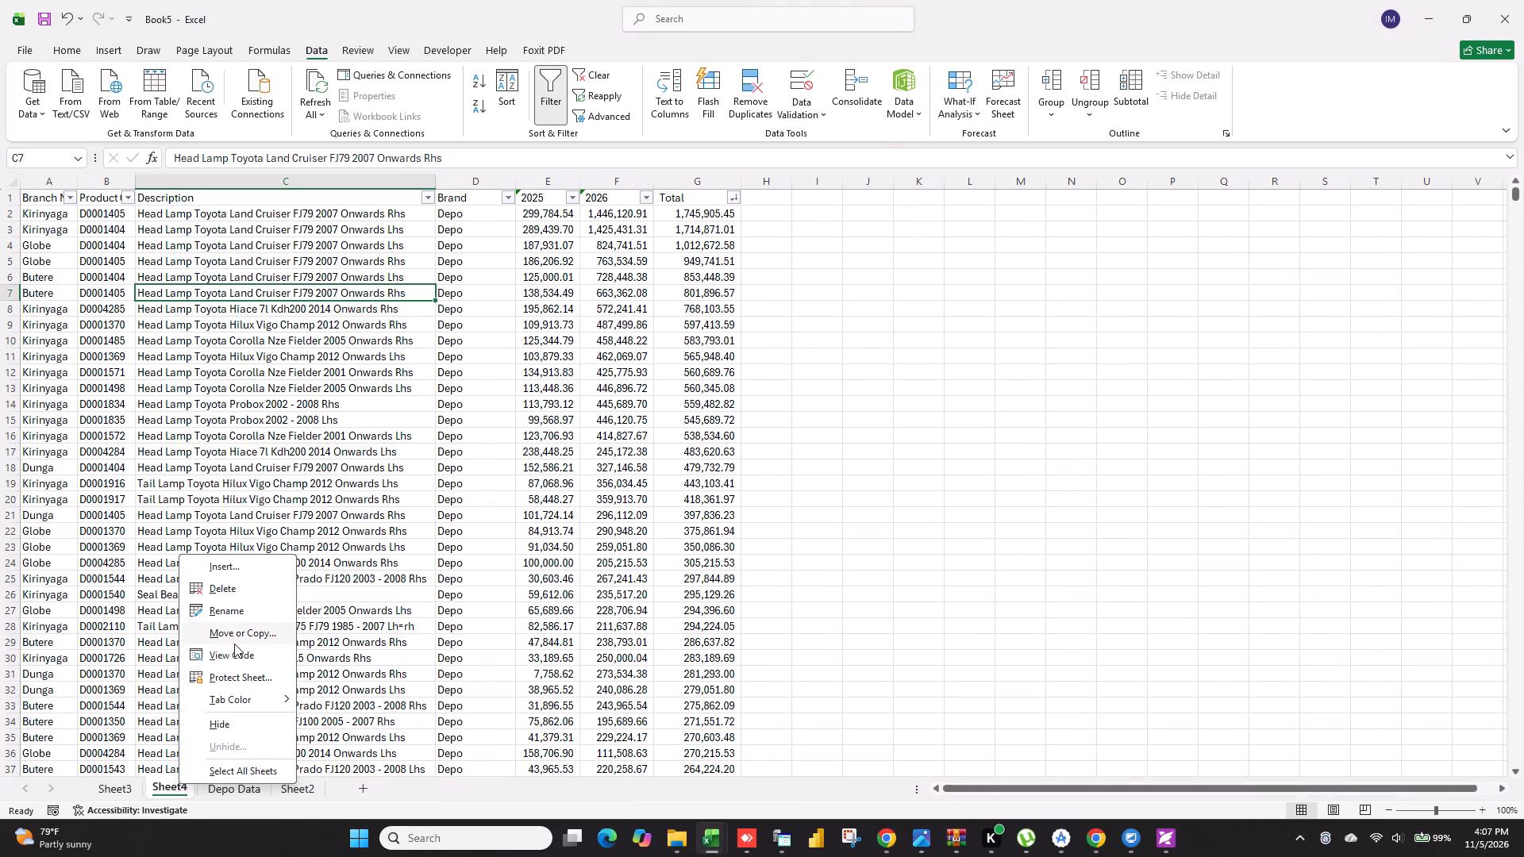
left_click(236, 613)
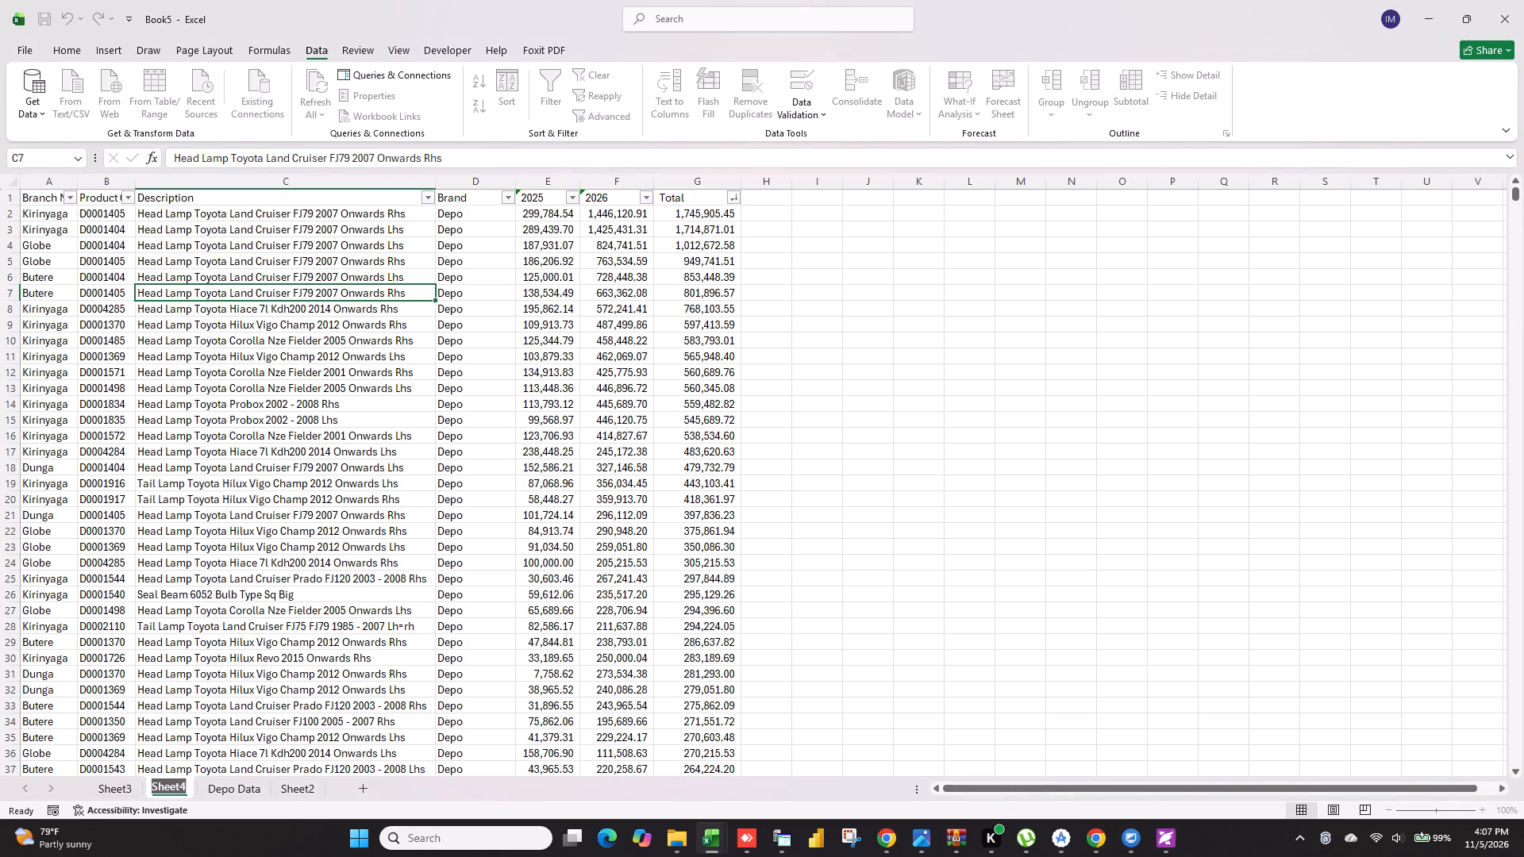
key("BackSpace")
type("Depo 2025-2026")
key("Return")
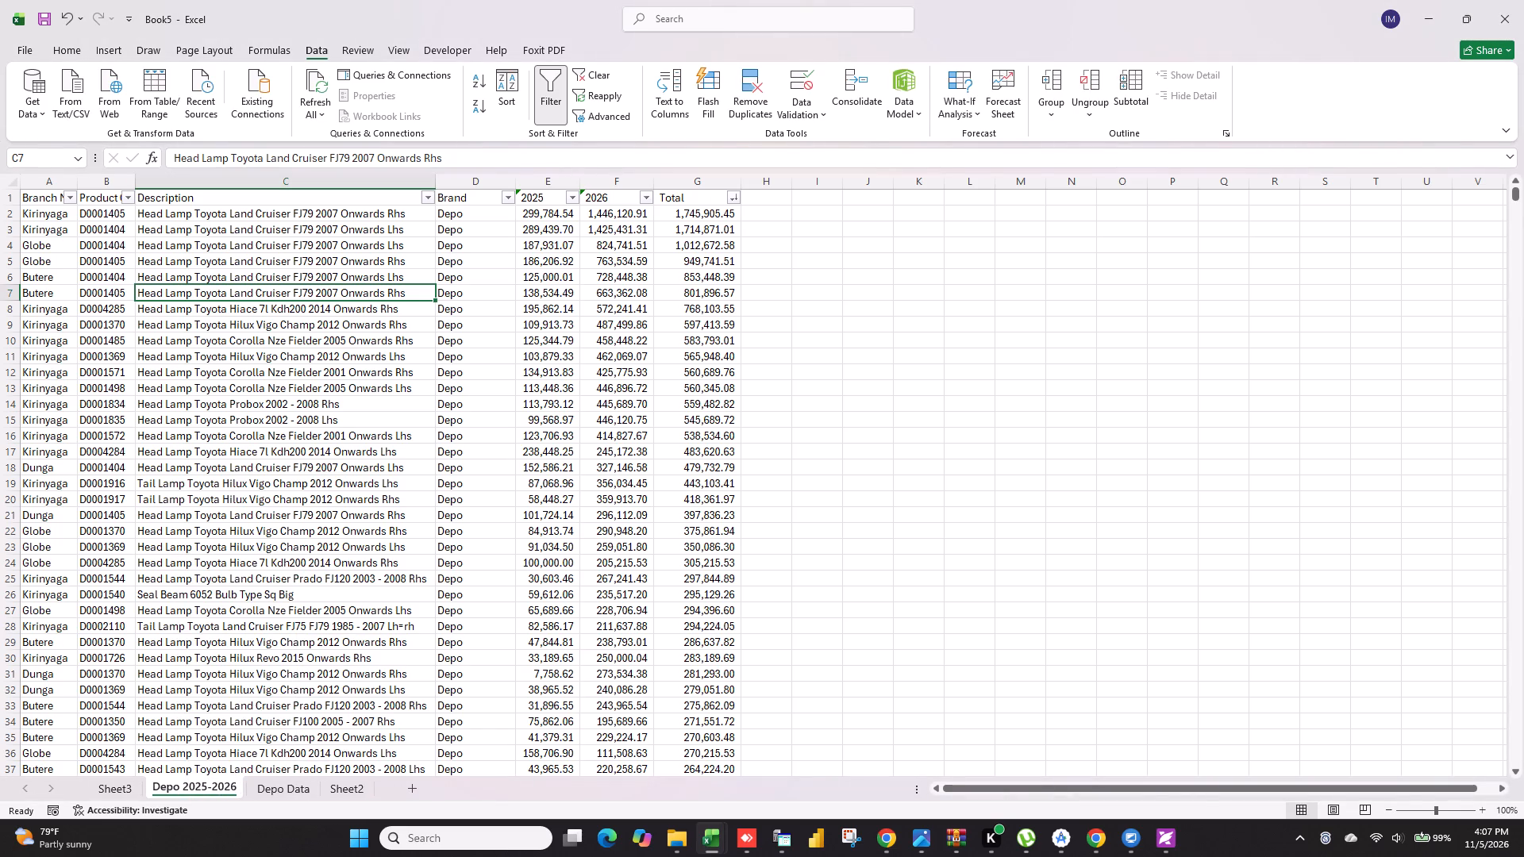
Rename Sheet3, which holds the pivot table, as Pivot.
left_click(121, 788)
right_click(121, 788)
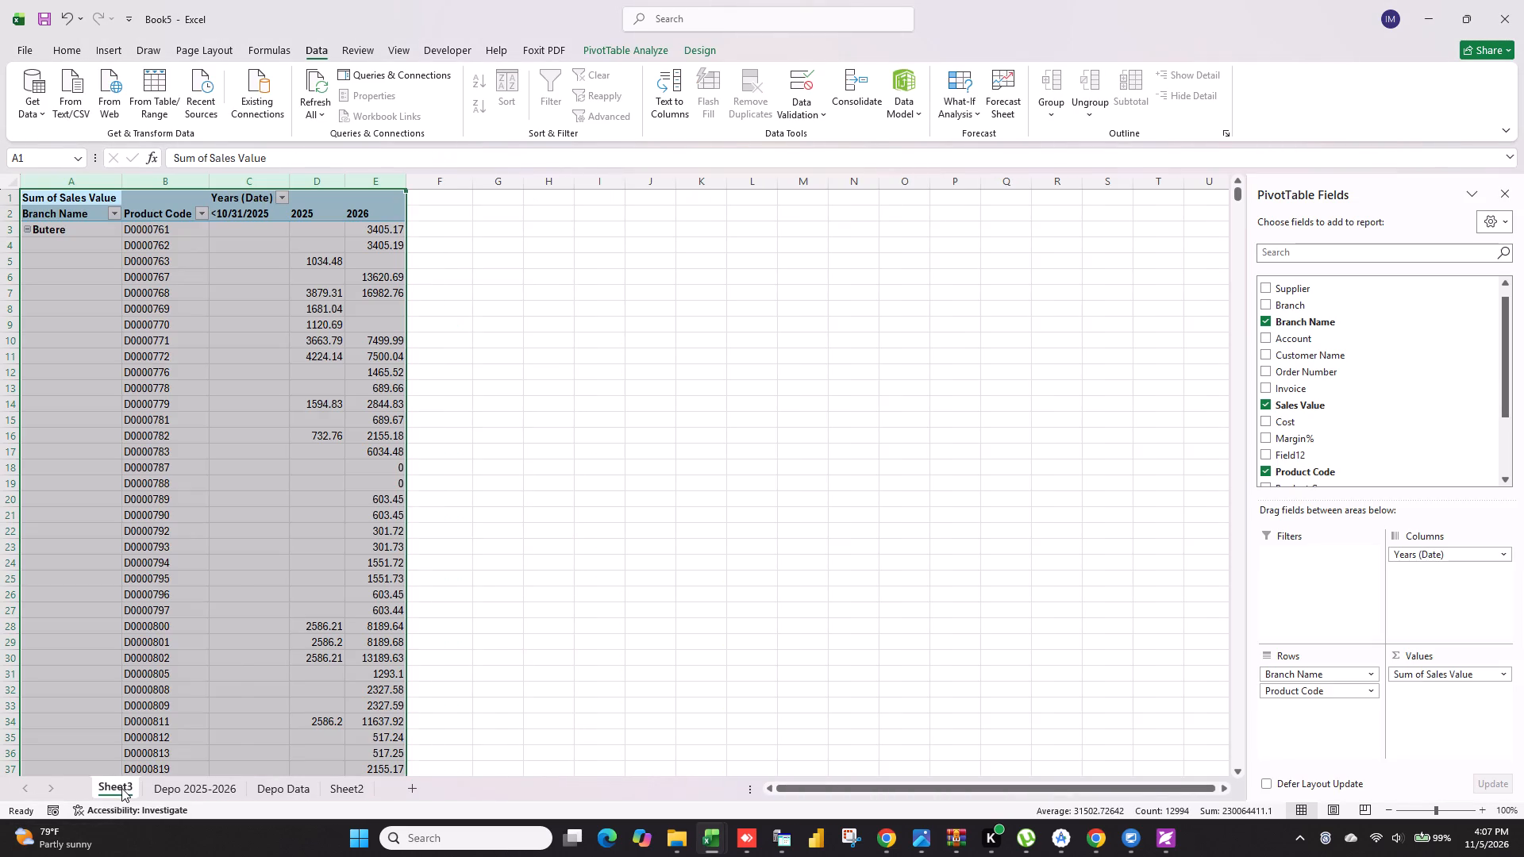
left_click(198, 612)
key("BackSpace")
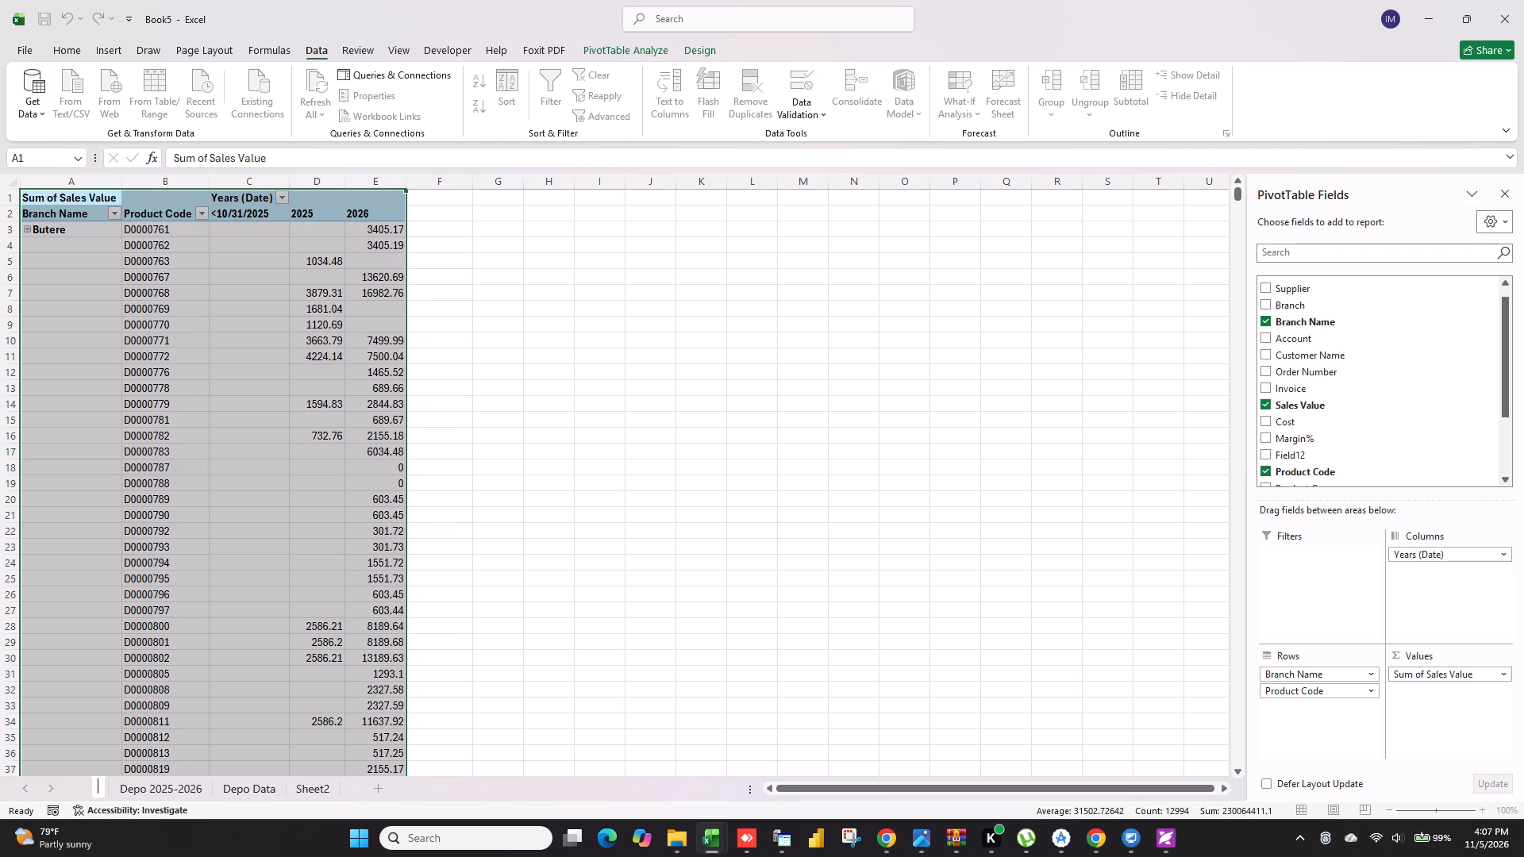
type("Pivot")
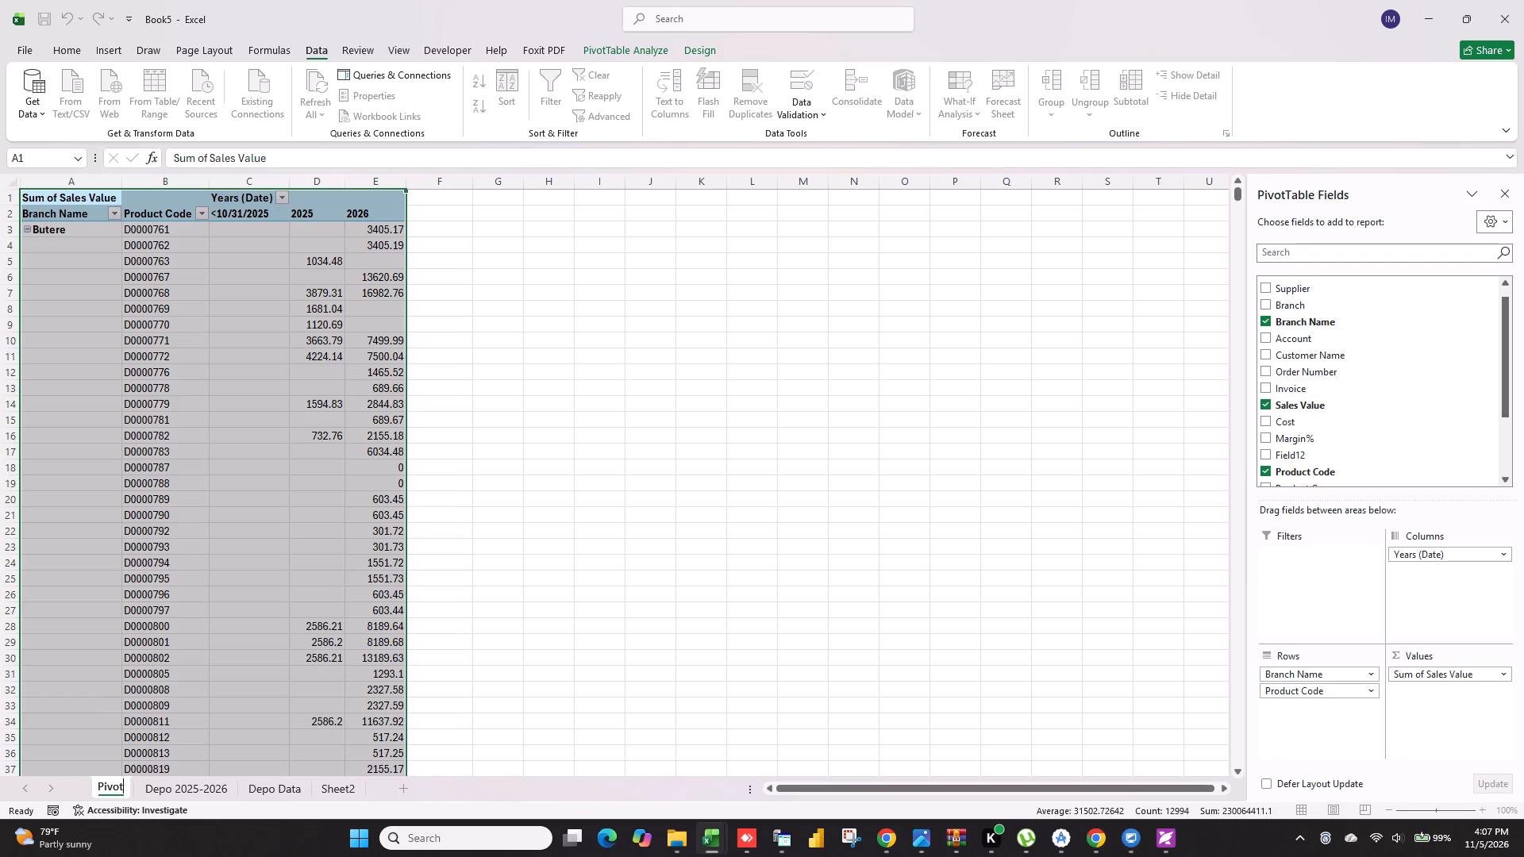
key("Return")
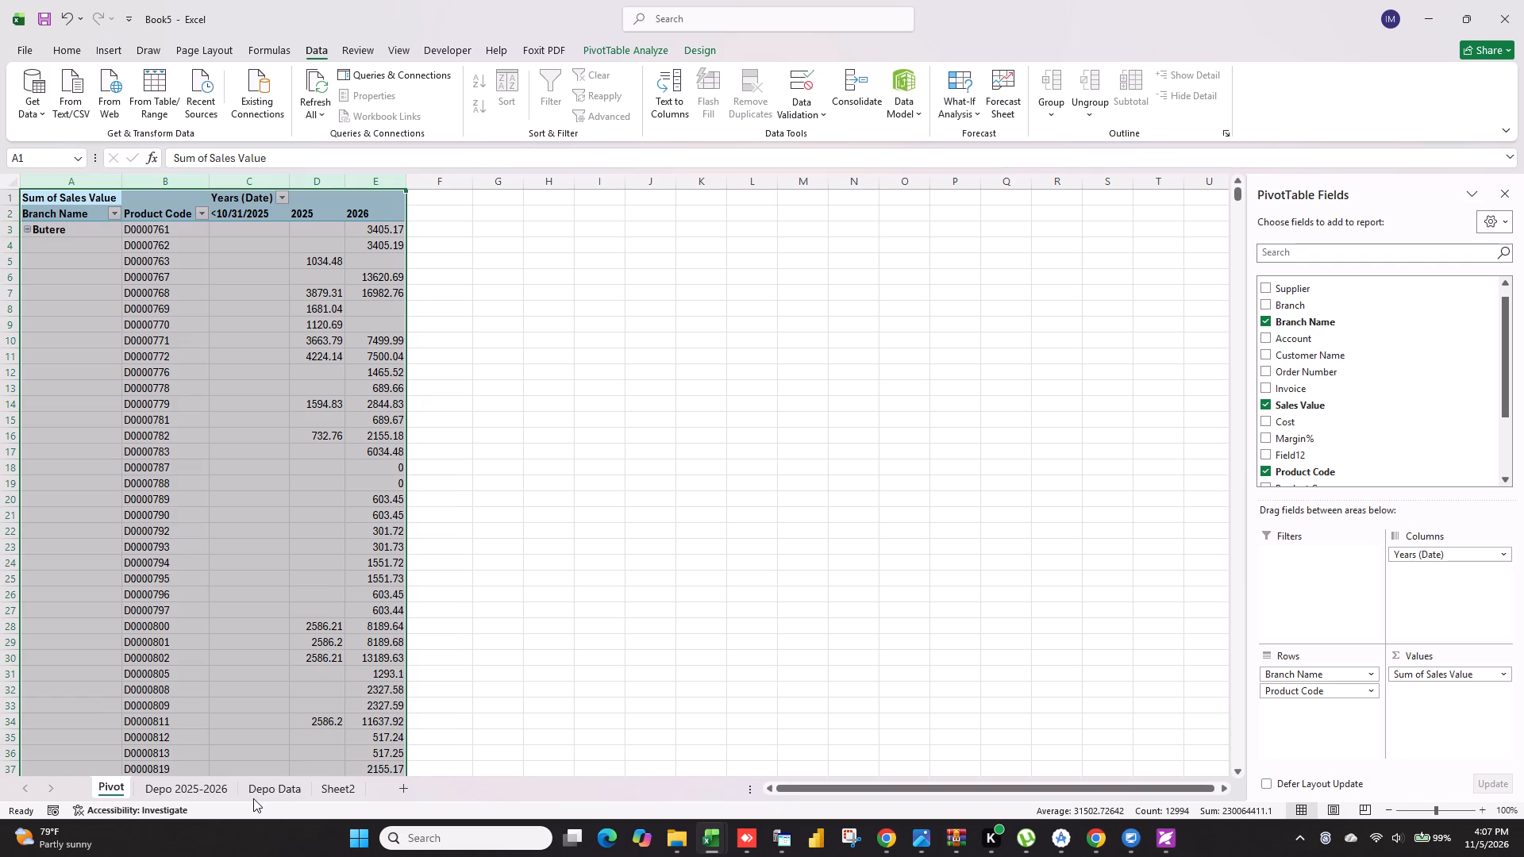
Rename the Depo Data sheet as Depo Raw Data.
left_click(263, 789)
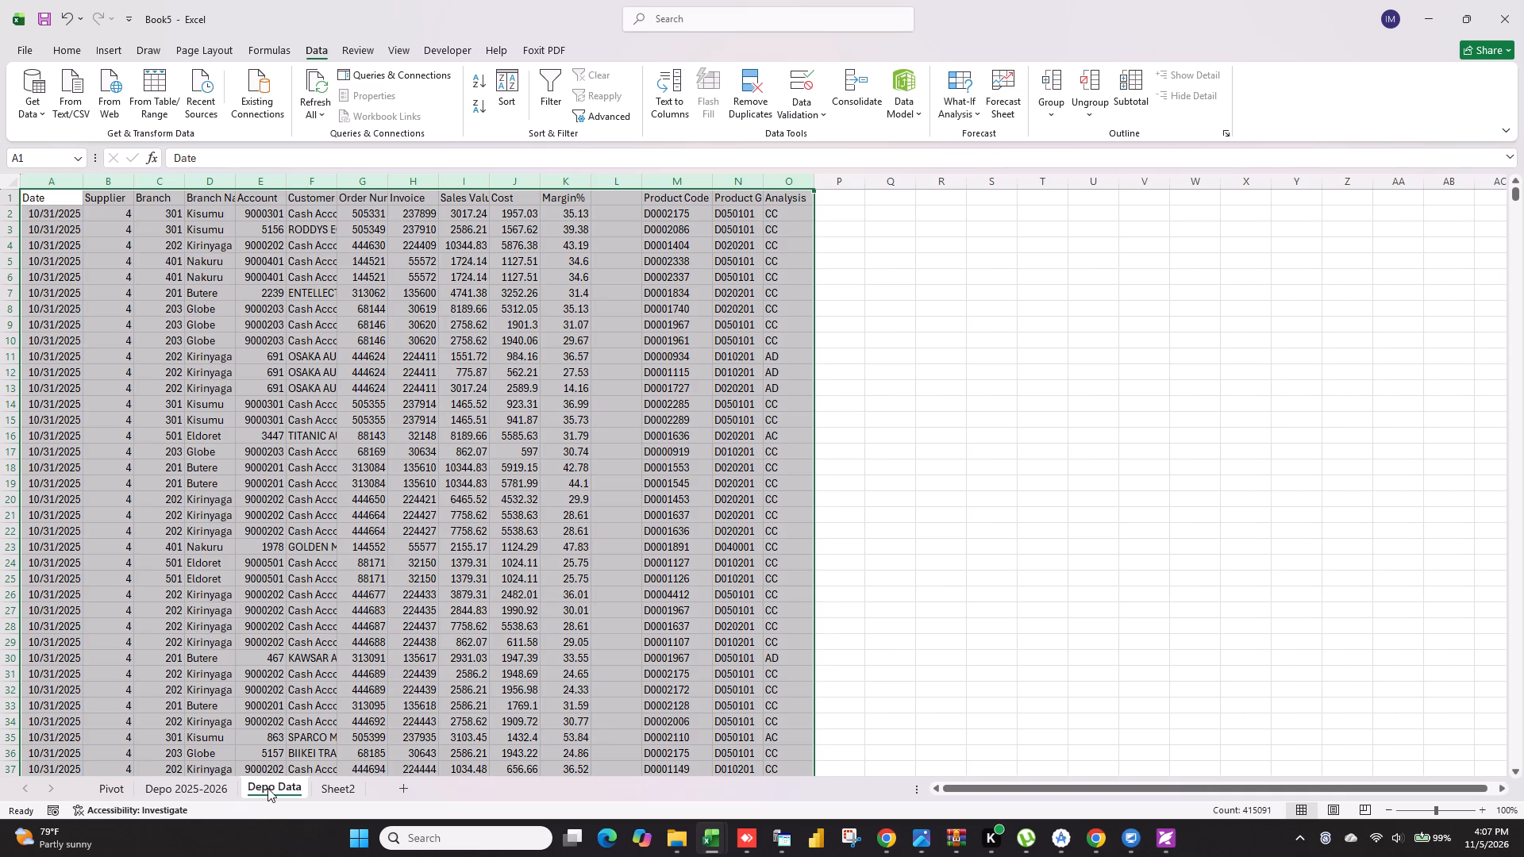
double_click(274, 788)
left_click(275, 788)
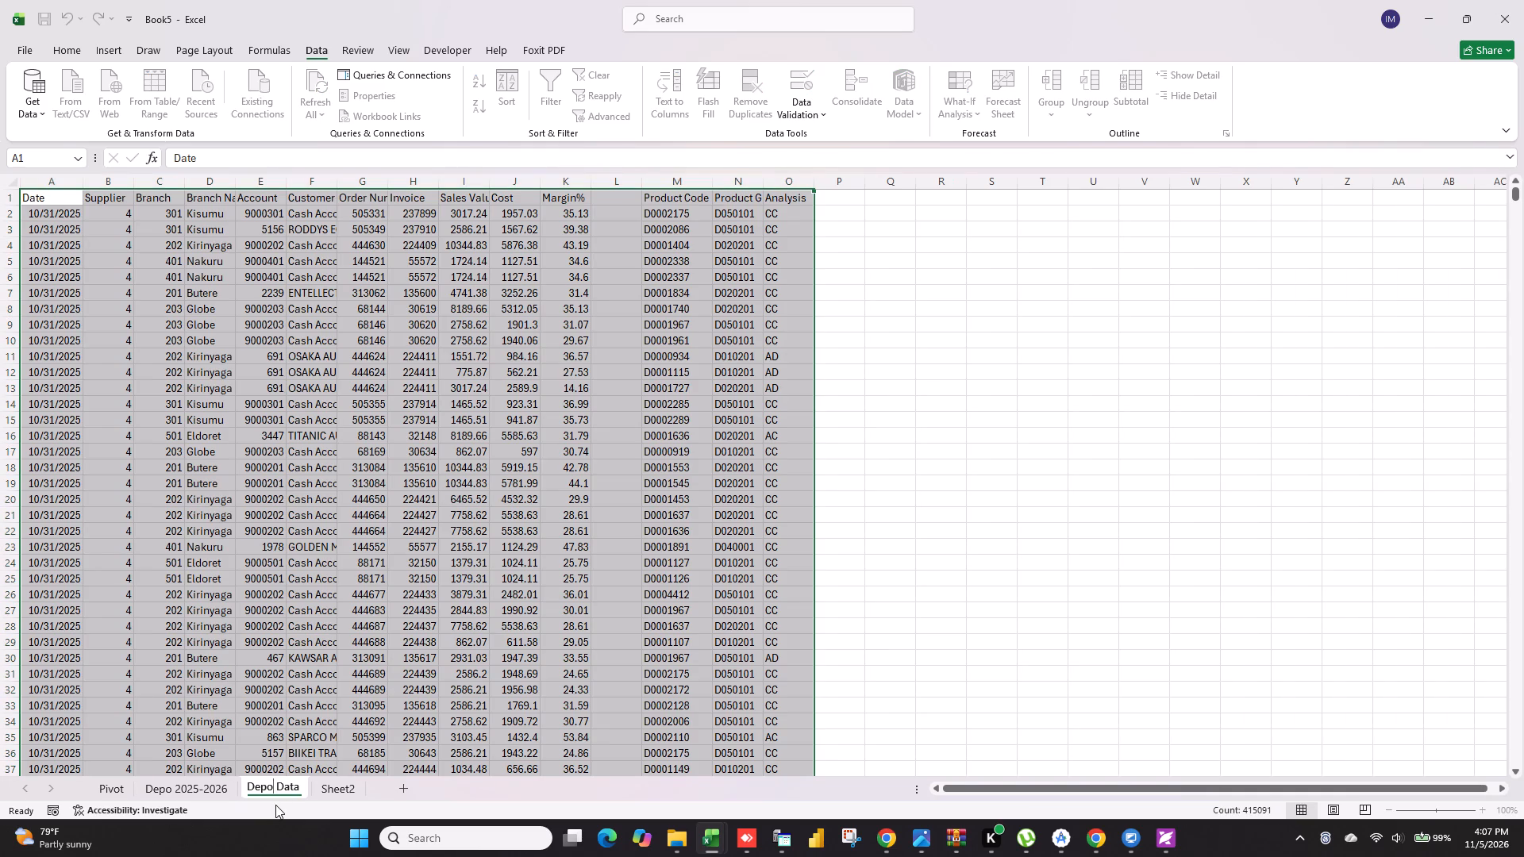
key("space")
type("R")
type("aw")
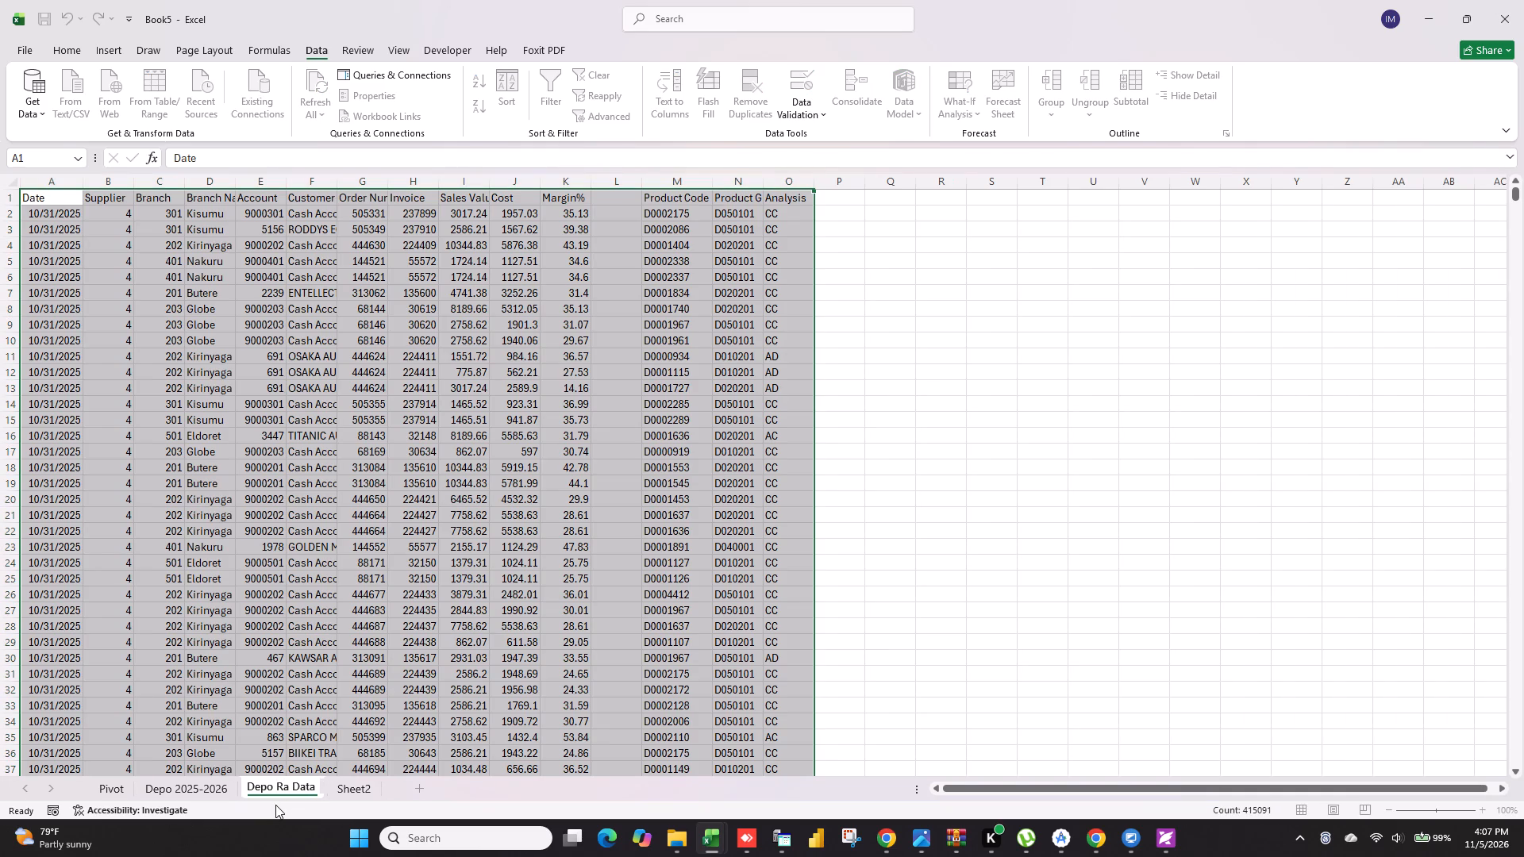
key("Return")
Rename Sheet2, which holds the branch codes, as Branch.
left_click(385, 785)
right_click(363, 785)
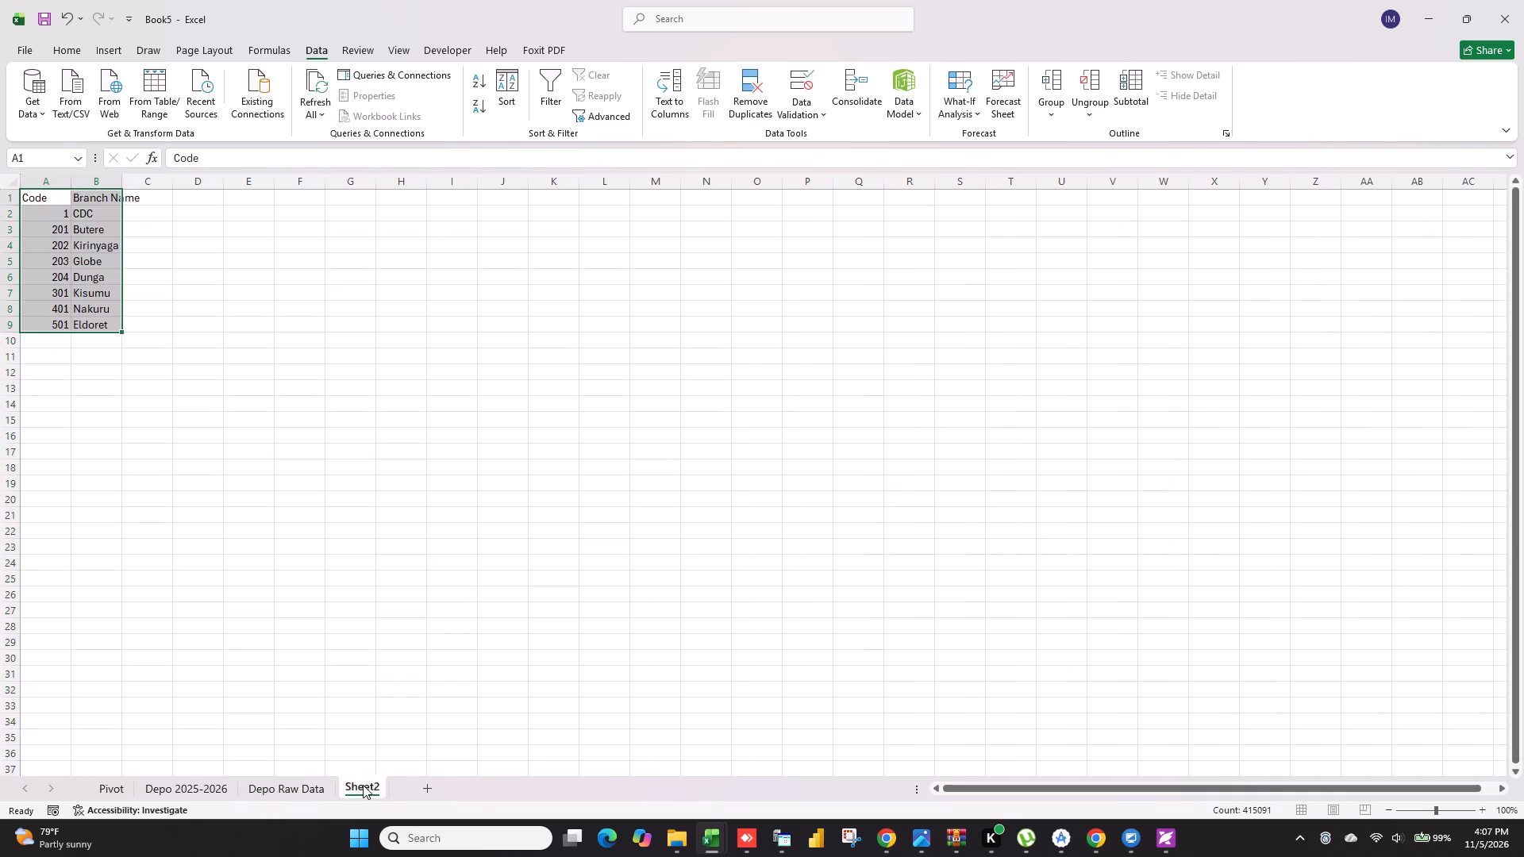
left_click(421, 615)
key("BackSpace")
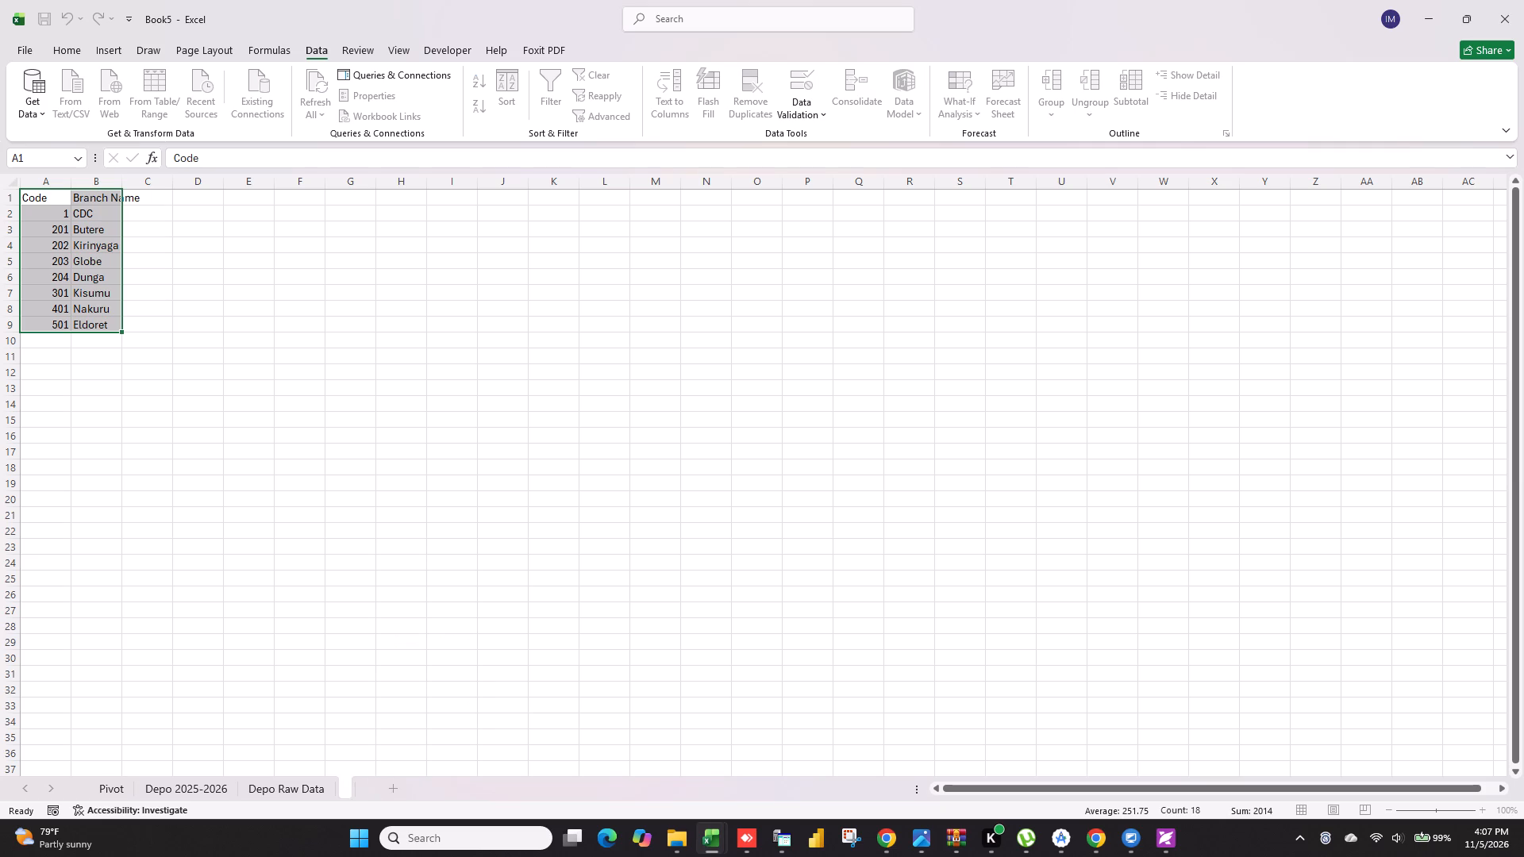
type("Branch")
key("Return")
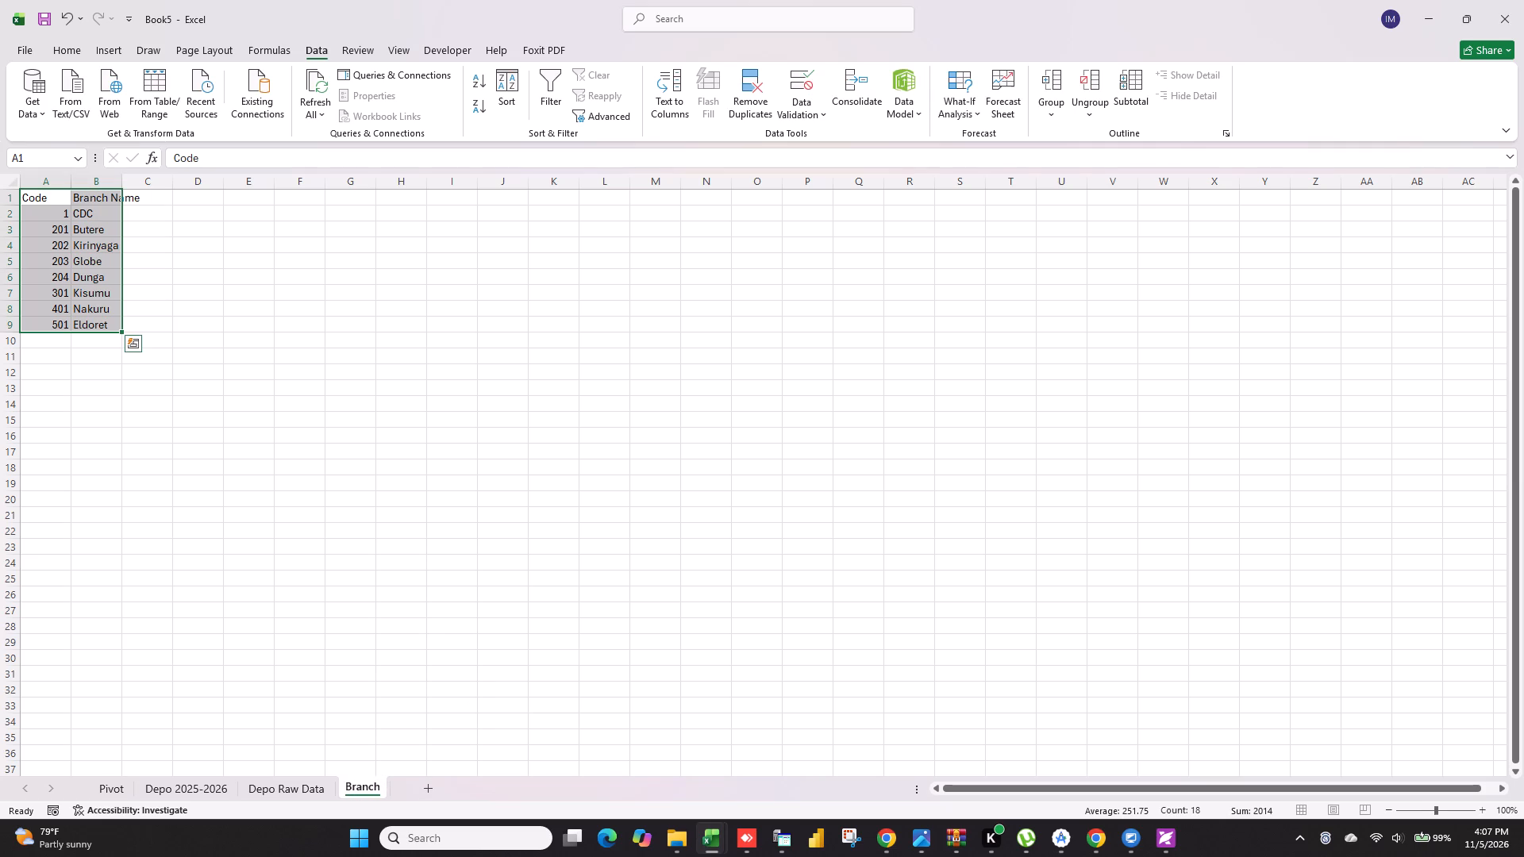
Reorder the sheets as Depo Raw Data, Depo 2025-2026, Pivot and Branch.
left_click_drag(205, 782, 243, 788)
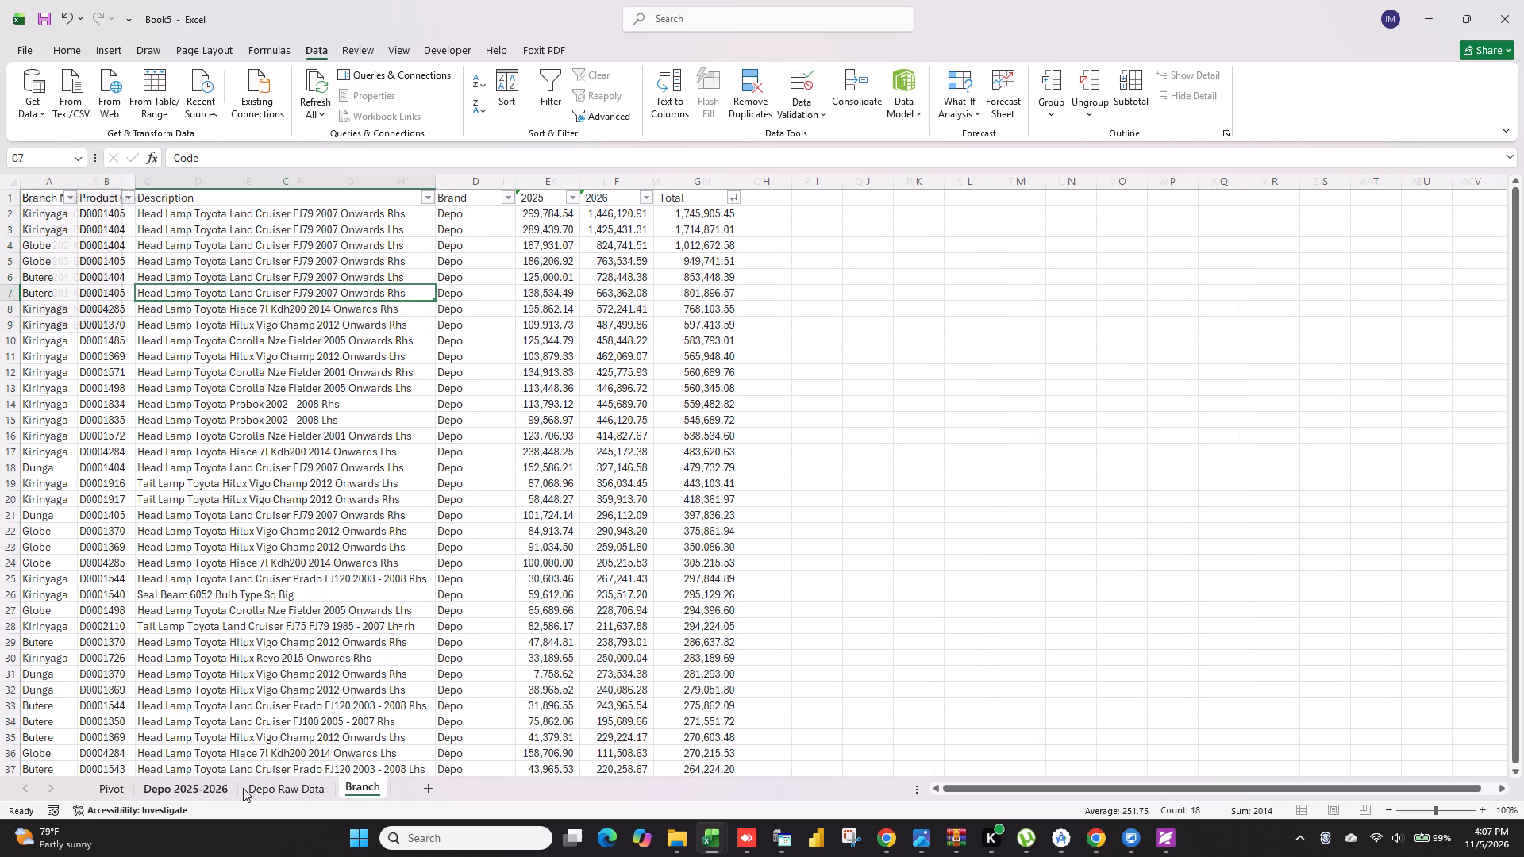
left_click_drag(243, 788, 405, 789)
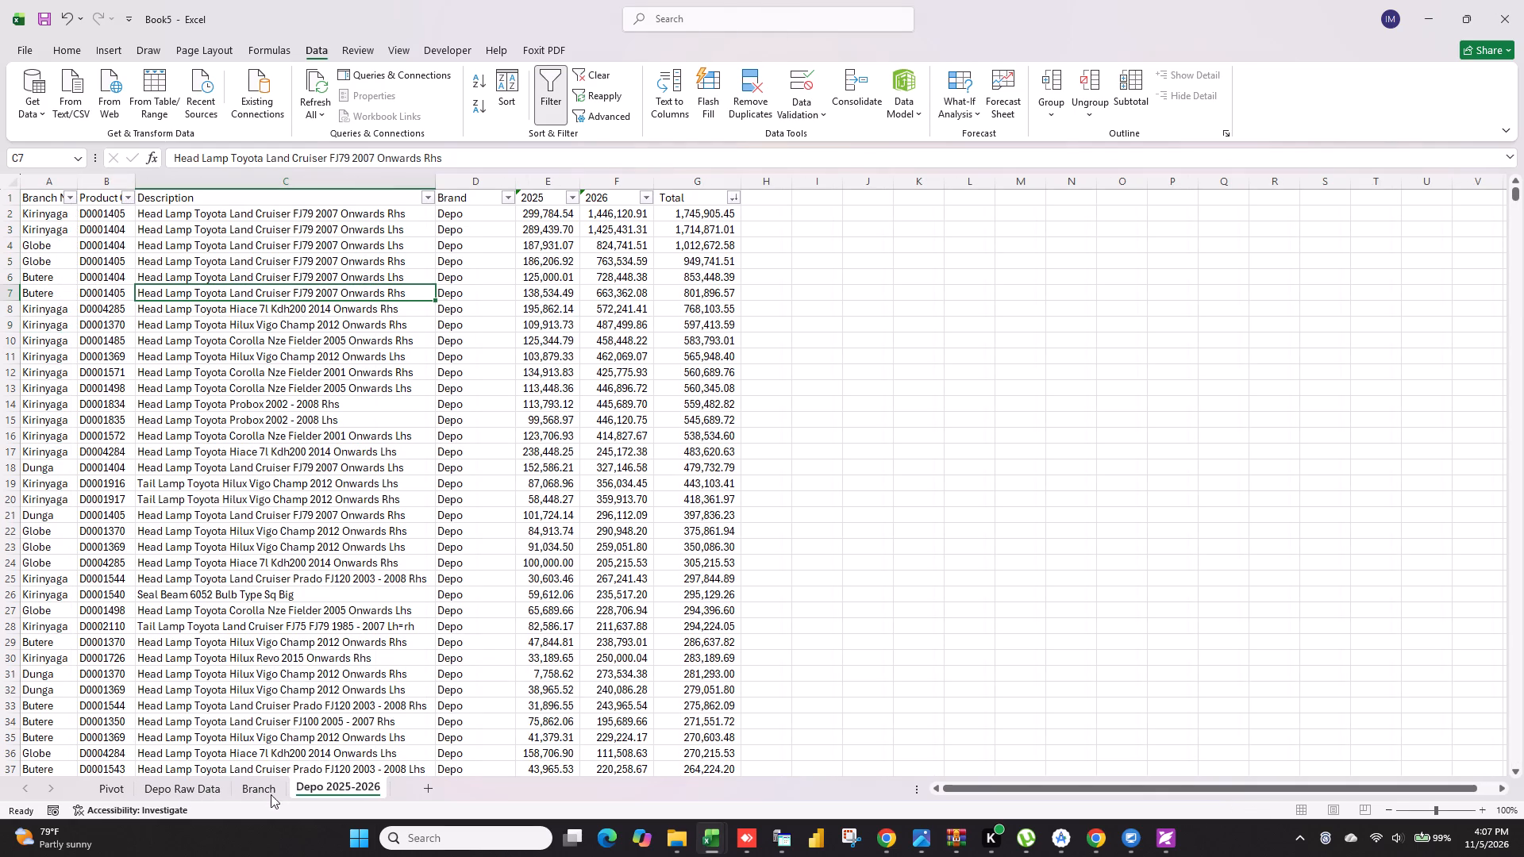
left_click_drag(210, 793, 87, 792)
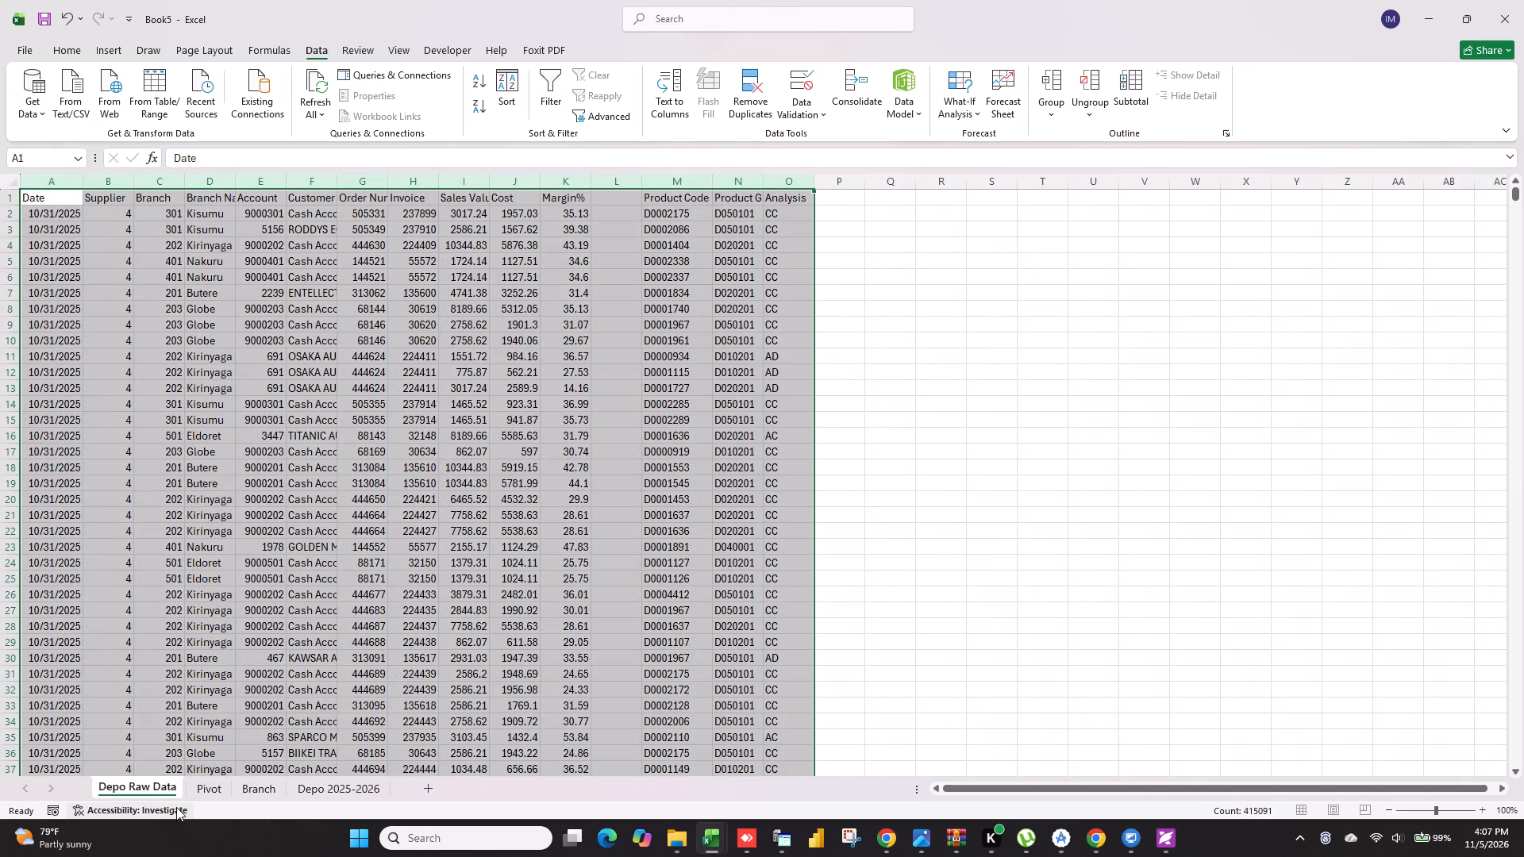
left_click_drag(333, 792, 224, 800)
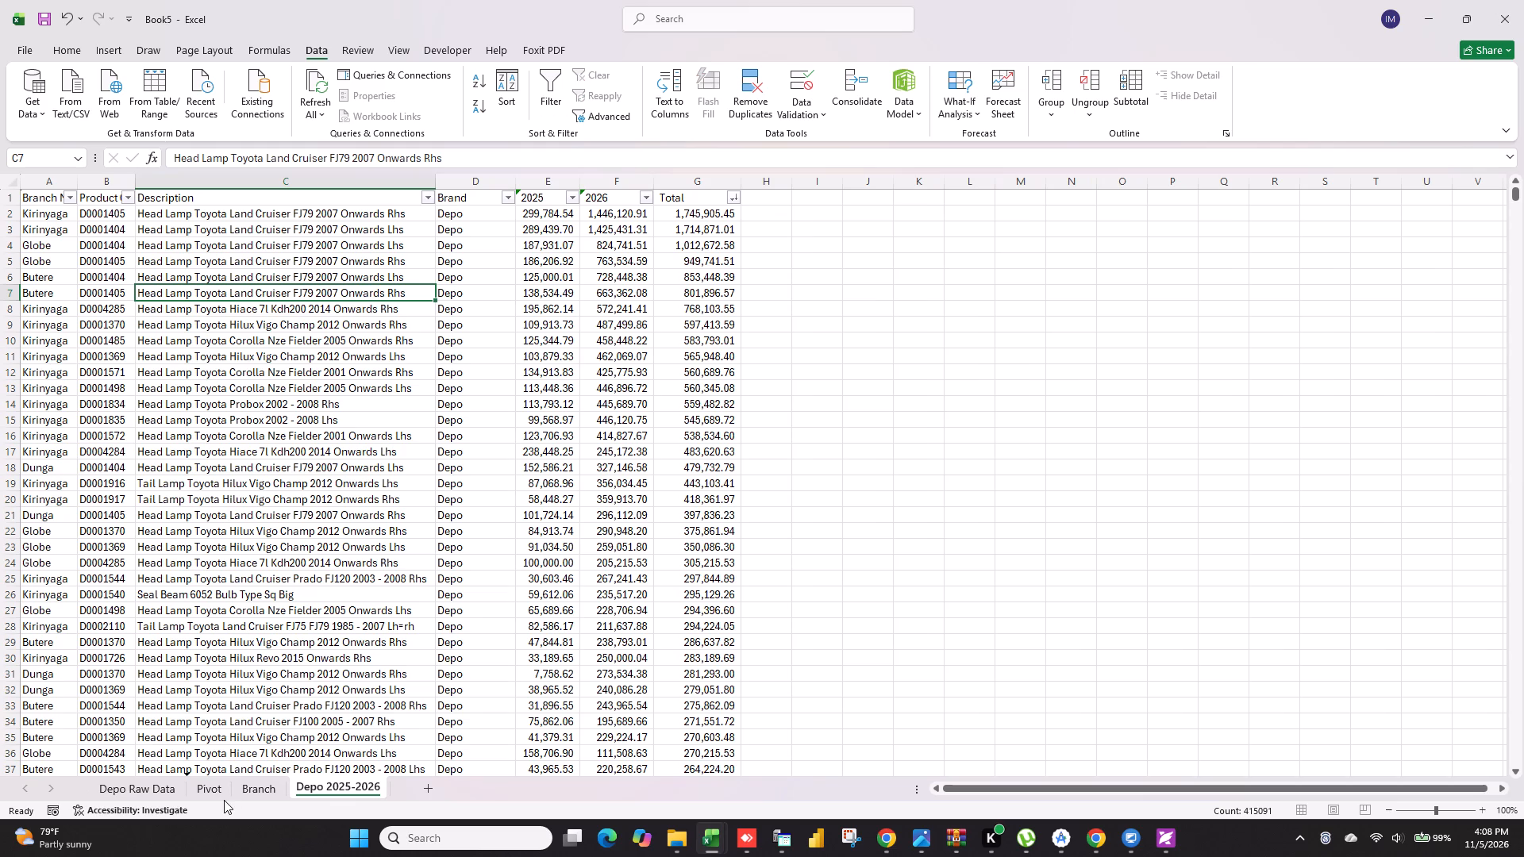
left_click_drag(224, 800, 206, 800)
left_click(903, 565)
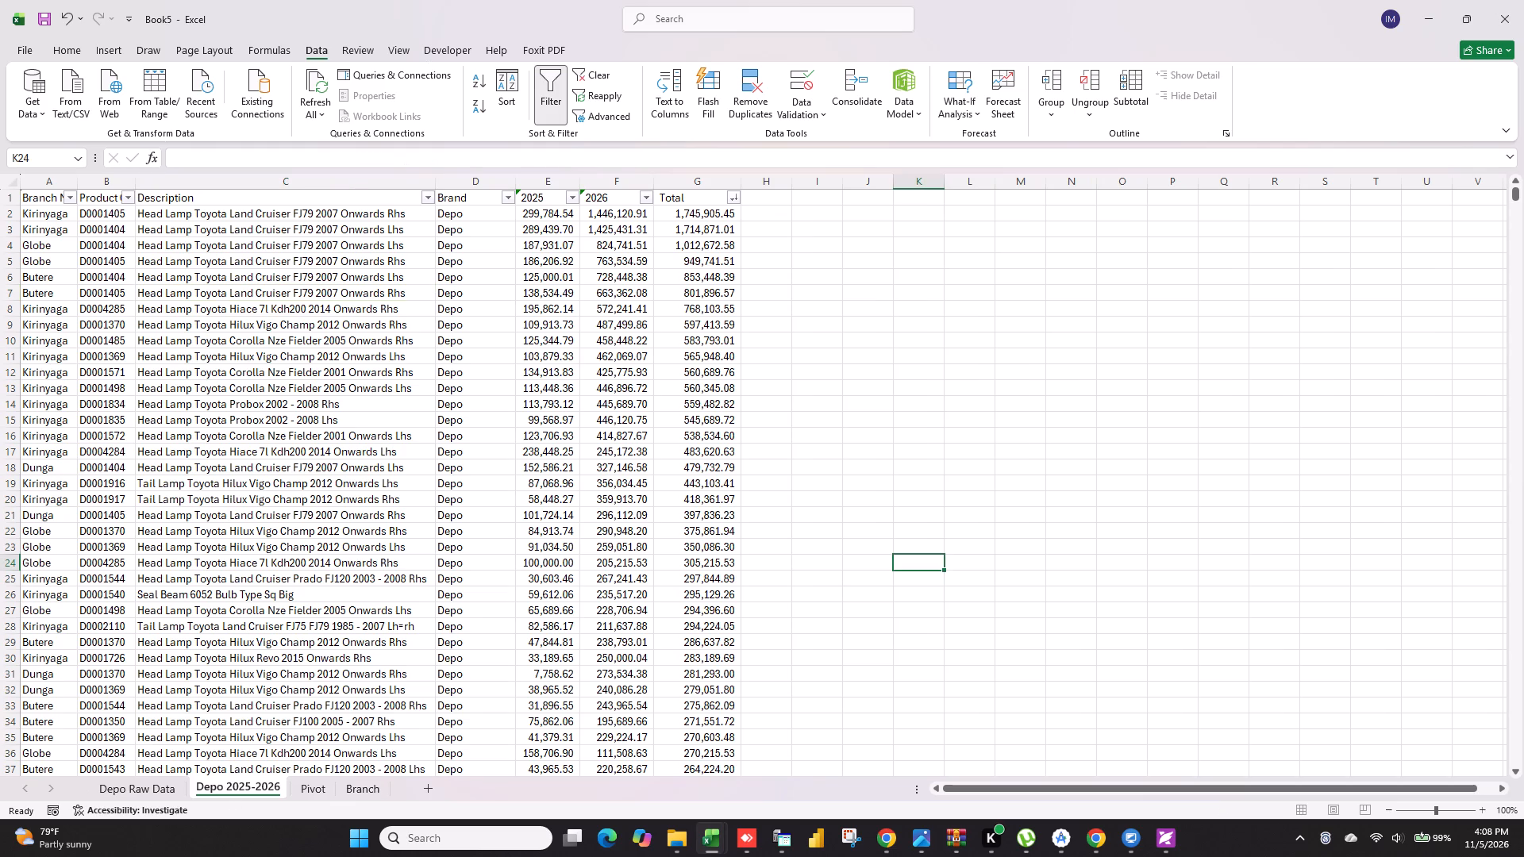
Make the header row from Branch Name to Total bold on the Depo 2025-2026 sheet.
scroll(473, 421, "up", 5)
left_click_drag(47, 201, 718, 186)
key("ctrl+b")
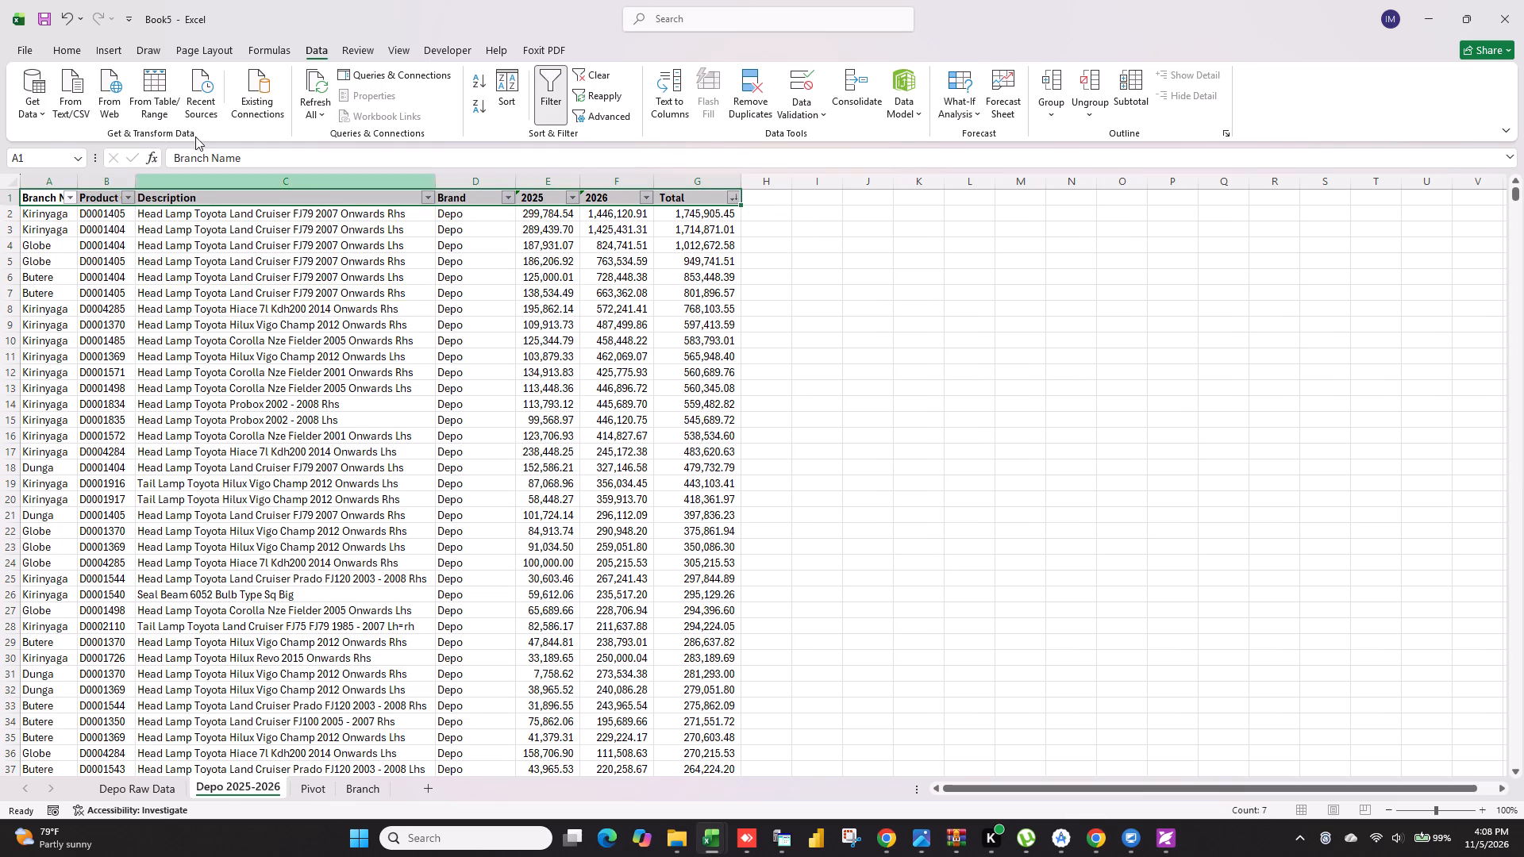
Freeze the top row of the Depo 2025-2026 sheet.
left_click(405, 50)
left_click(556, 108)
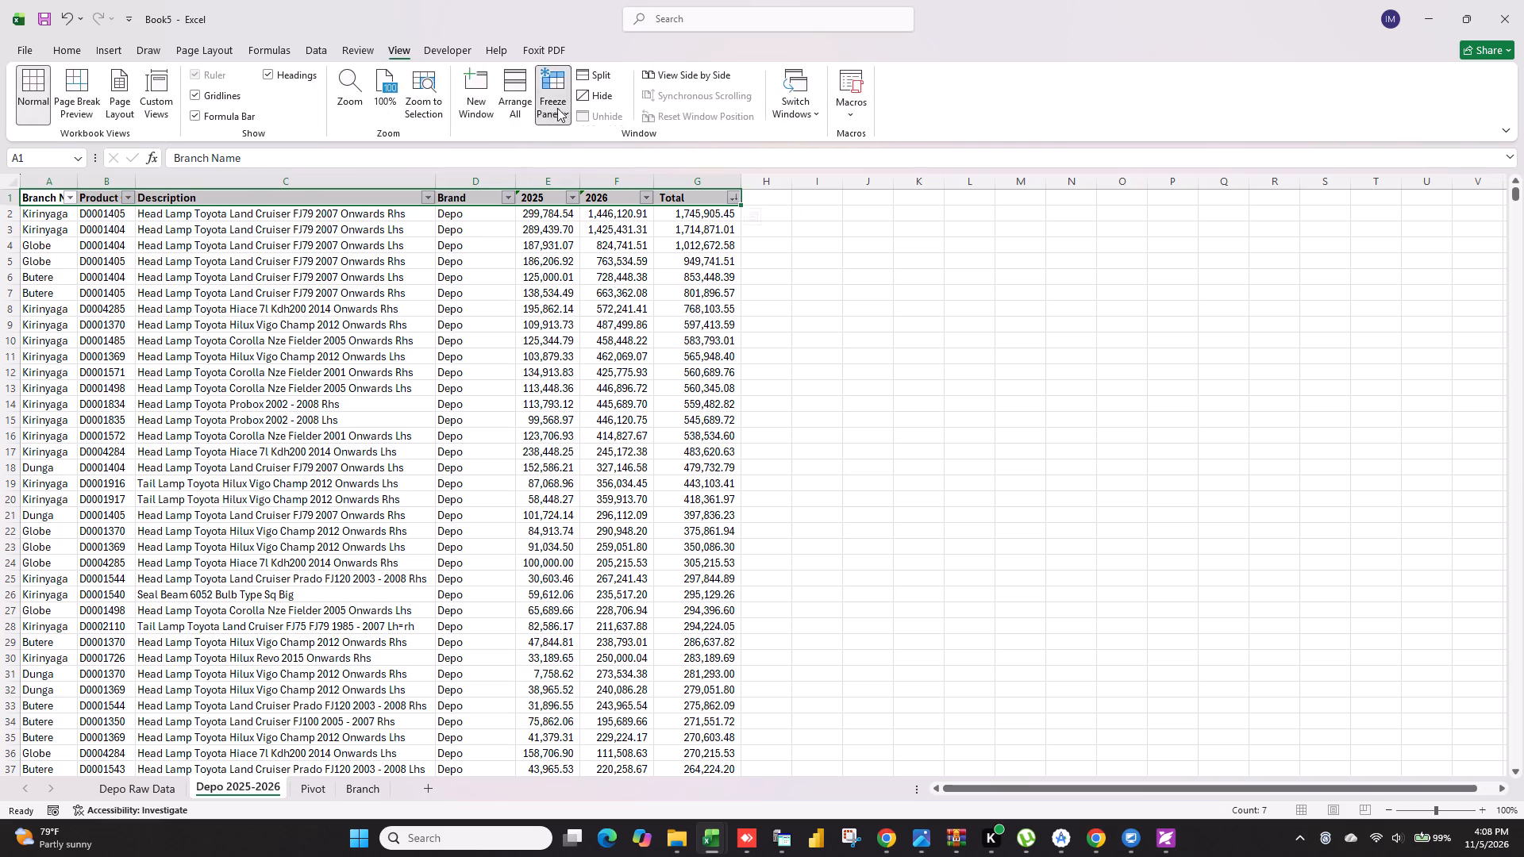
left_click_drag(589, 199, 596, 201)
left_click(991, 280)
Save the workbook as Depo 2025-2026 in the 2026 Sales folder.
left_click(30, 52)
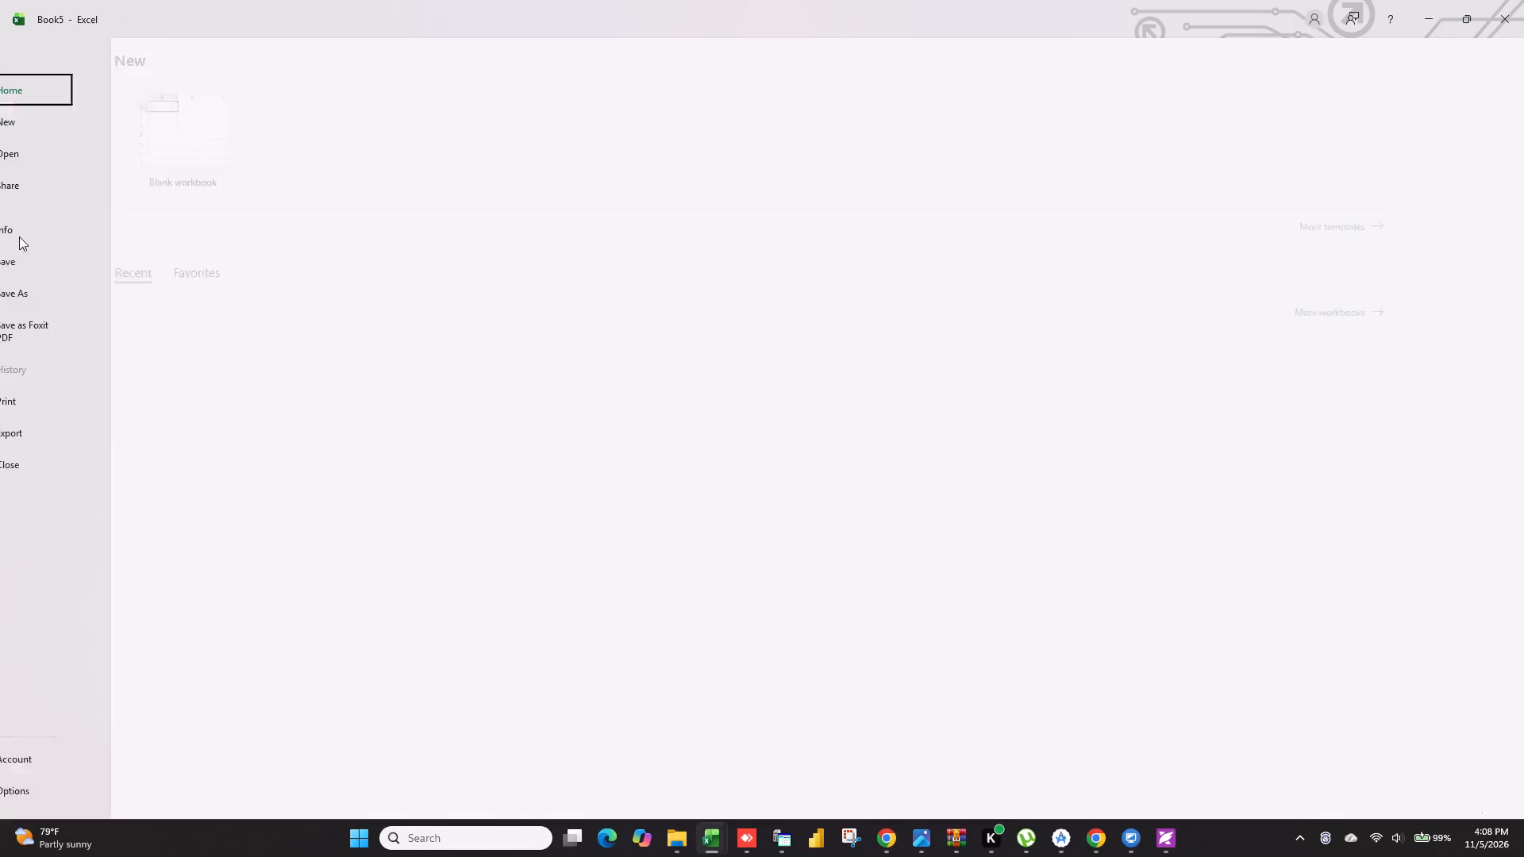
left_click(37, 290)
left_click(278, 113)
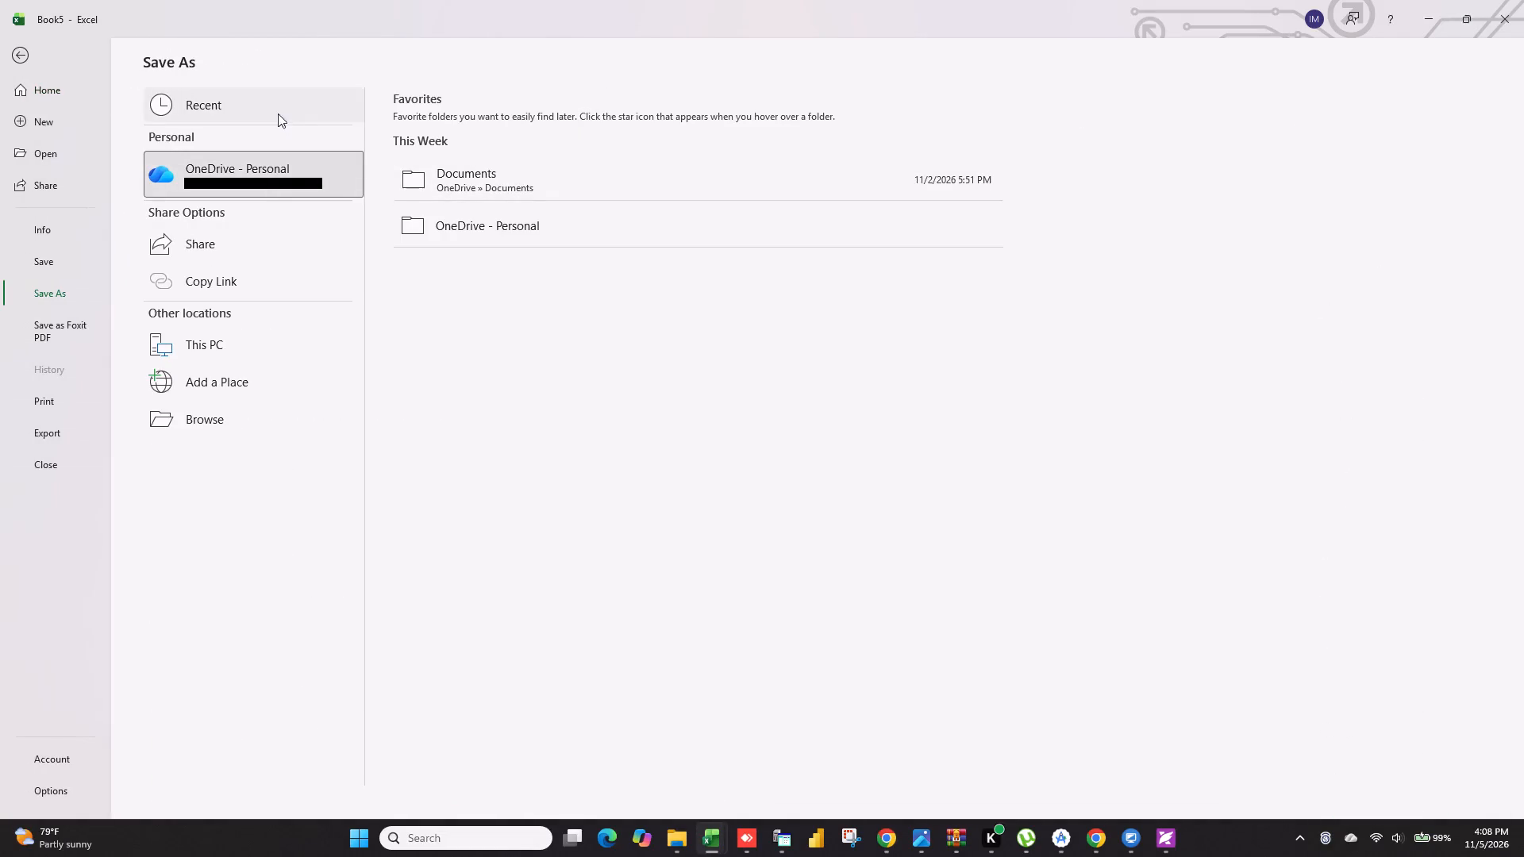
left_click(505, 129)
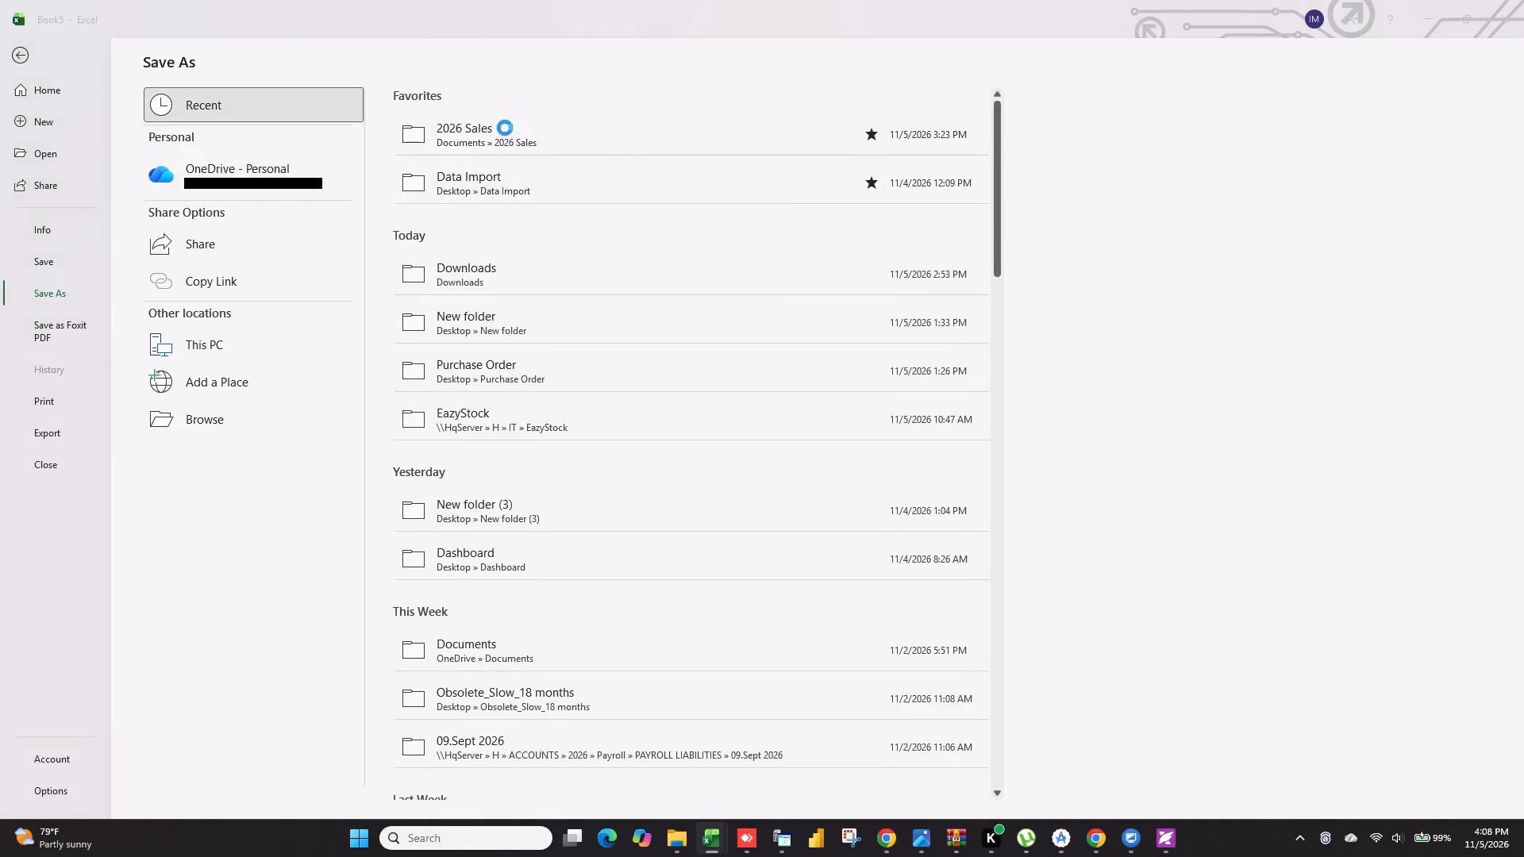
key("shift+d")
type("epo 2025")
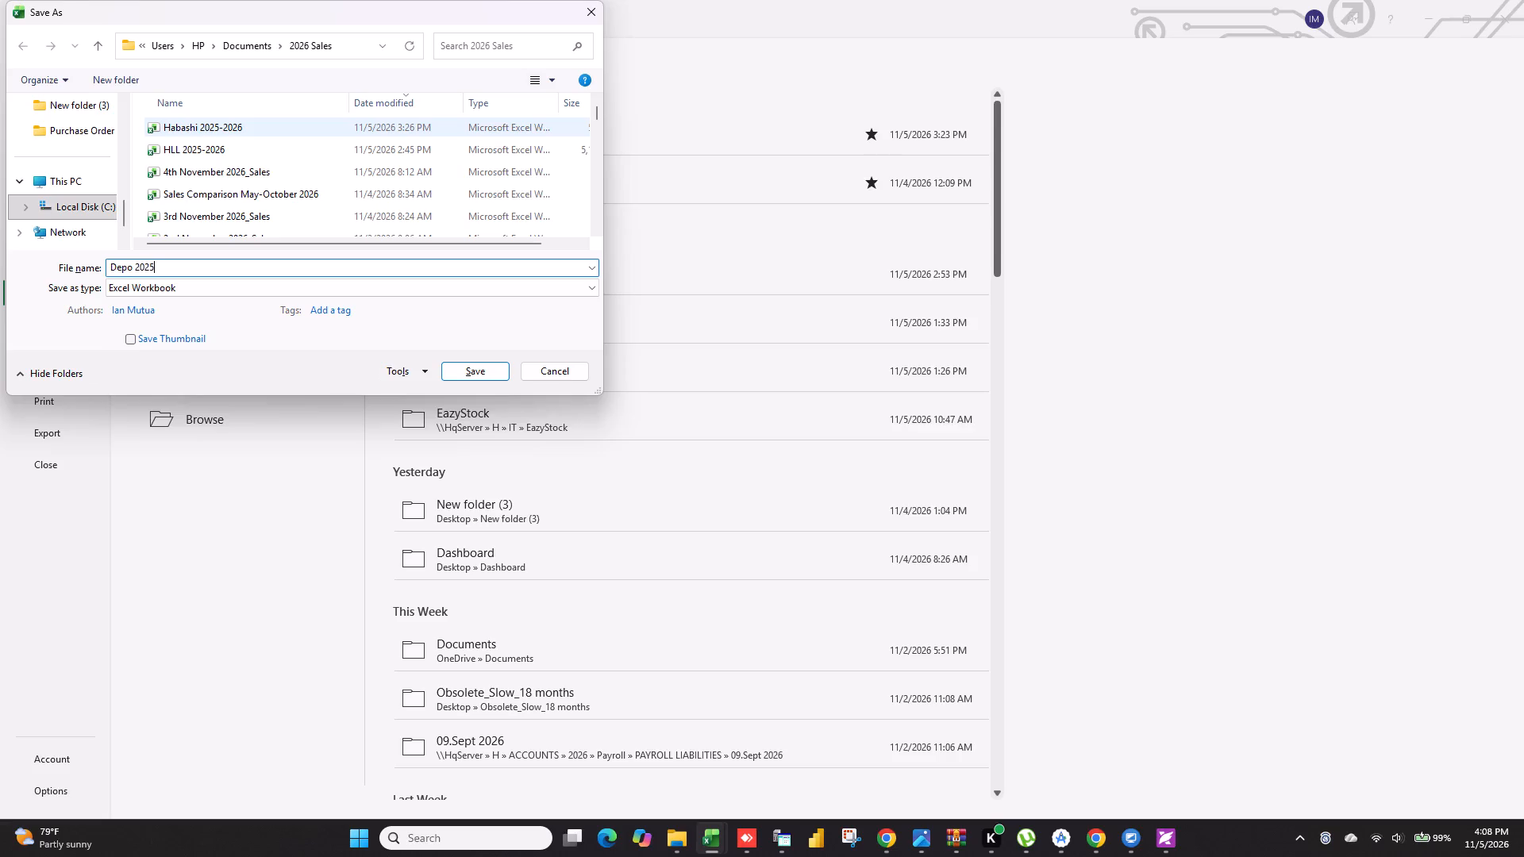
type("-2")
type("026")
key("Return")
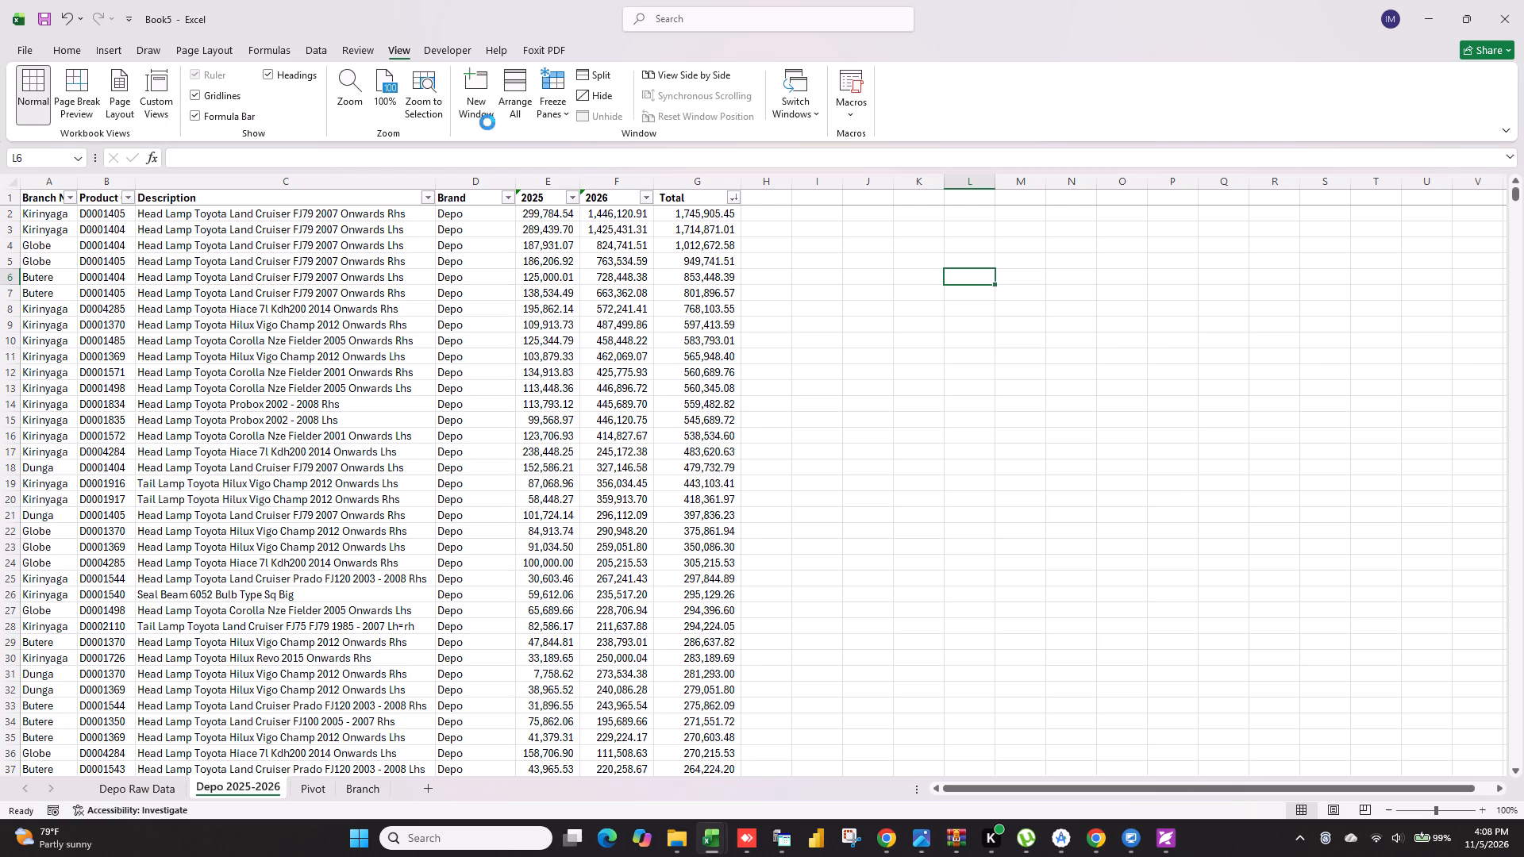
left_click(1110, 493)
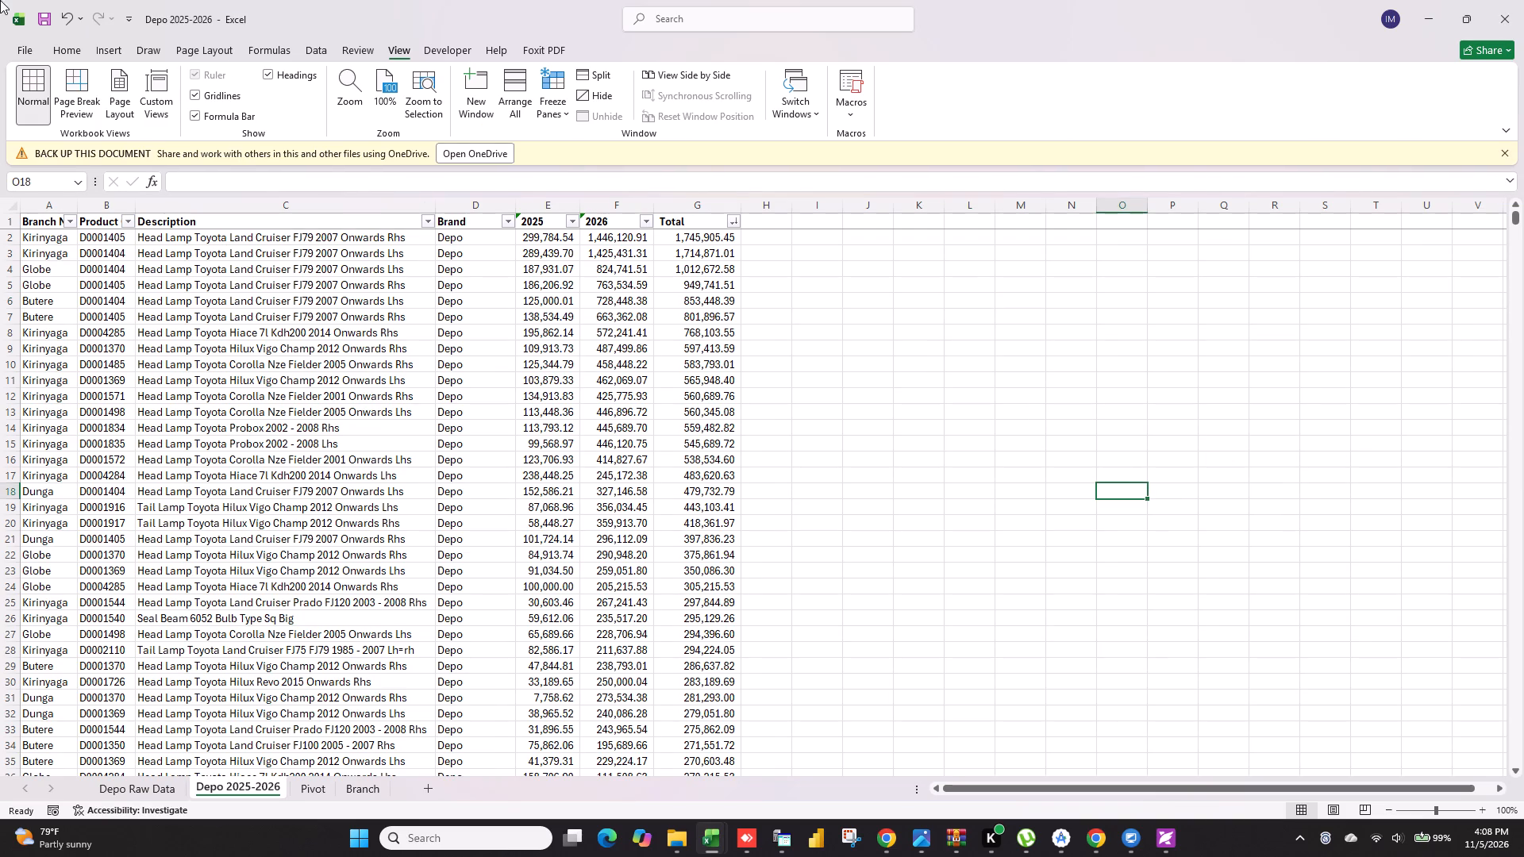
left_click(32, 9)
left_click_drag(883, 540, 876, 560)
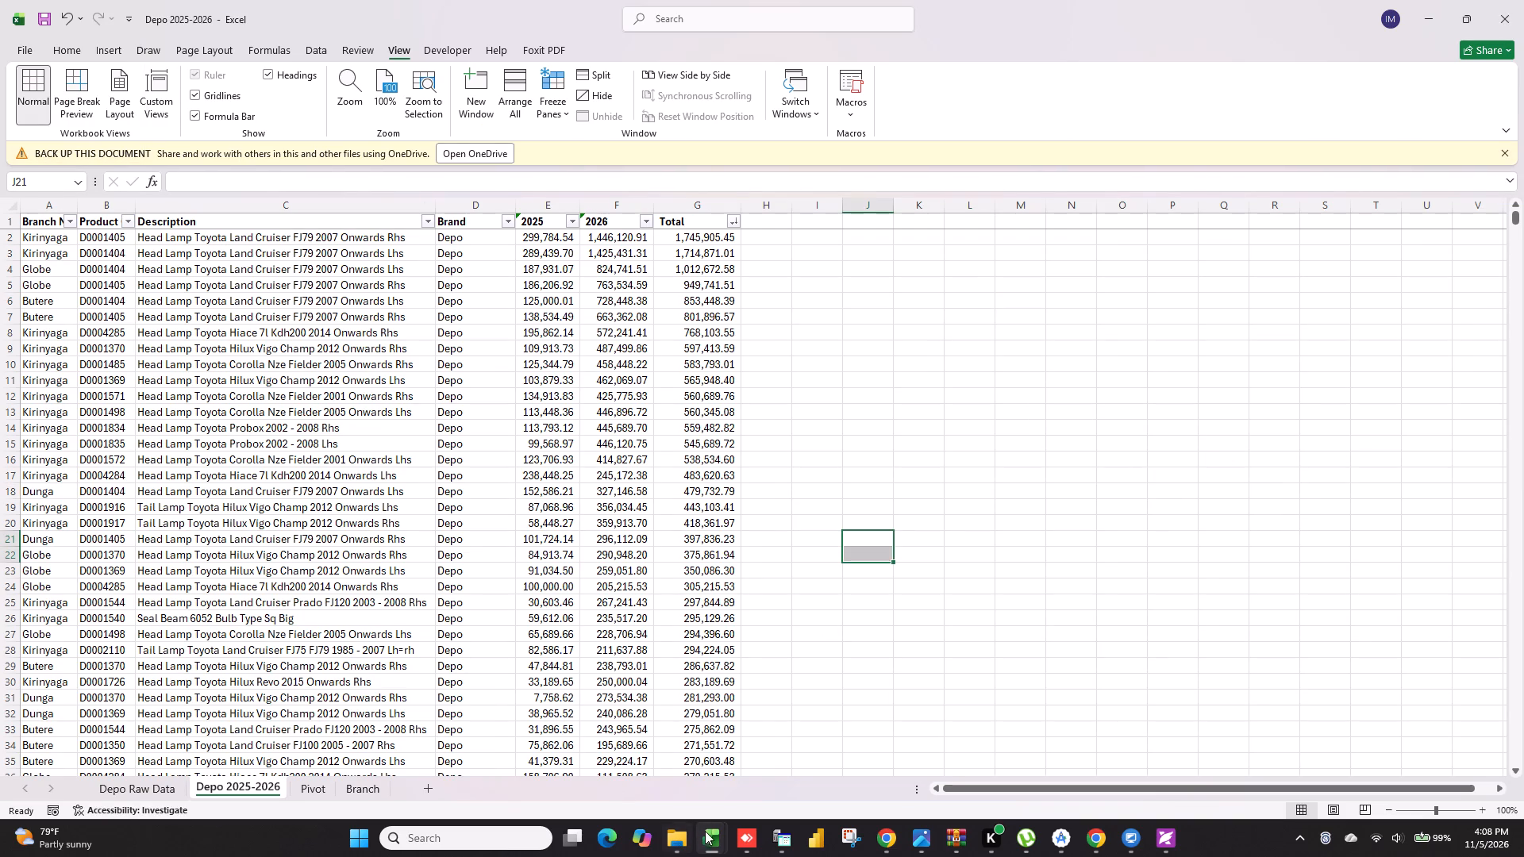
Switch to the Supplier Sales application and exit the finished Depo report in Report Generator.
left_click(779, 838)
left_click(668, 759)
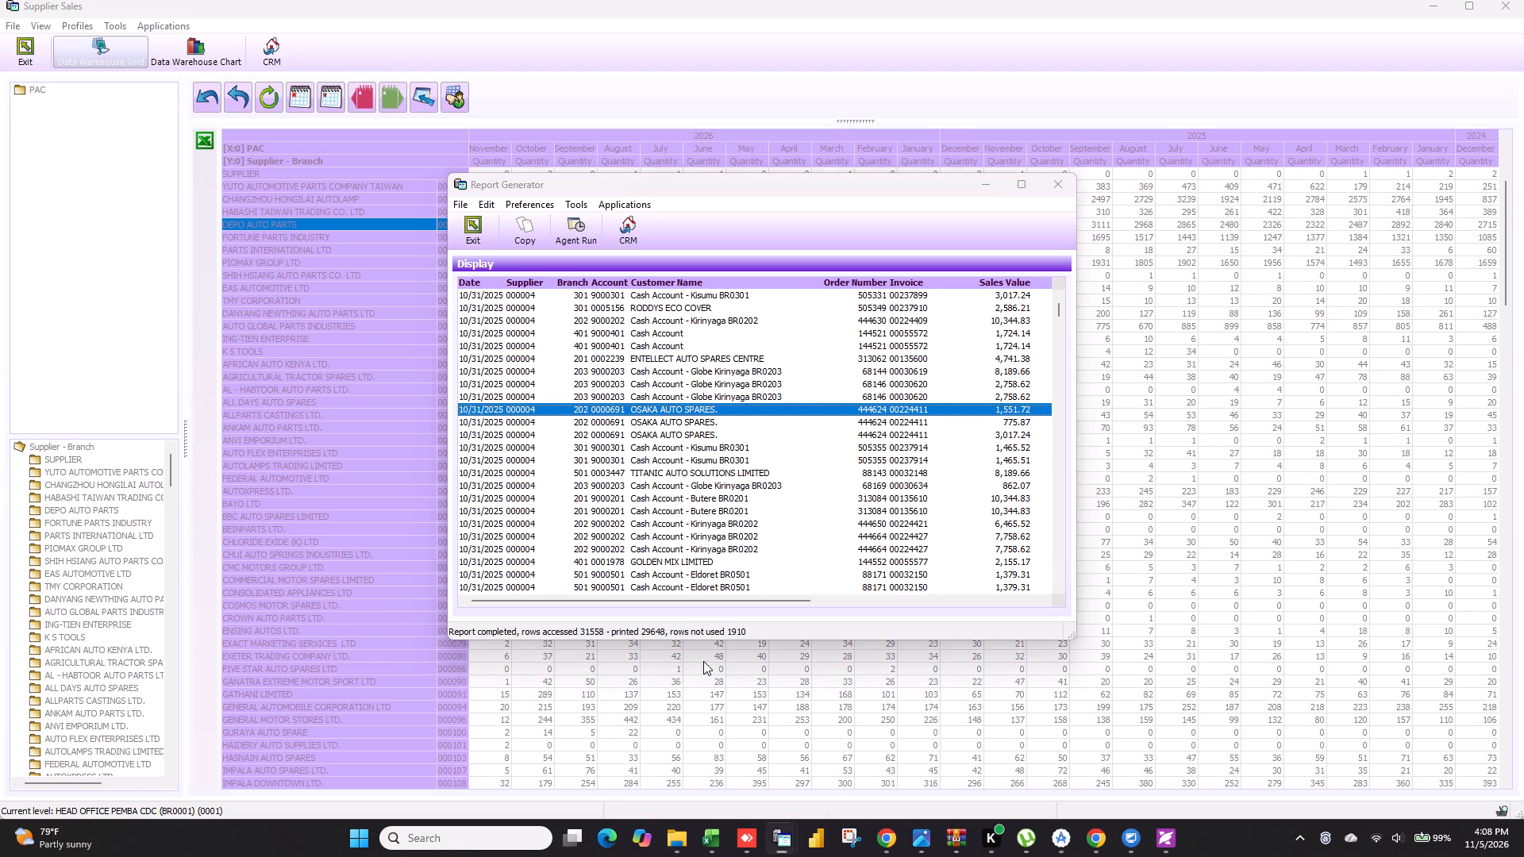
left_click(468, 233)
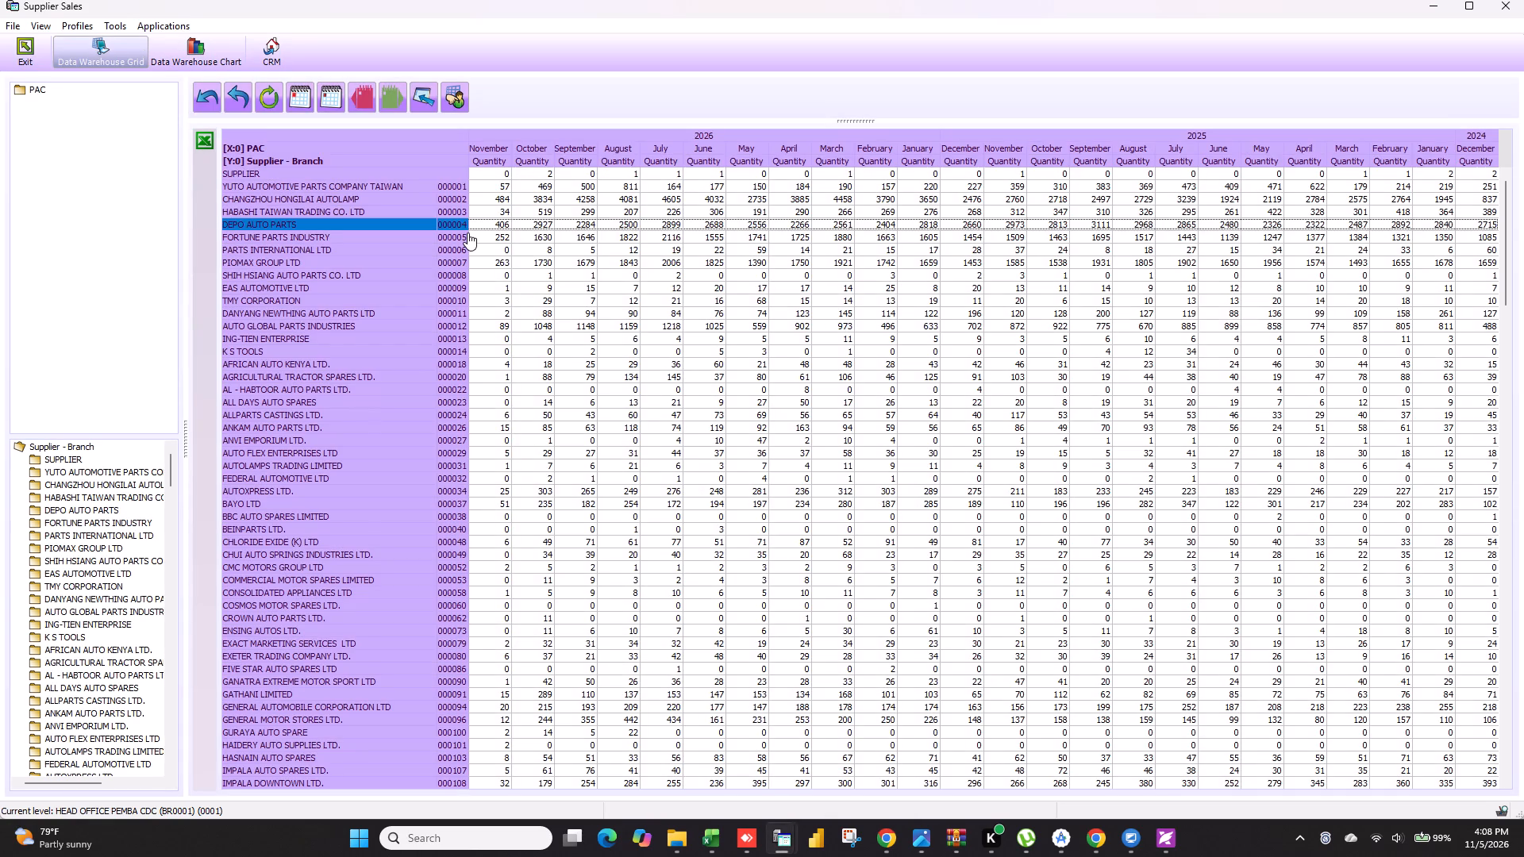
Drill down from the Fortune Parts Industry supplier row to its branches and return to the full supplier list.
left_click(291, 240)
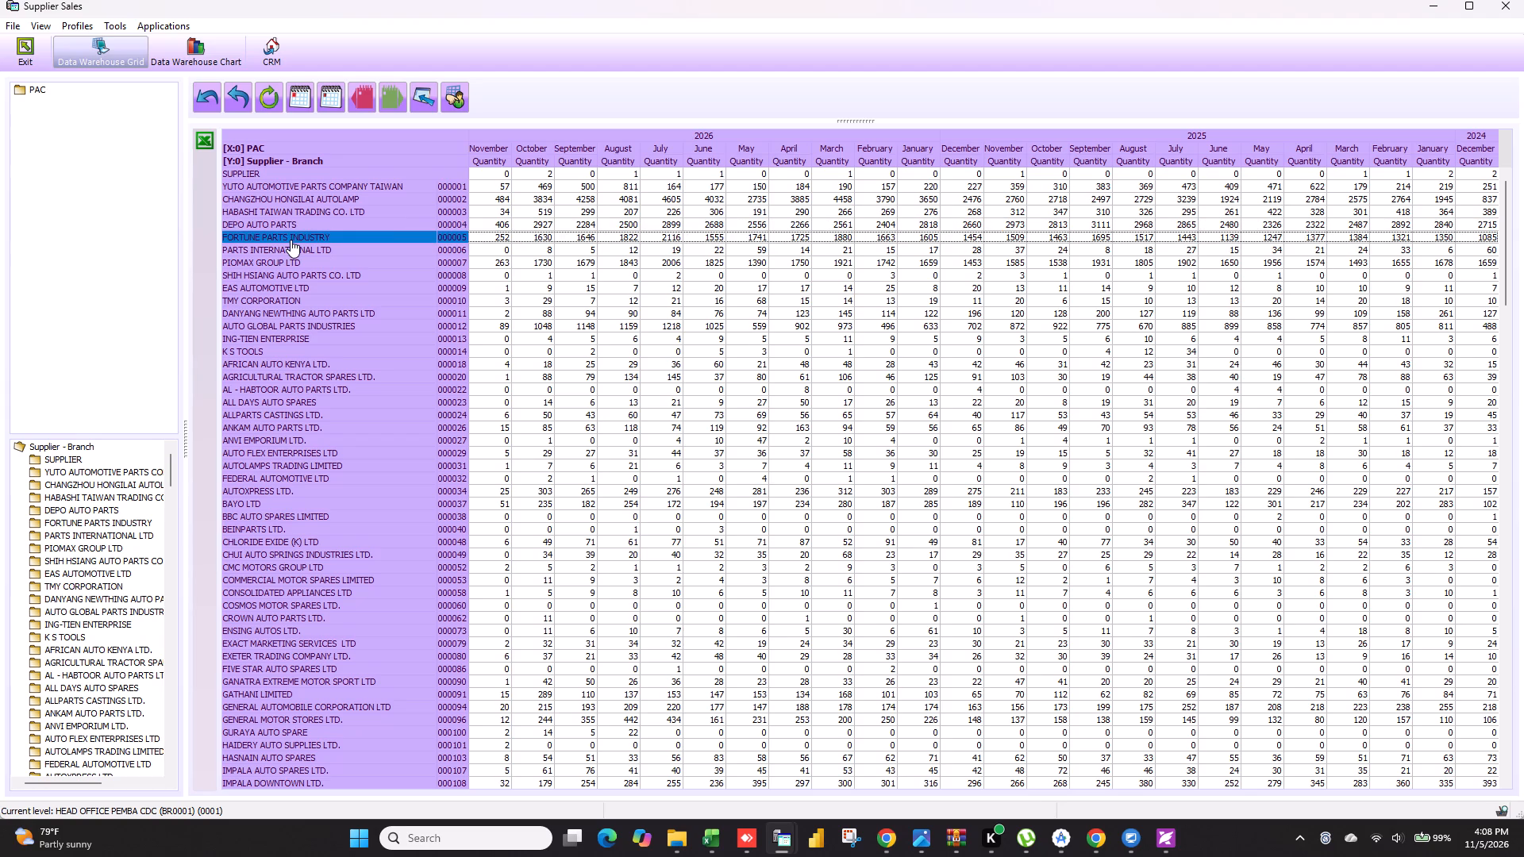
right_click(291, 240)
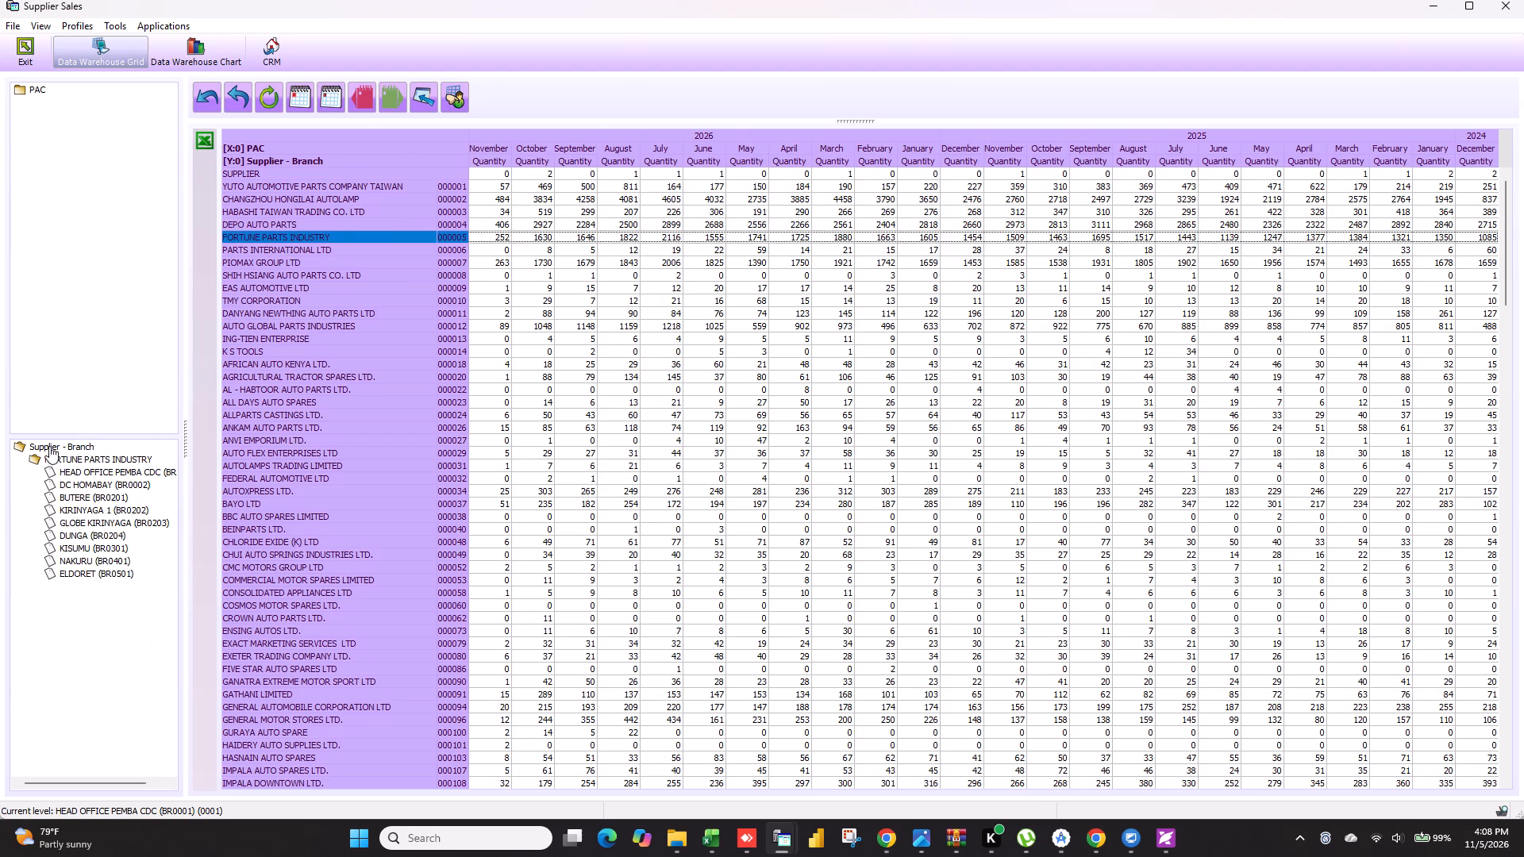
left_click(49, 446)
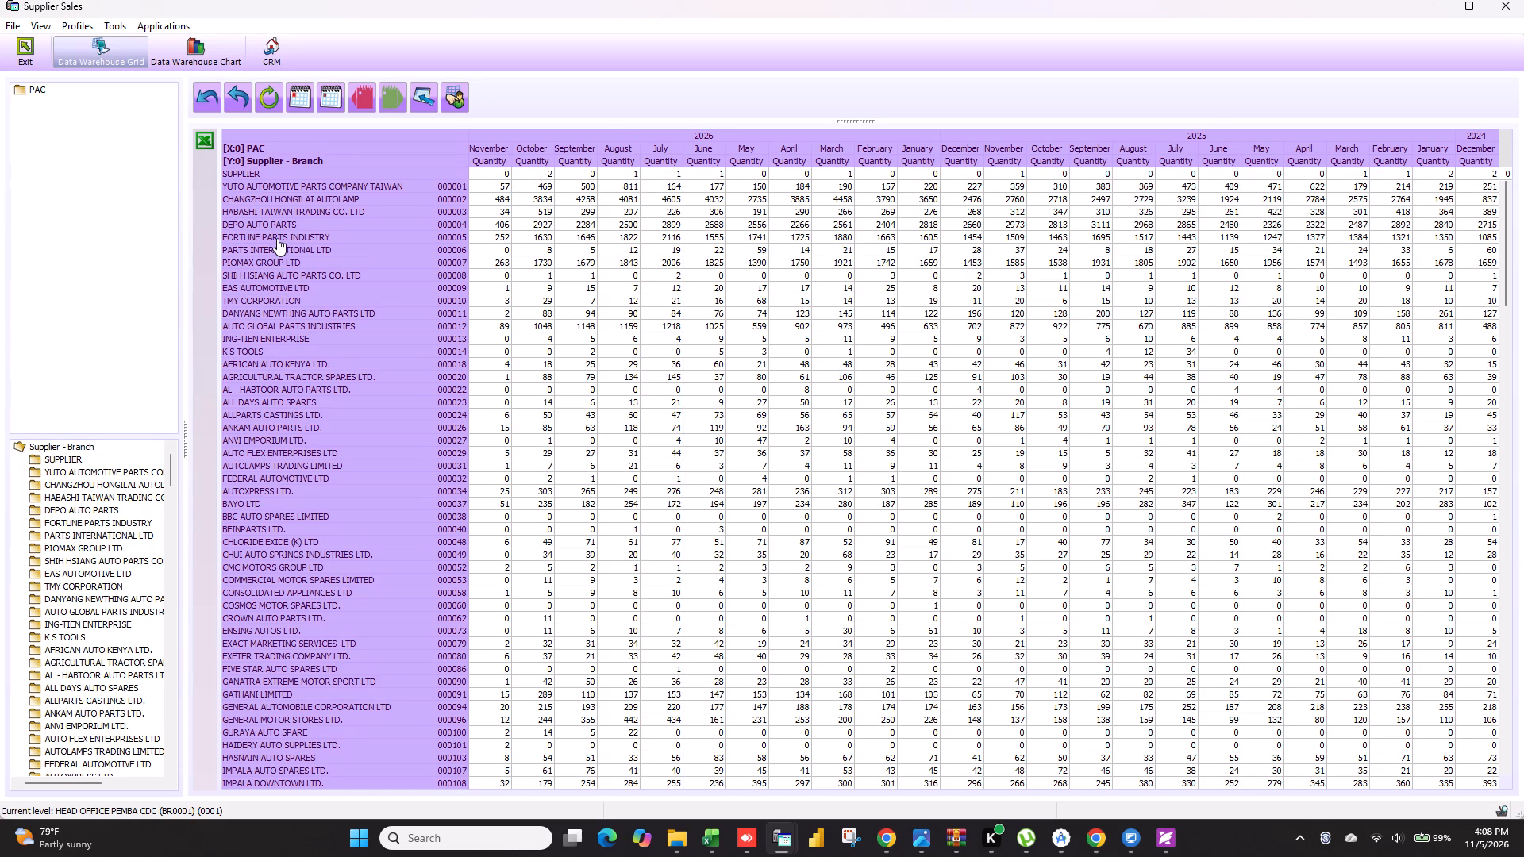
Drill down from the Fortune Parts Industry supplier row to its branches and return to the full supplier list.
right_click(277, 238)
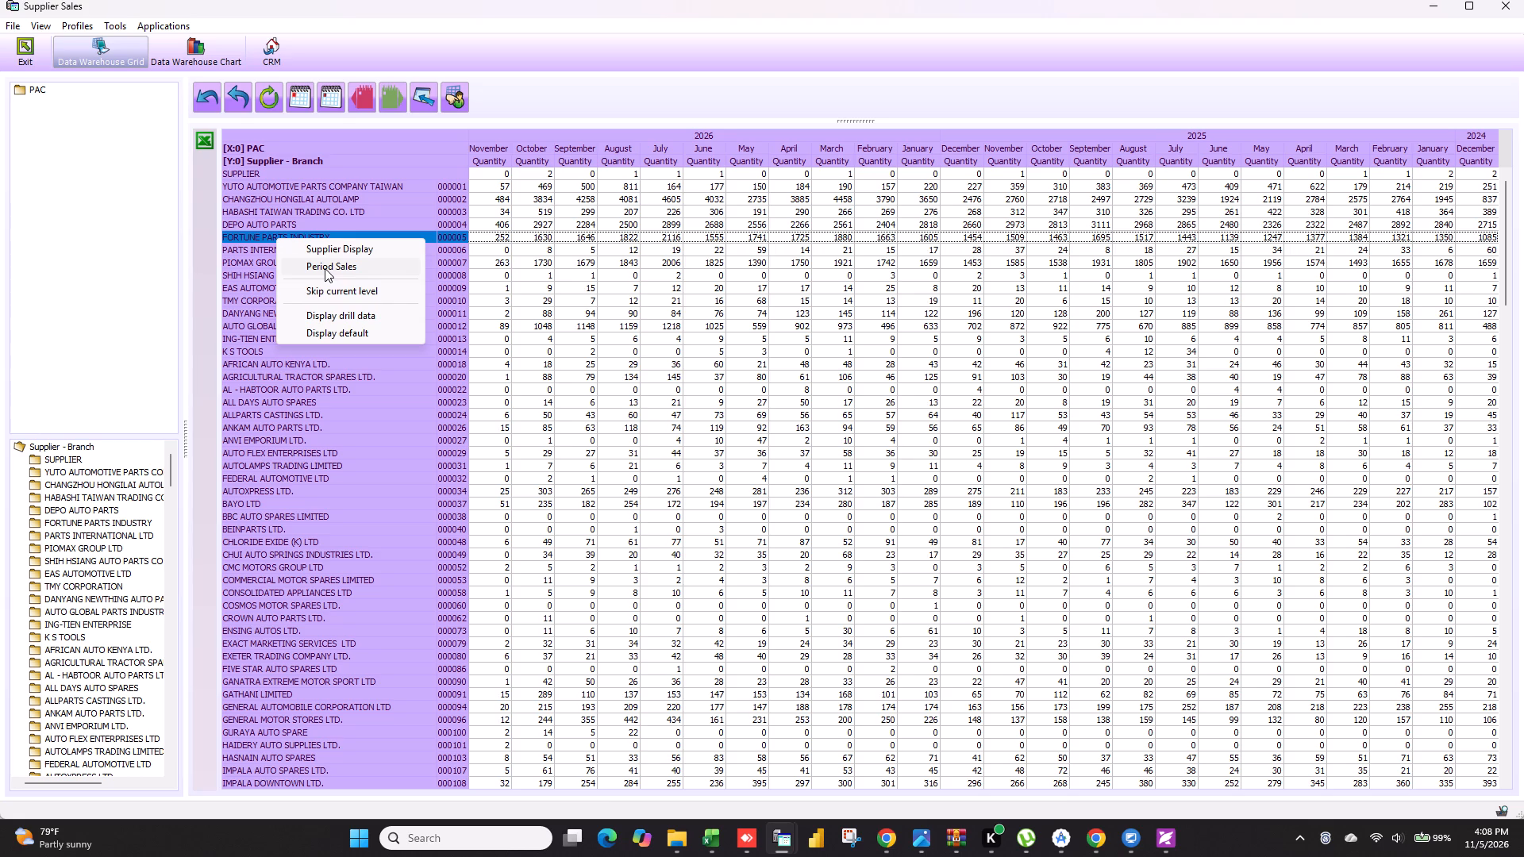
right_click_drag(324, 279, 309, 317)
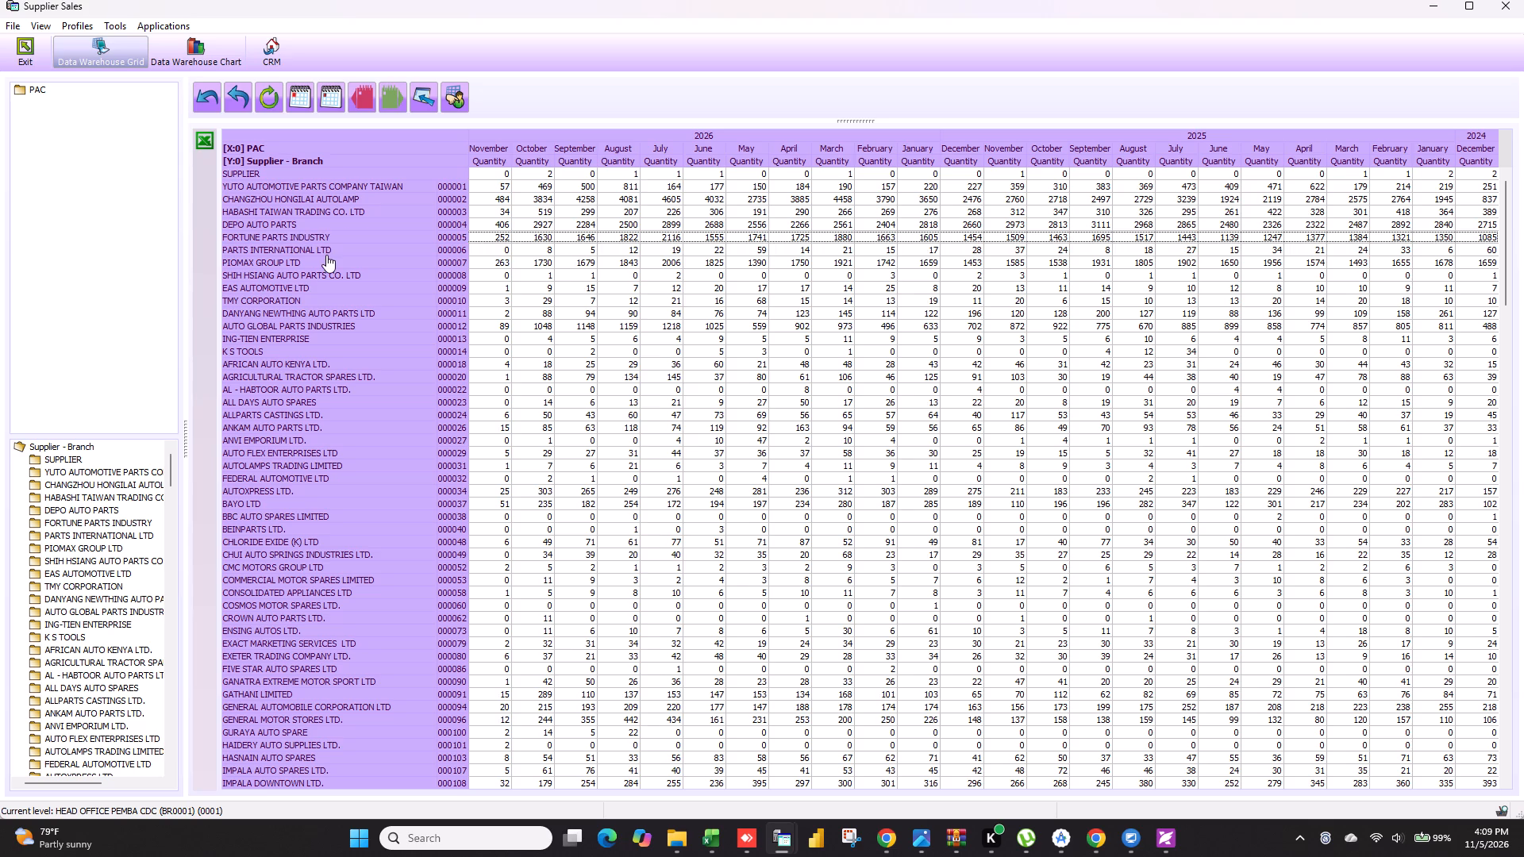
left_click(334, 239)
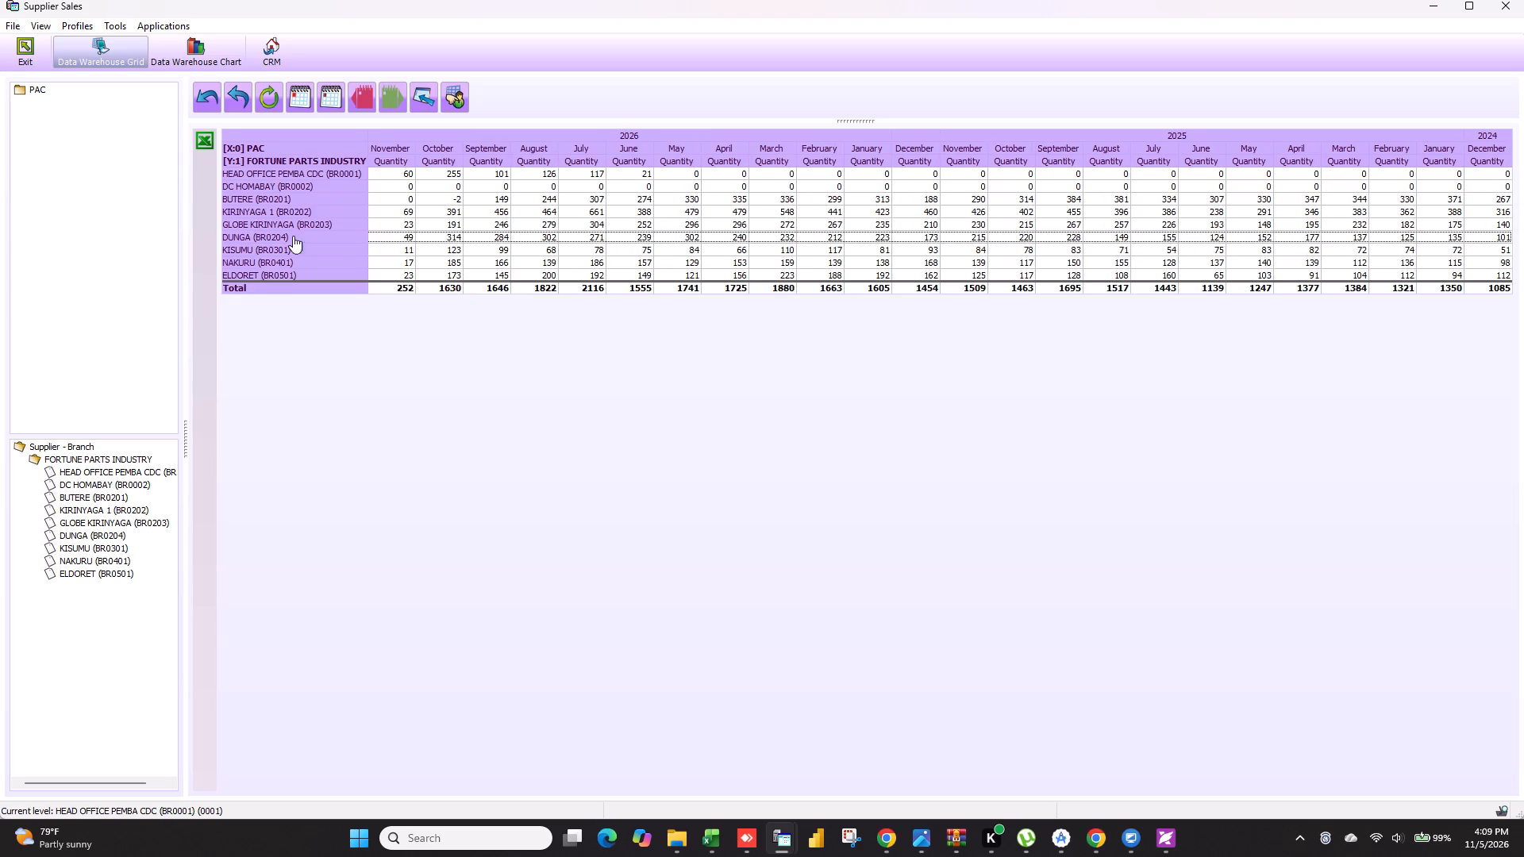
left_click(90, 447)
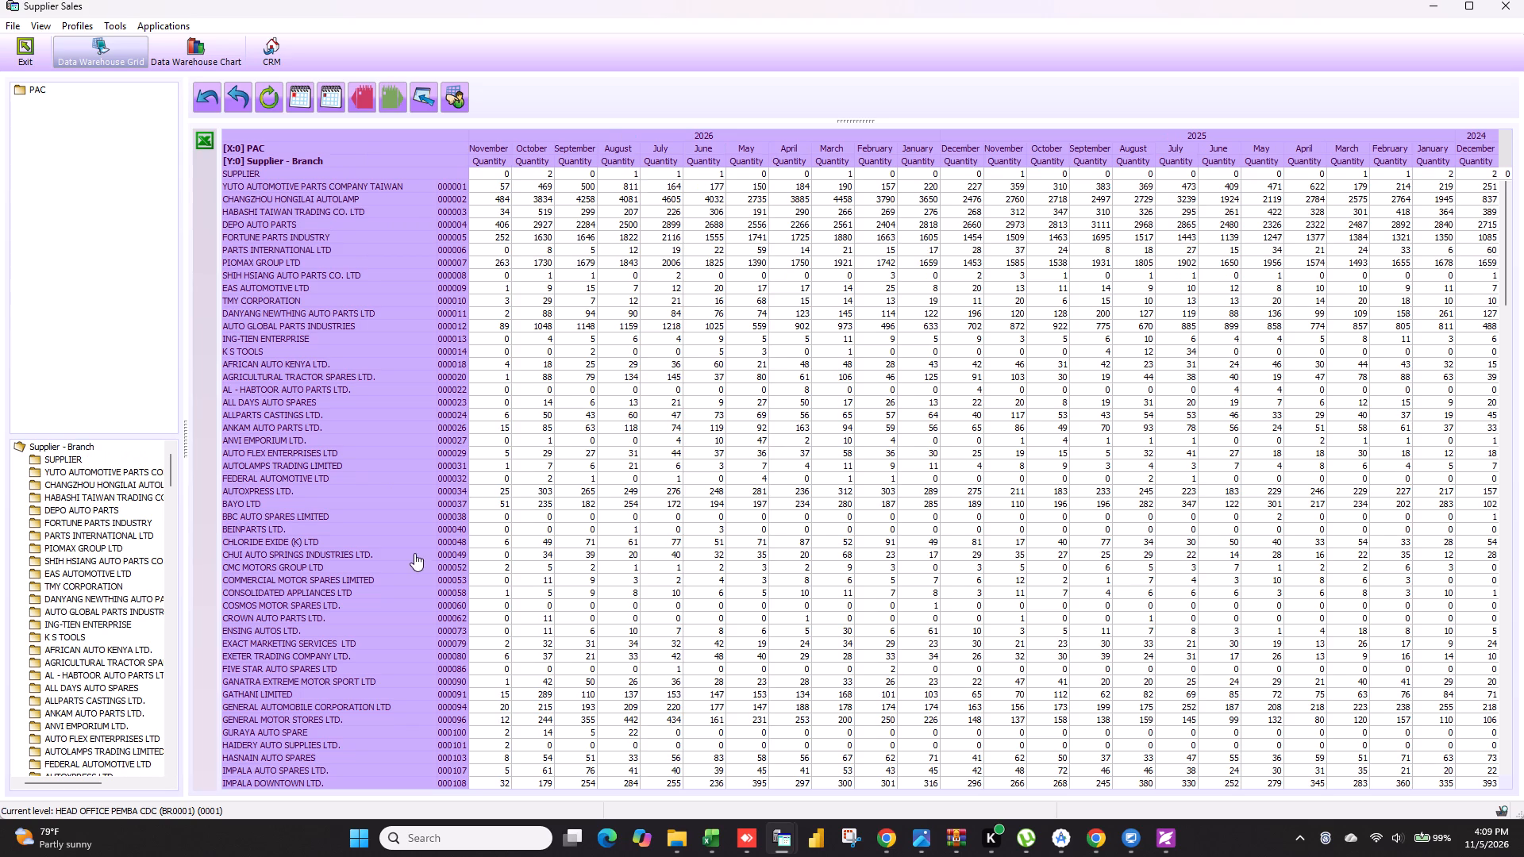
Look through the full supplier list to find the supplier to report on.
scroll(414, 553, "down", 5)
left_click_drag(1504, 277, 1503, 335)
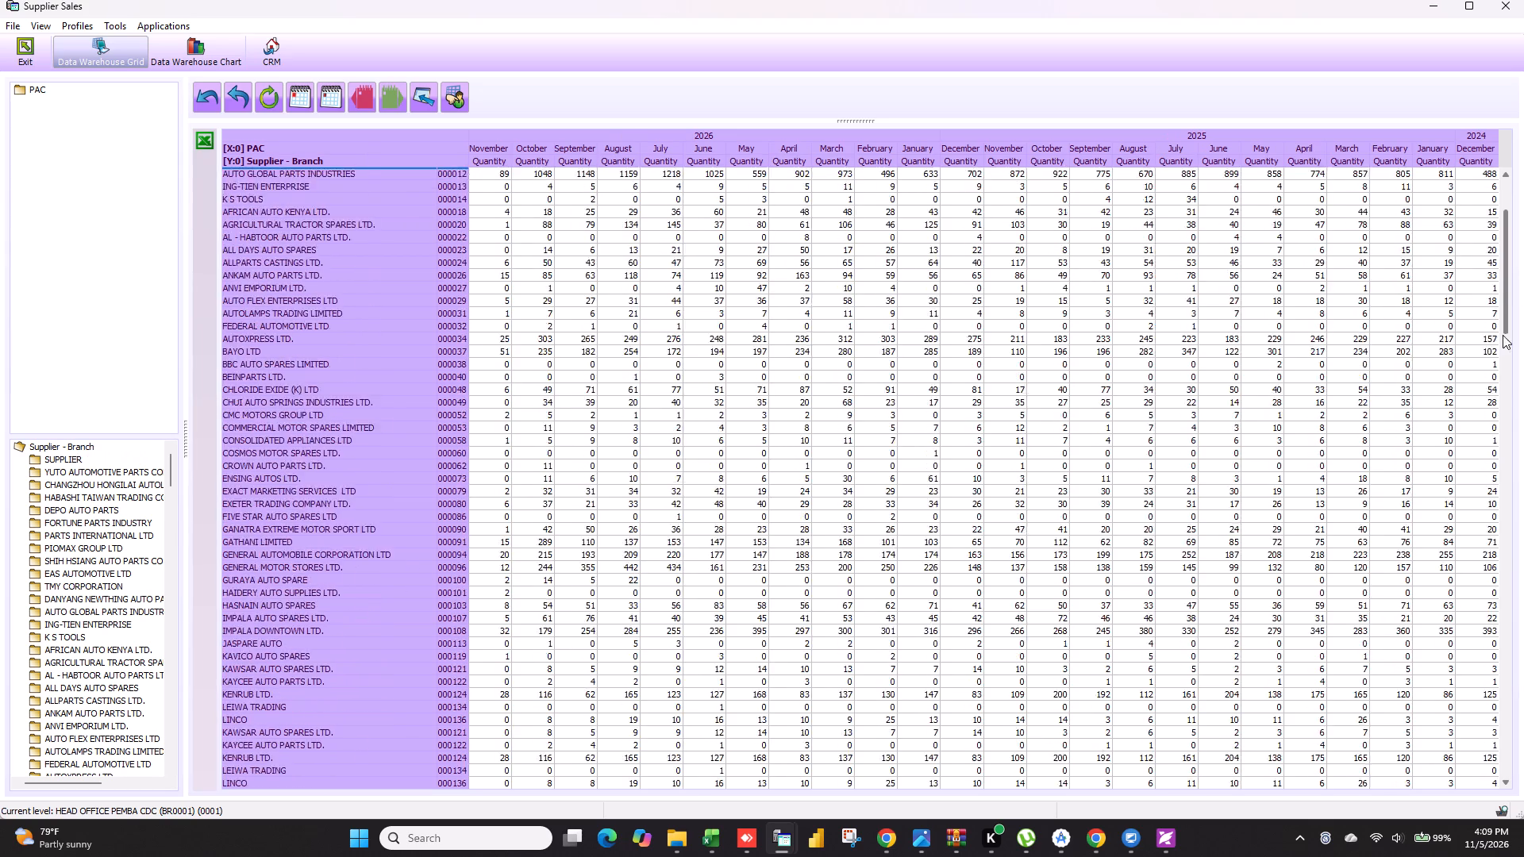
left_click_drag(1503, 335, 1523, 655)
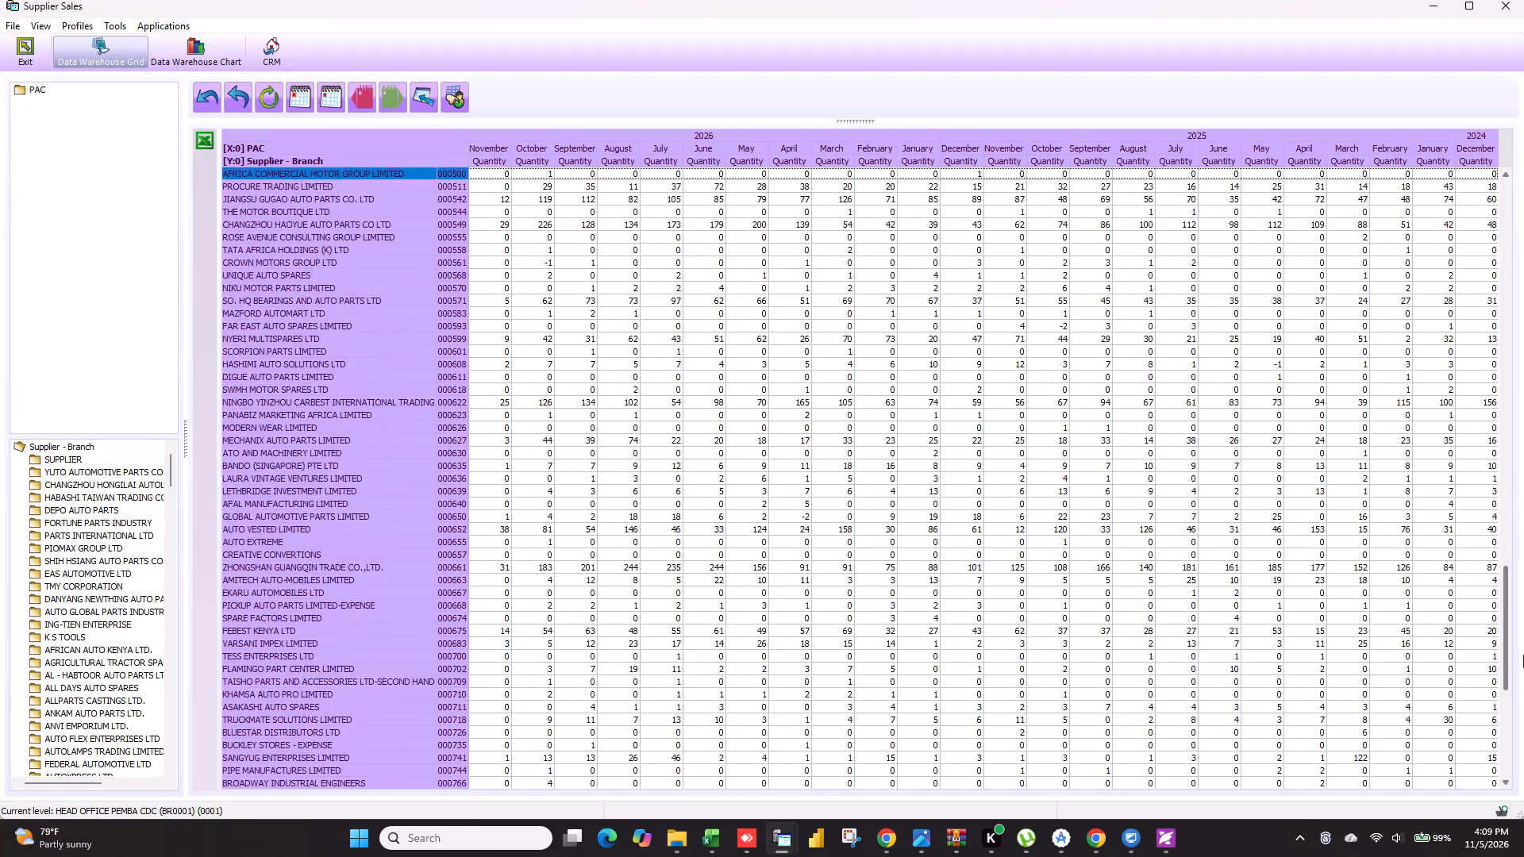
left_click_drag(1523, 655, 1523, 225)
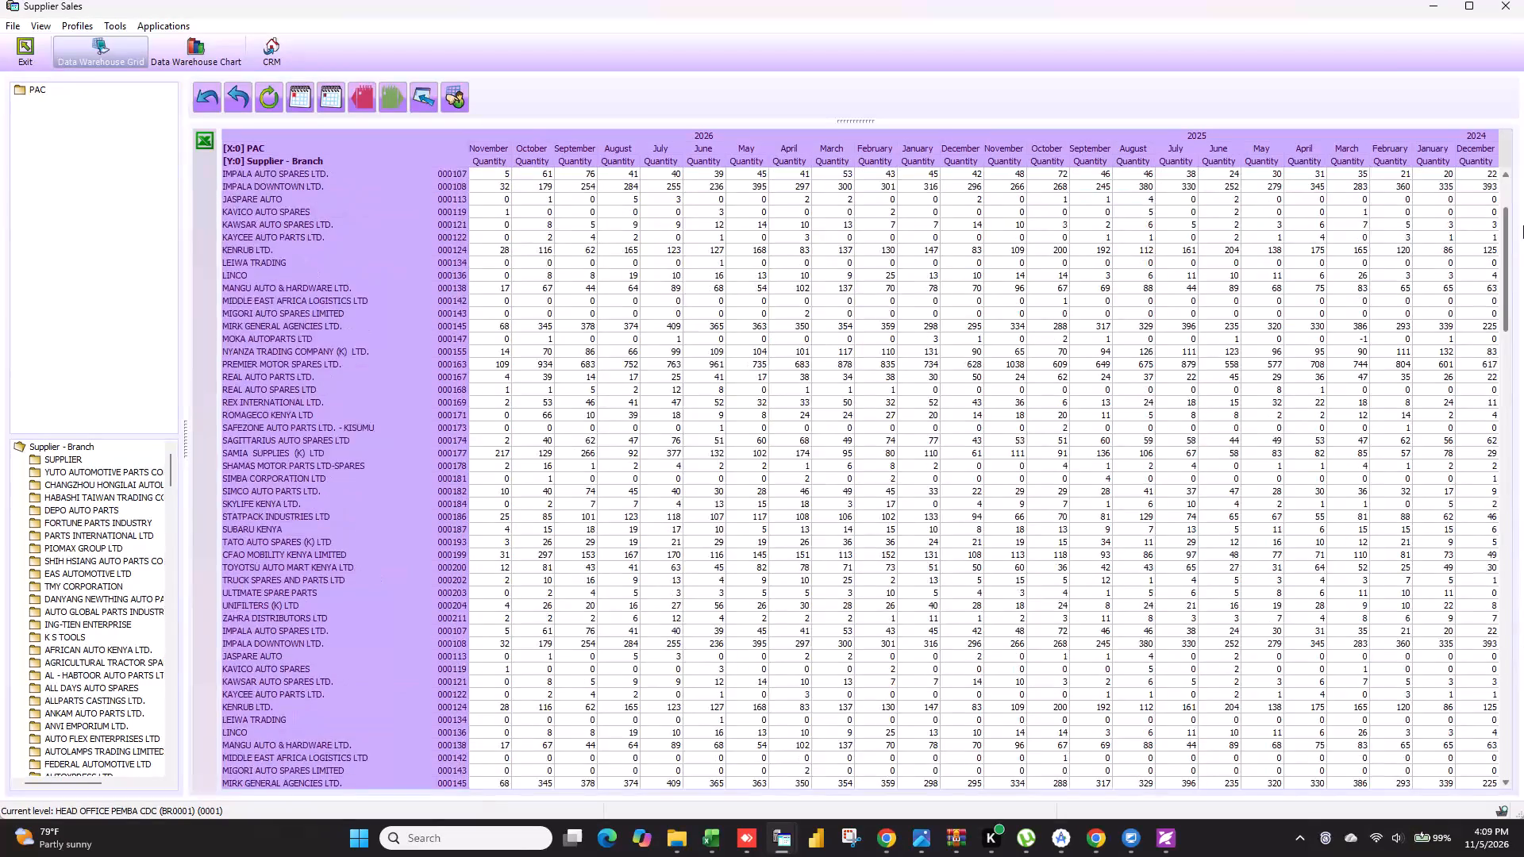
left_click_drag(1523, 225, 1523, 0)
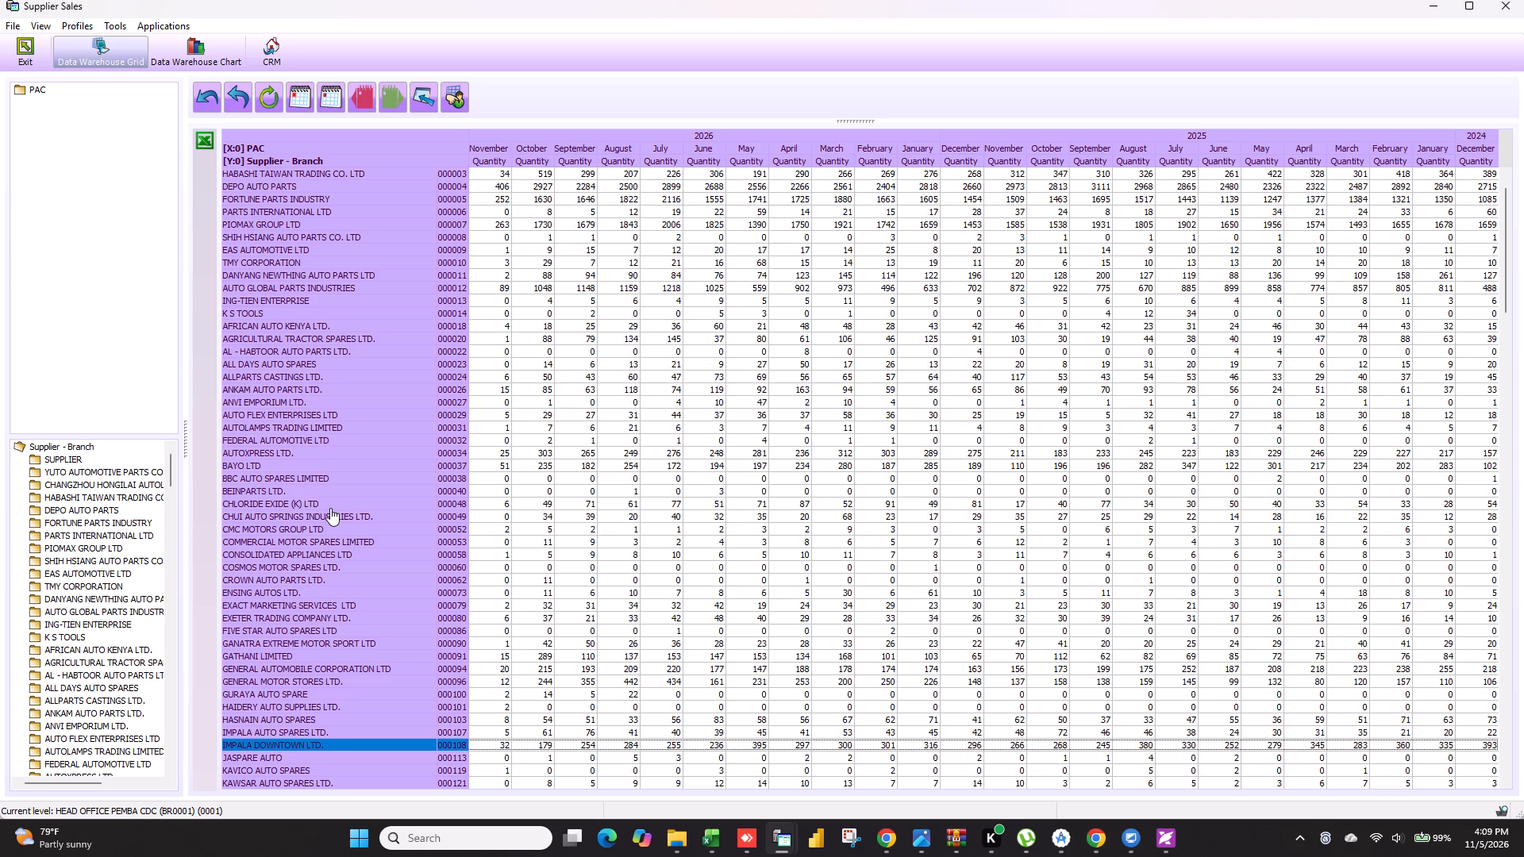
scroll(330, 508, "down", 4)
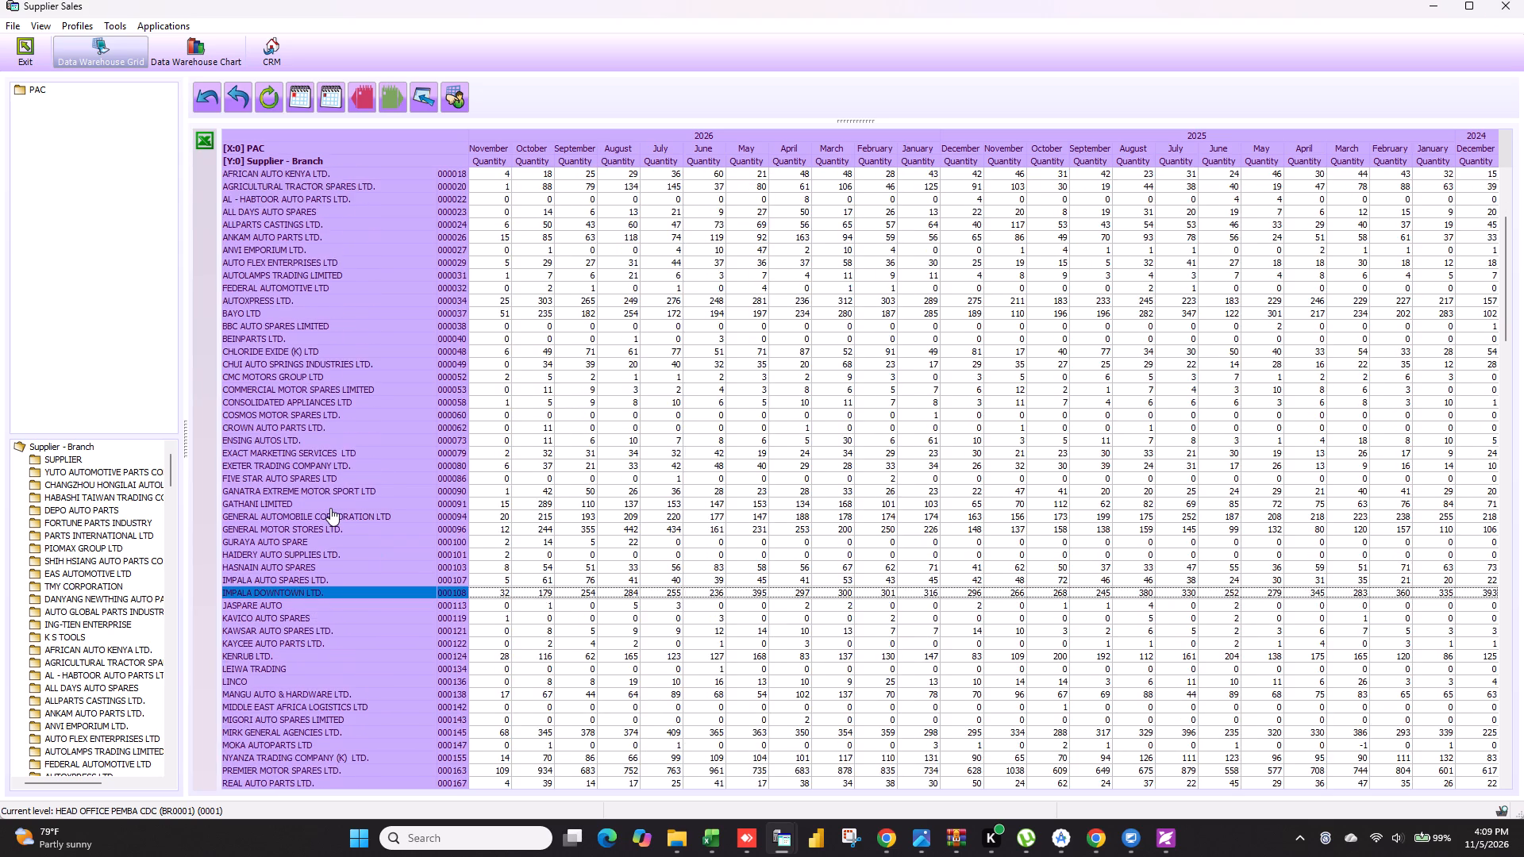
scroll(330, 508, "down", 8)
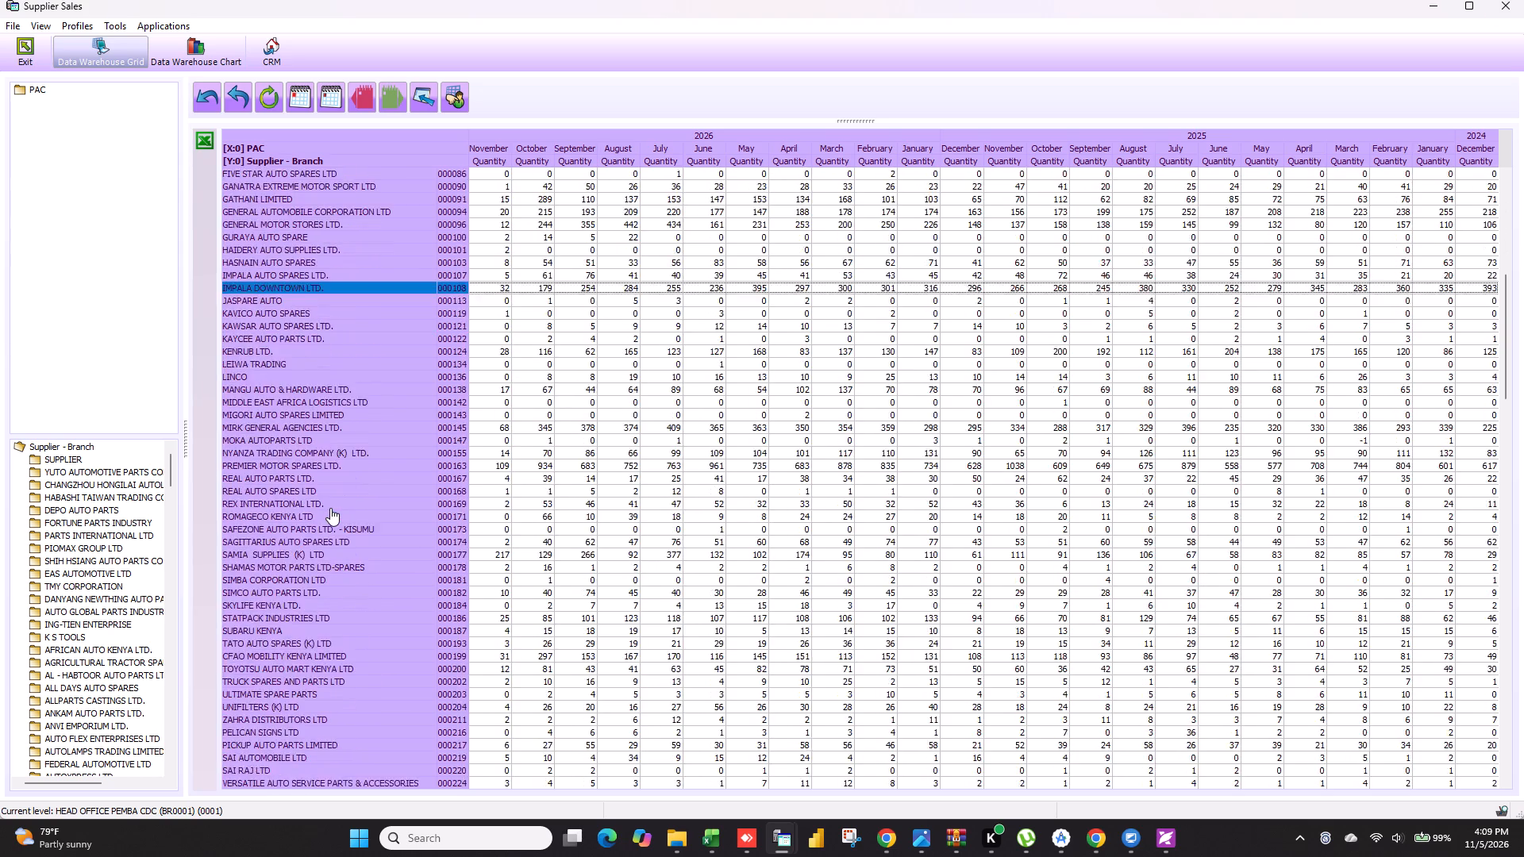
scroll(330, 508, "down", 1)
scroll(329, 513, "up", 14)
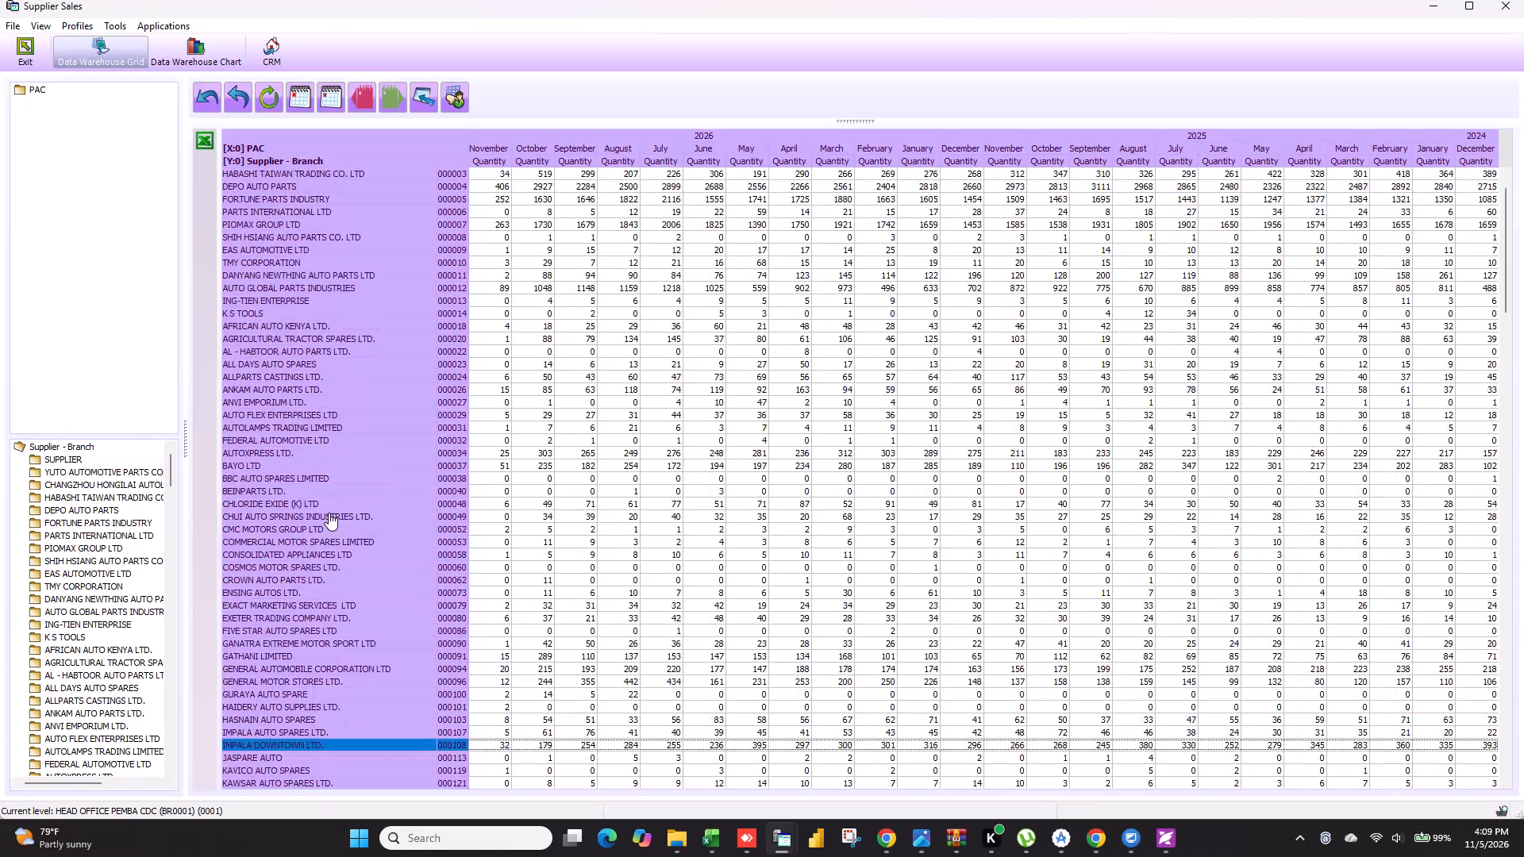
scroll(329, 513, "up", 7)
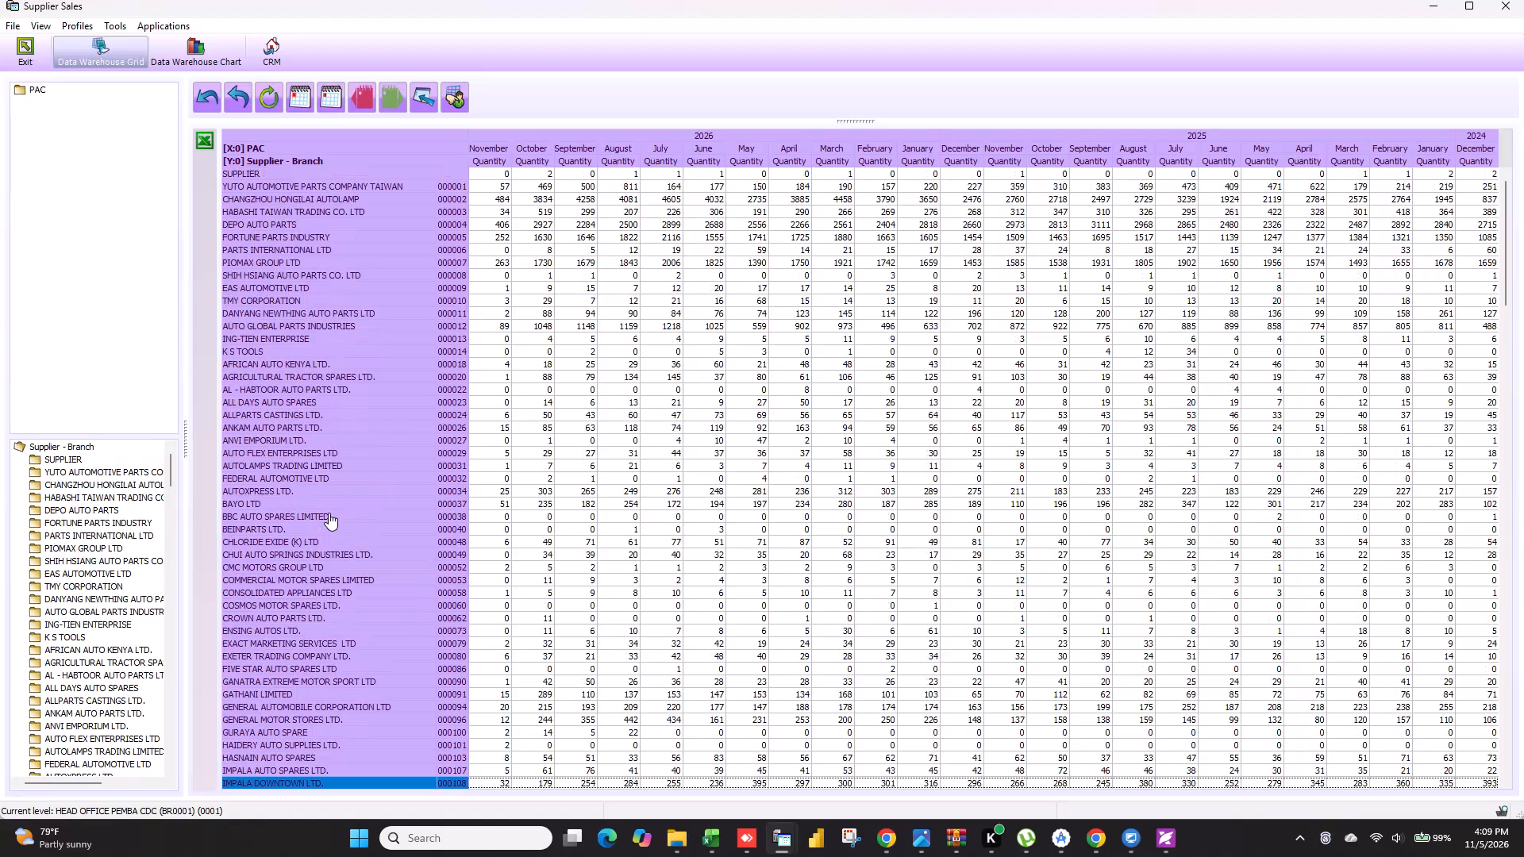
Run the Period Sales report for Fortune Parts Industry and copy its grid to the clipboard.
right_click(269, 236)
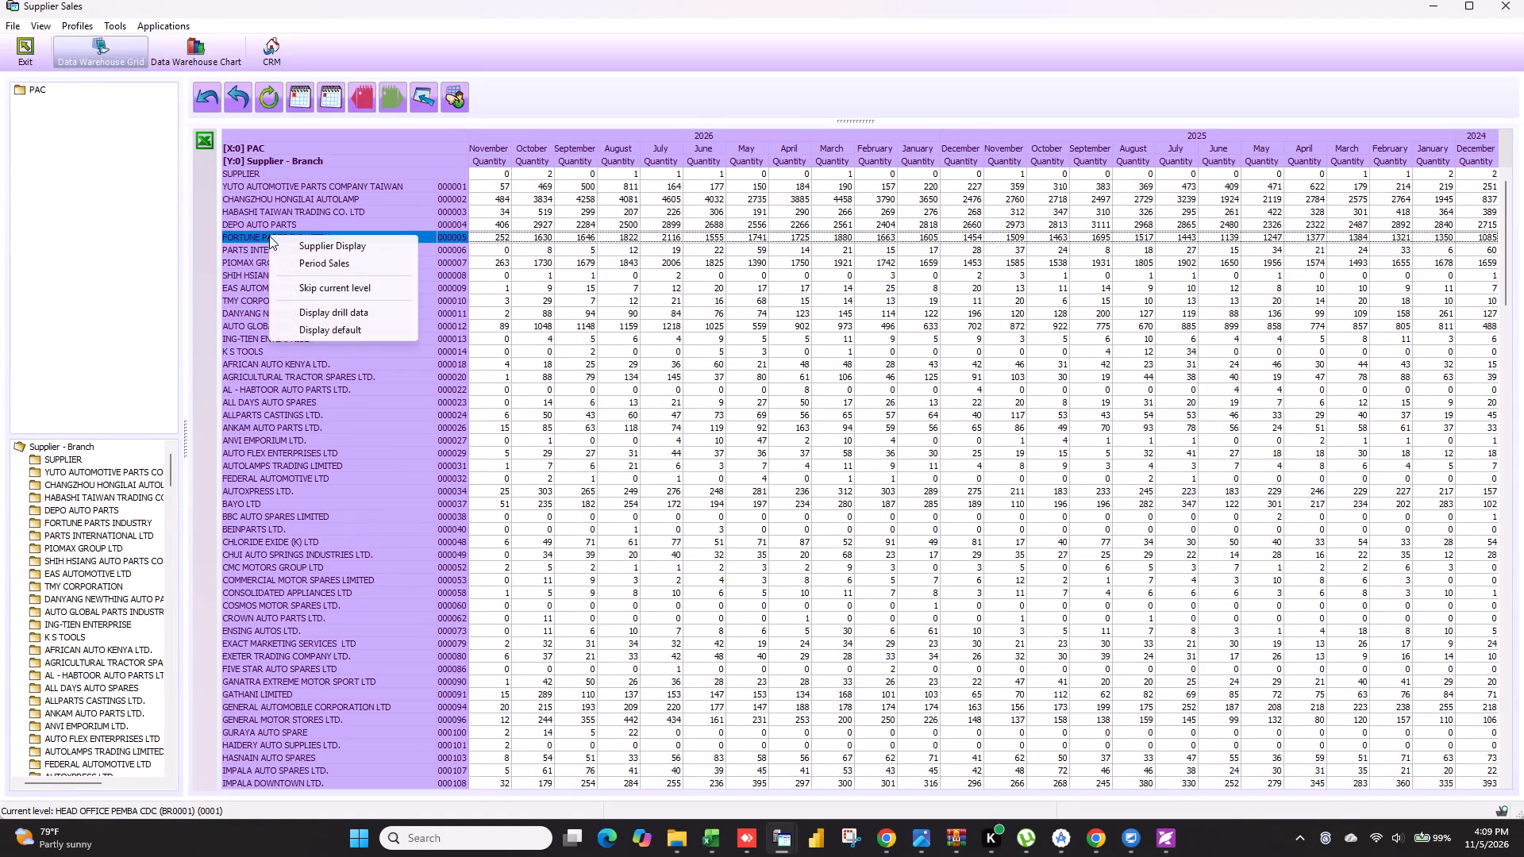
left_click(333, 259)
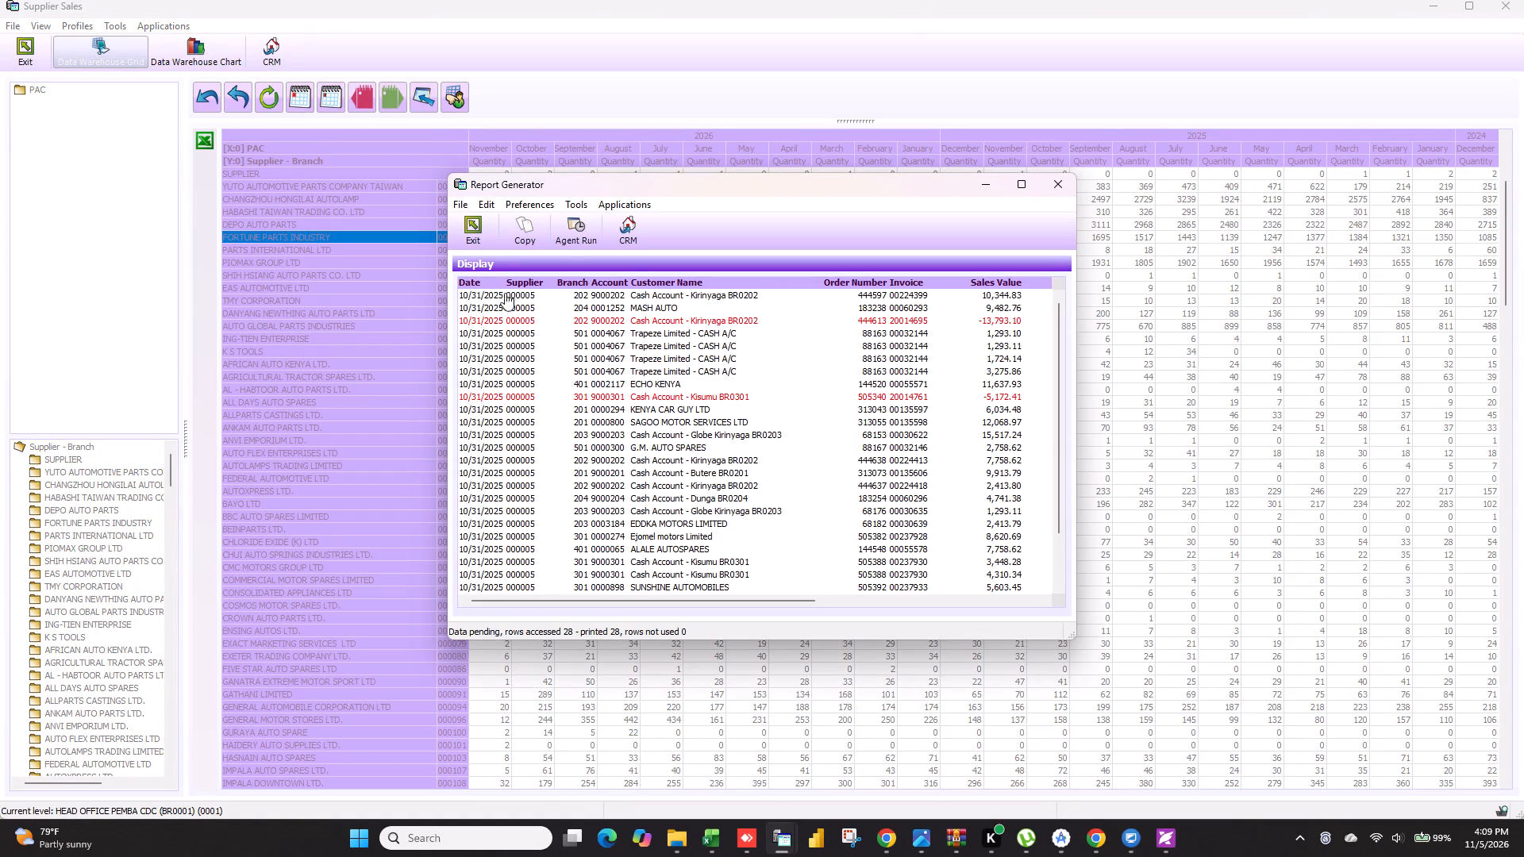
right_click(470, 281, "ctrl")
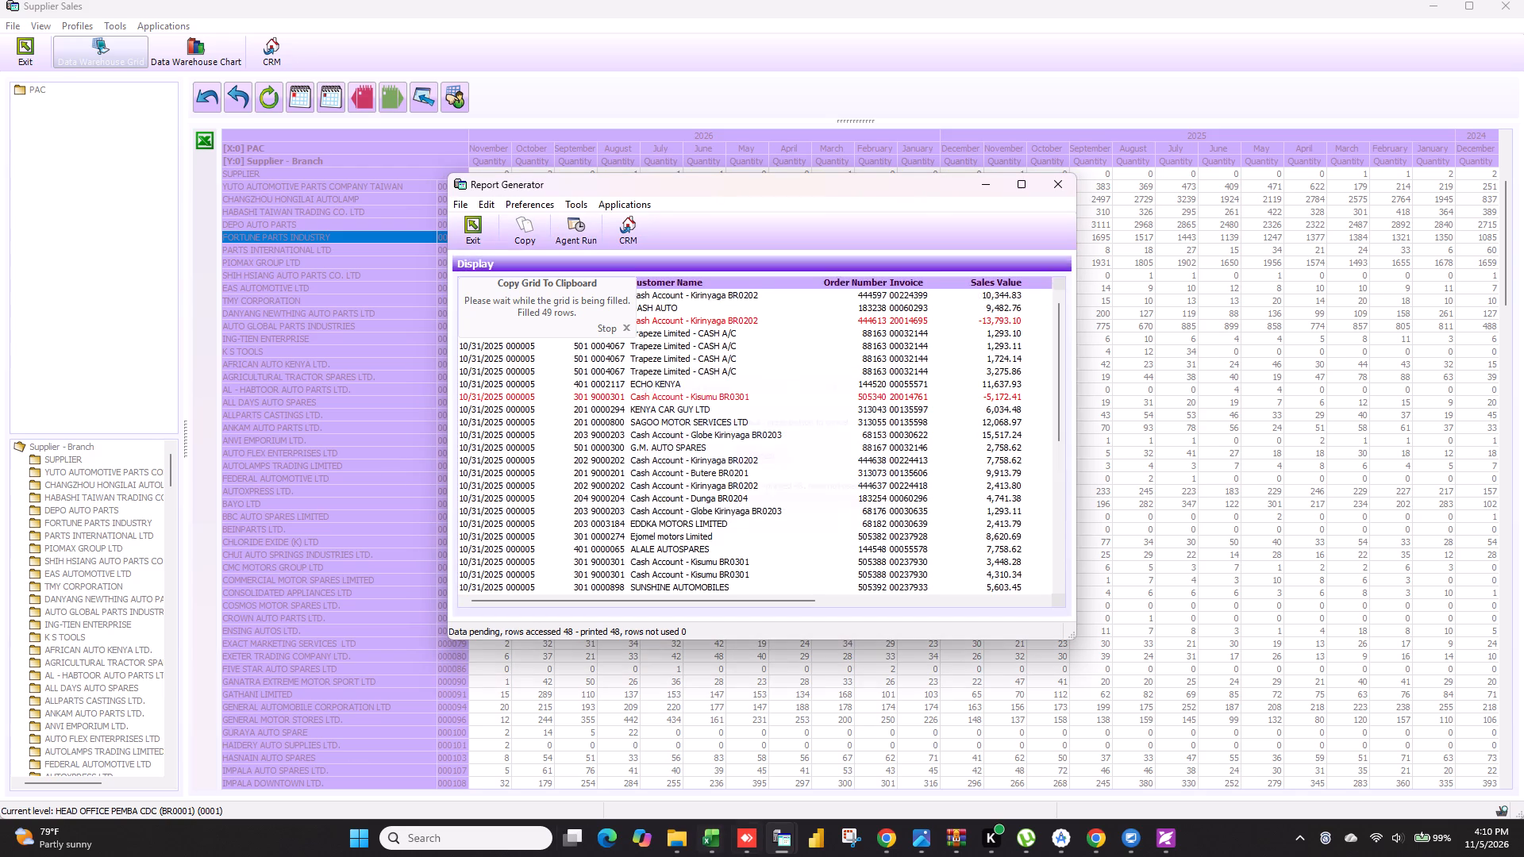
Switch to the Generate Stock from Product Table window and dismiss its finished message.
left_click(789, 843)
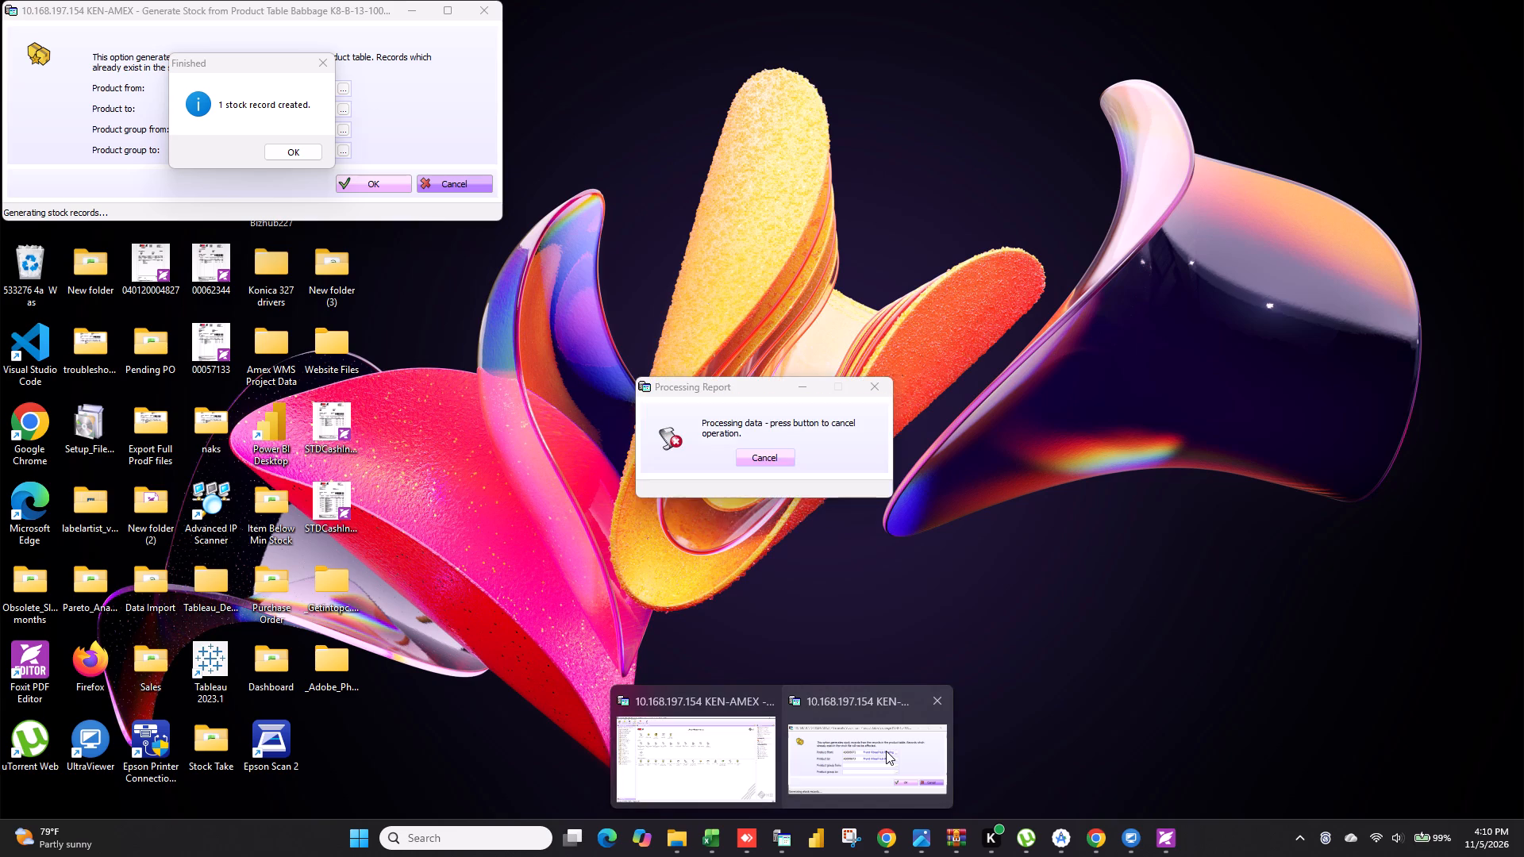
left_click(886, 751)
left_click(277, 151)
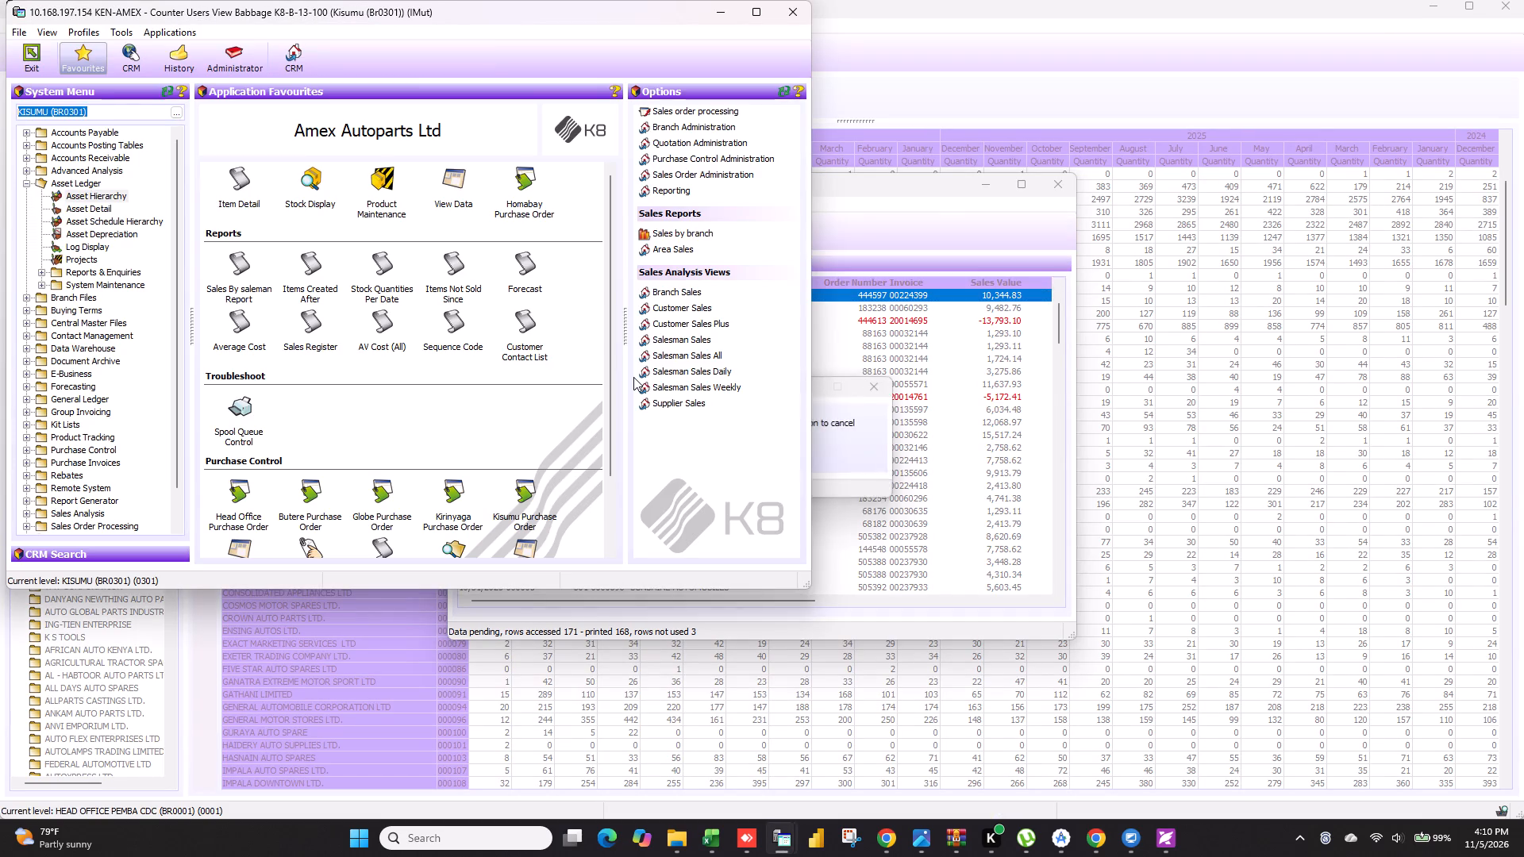
Change the branch from Kisumu to 01, Head Office Pemba CDC, and maximize the main system window.
type("01")
key("Return")
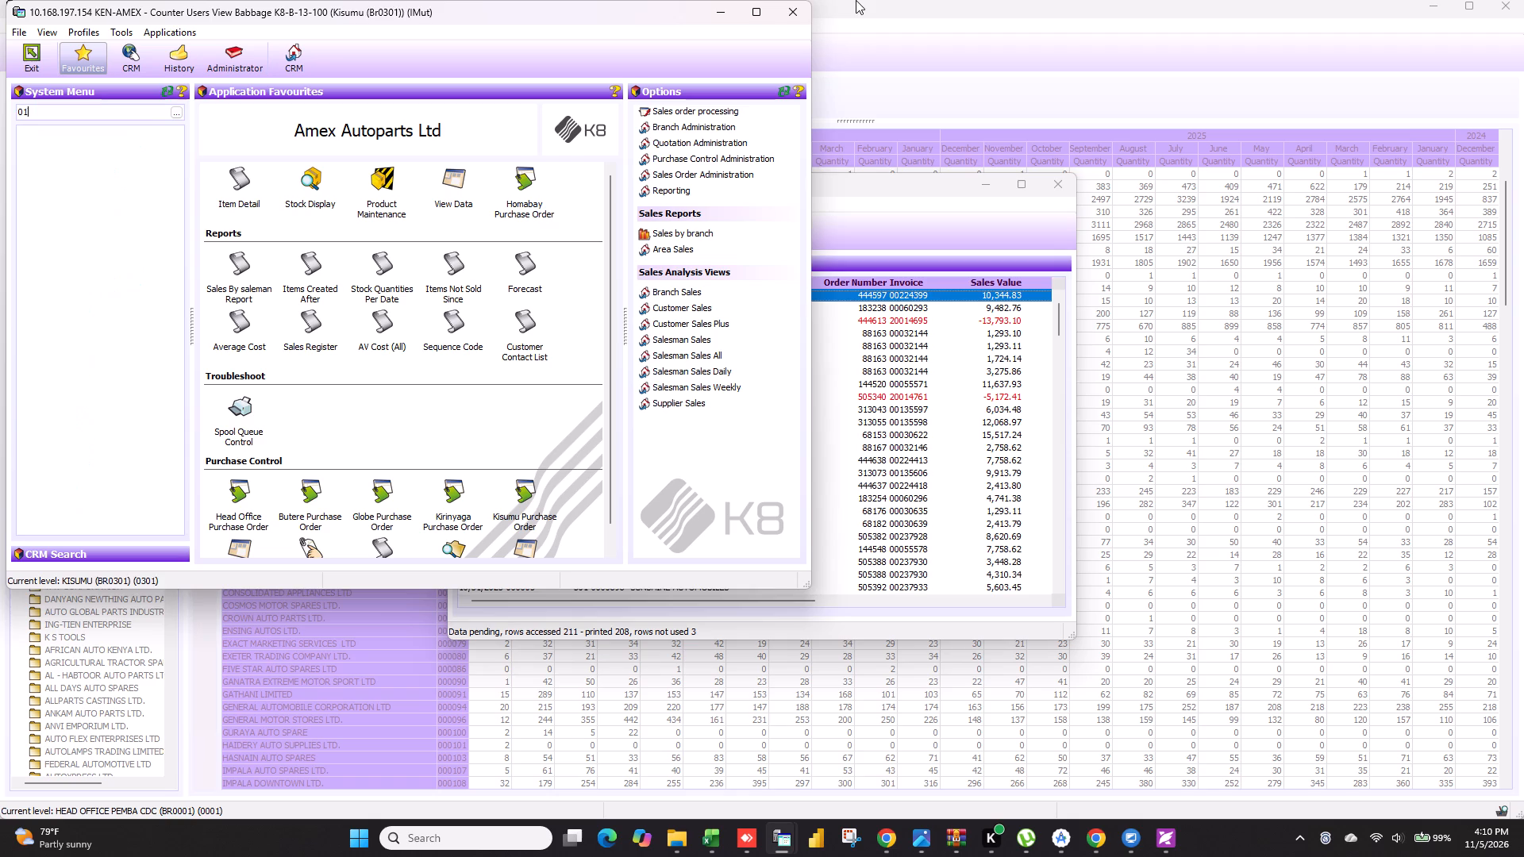
left_click(761, 9)
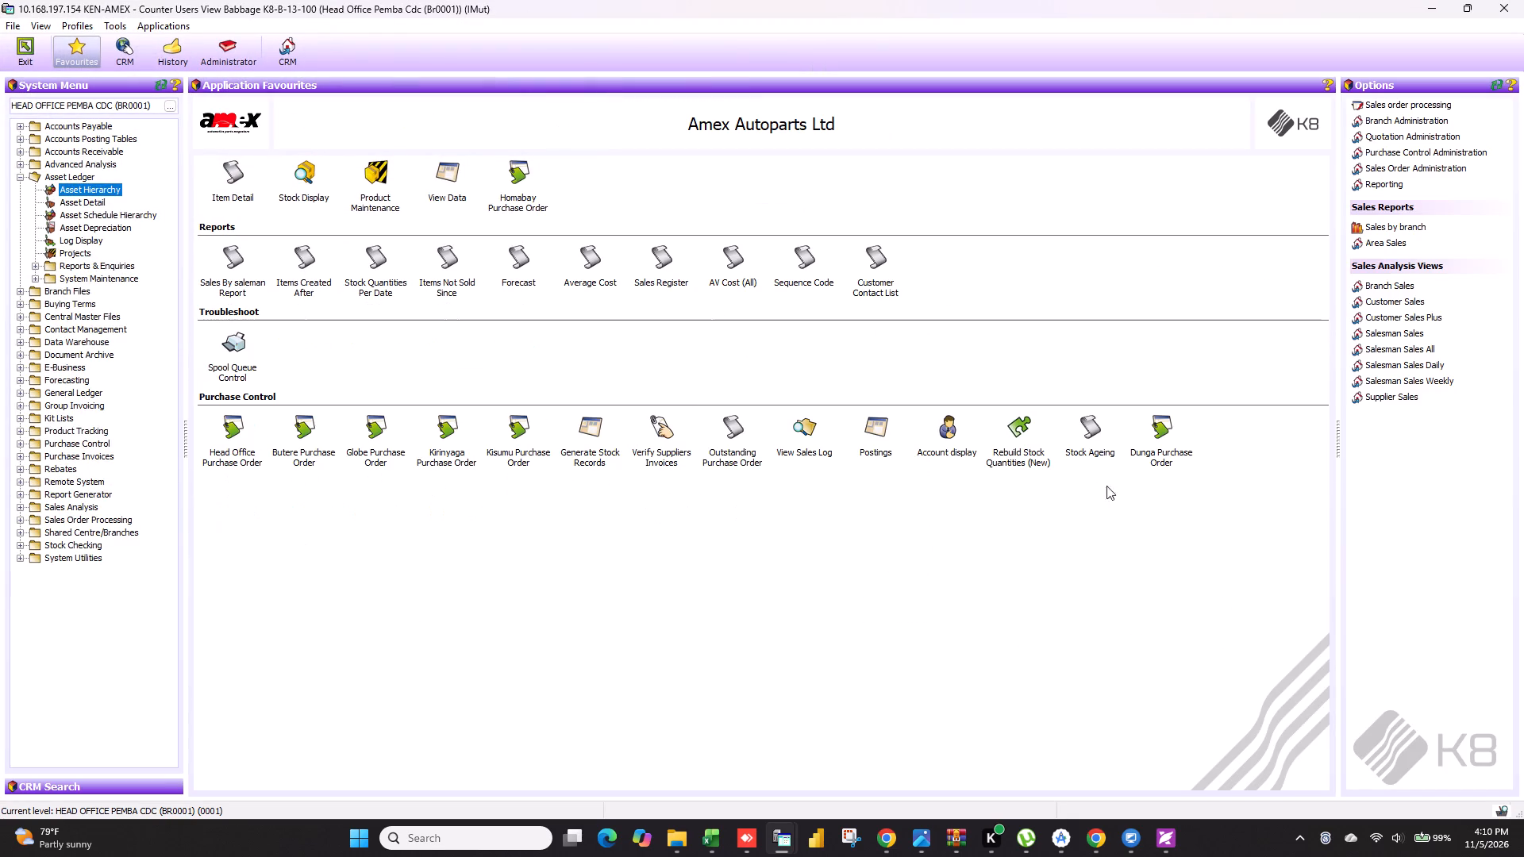
Open the Supplier Sales analysis view and display it by Supplier - Branch.
double_click(1403, 400)
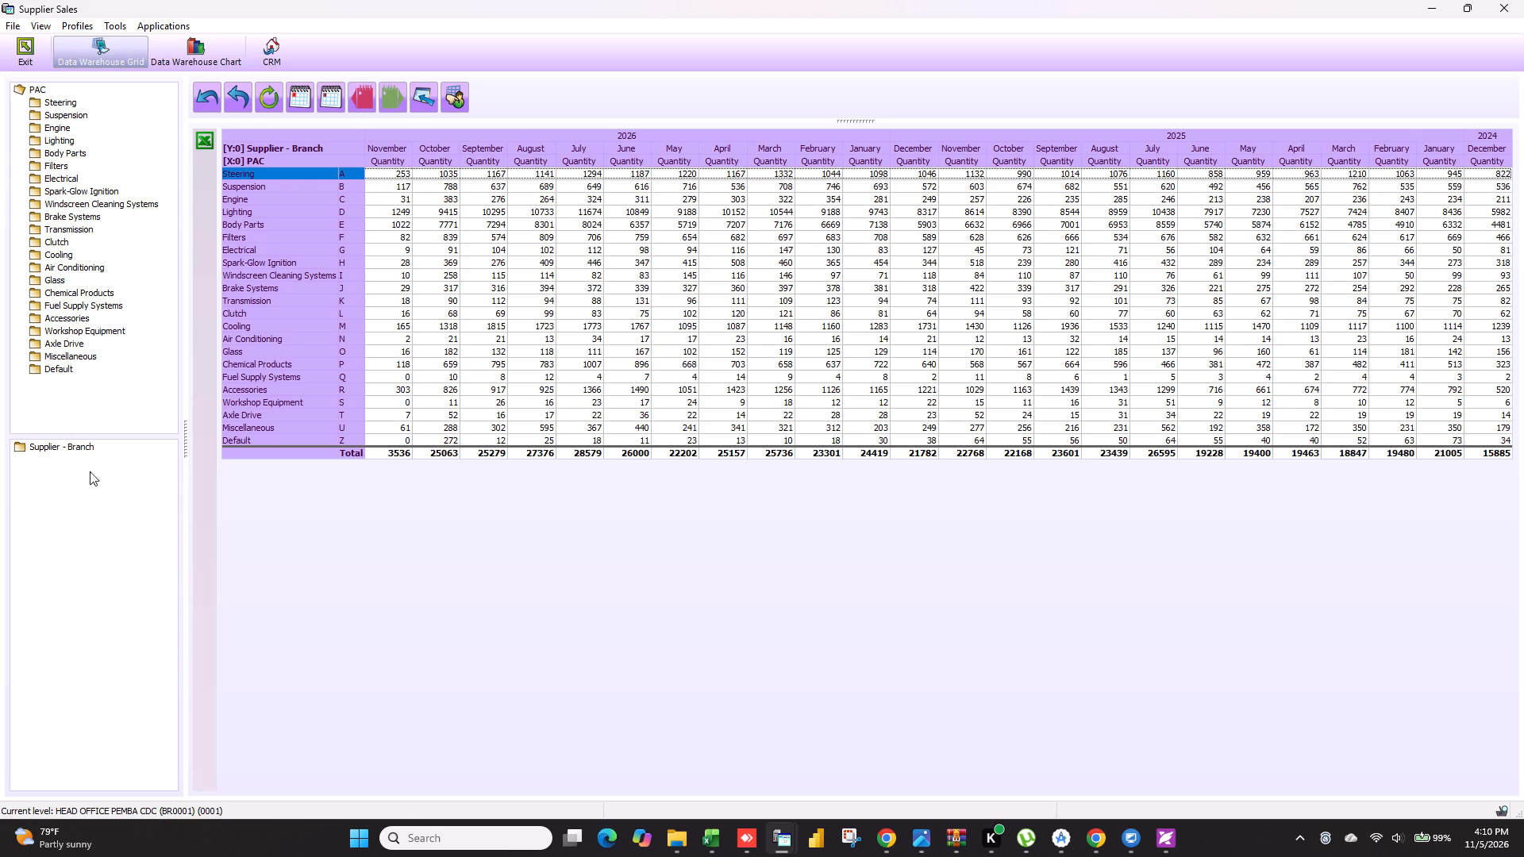
left_click(39, 444)
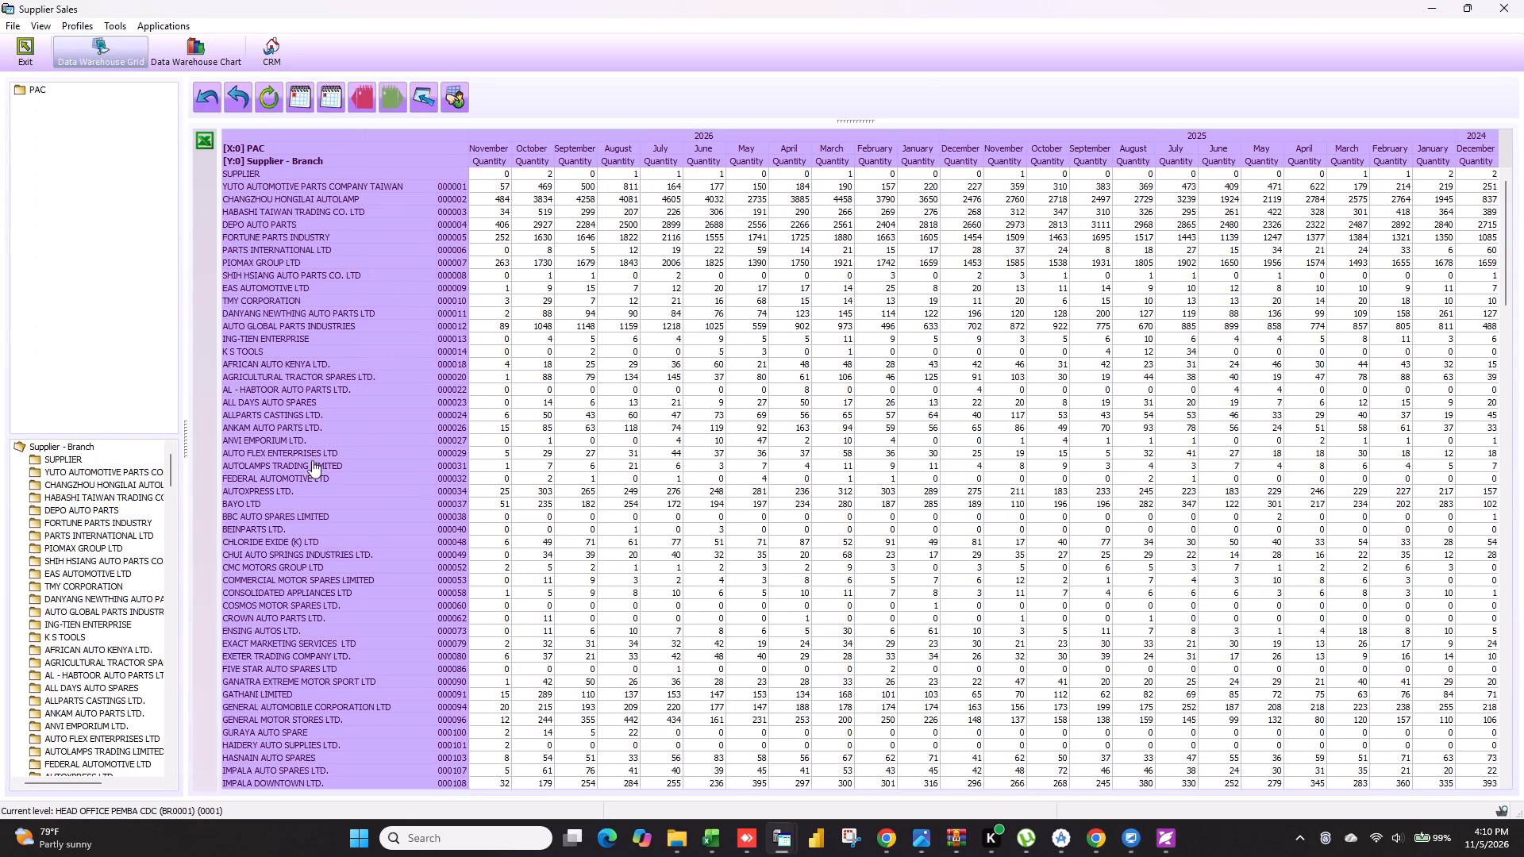
Look through the supplier names in this second Supplier Sales view and exit it.
scroll(312, 482, "down", 1)
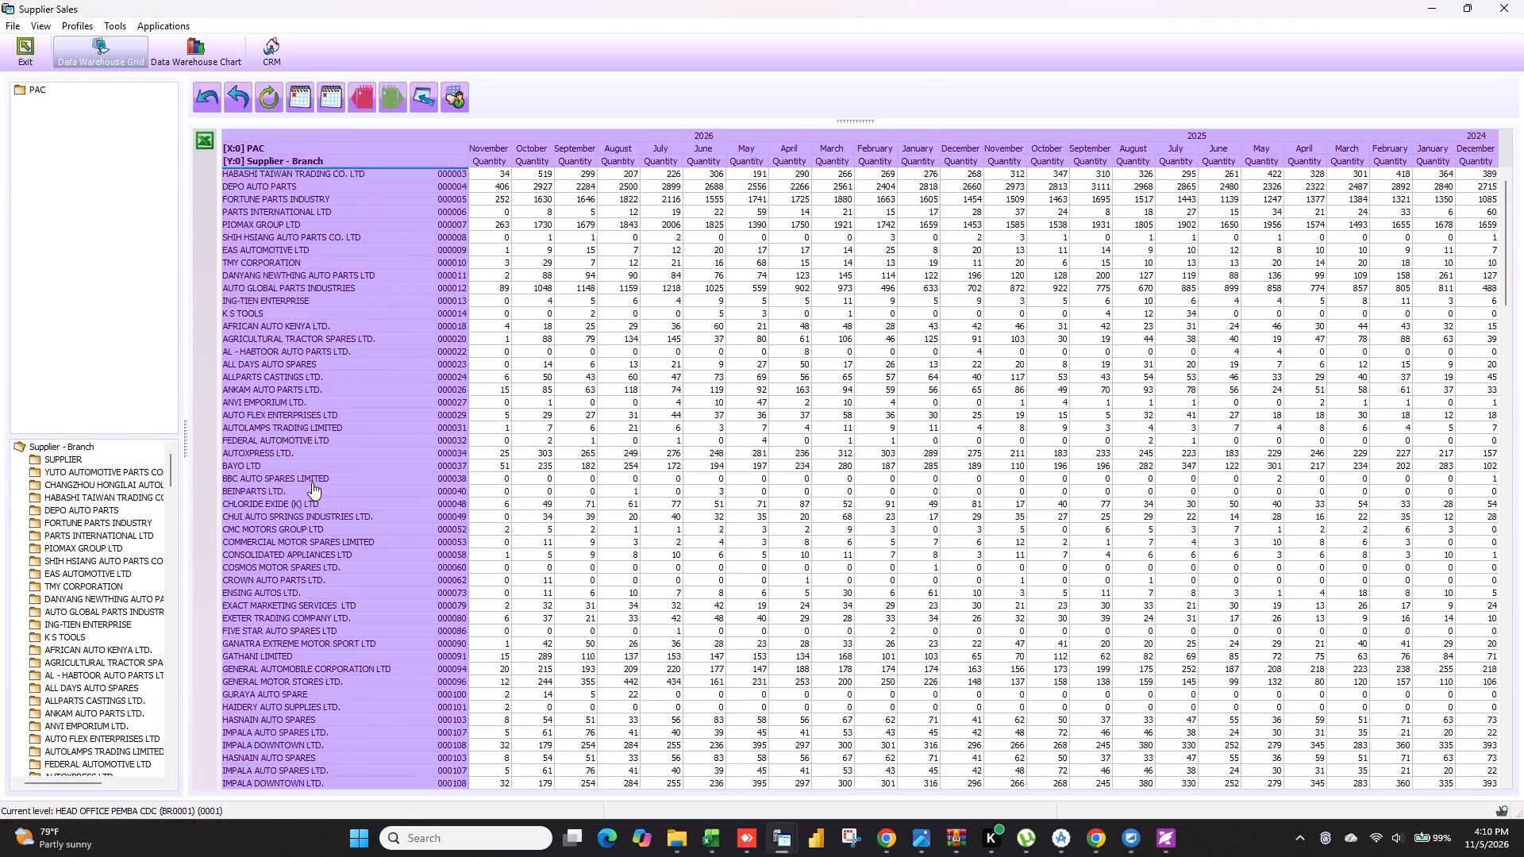
scroll(312, 482, "down", 2)
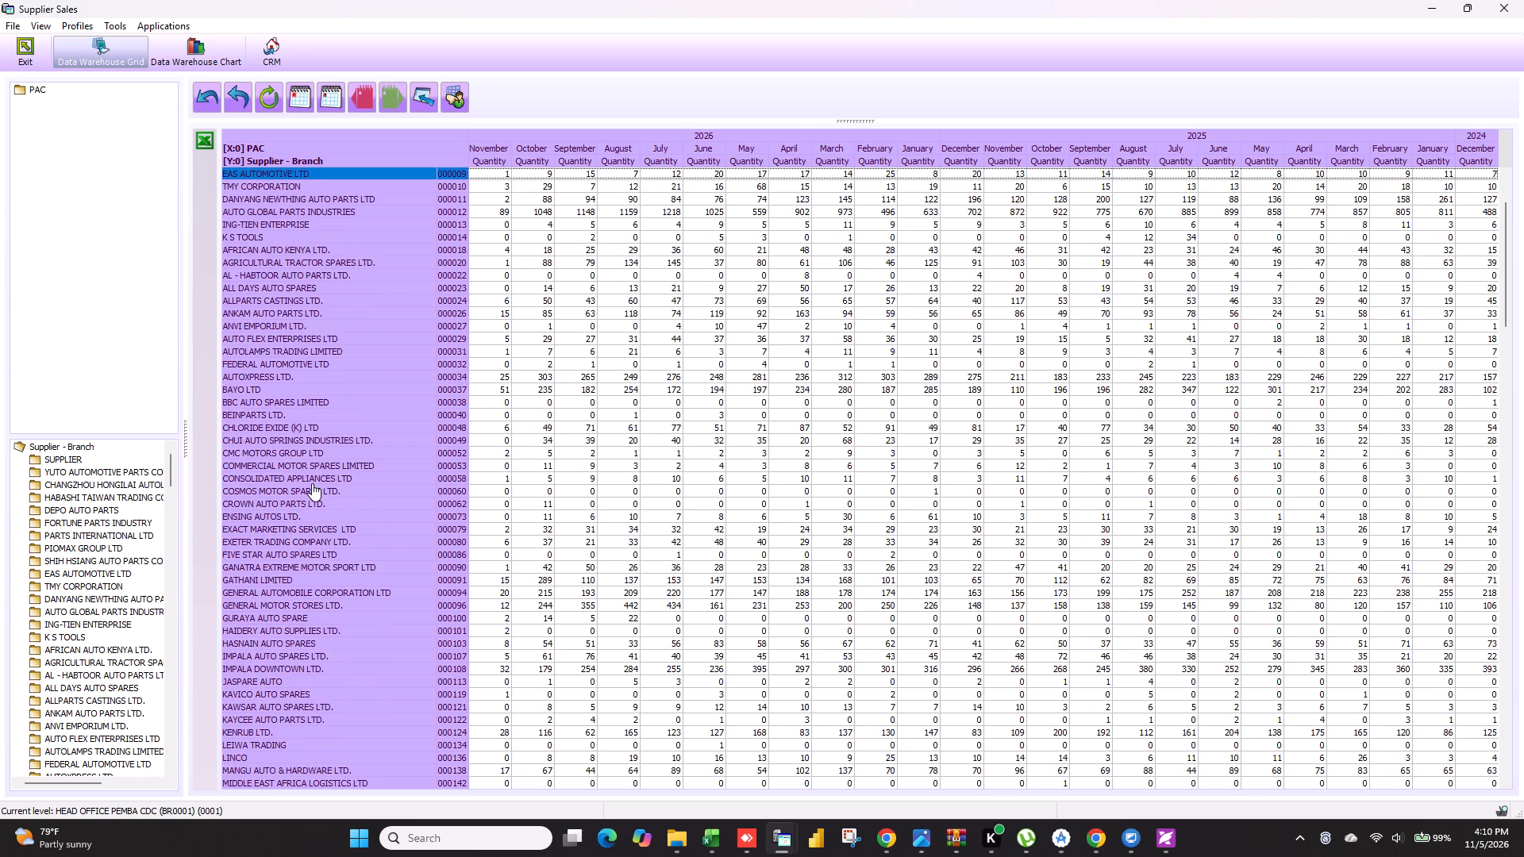
scroll(312, 483, "down", 15)
scroll(316, 485, "down", 6)
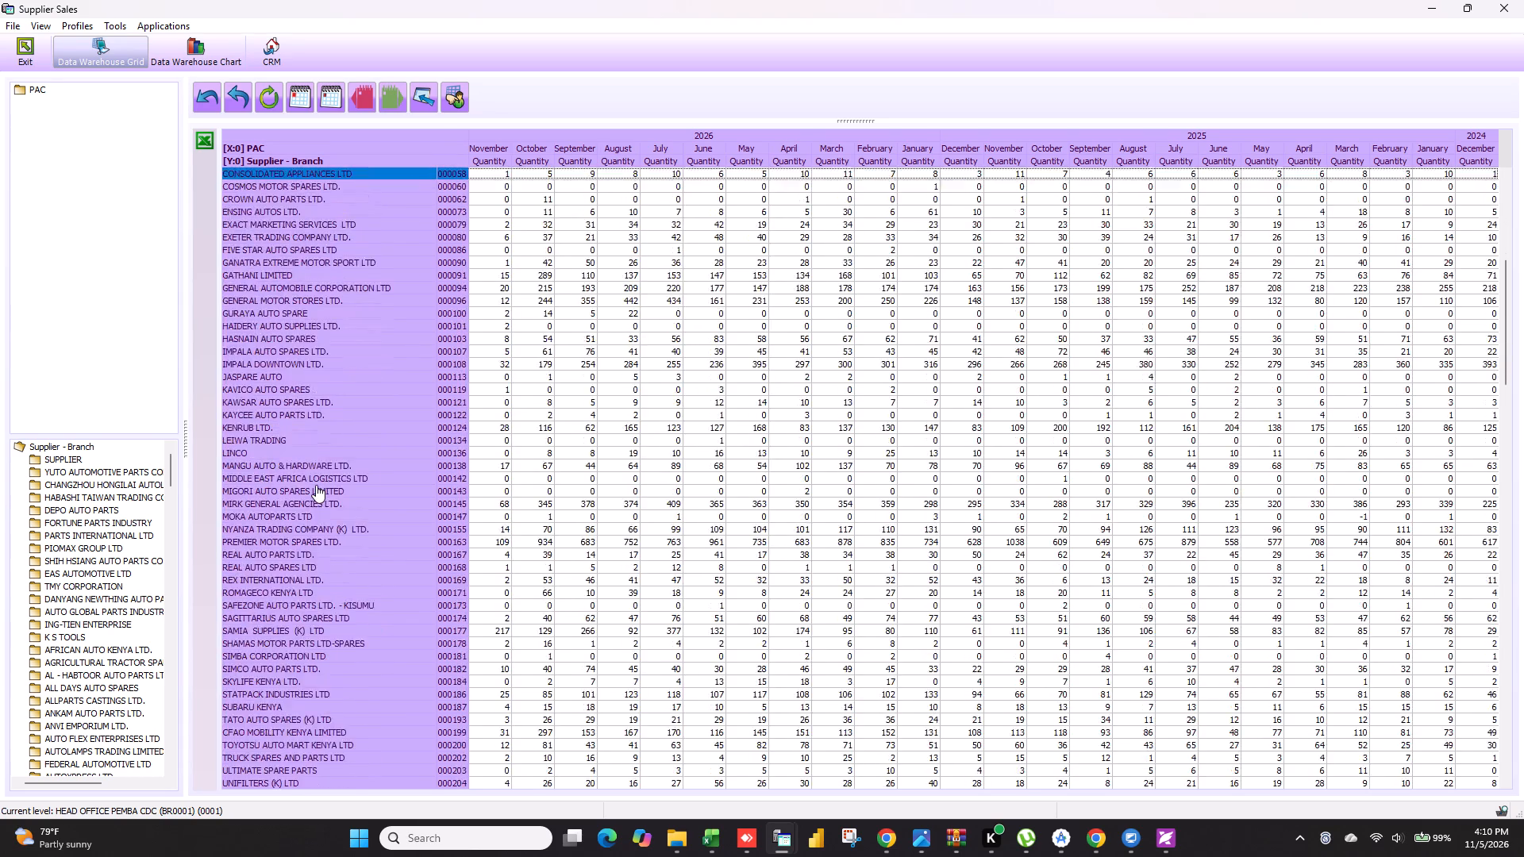
scroll(316, 485, "down", 11)
scroll(316, 485, "up", 14)
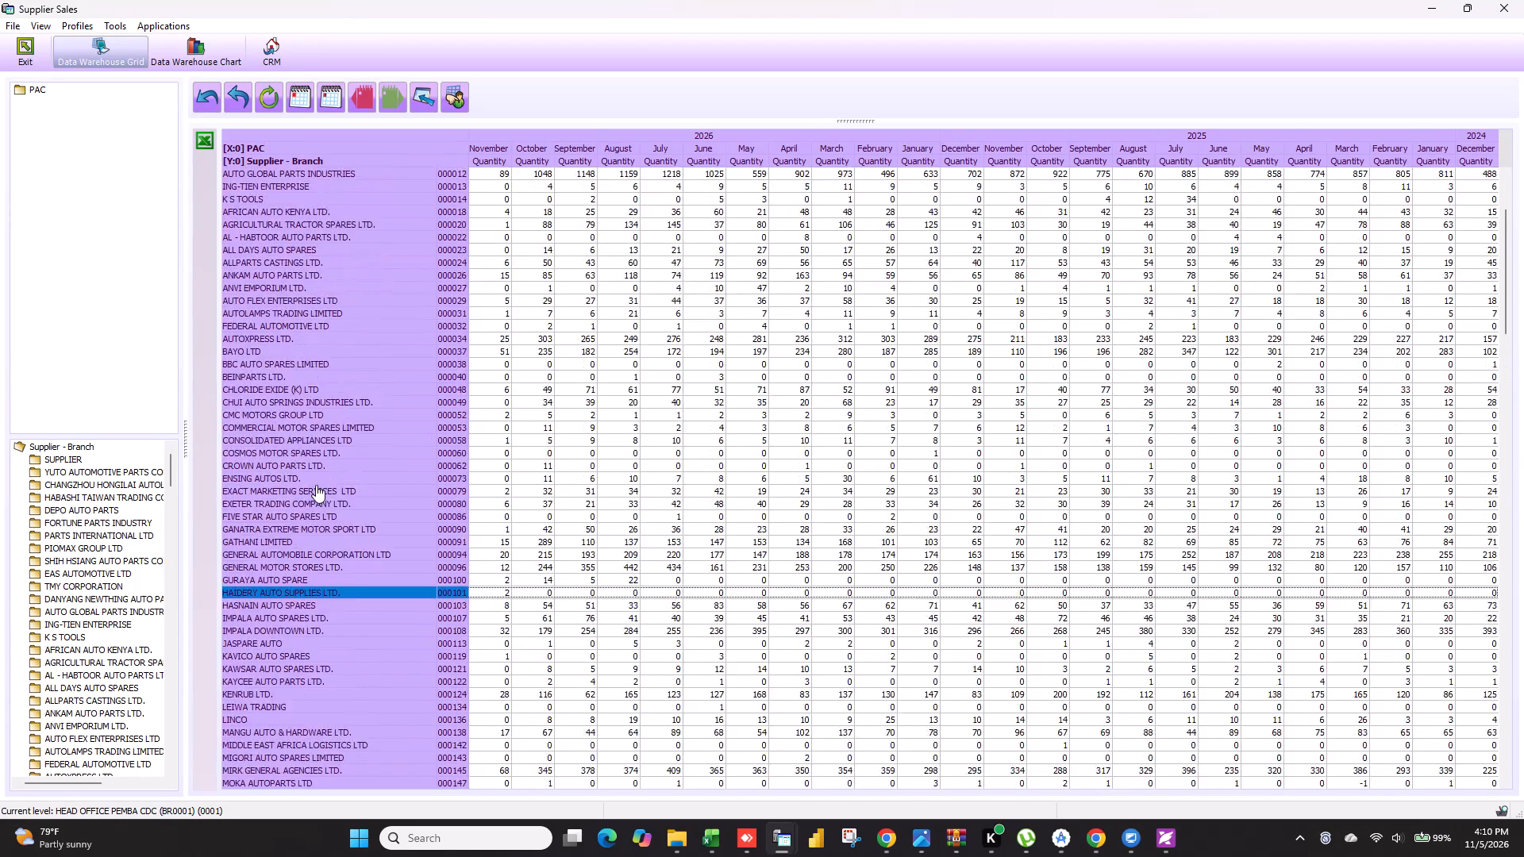
scroll(316, 485, "up", 13)
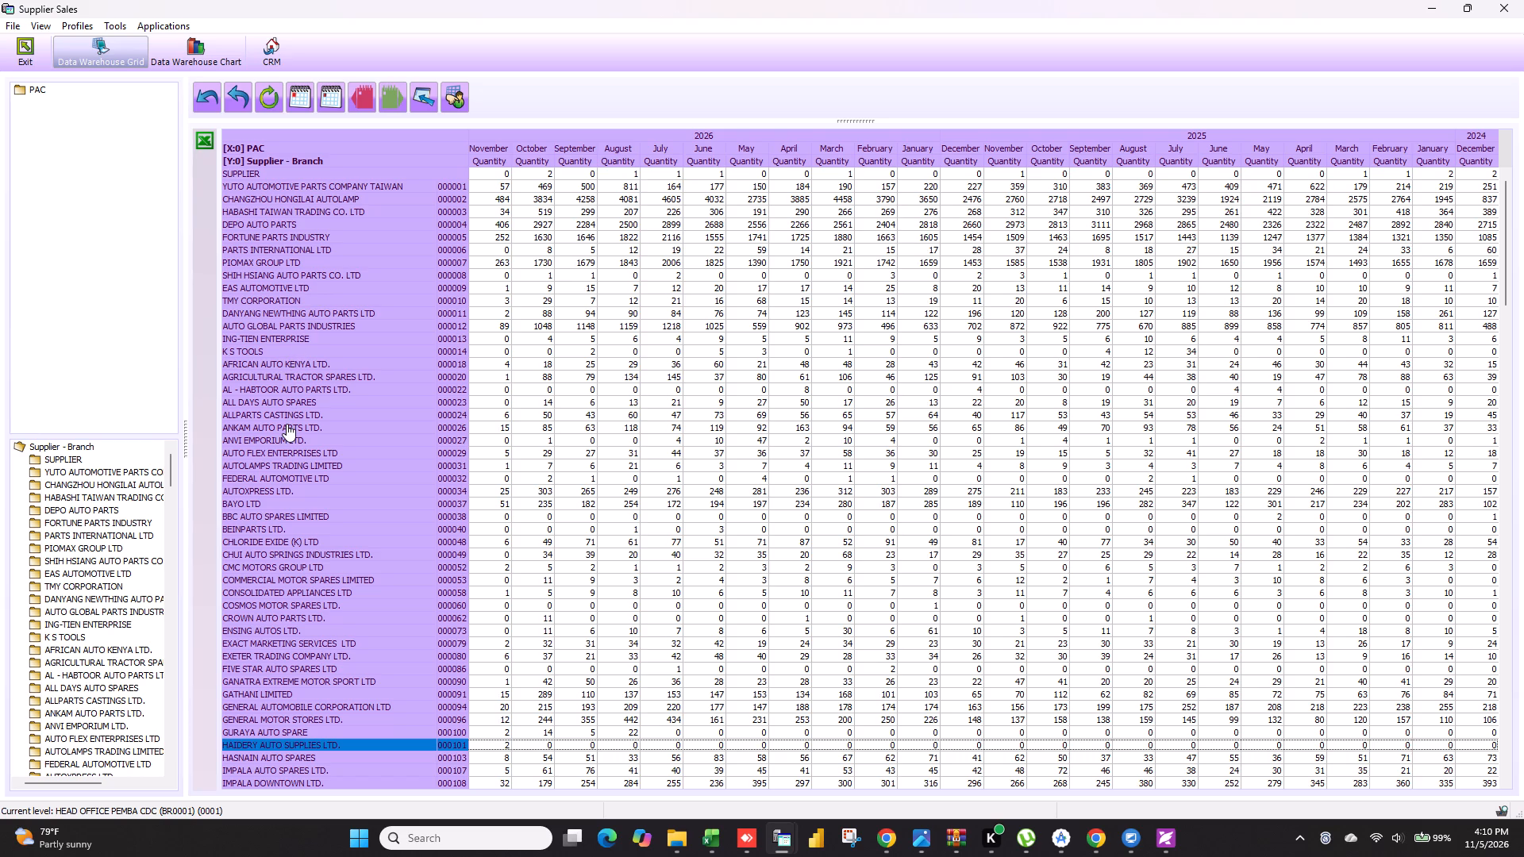
scroll(319, 494, "down", 3)
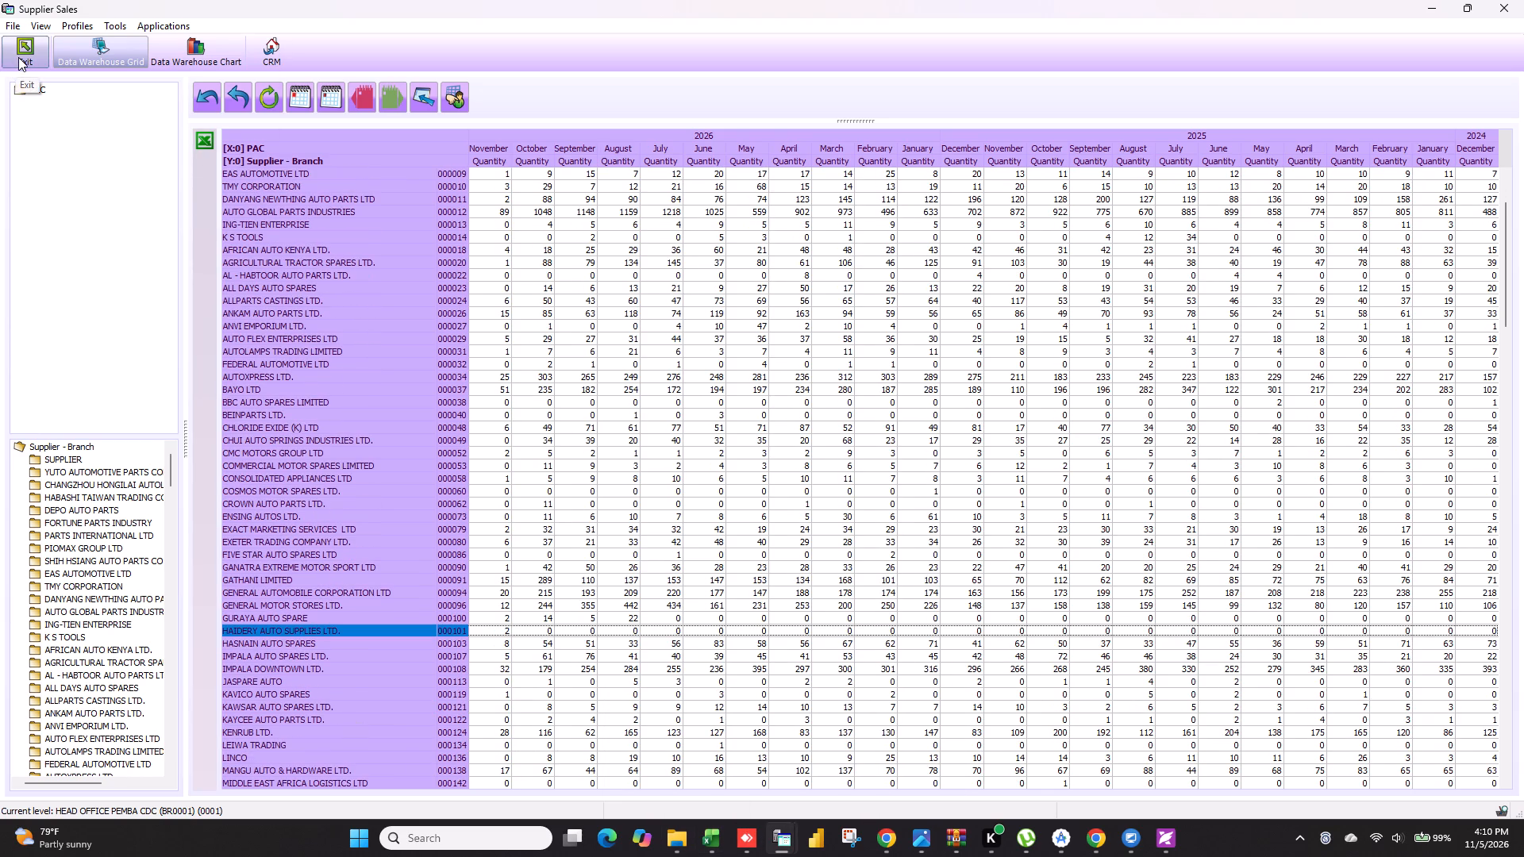
scroll(300, 384, "up", 7)
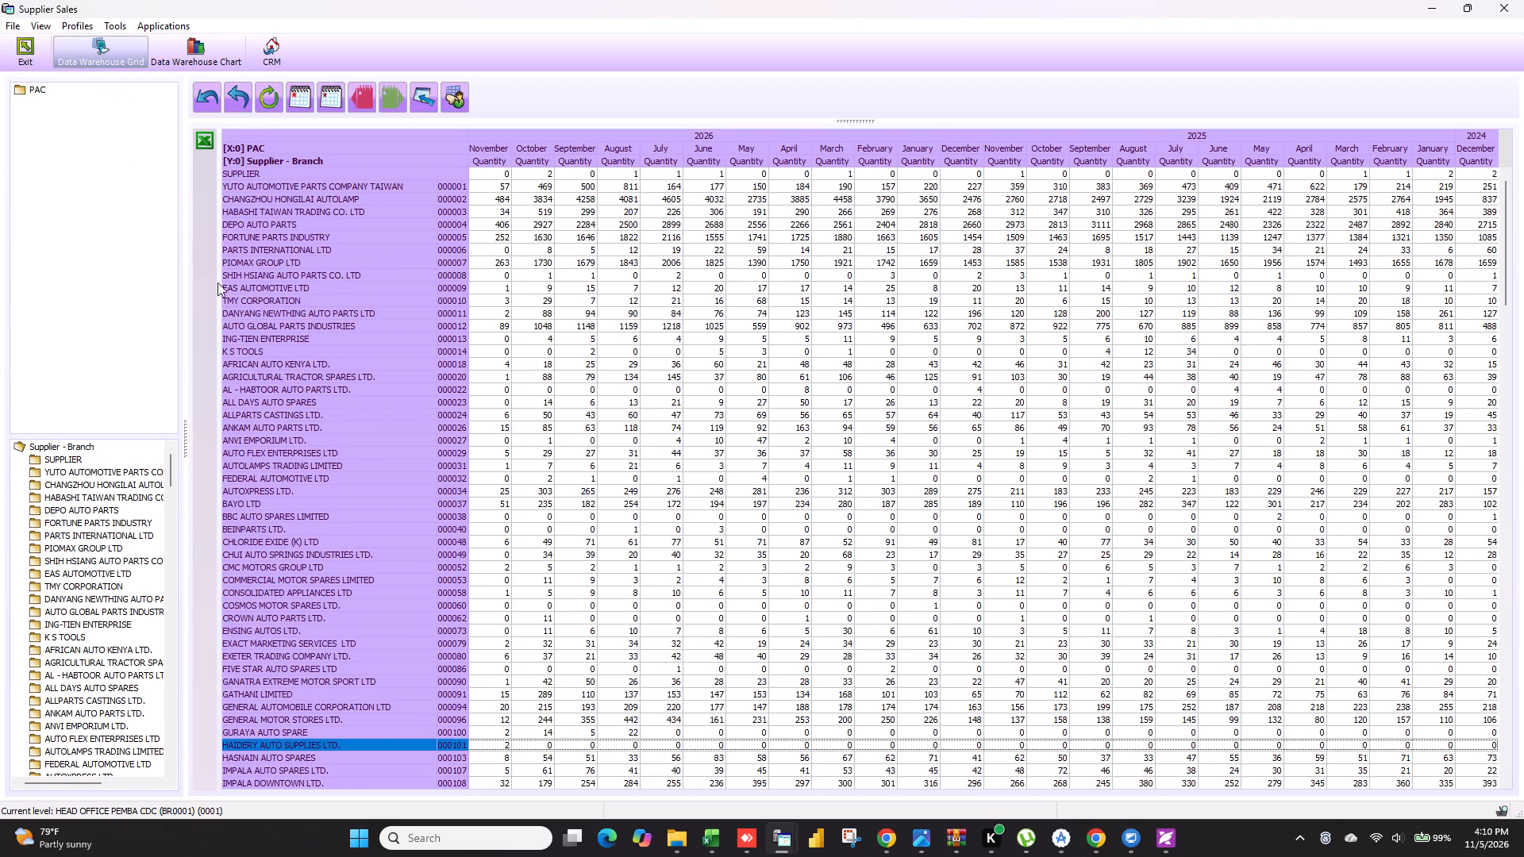
left_click(32, 44)
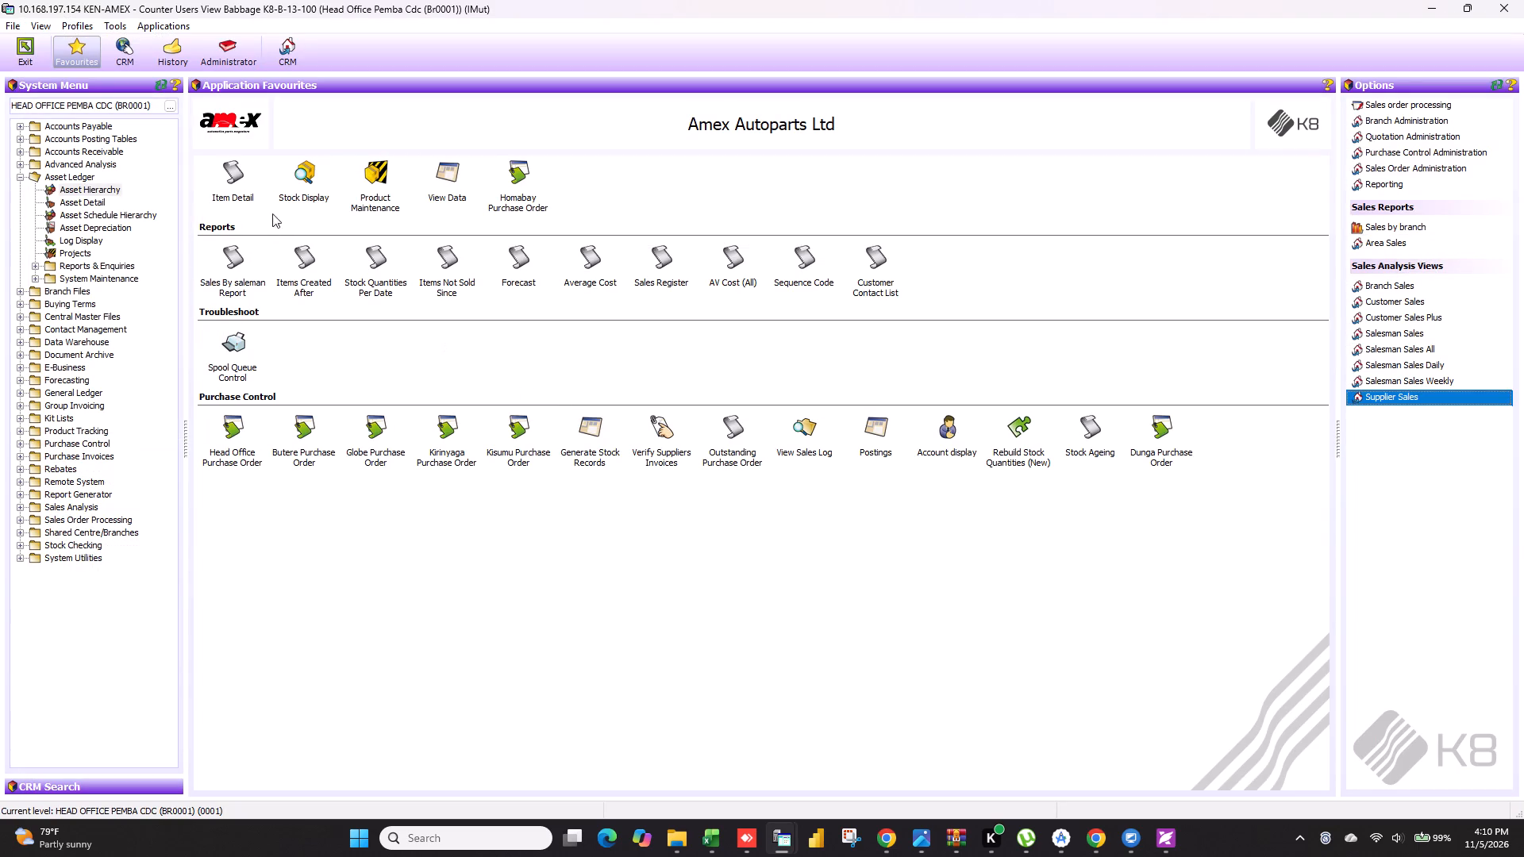
Look up product E5502 in Stock Display.
left_click(306, 180)
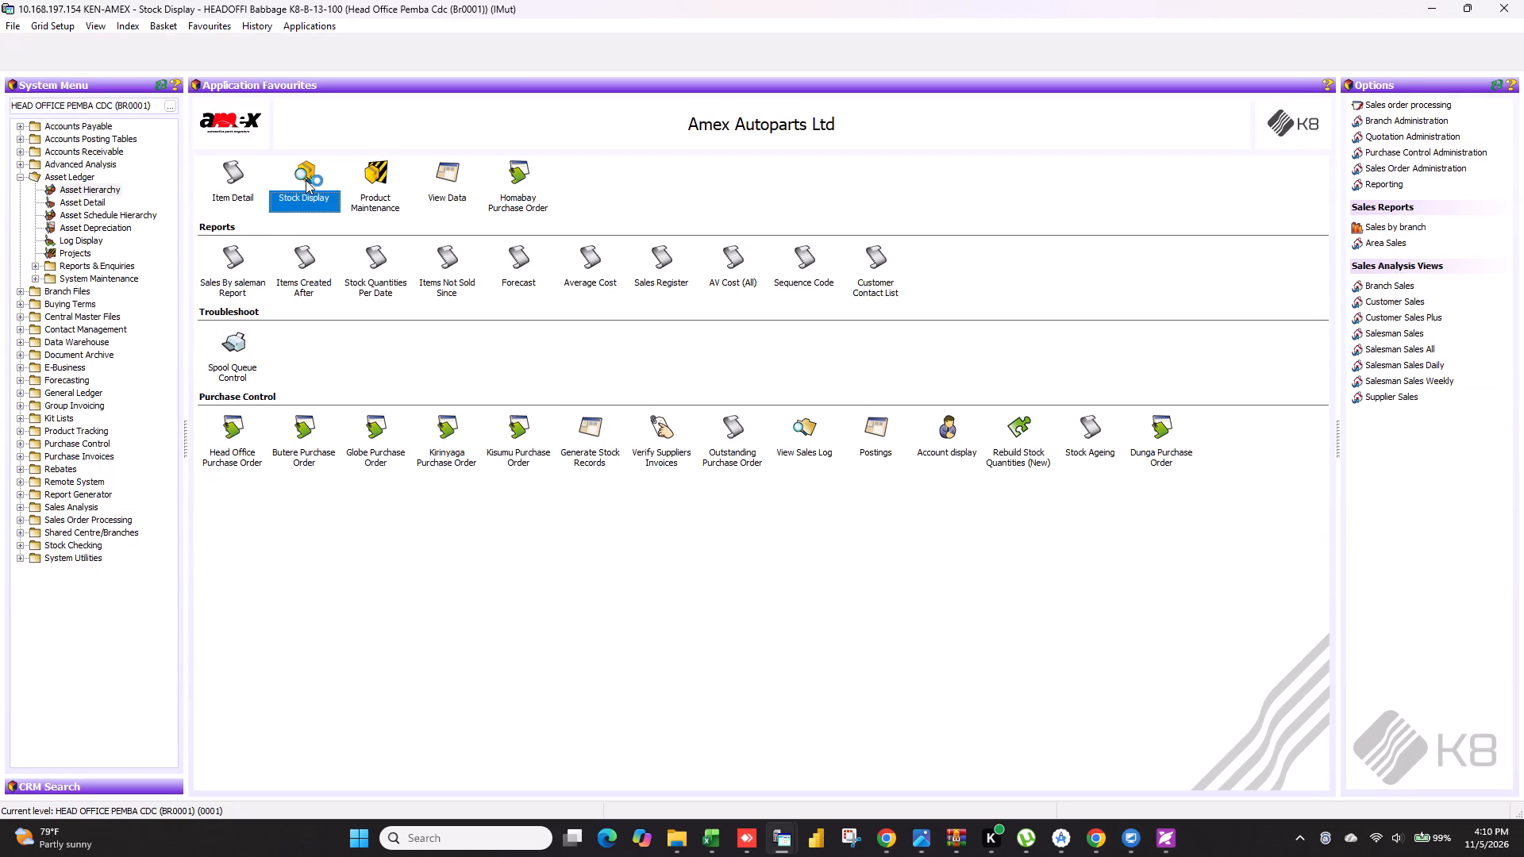
key("shift+e")
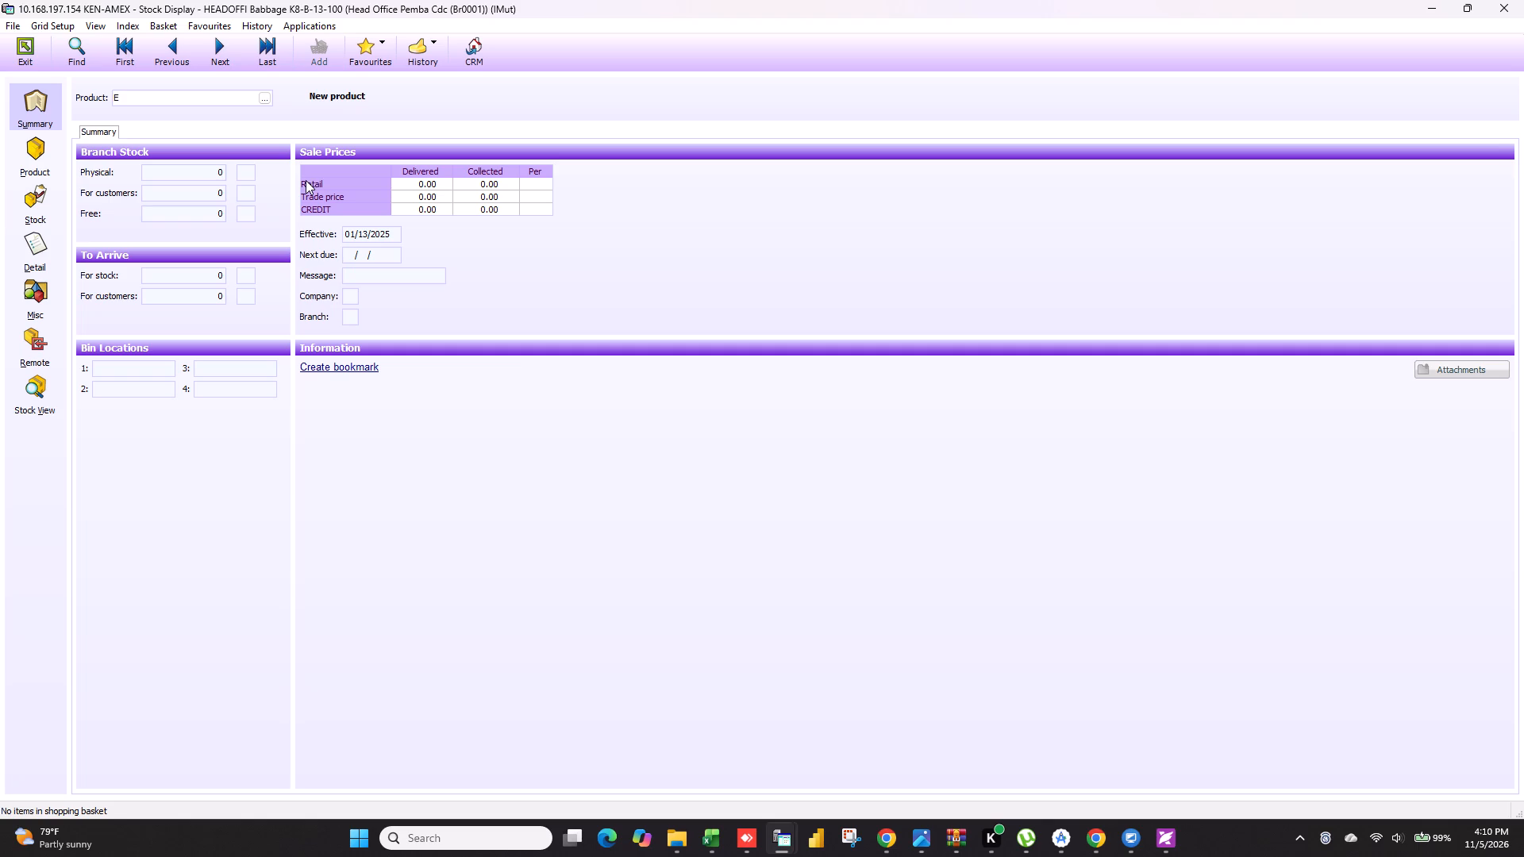
type("5502")
key("Tab")
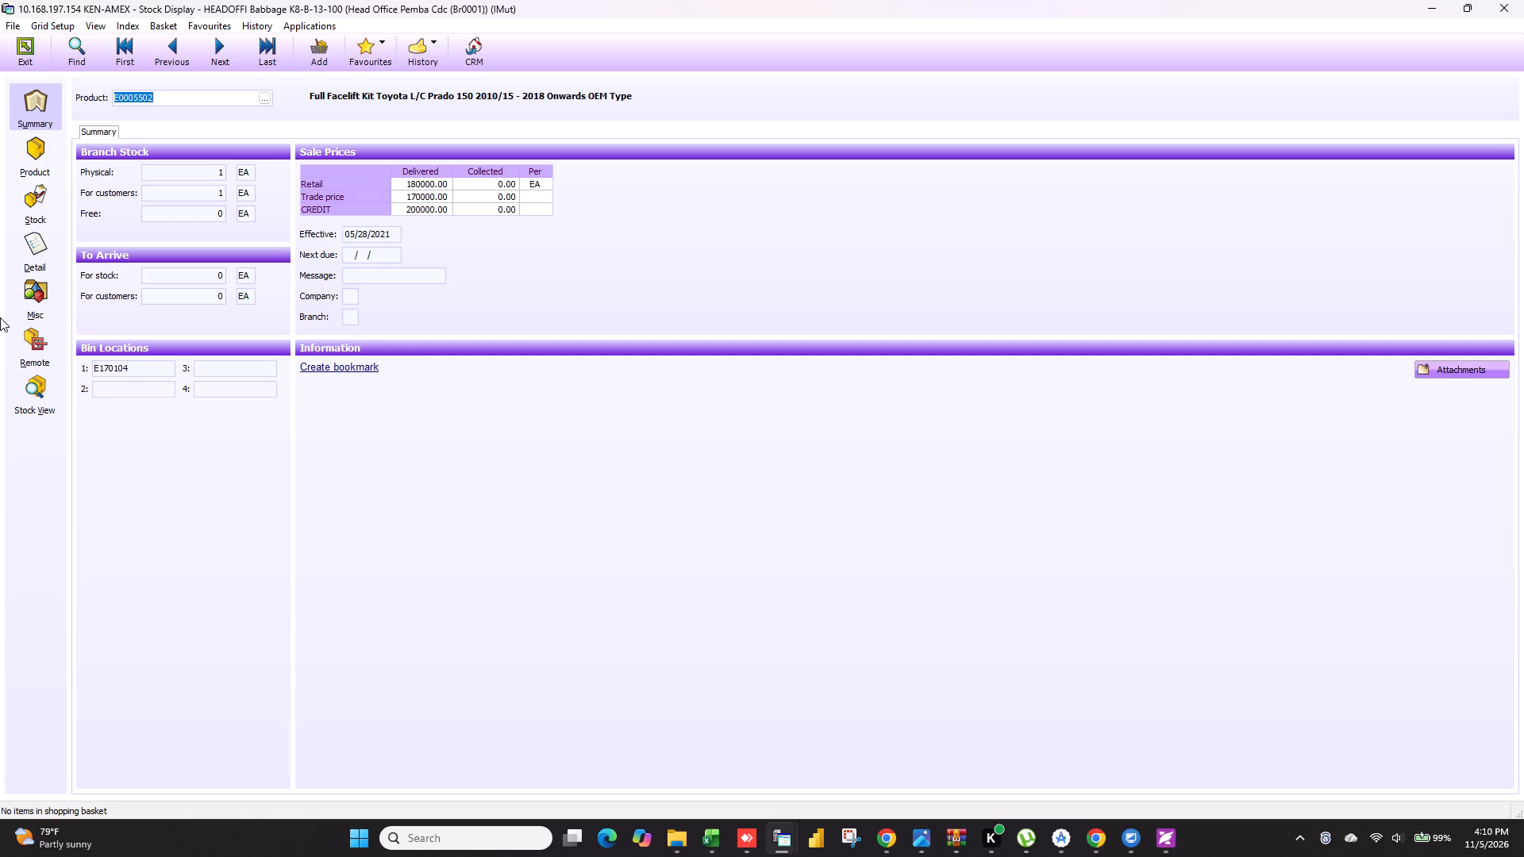
Check the product's purchase details and its default supply settings for the preferred supplier.
left_click(48, 237)
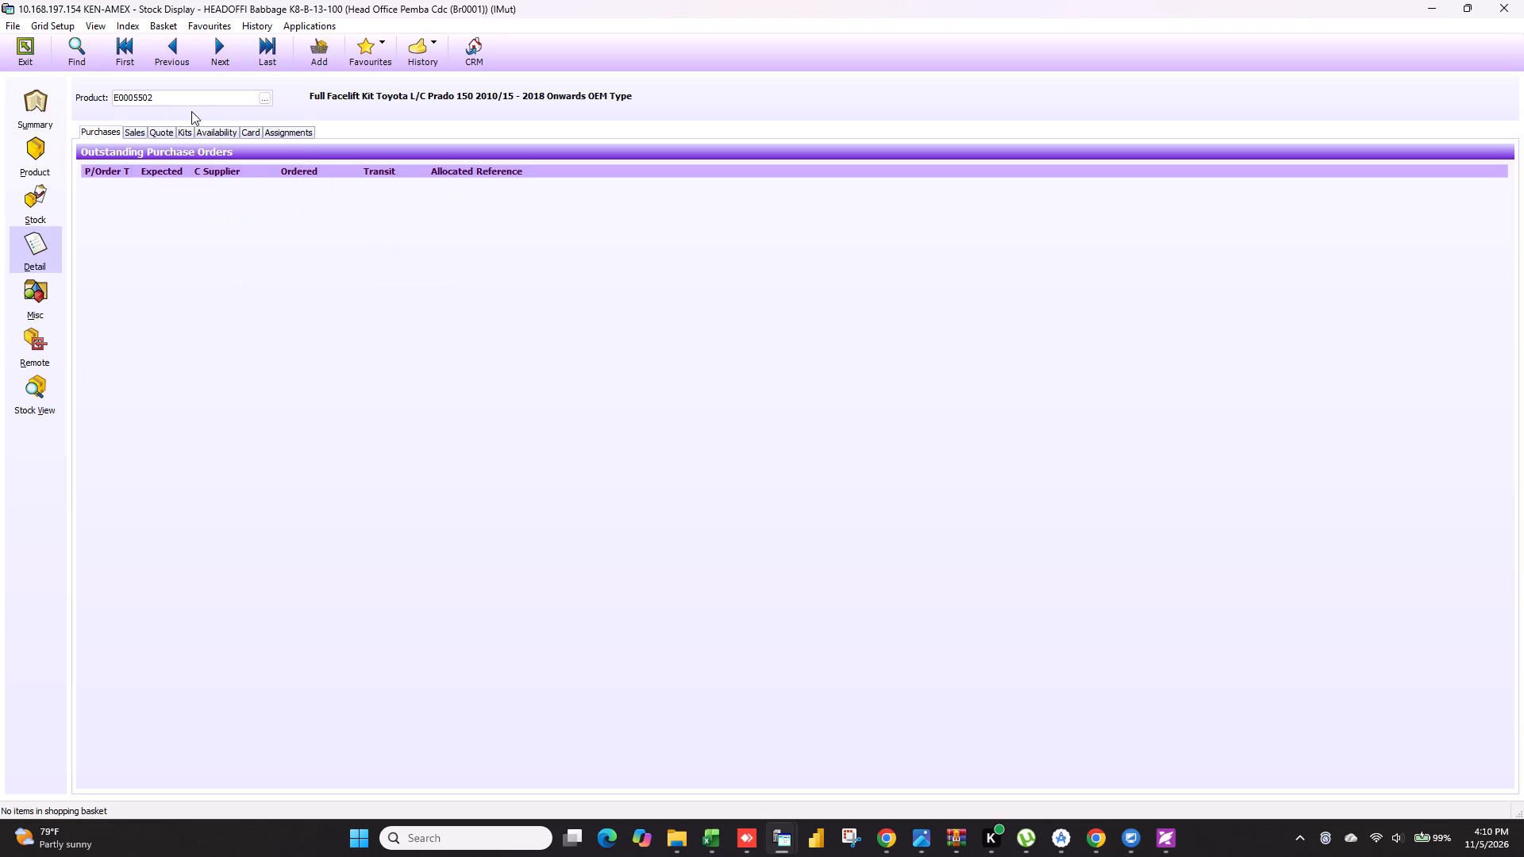
left_click(33, 132)
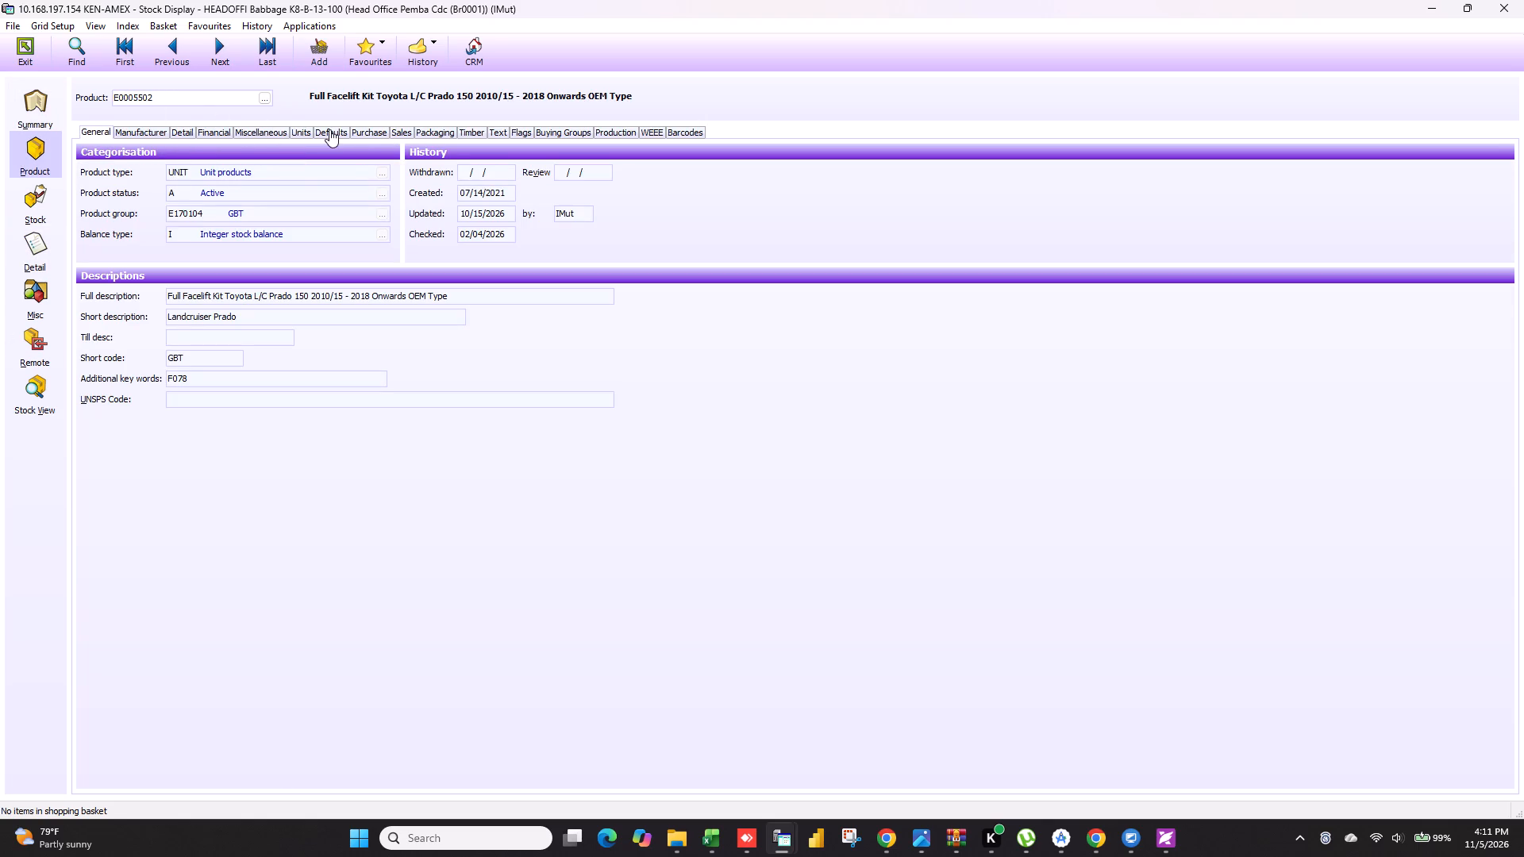
left_click(329, 129)
left_click(370, 123)
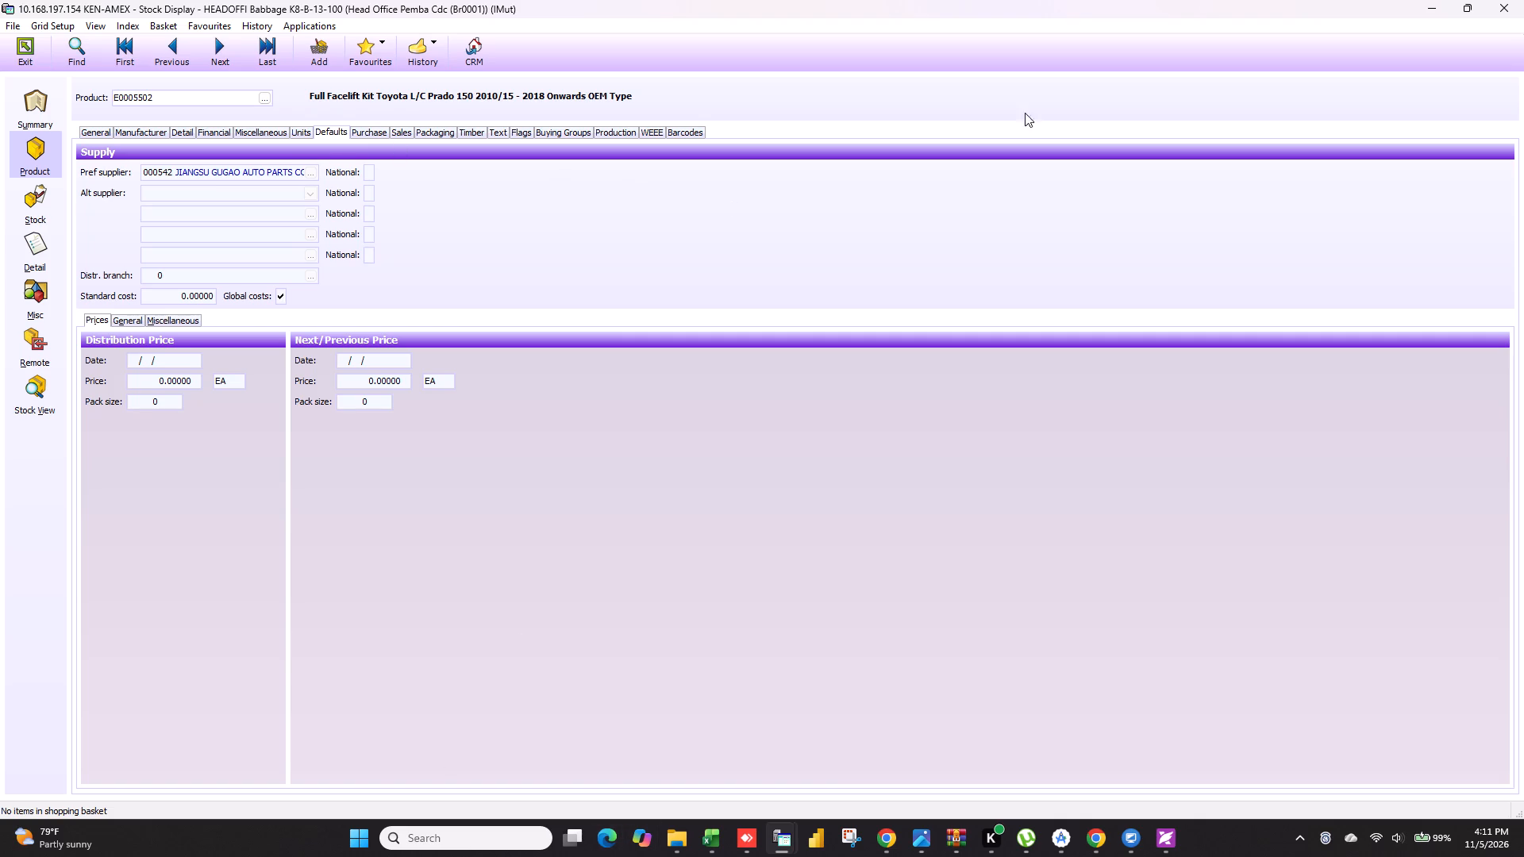
Return to the Stock Display window showing product E0005502 and exit it.
left_click(1442, 6)
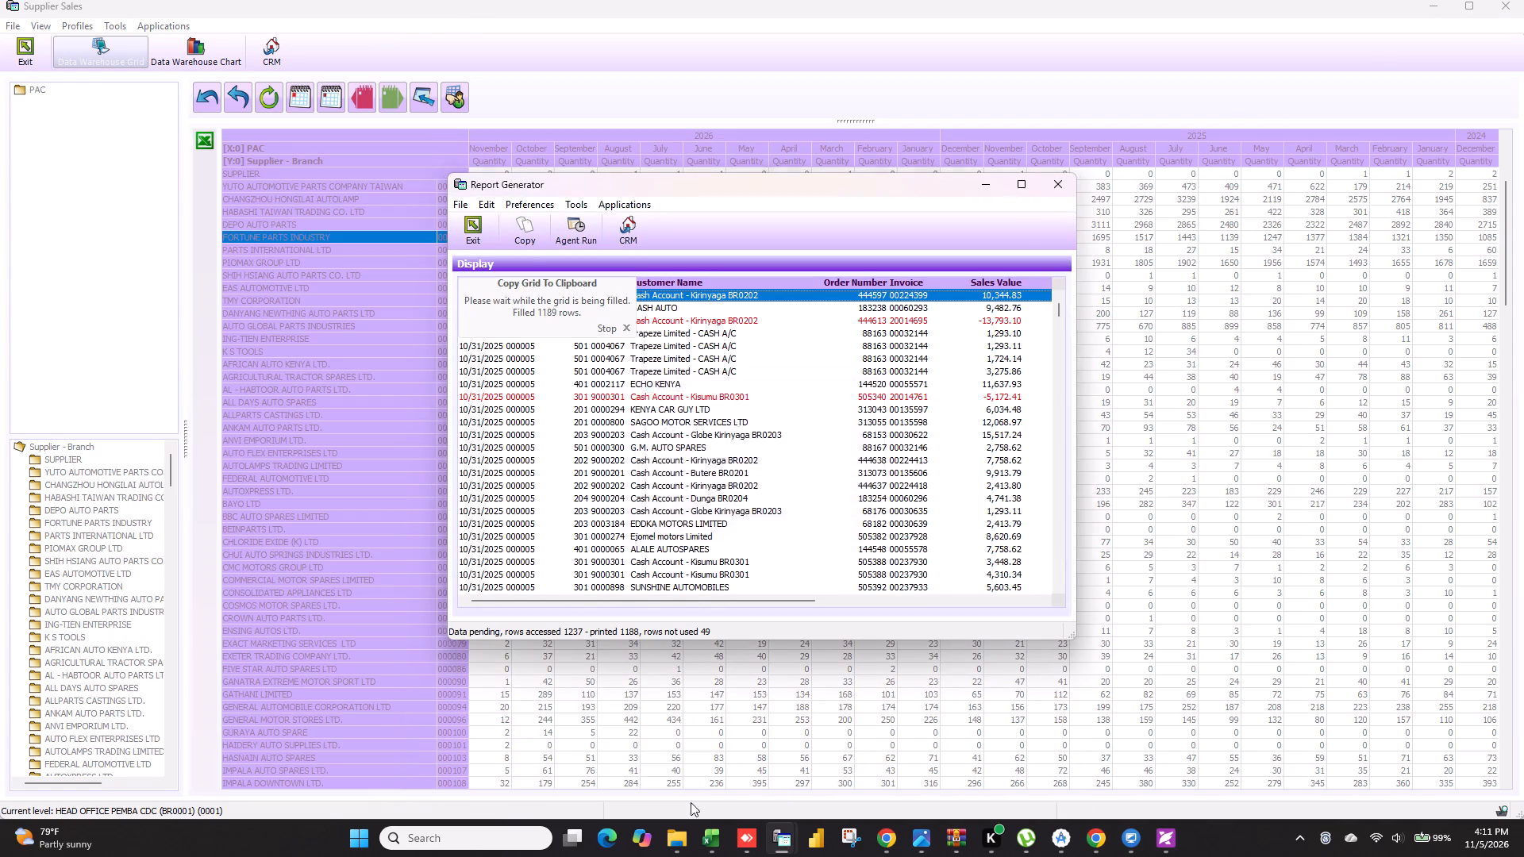
left_click(786, 844)
left_click(906, 745)
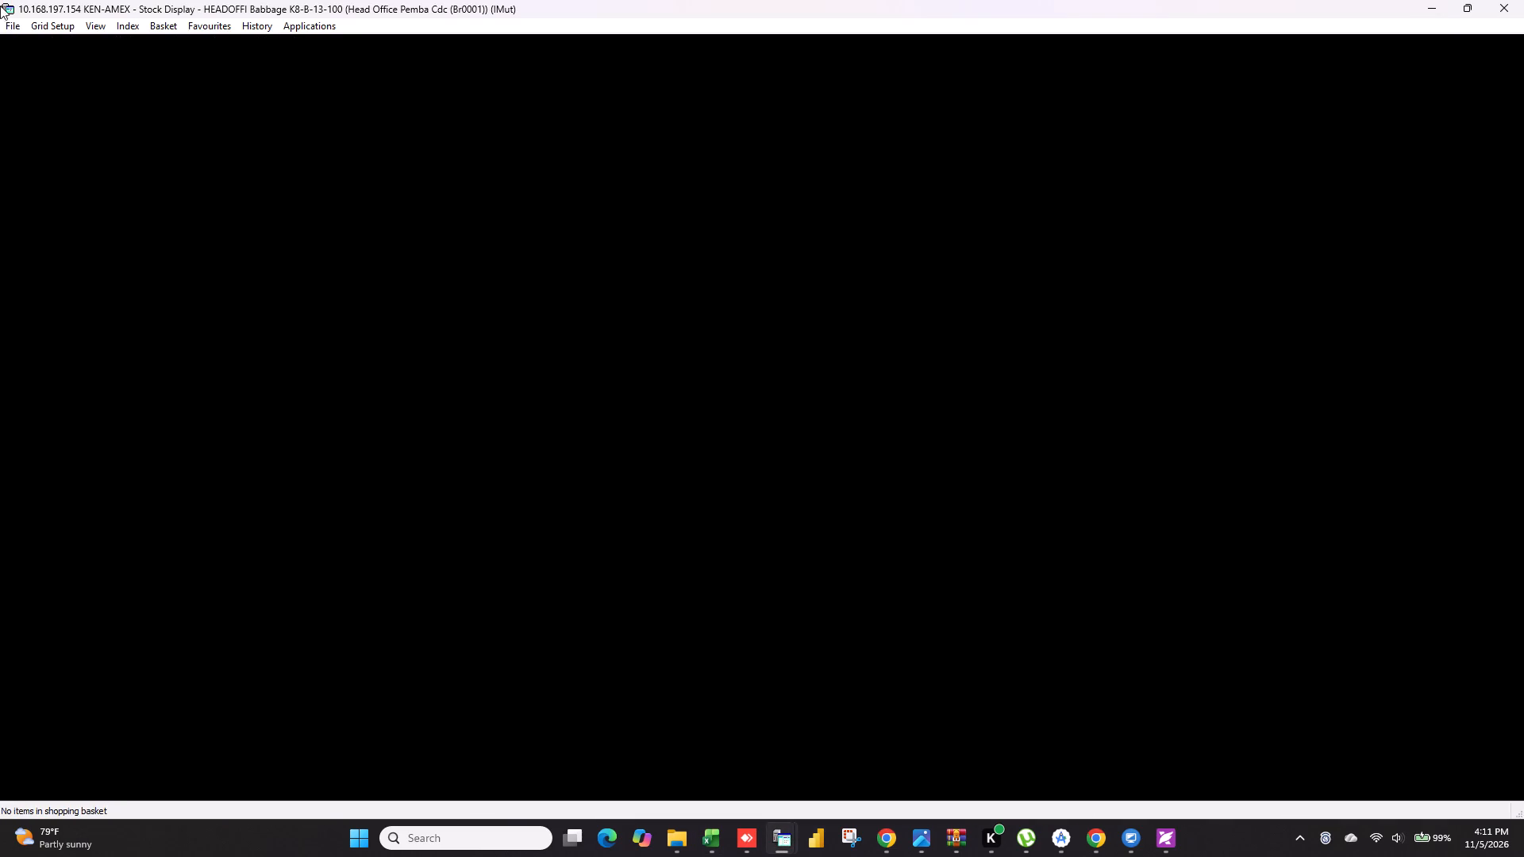
left_click(35, 47)
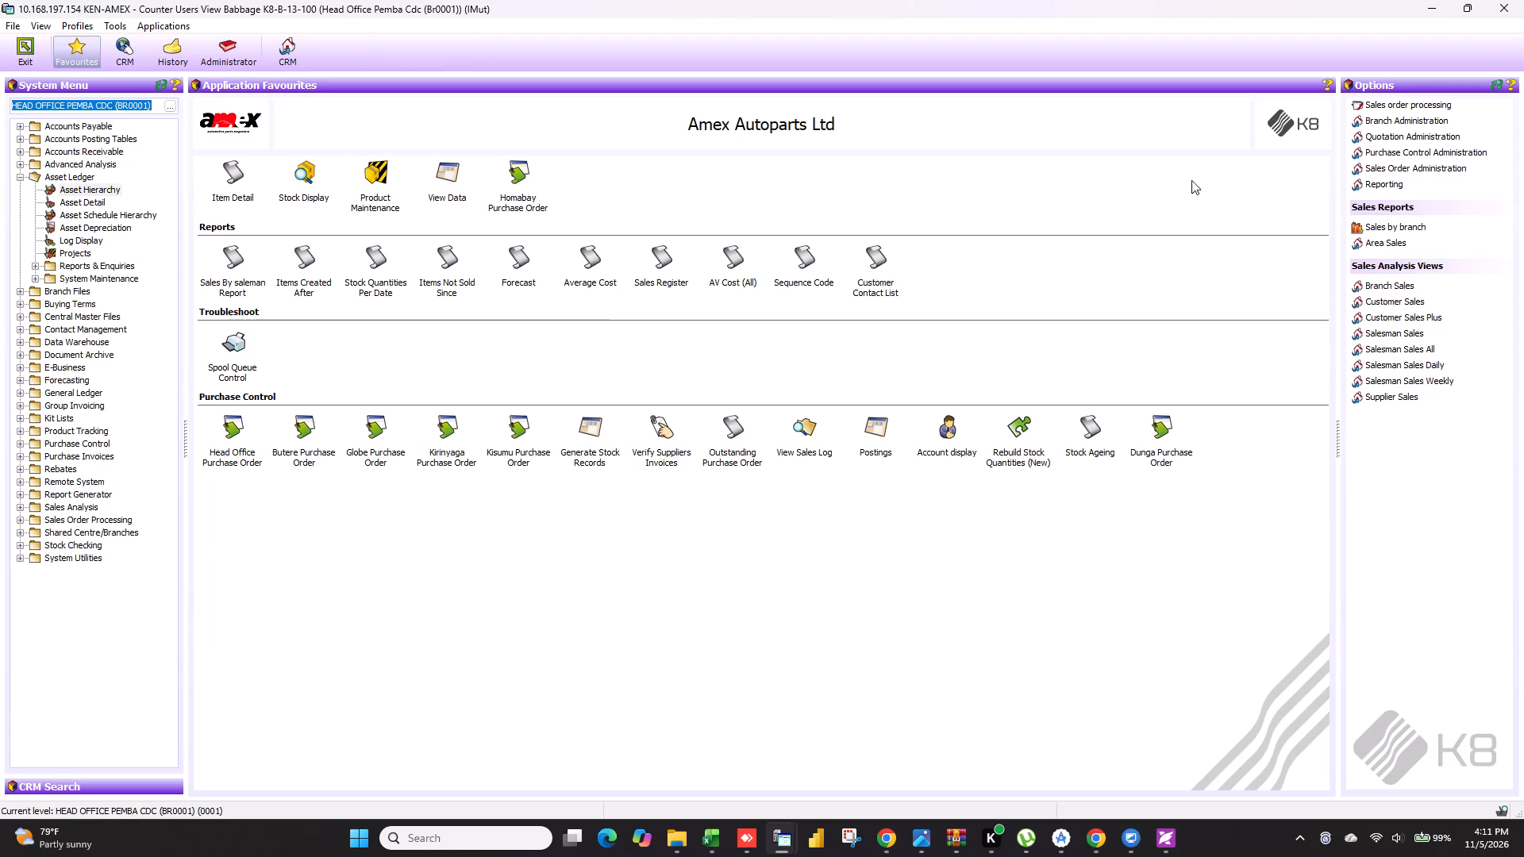
Open another Supplier Sales analysis view and display it by Supplier - Branch.
double_click(1380, 397)
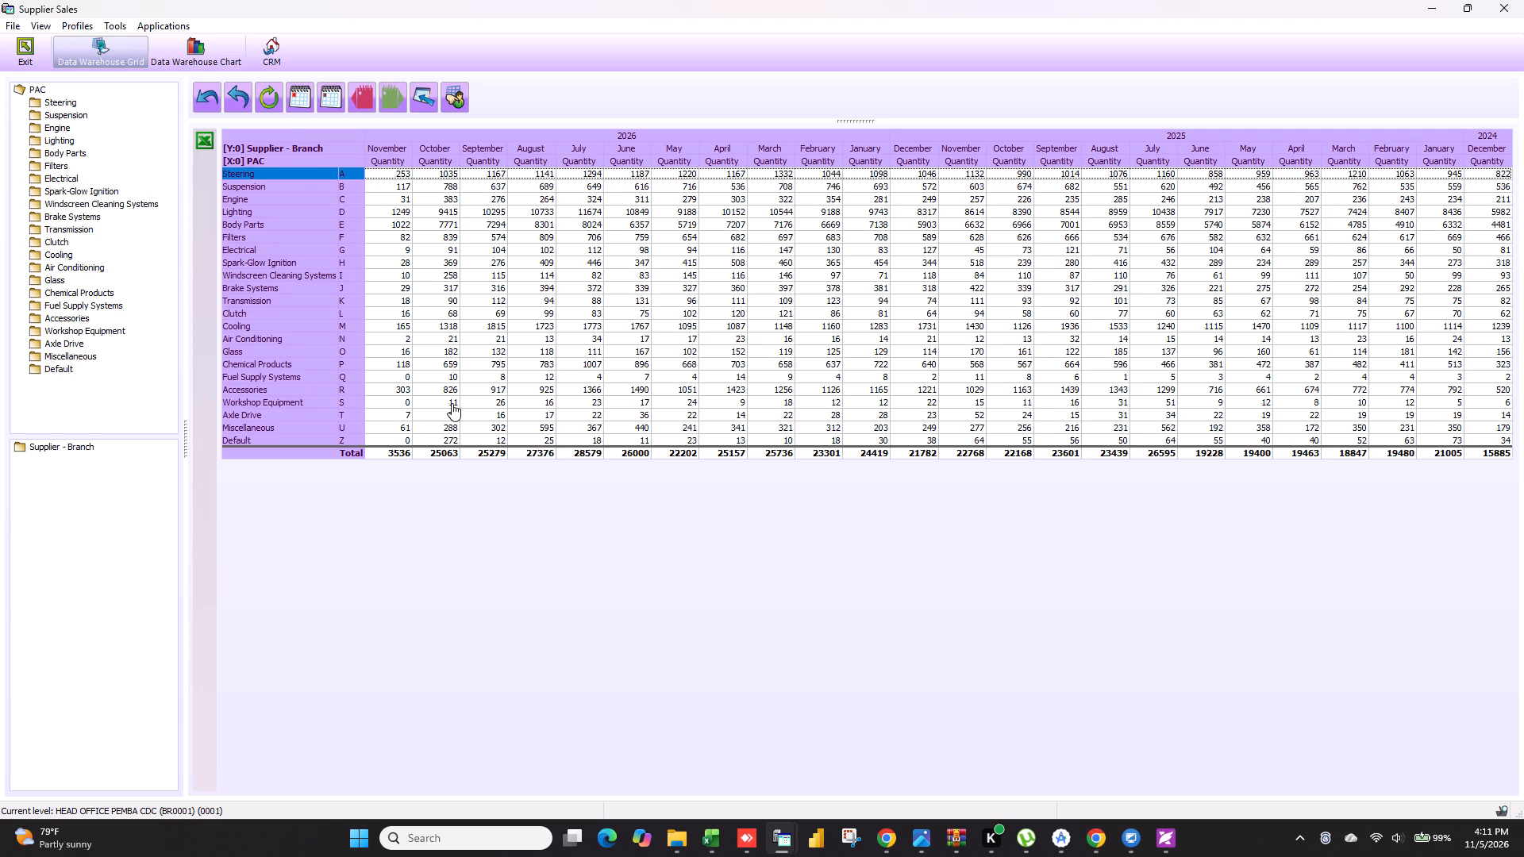
left_click(57, 450)
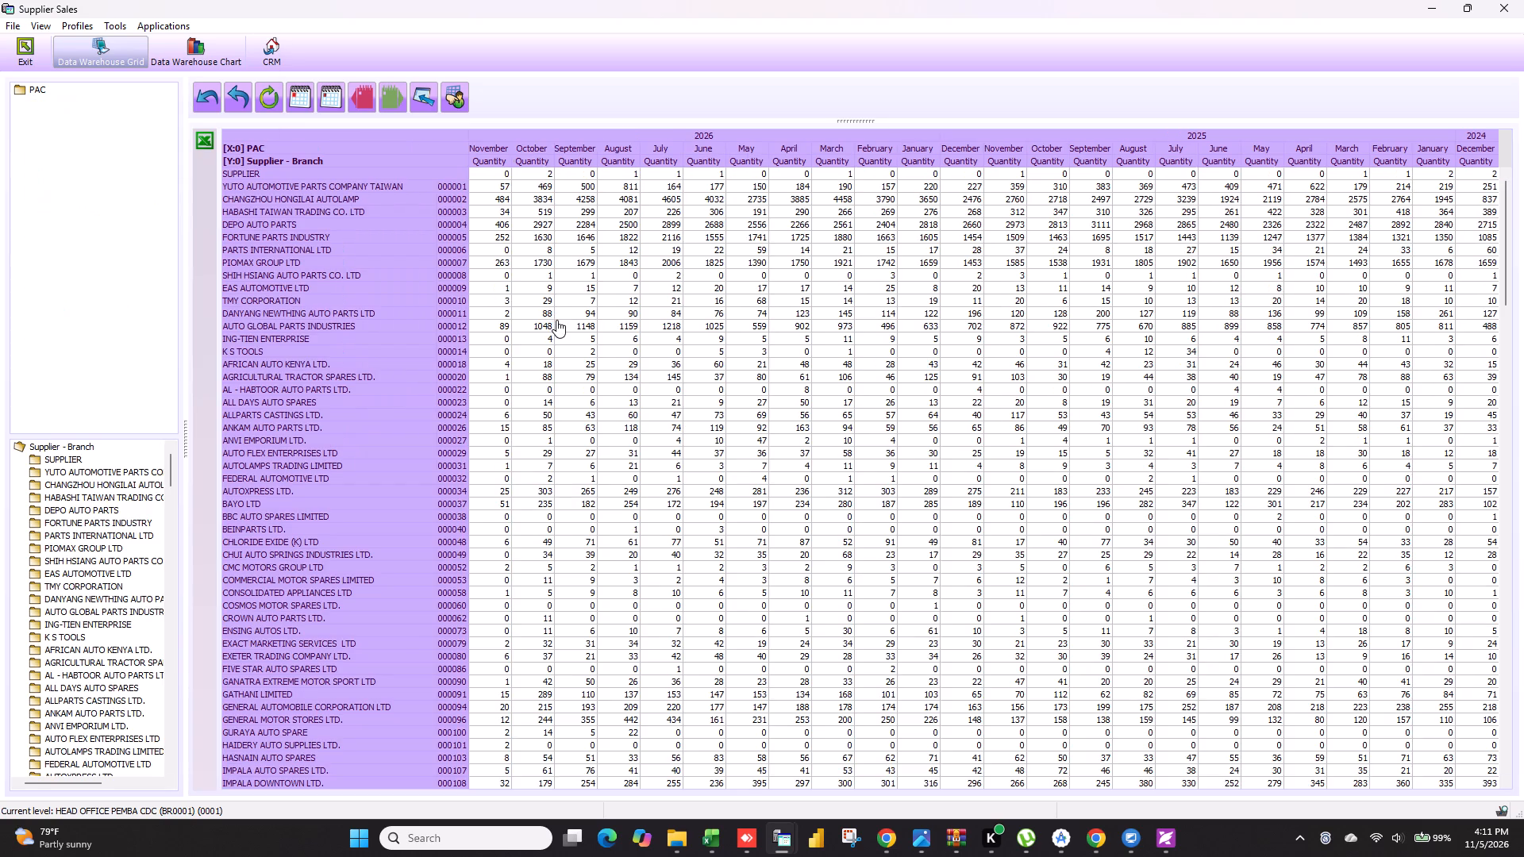
Look through the supplier list for product E5502's preferred supplier, Jiangsu Gugao Auto Parts (000542).
scroll(323, 624, "down", 7)
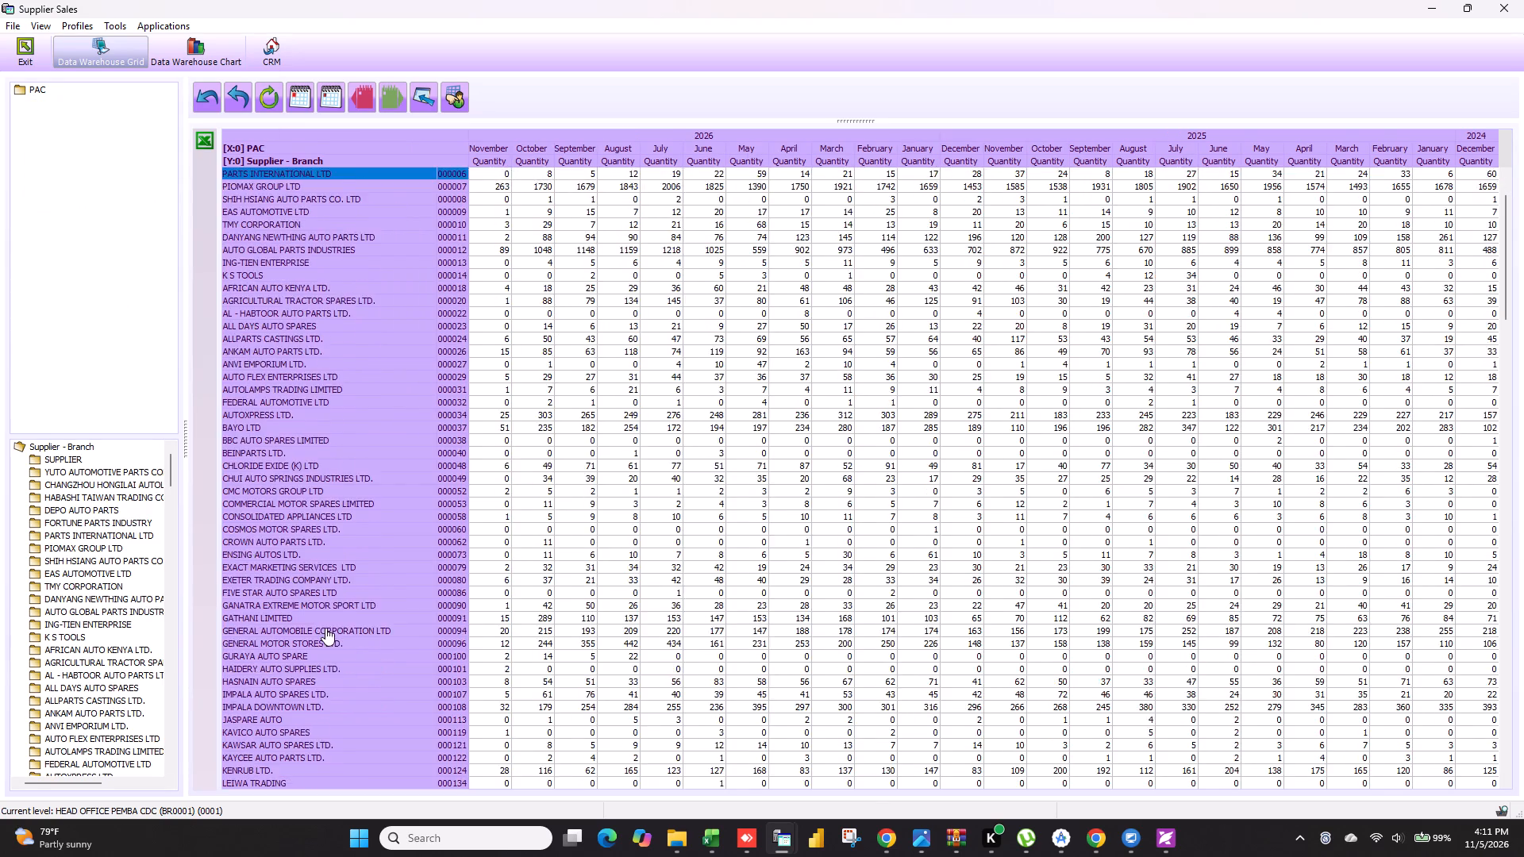
scroll(325, 628, "down", 16)
scroll(325, 628, "up", 1)
scroll(325, 628, "down", 10)
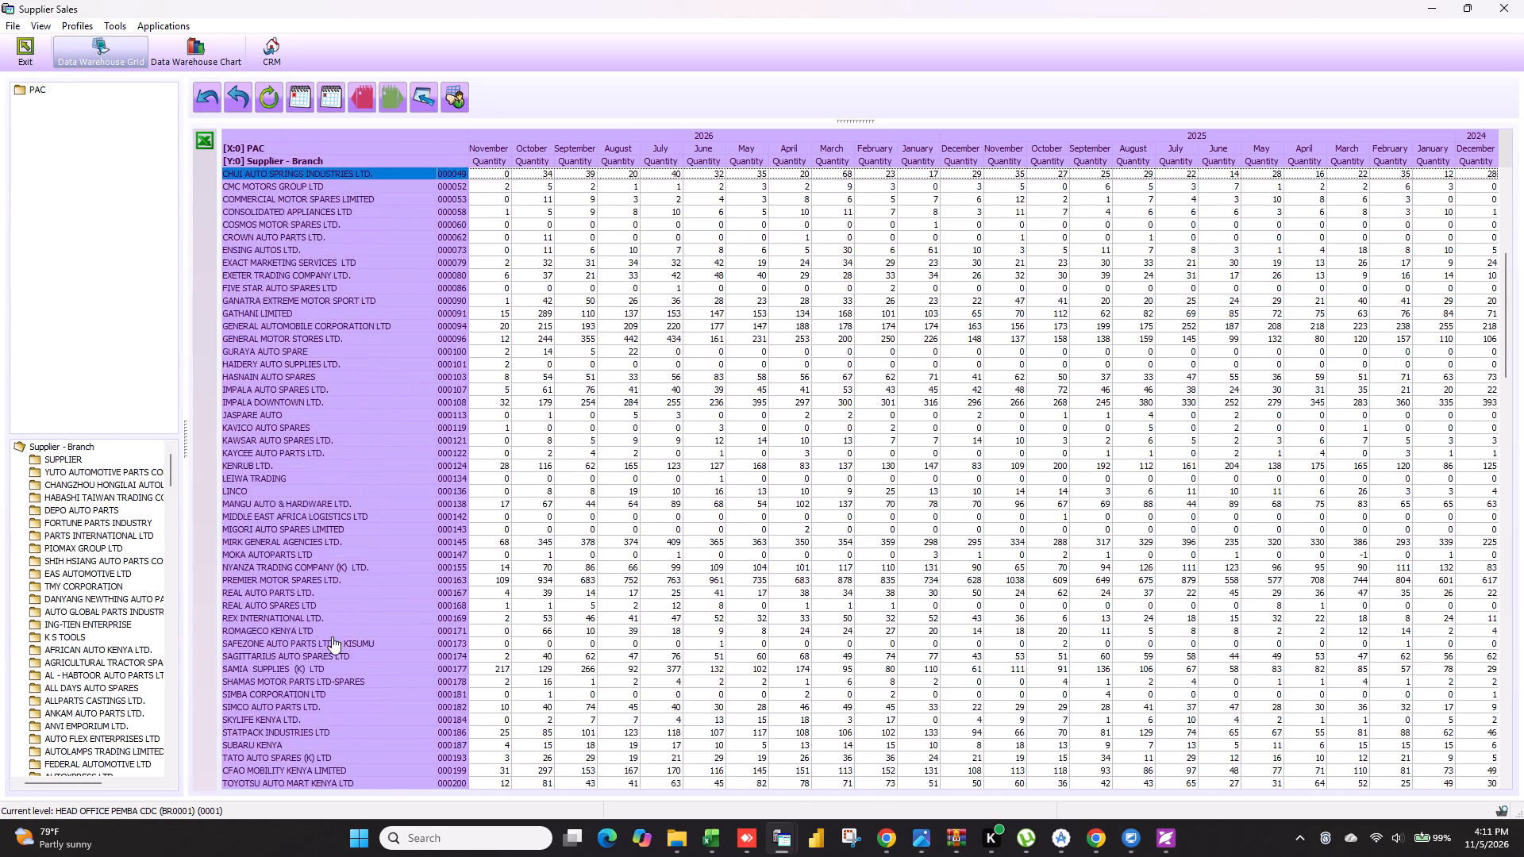
scroll(332, 636, "down", 16)
scroll(332, 636, "down", 6)
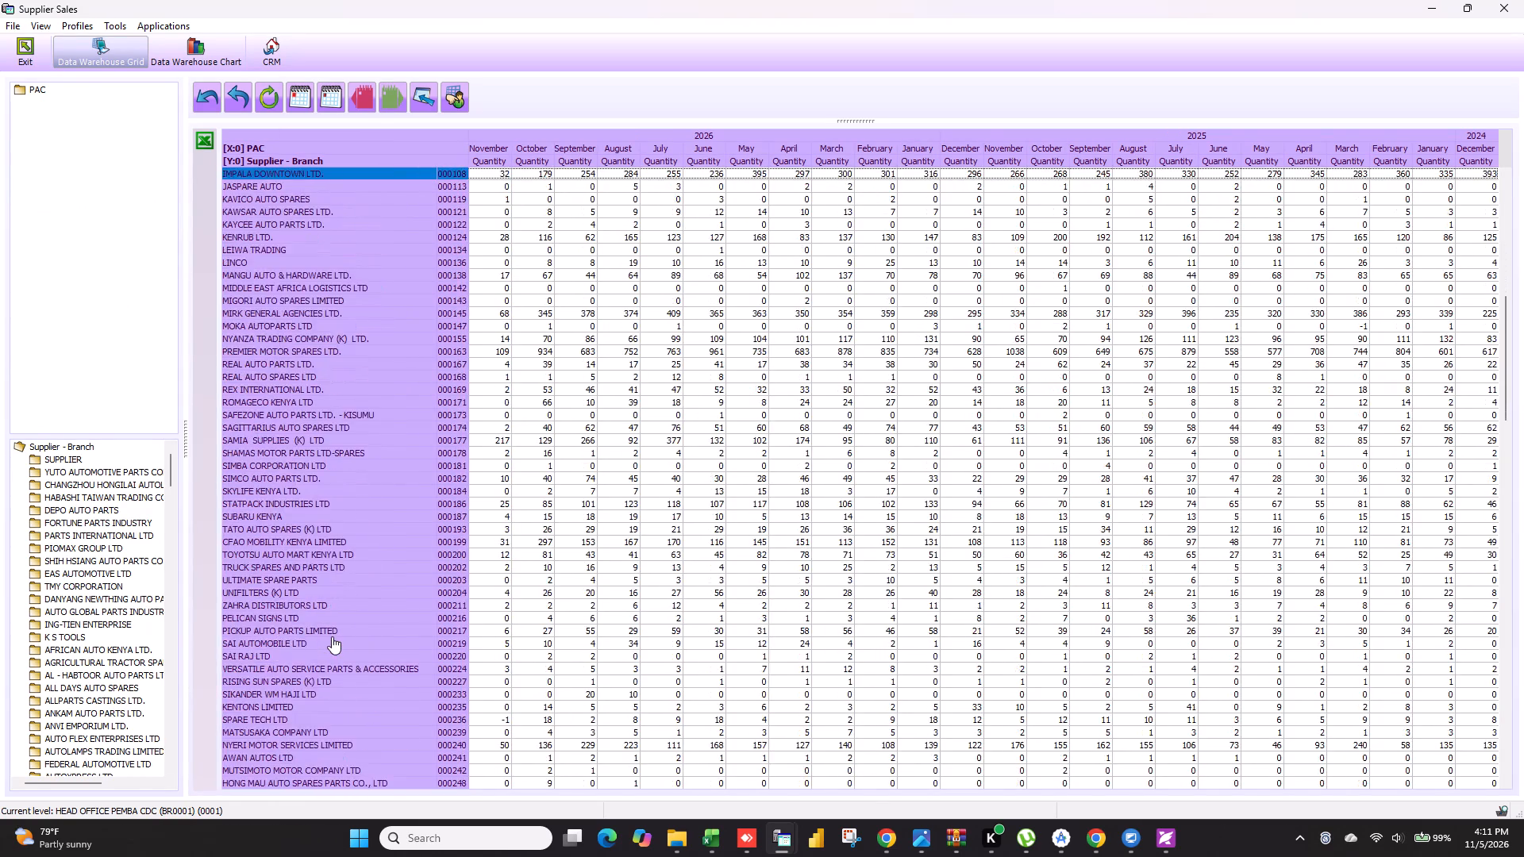
scroll(332, 636, "down", 19)
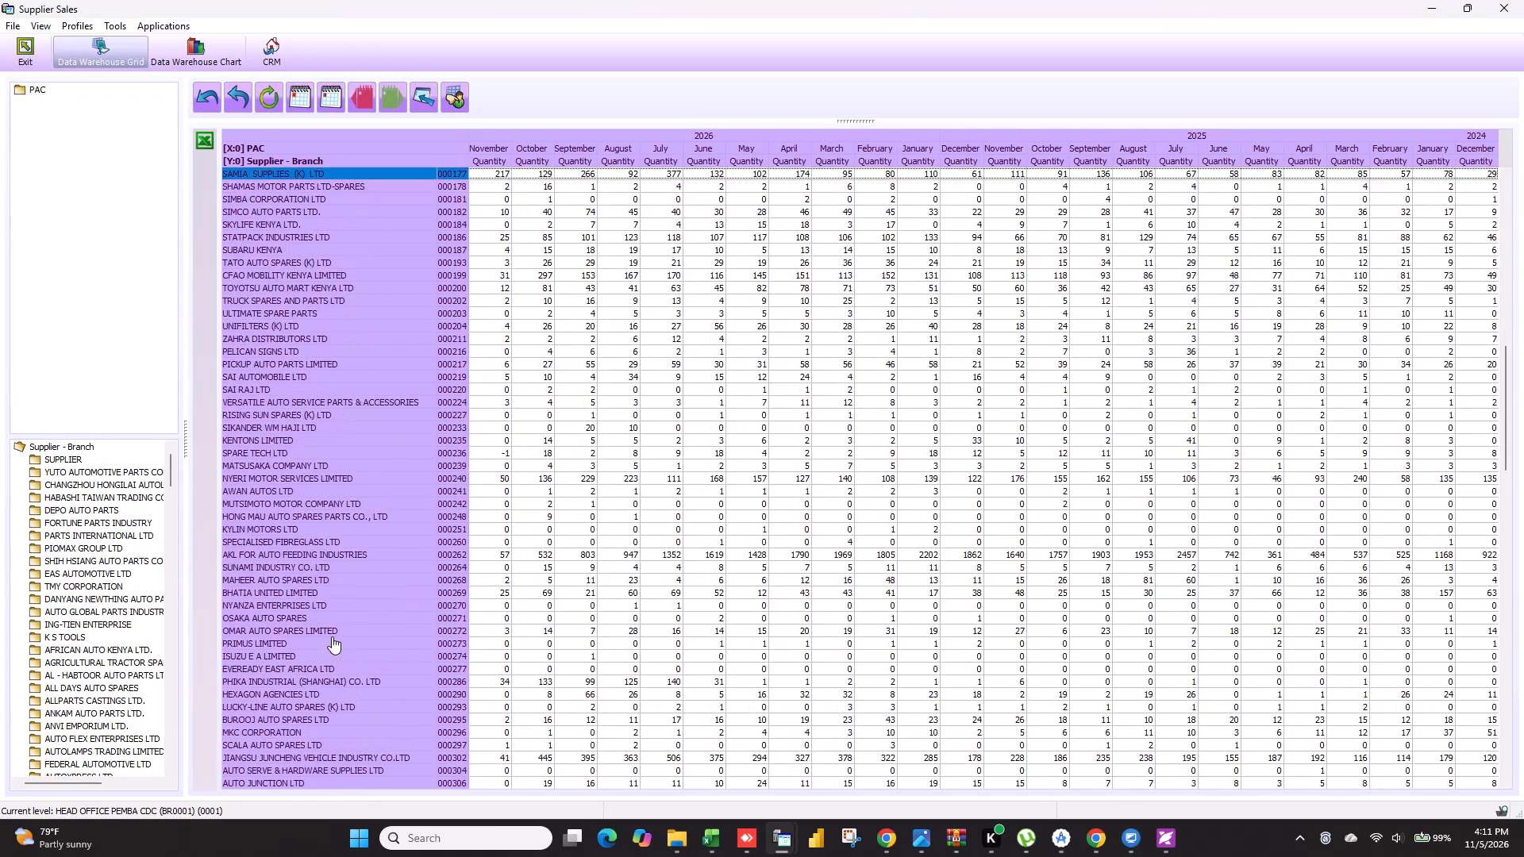
scroll(332, 636, "up", 1)
scroll(332, 636, "down", 5)
key("ctrl+f")
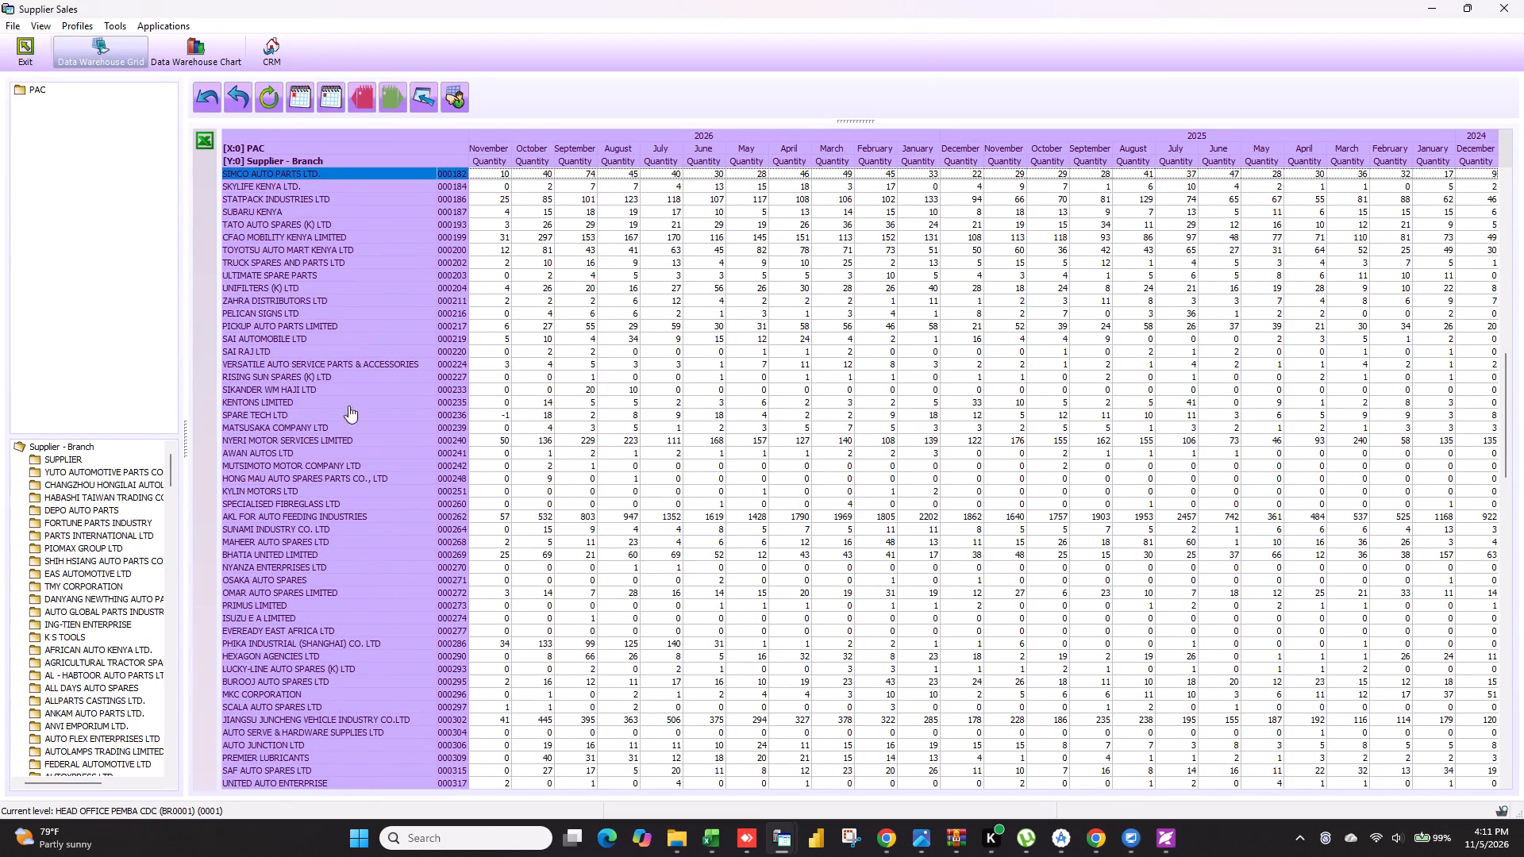
scroll(332, 378, "down", 10)
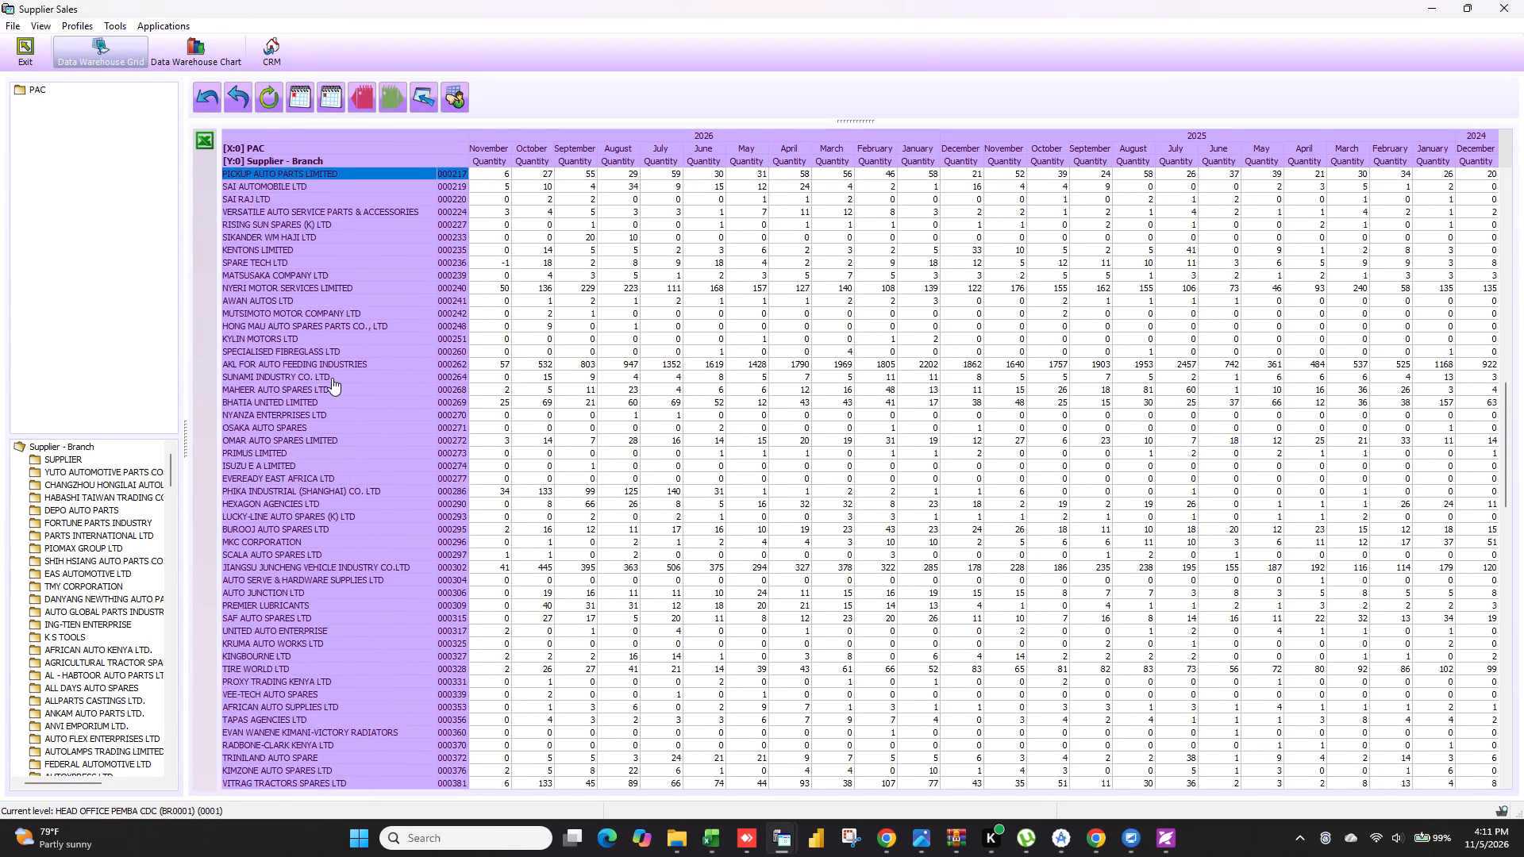
scroll(332, 378, "down", 16)
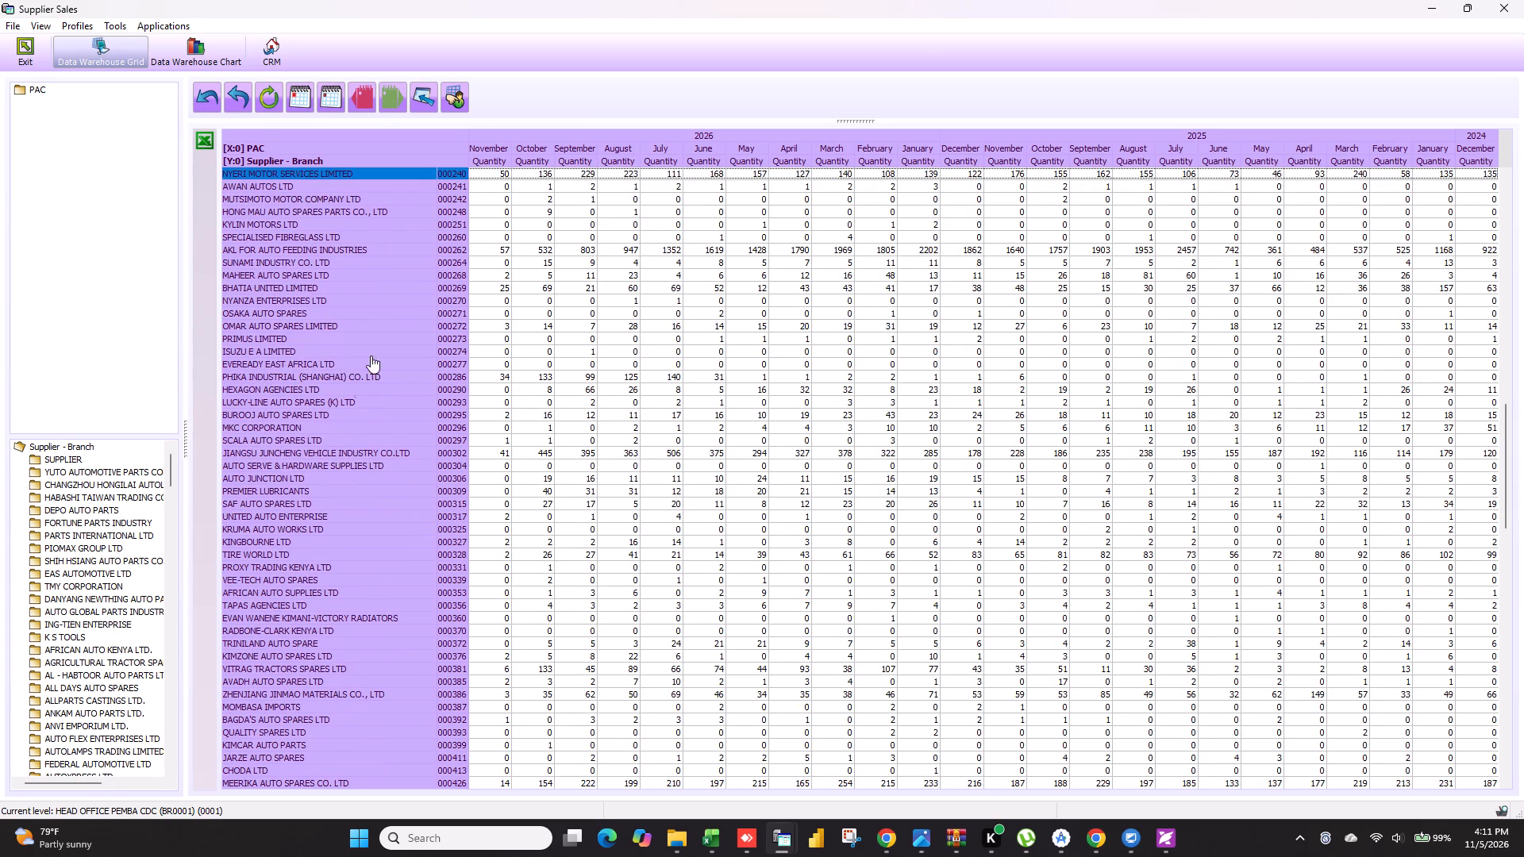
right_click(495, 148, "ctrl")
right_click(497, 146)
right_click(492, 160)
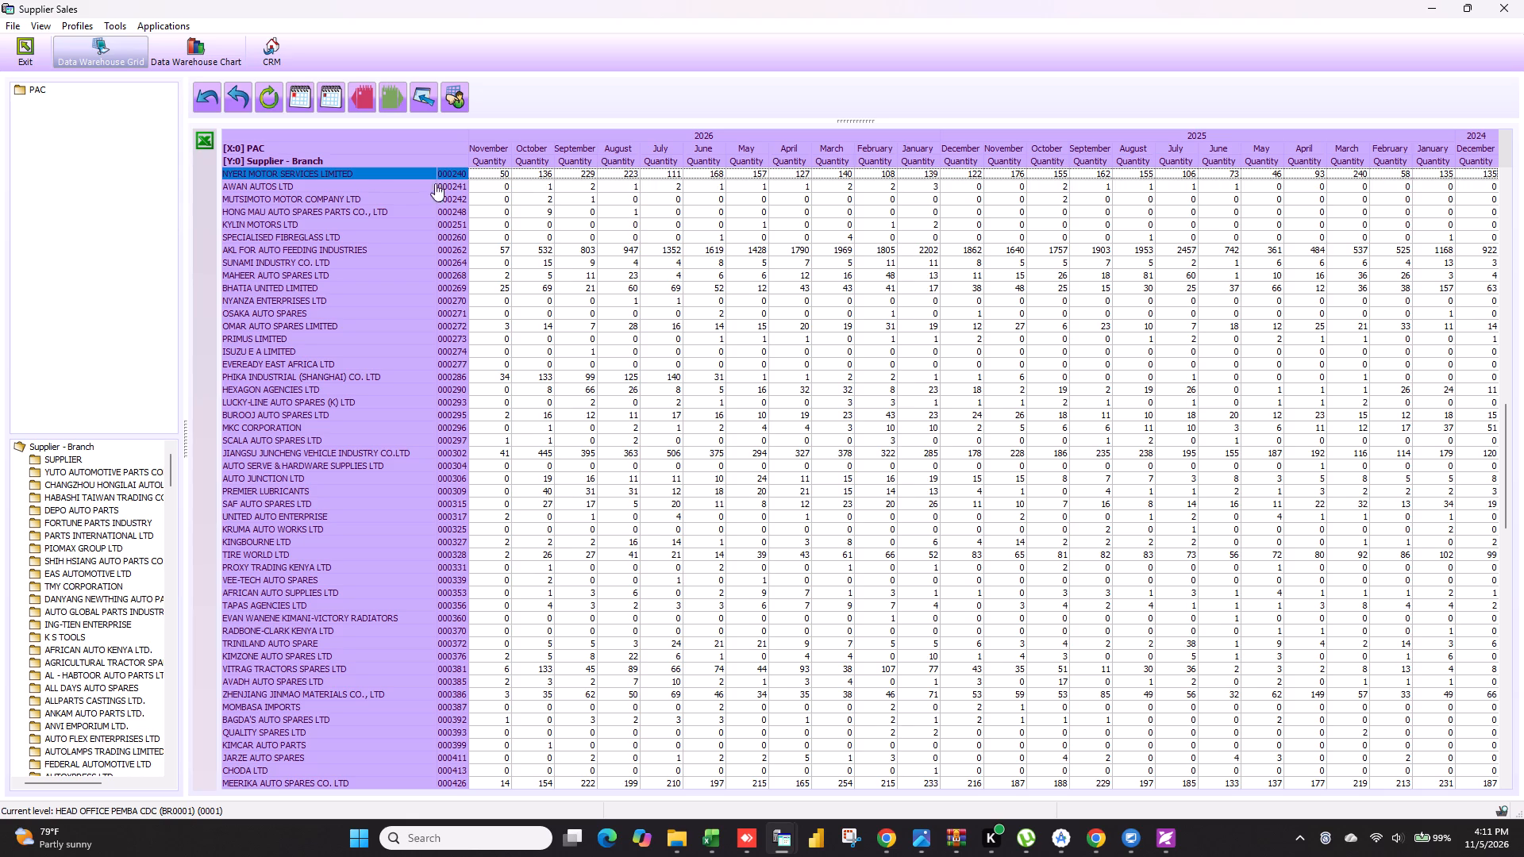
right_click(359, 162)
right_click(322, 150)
Continue through the supplier list until Jiangsu Gugao Auto Parts Co. Ltd (000542) is found.
scroll(374, 455, "up", 14)
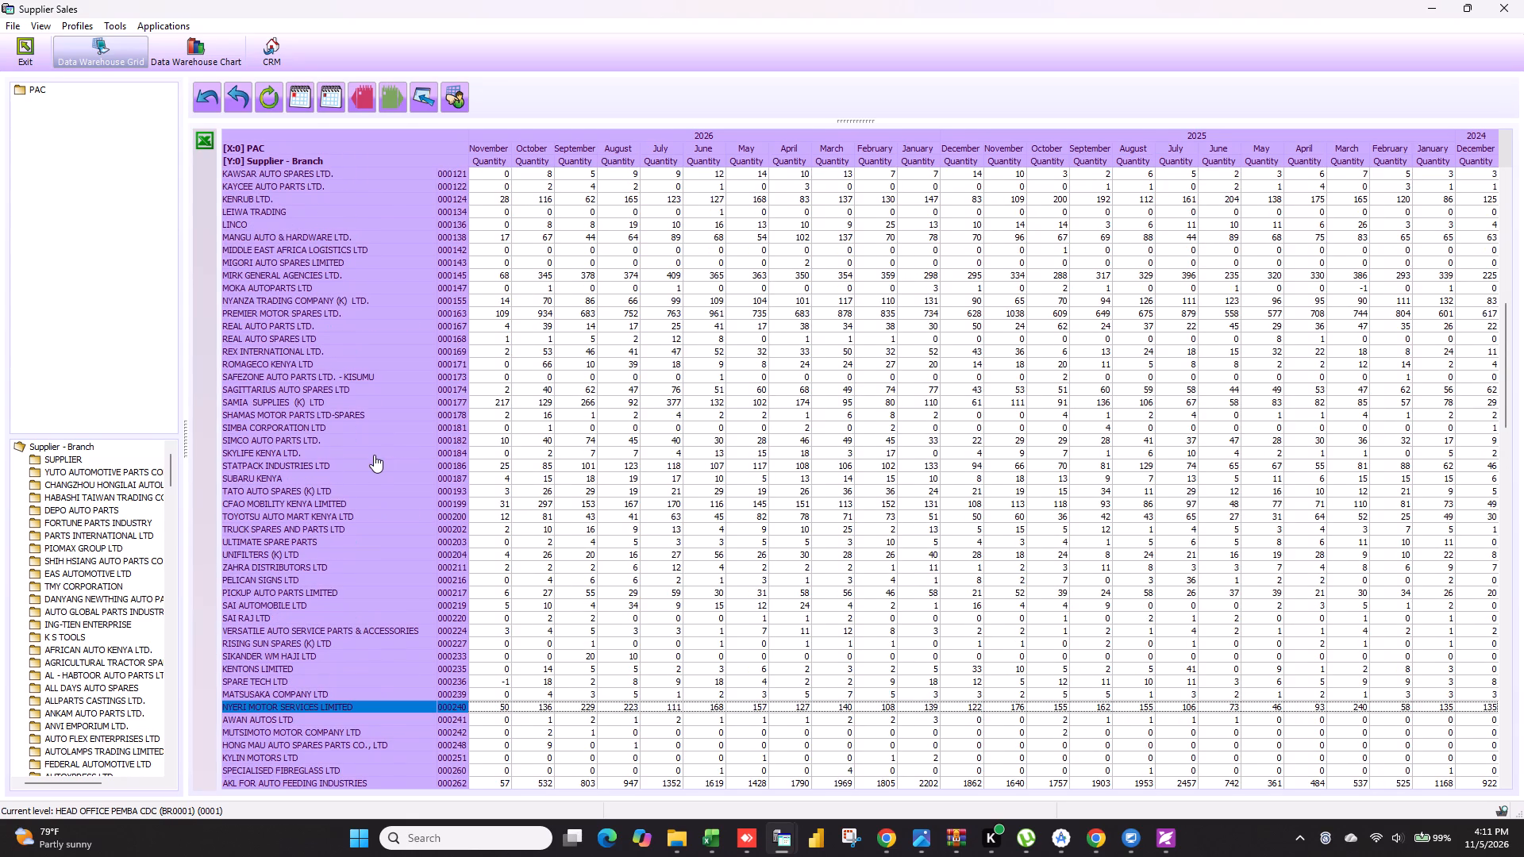
scroll(374, 455, "down", 7)
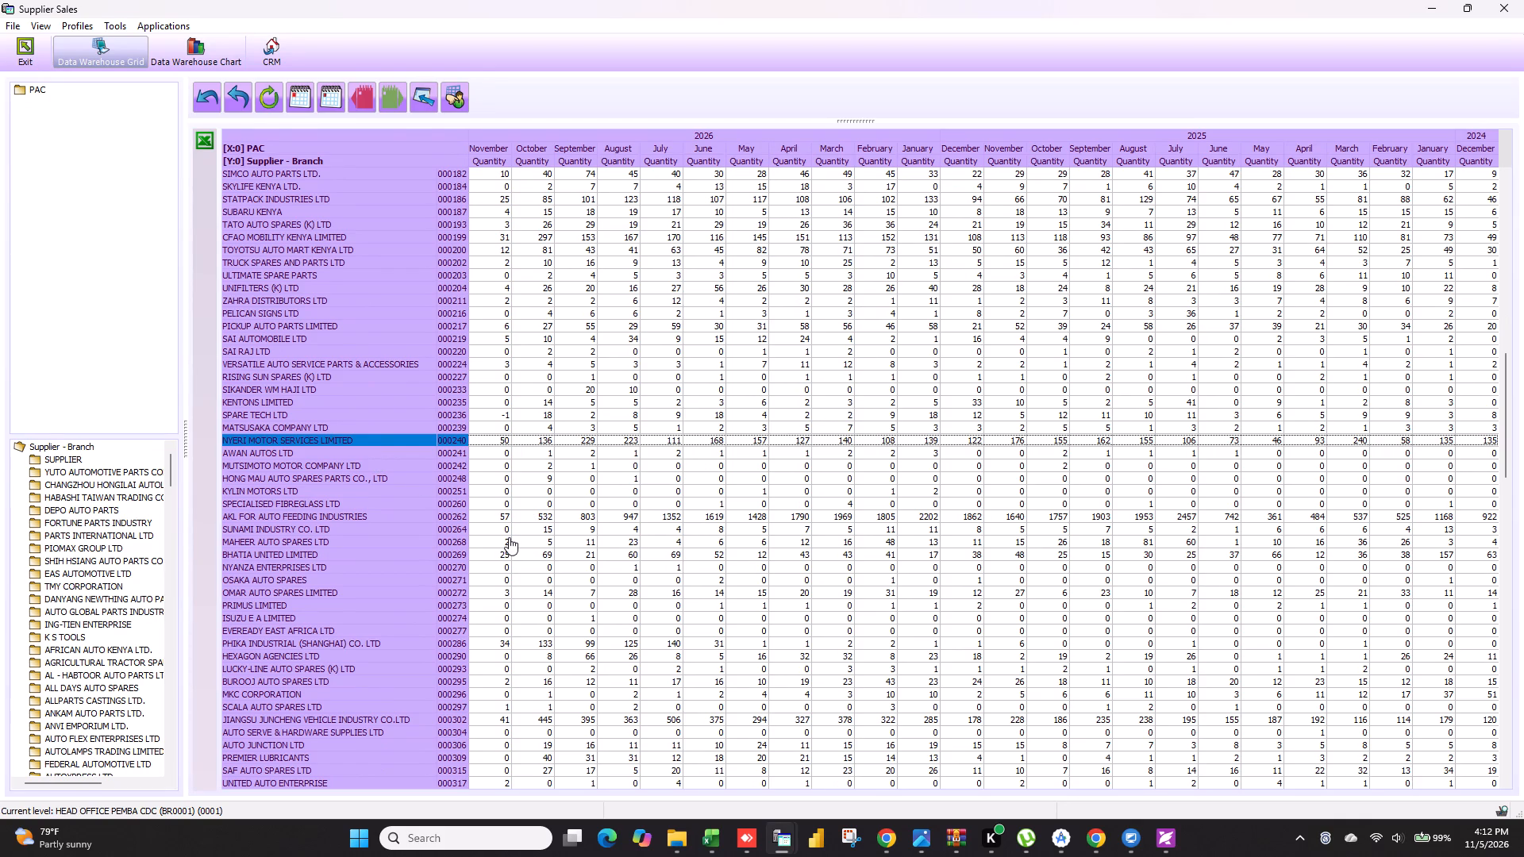
scroll(296, 578, "down", 6)
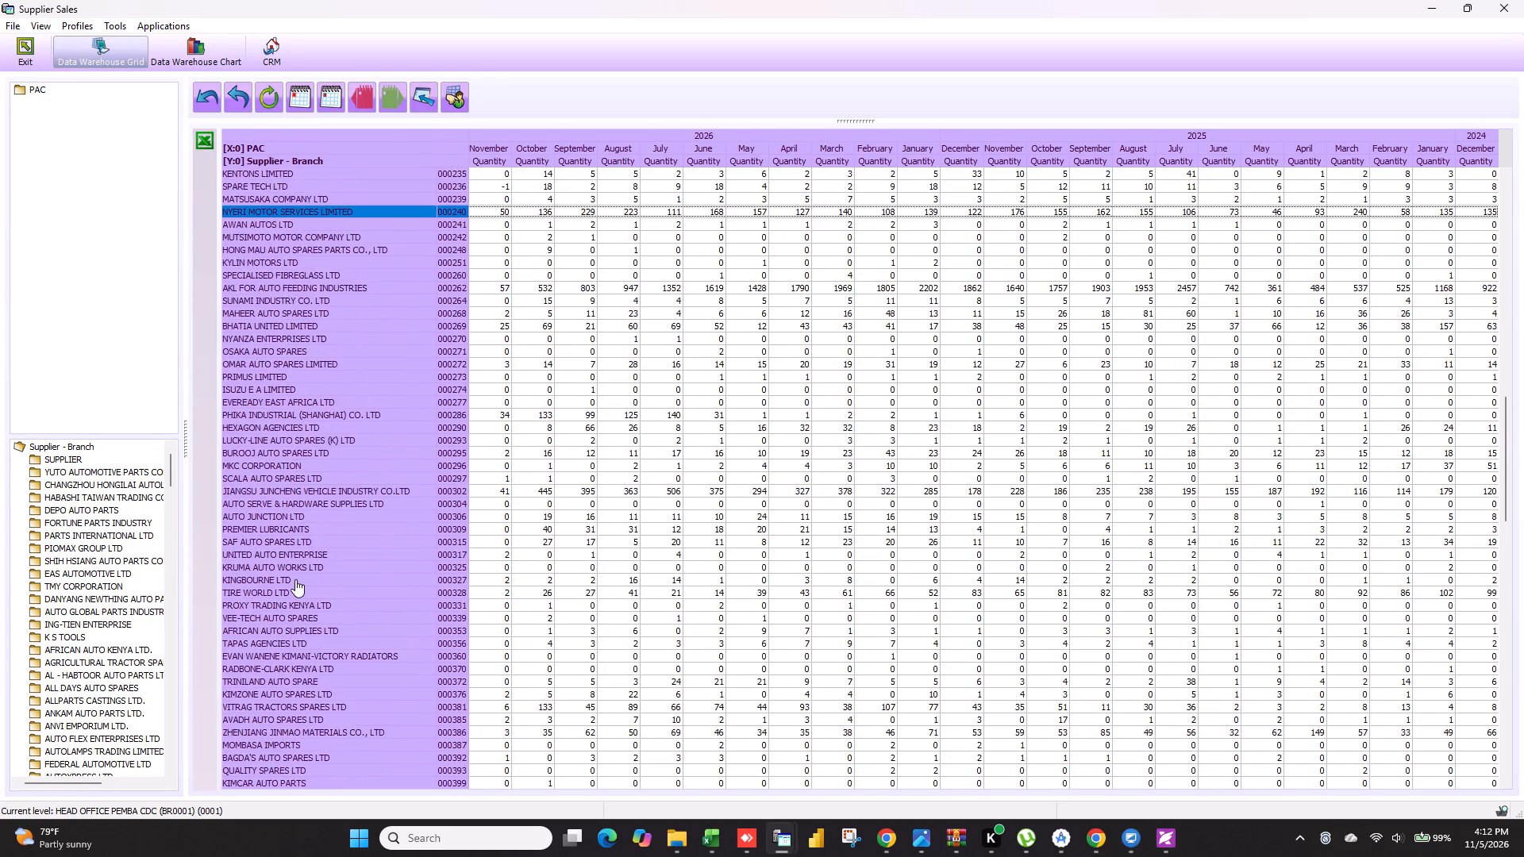
scroll(295, 579, "down", 19)
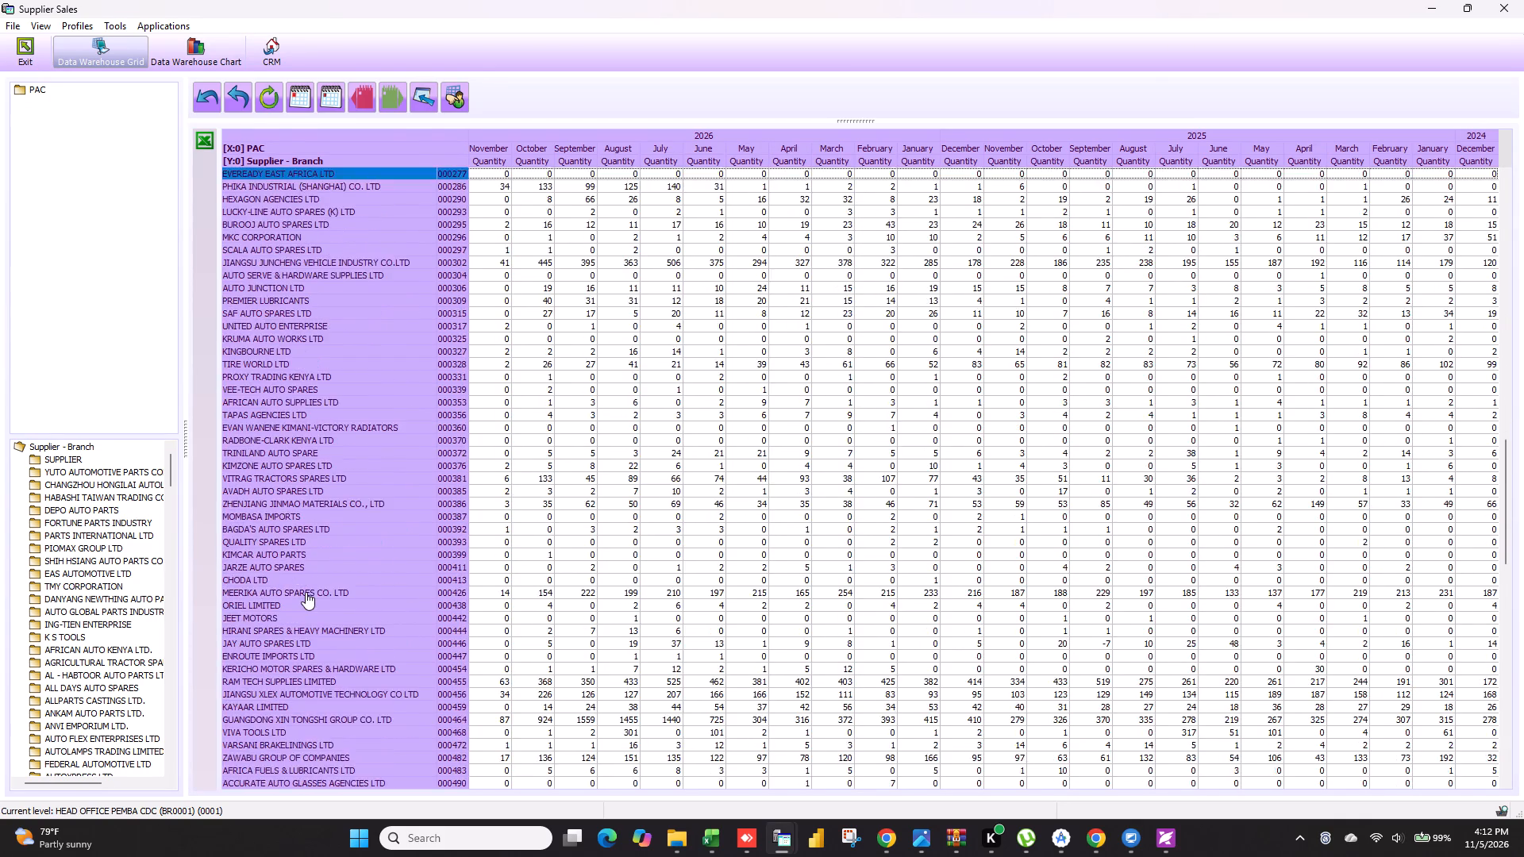
scroll(306, 592, "down", 18)
scroll(306, 592, "down", 6)
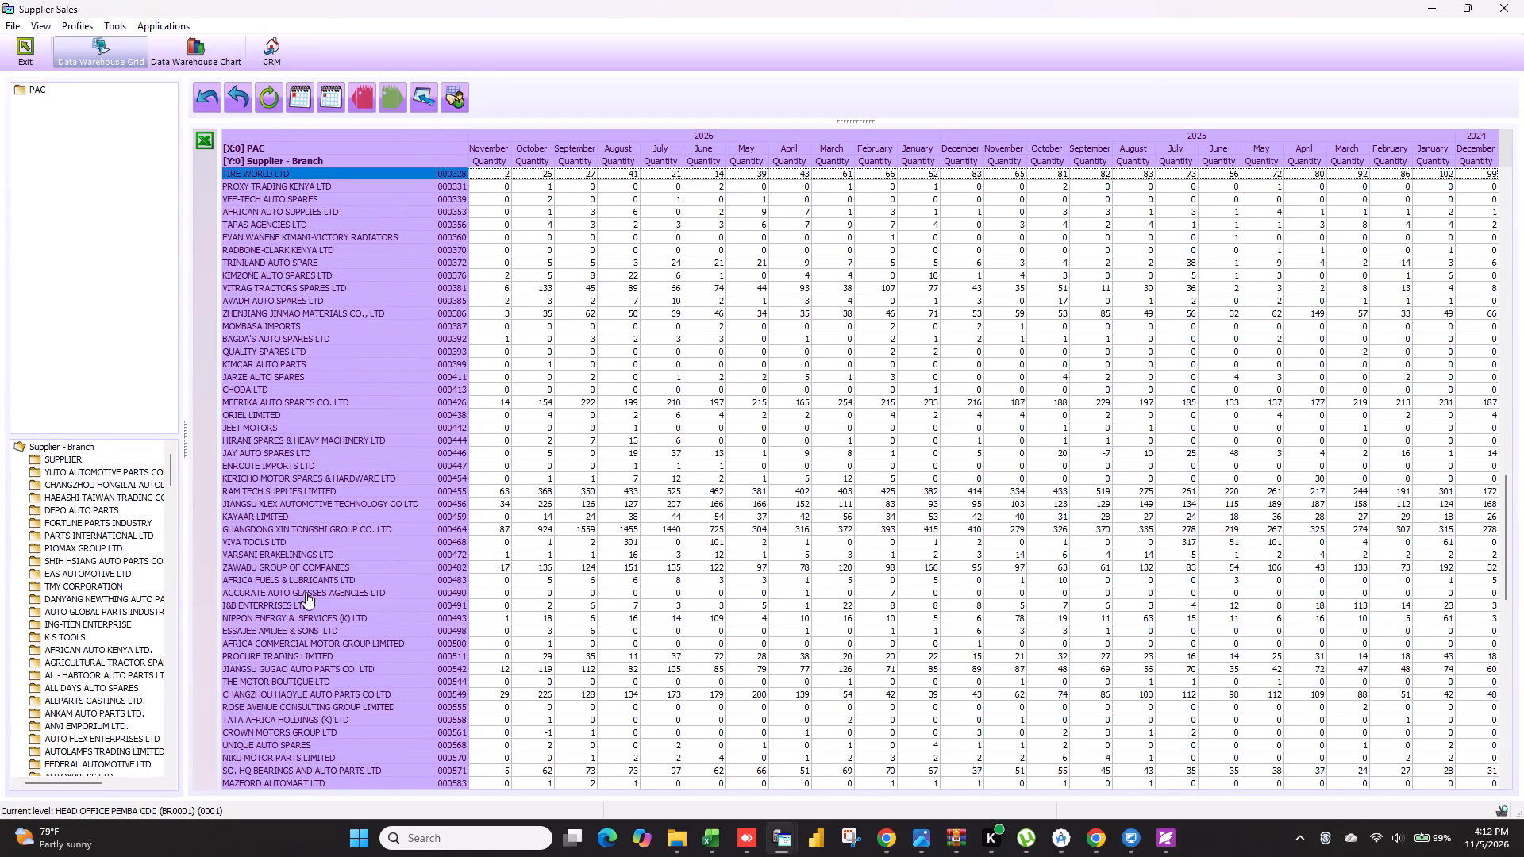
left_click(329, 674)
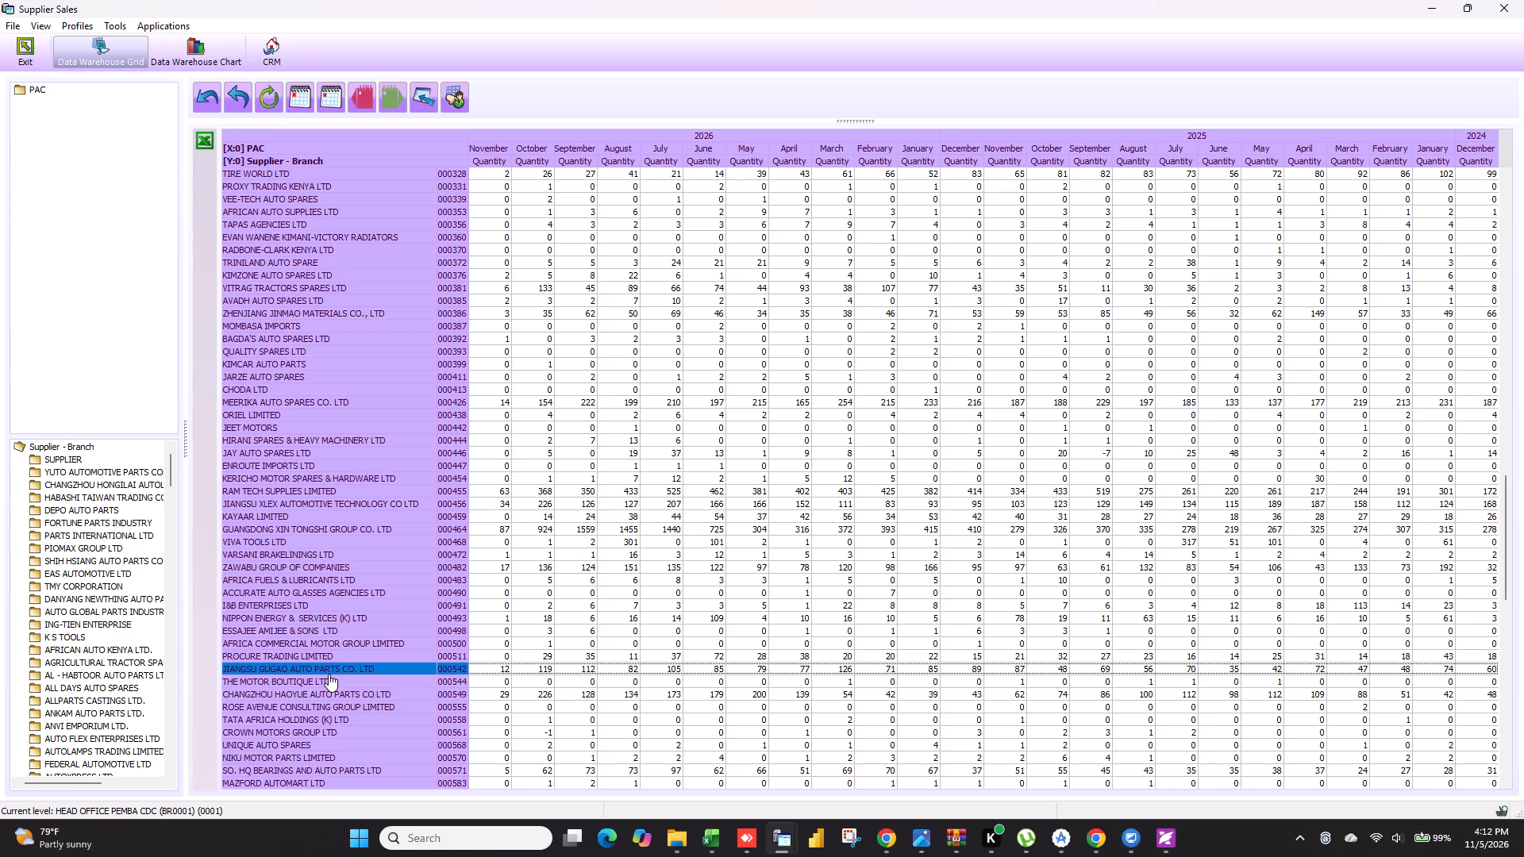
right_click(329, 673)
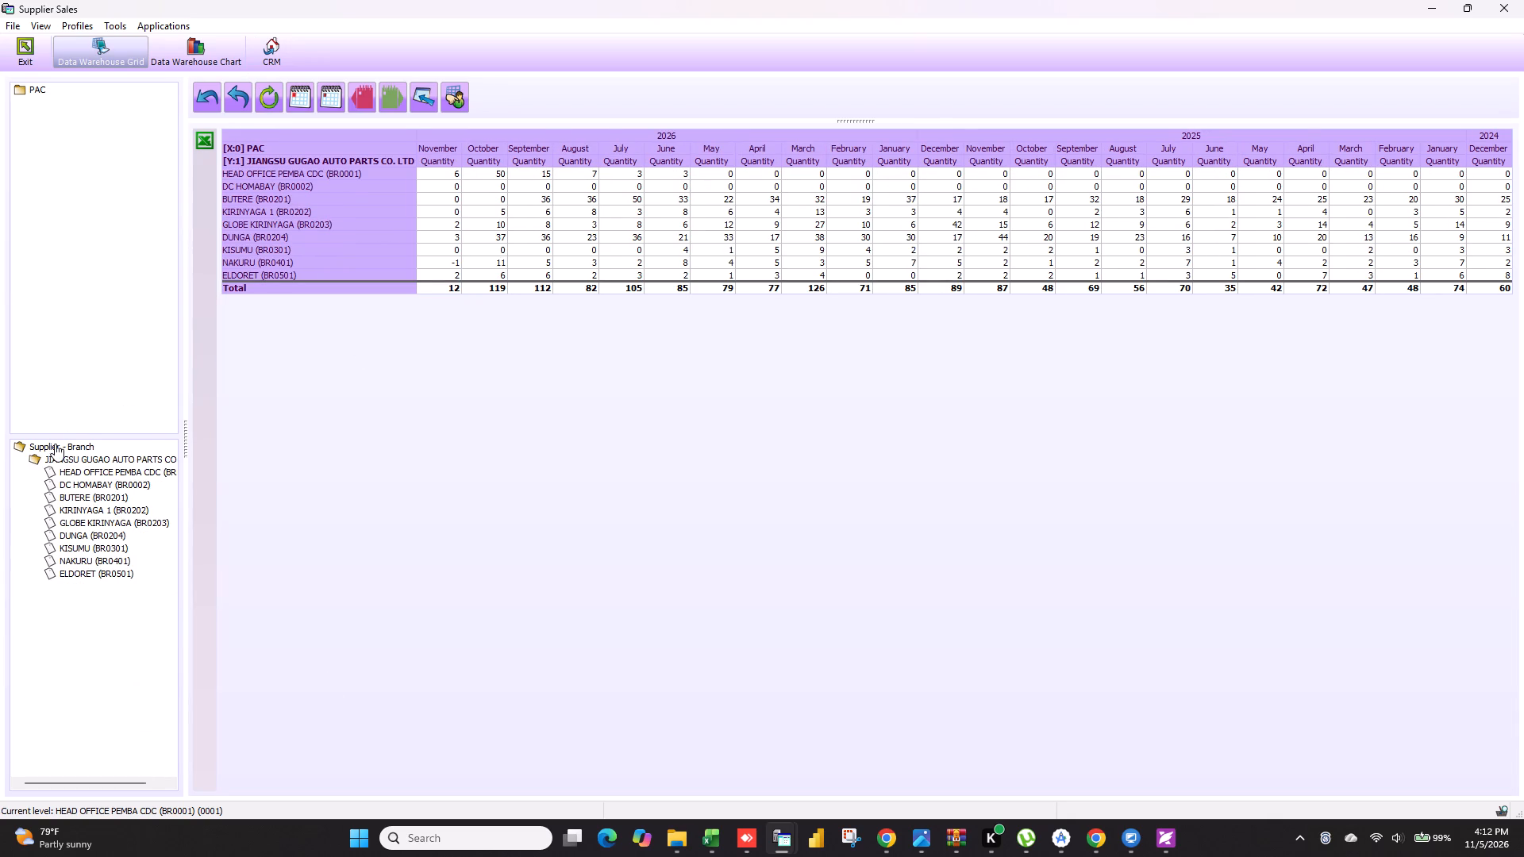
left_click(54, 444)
Find Jiangsu Gugao Auto Parts Co. Ltd (000542) in the Supplier - Branch list and open its Period Sales report.
scroll(358, 644, "down", 17)
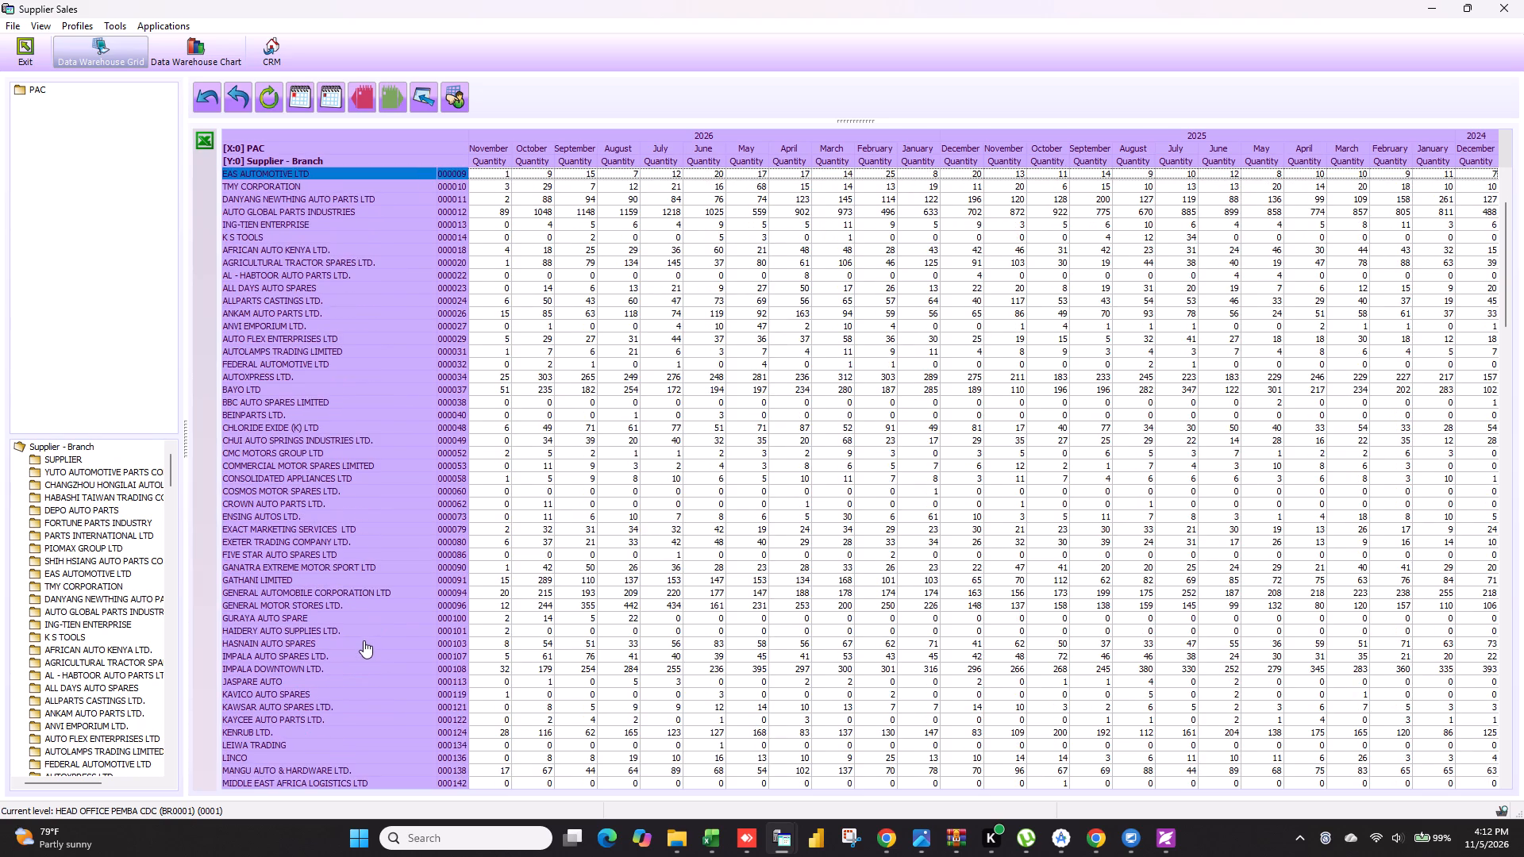
scroll(364, 640, "down", 20)
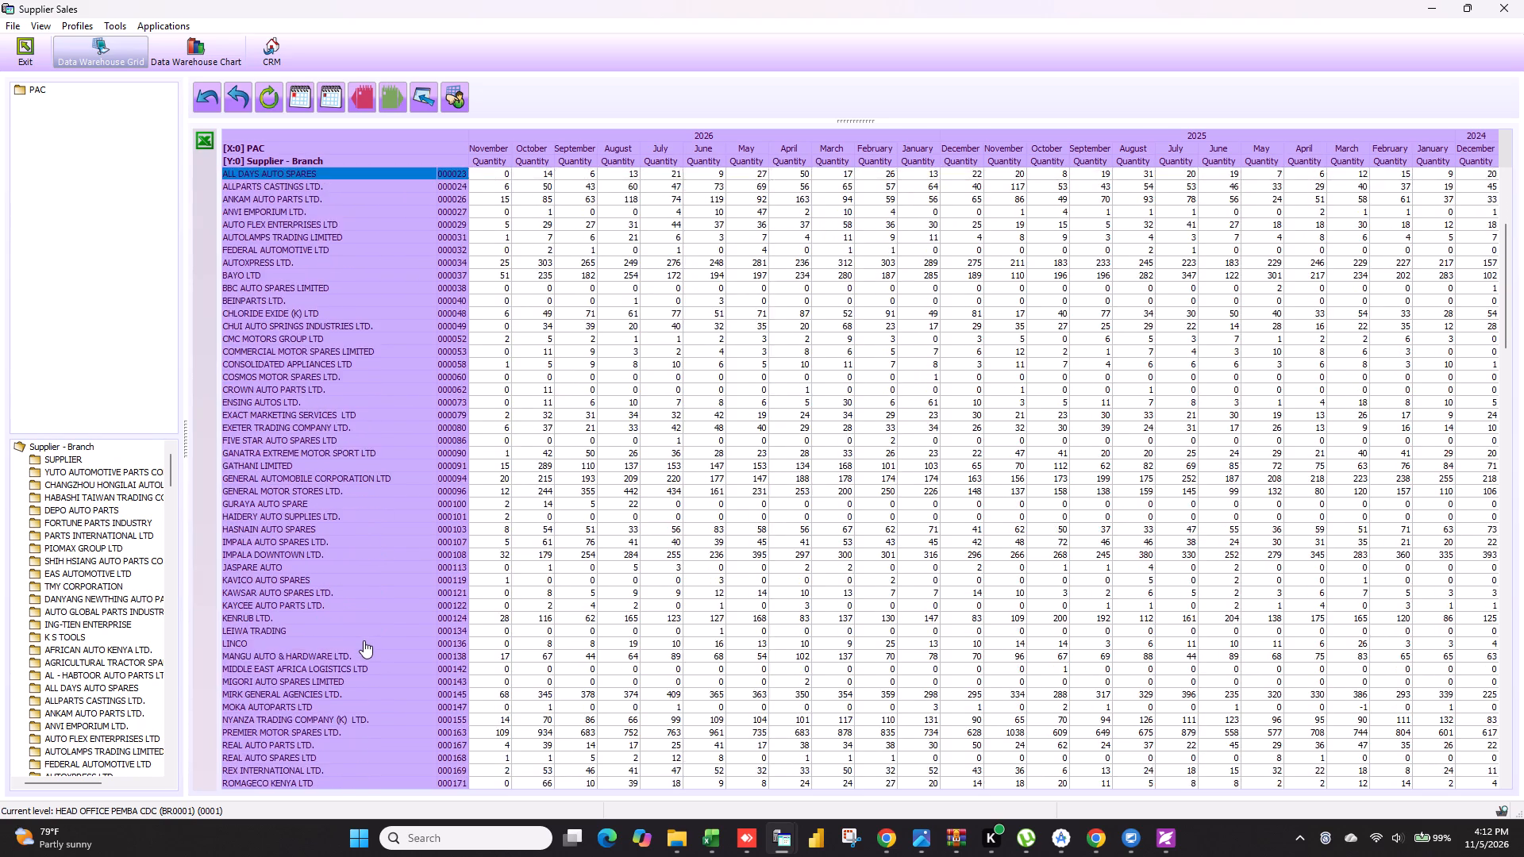
scroll(364, 640, "down", 20)
scroll(364, 640, "down", 12)
scroll(368, 641, "up", 1)
scroll(368, 641, "down", 12)
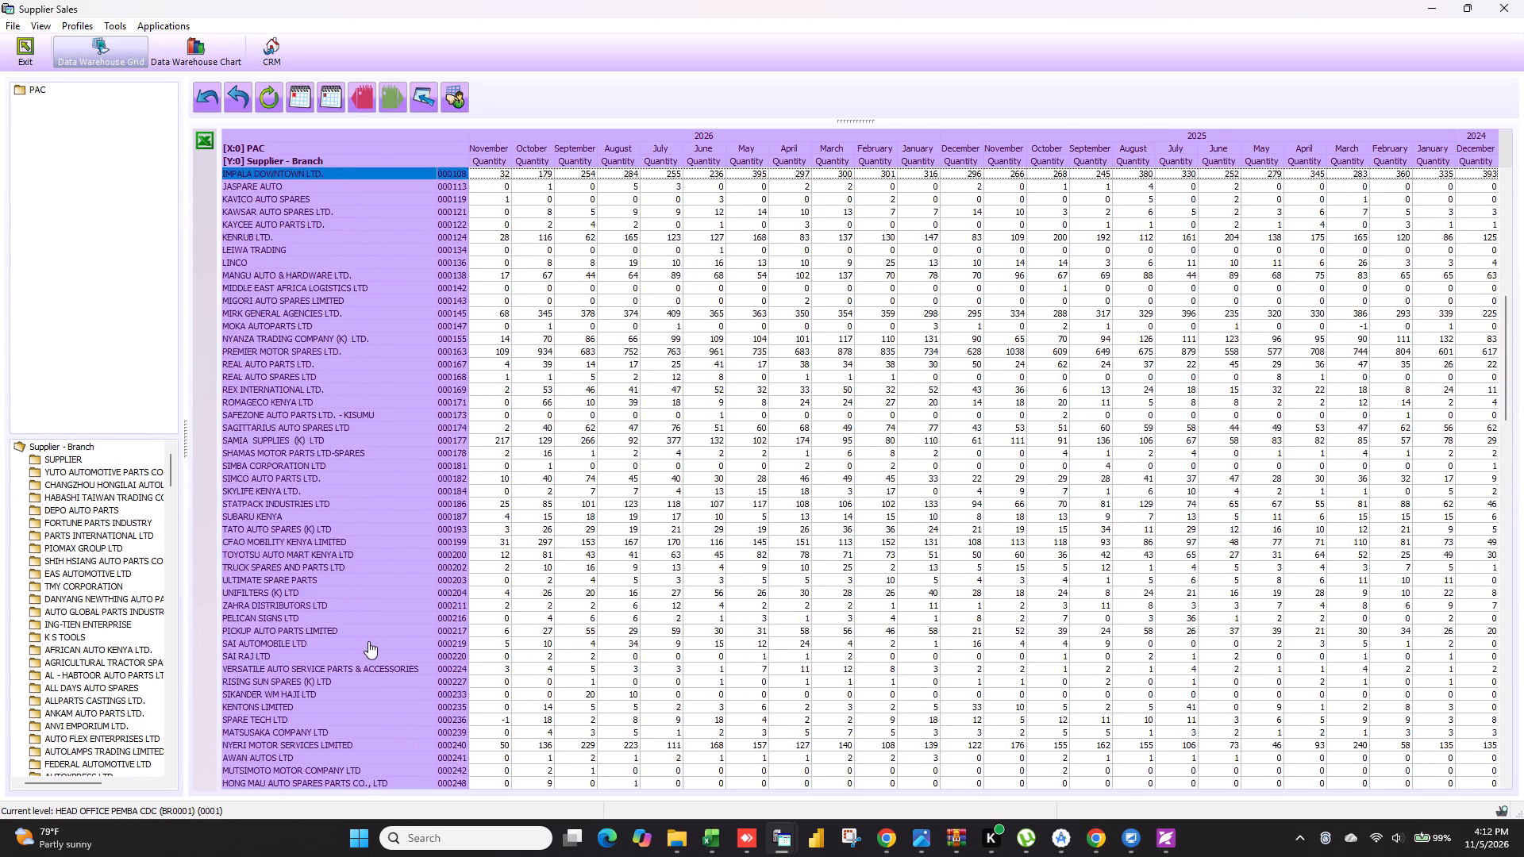
scroll(368, 641, "down", 20)
scroll(368, 641, "down", 20)
scroll(368, 641, "down", 12)
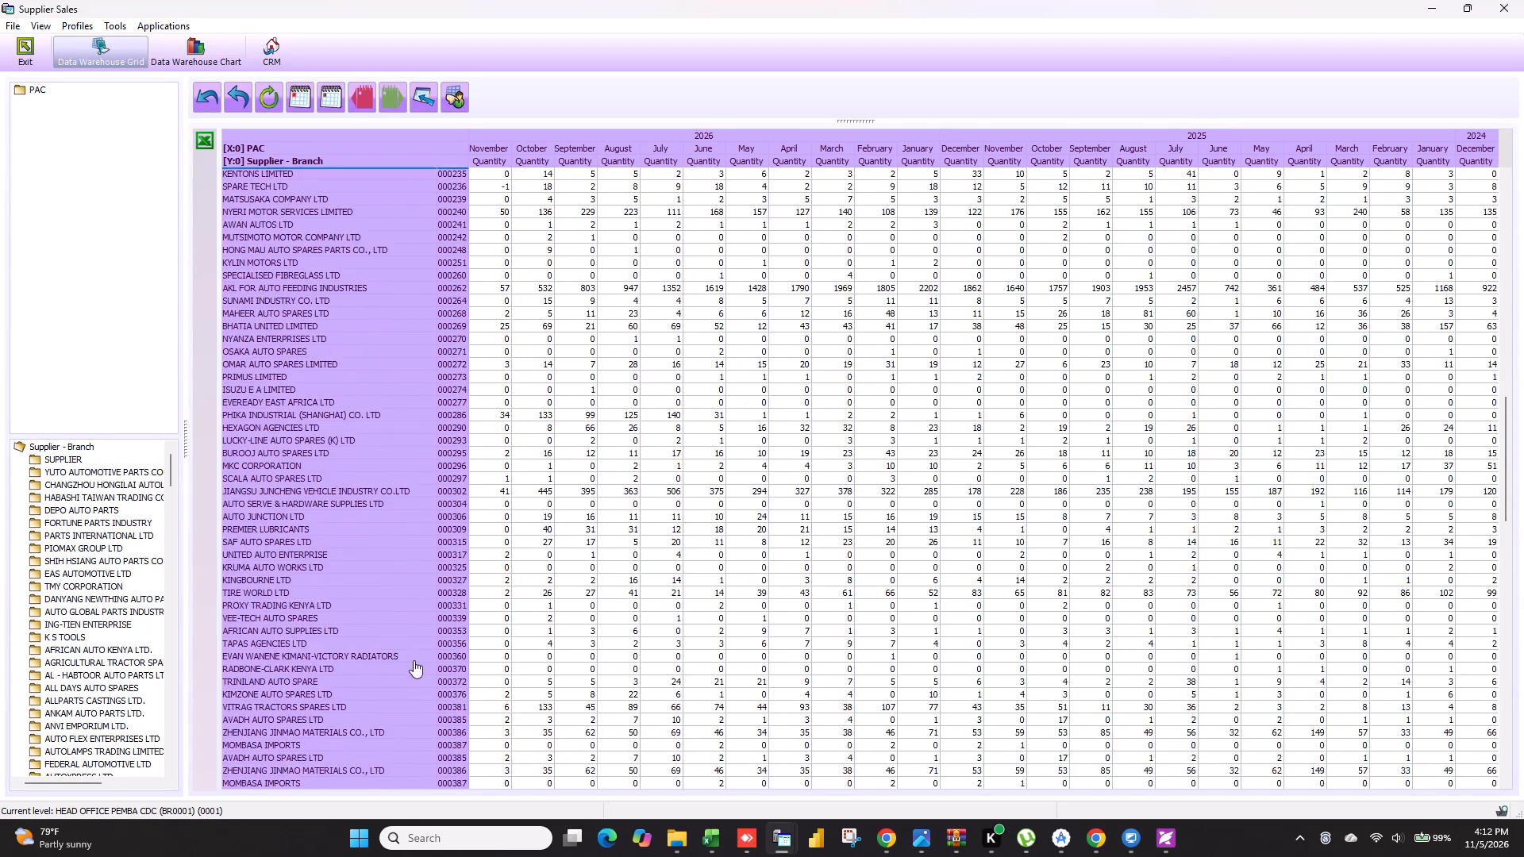
scroll(414, 660, "down", 20)
scroll(414, 660, "down", 8)
scroll(414, 644, "up", 1)
scroll(414, 647, "down", 7)
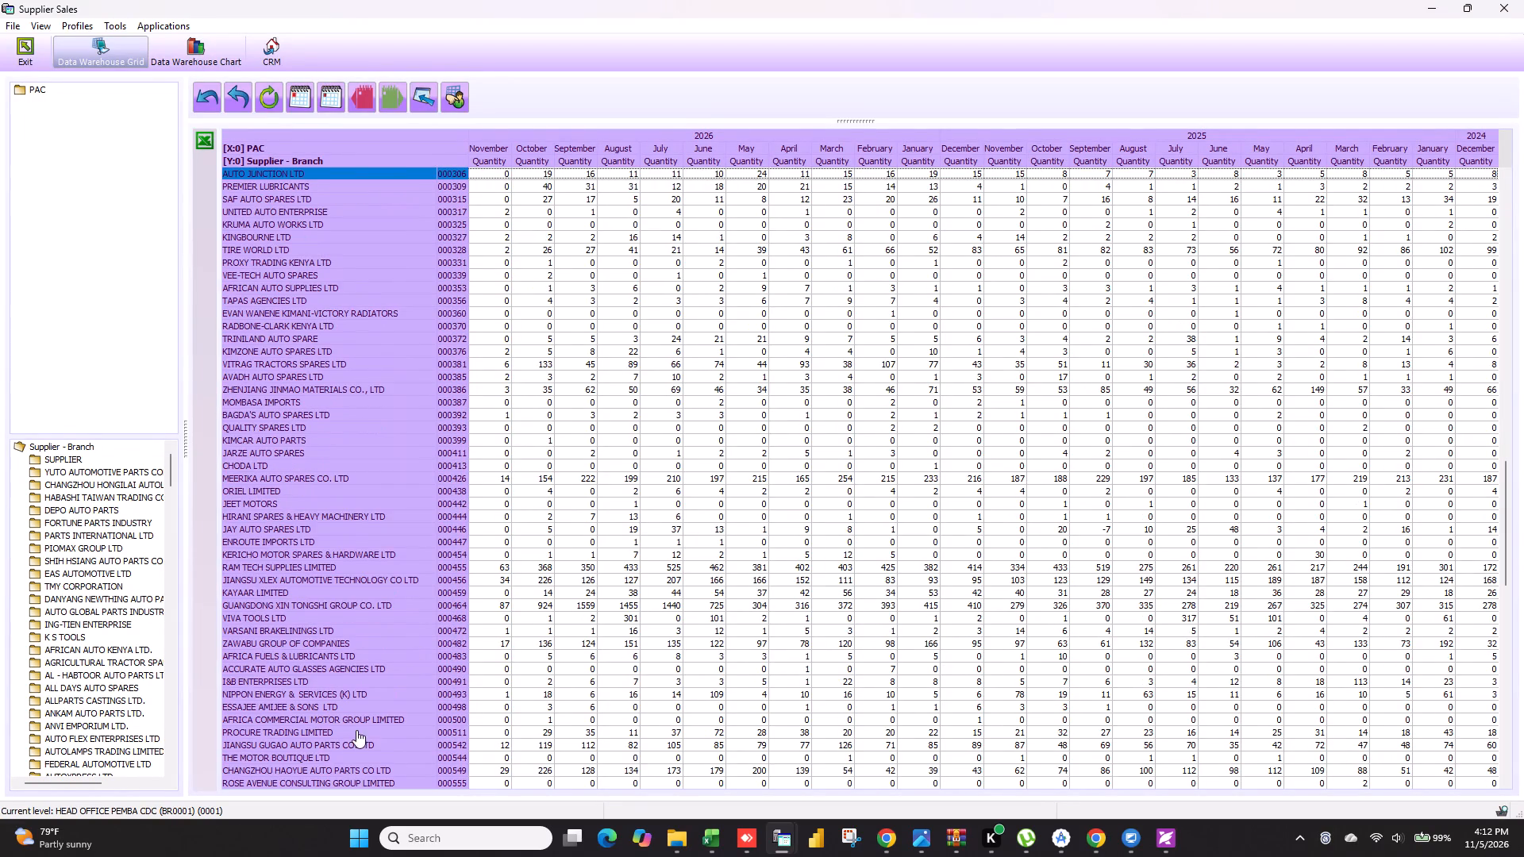
scroll(355, 732, "down", 4)
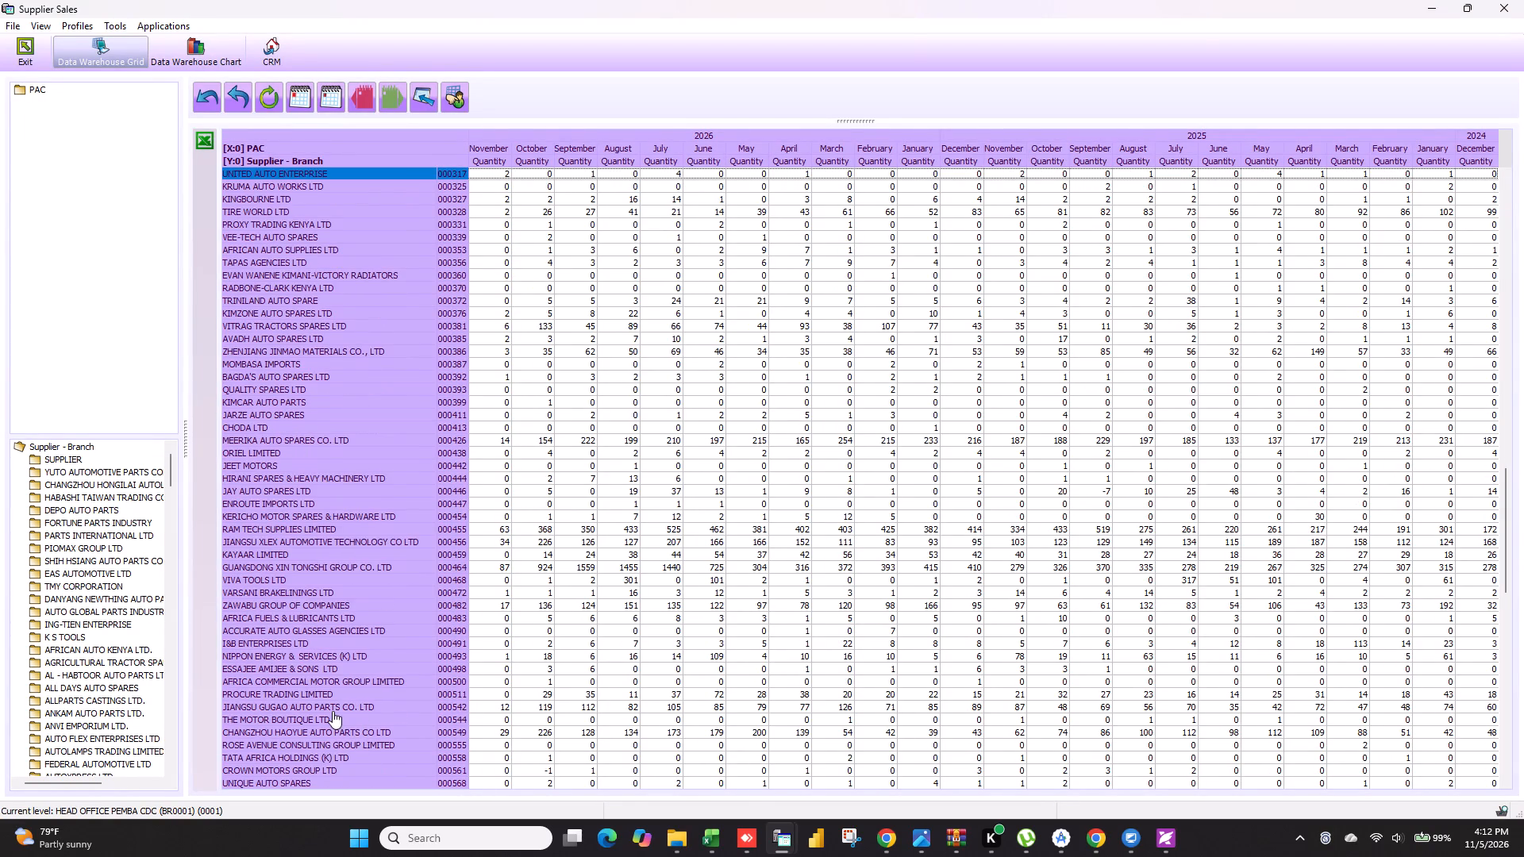
right_click(333, 706)
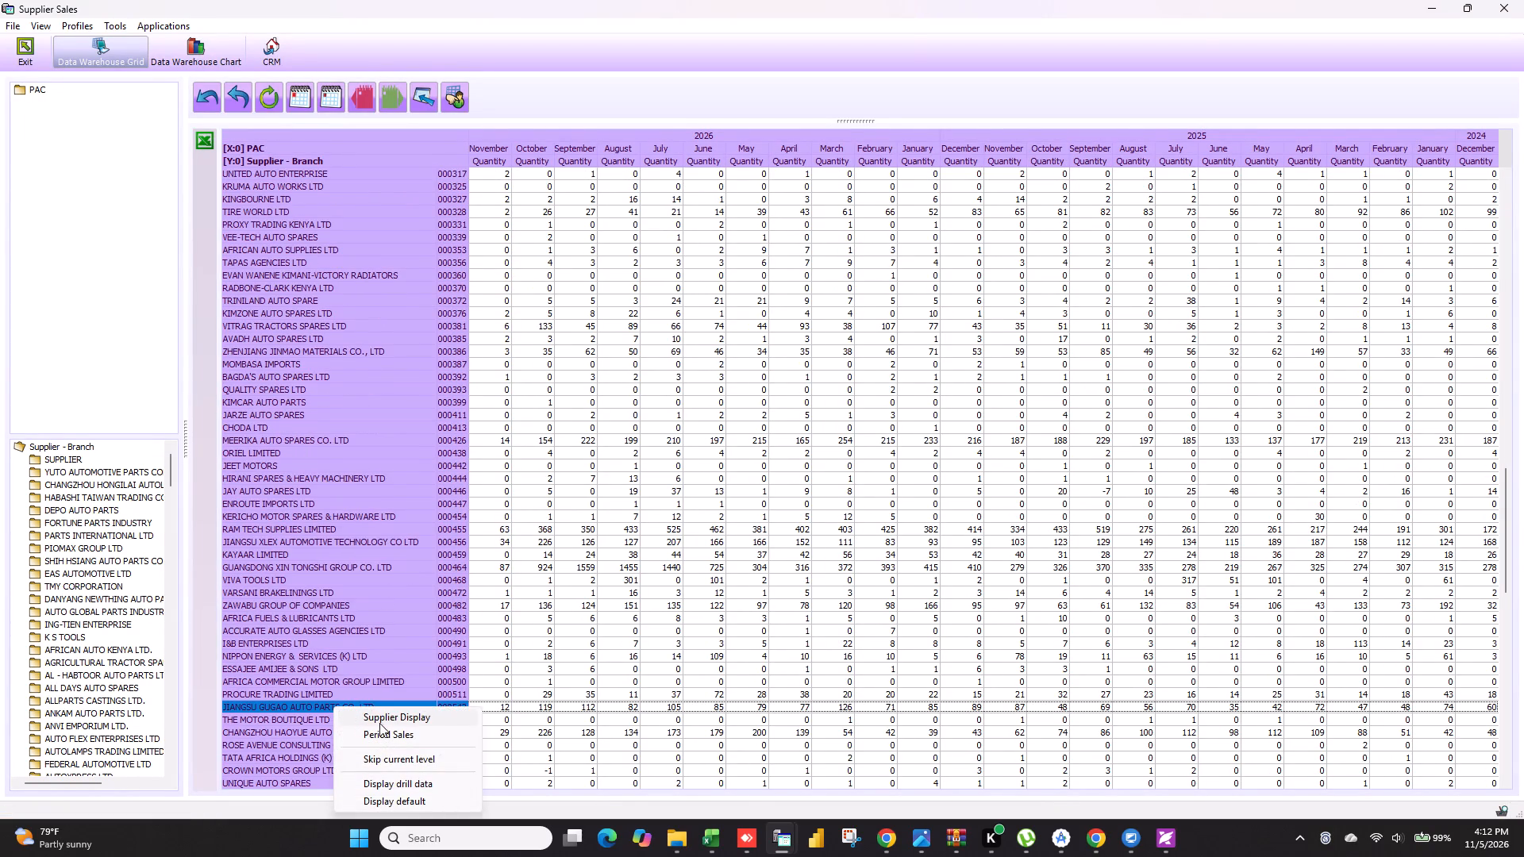
left_click(386, 734)
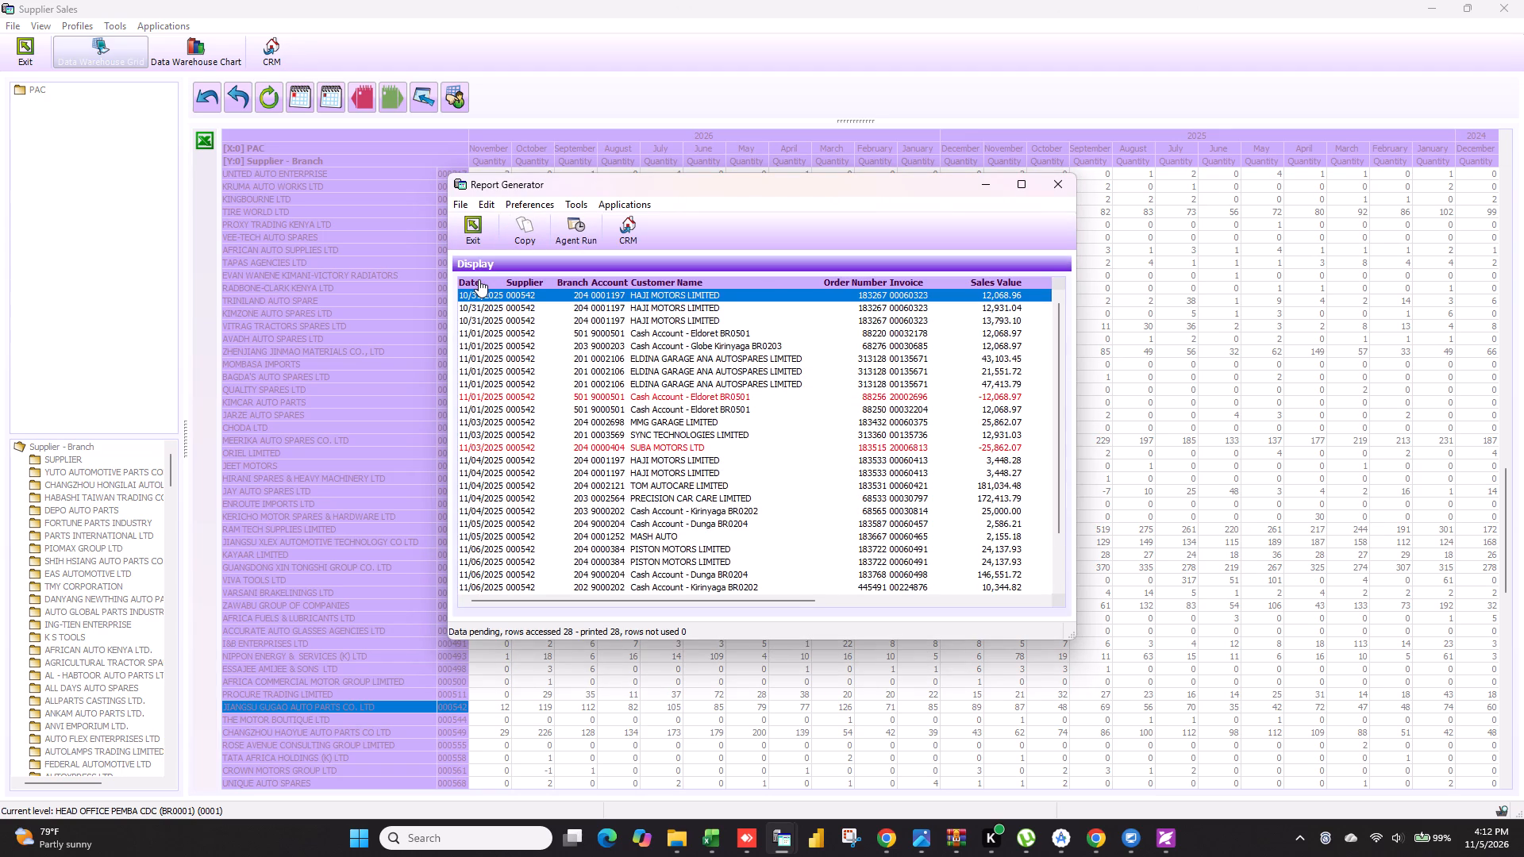
Copy the Jiangsu Gugao period sales report grid to the clipboard.
left_click_drag(687, 602, 424, 609)
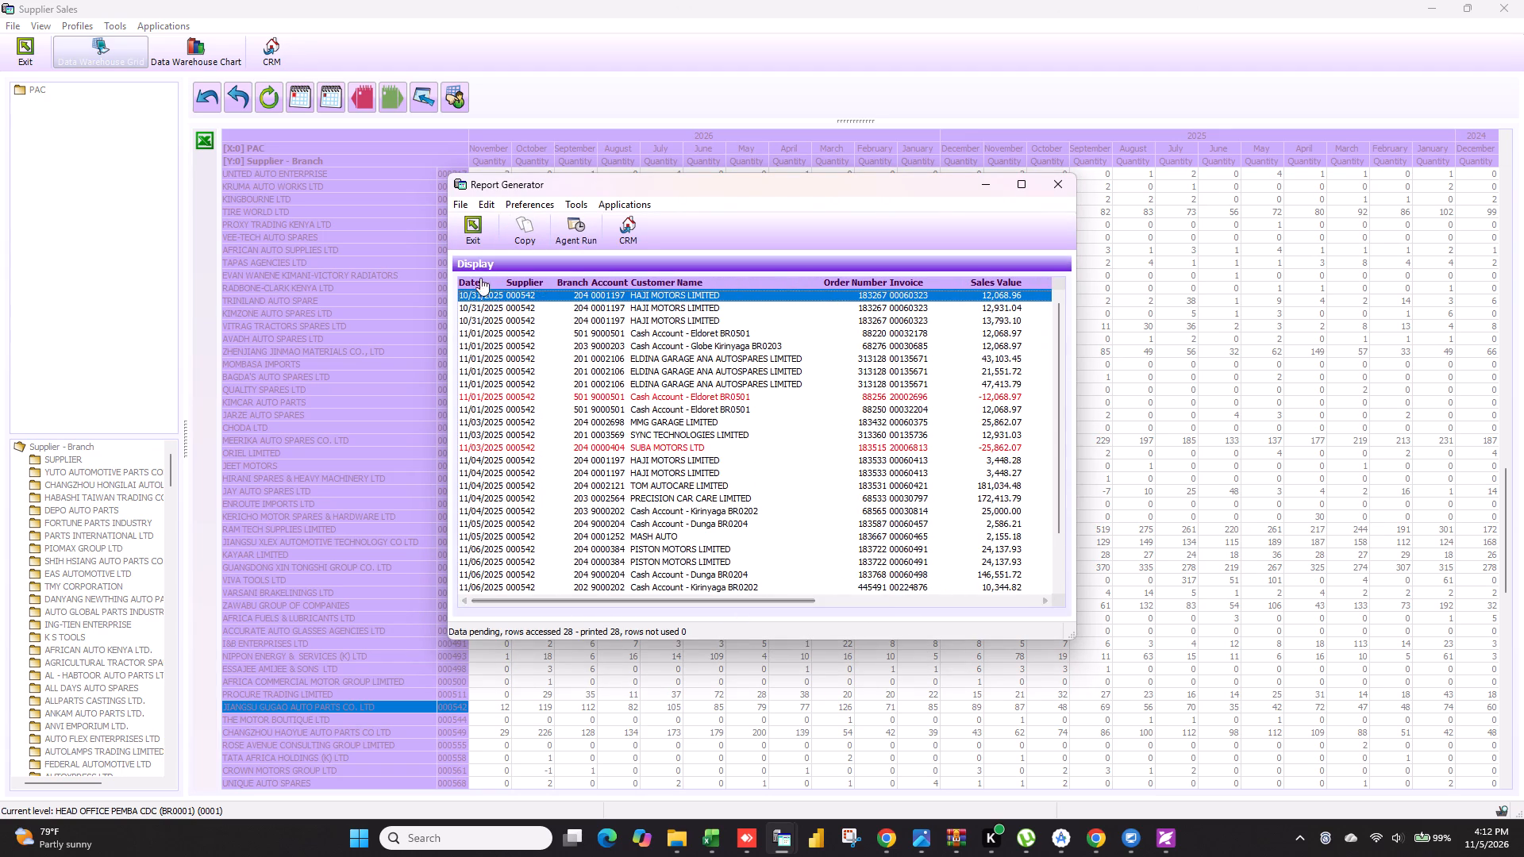
right_click(469, 280, "ctrl")
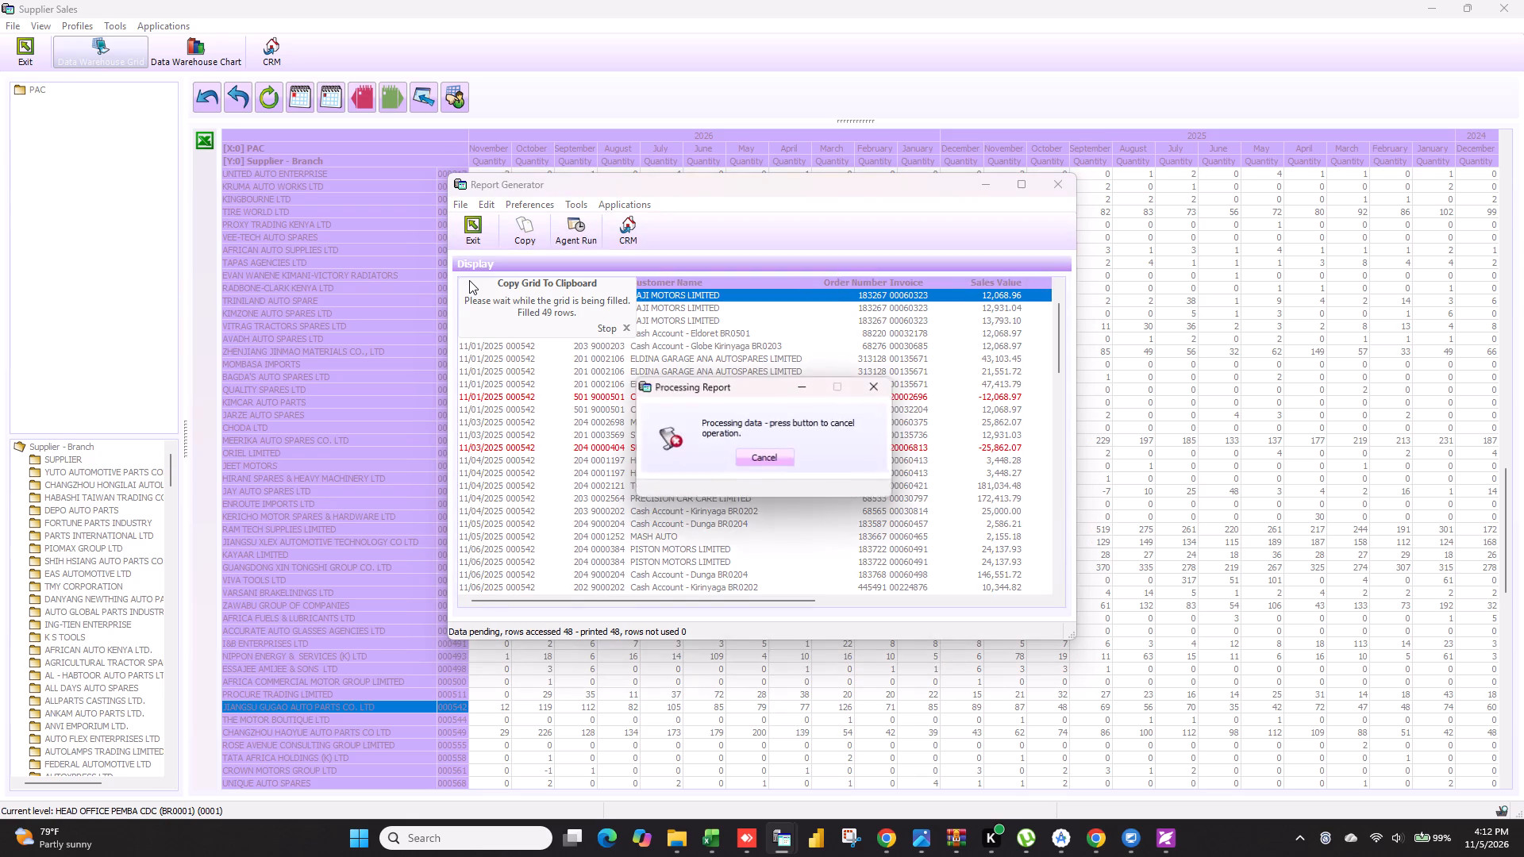
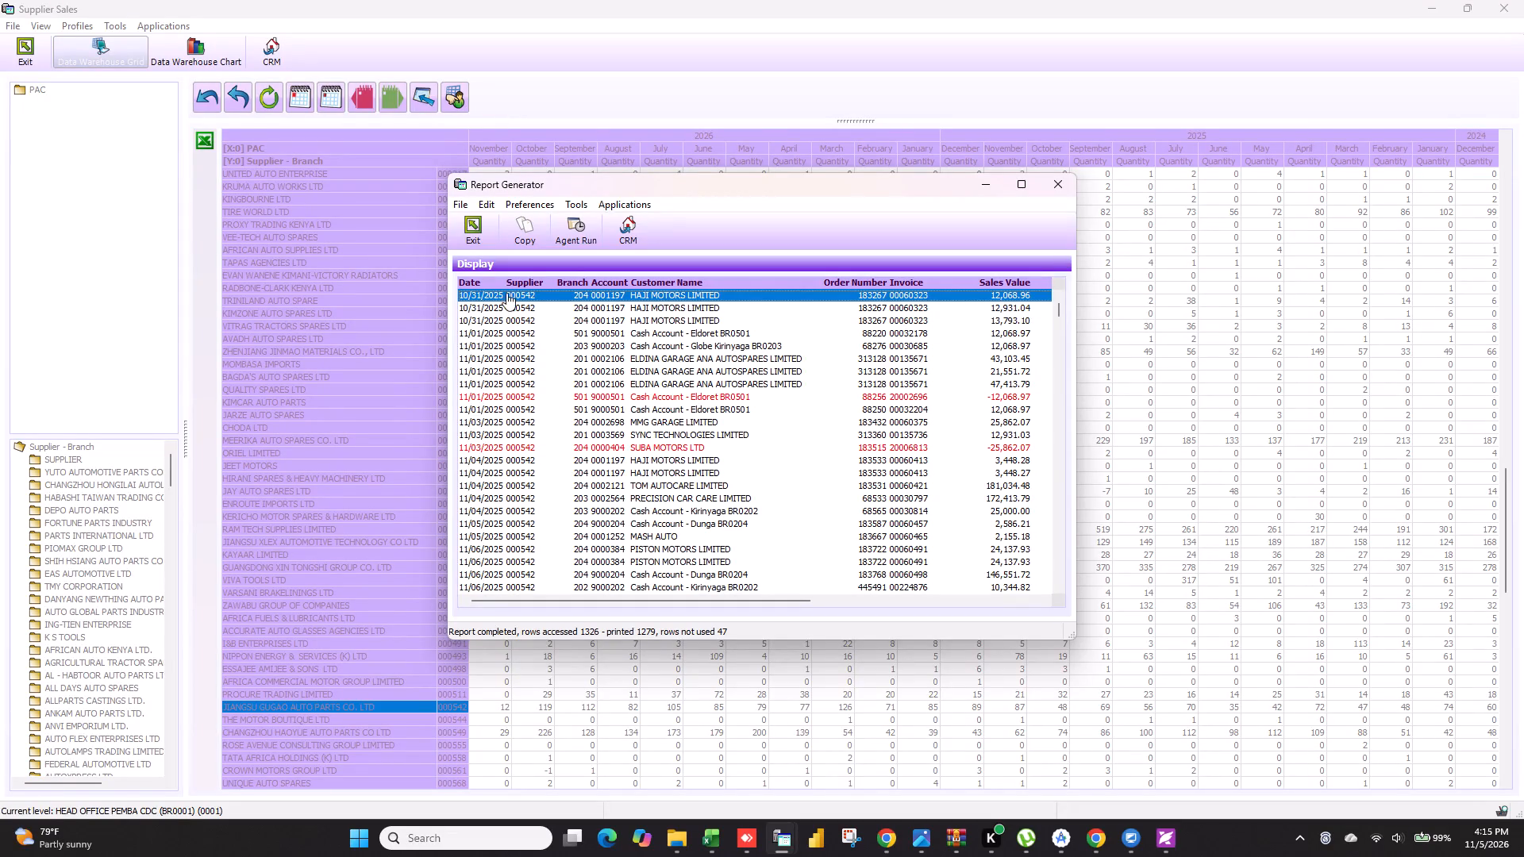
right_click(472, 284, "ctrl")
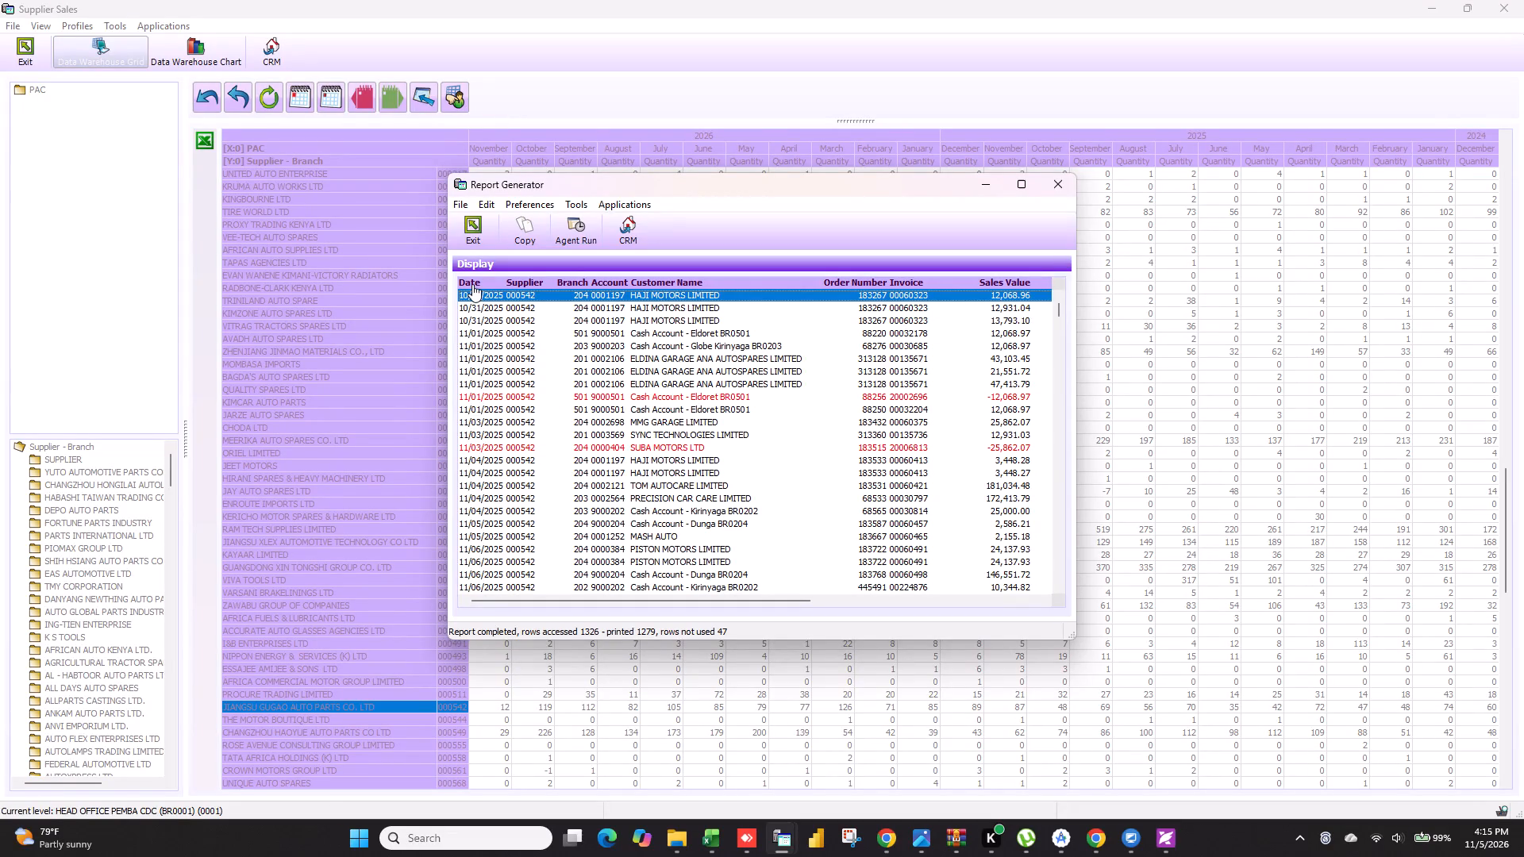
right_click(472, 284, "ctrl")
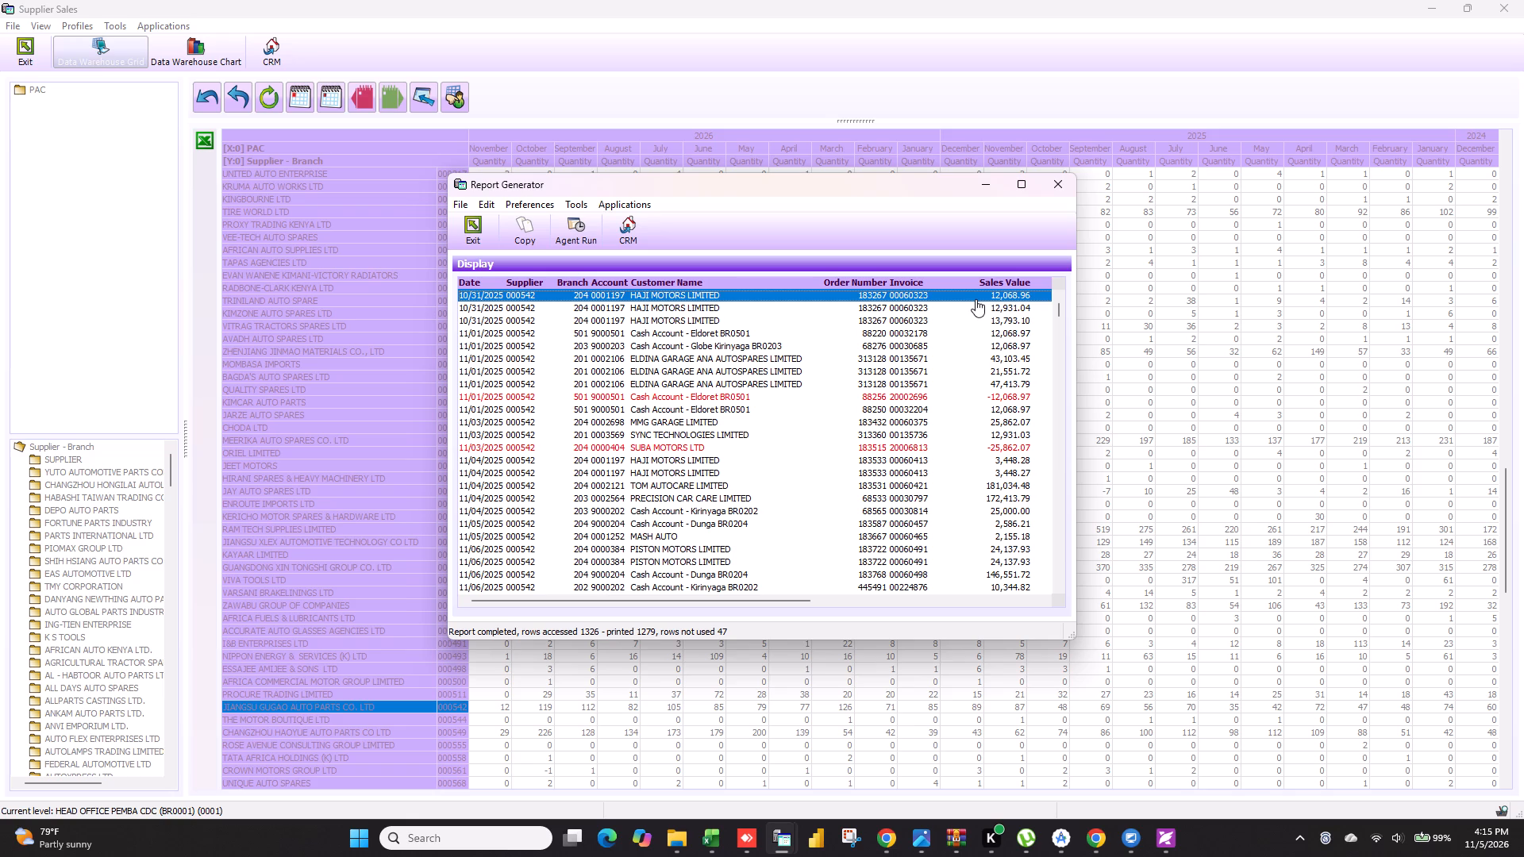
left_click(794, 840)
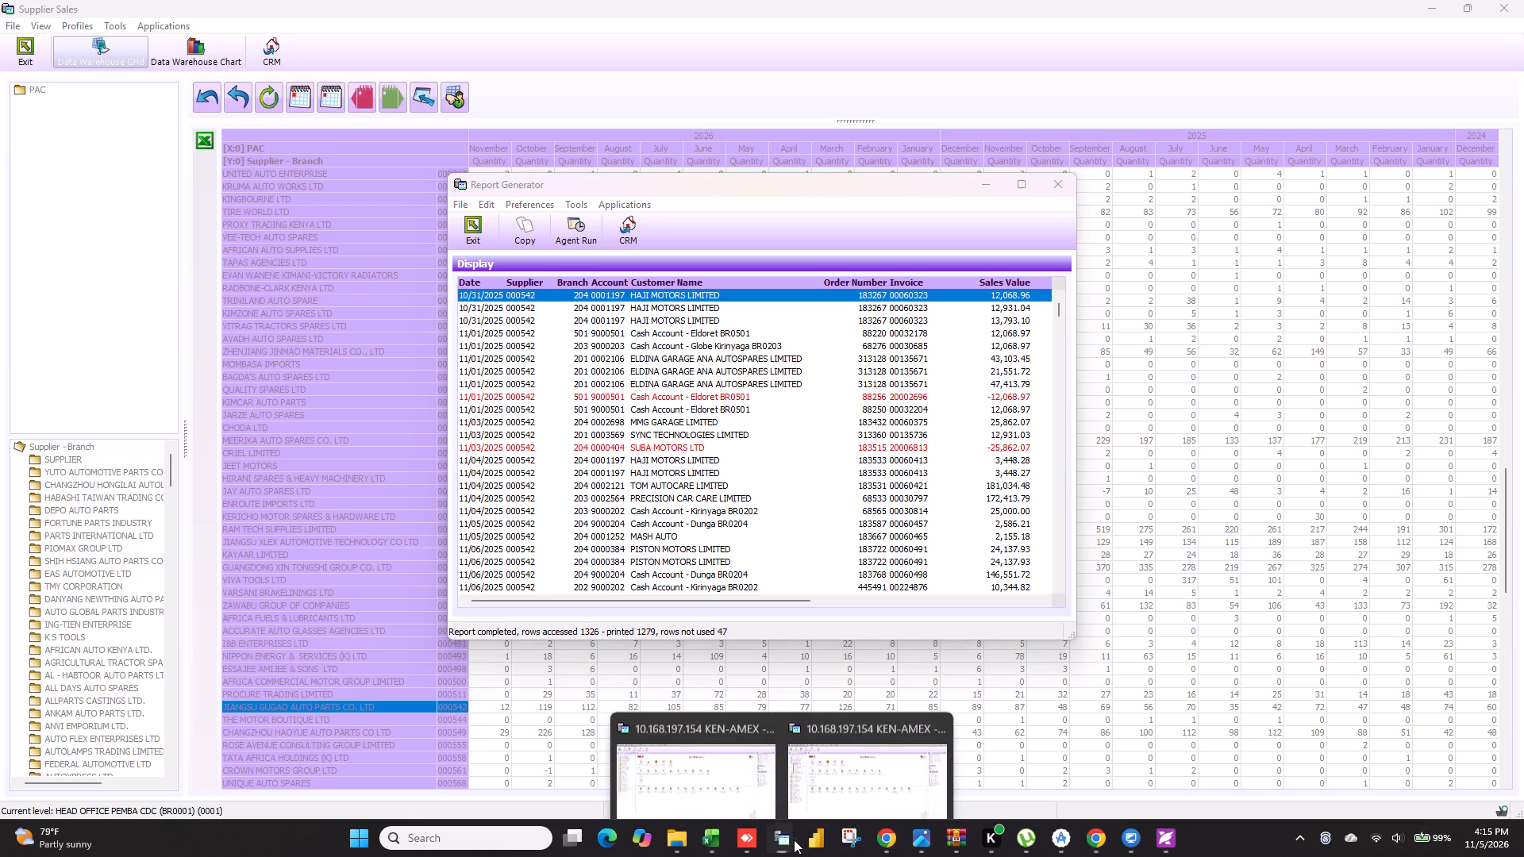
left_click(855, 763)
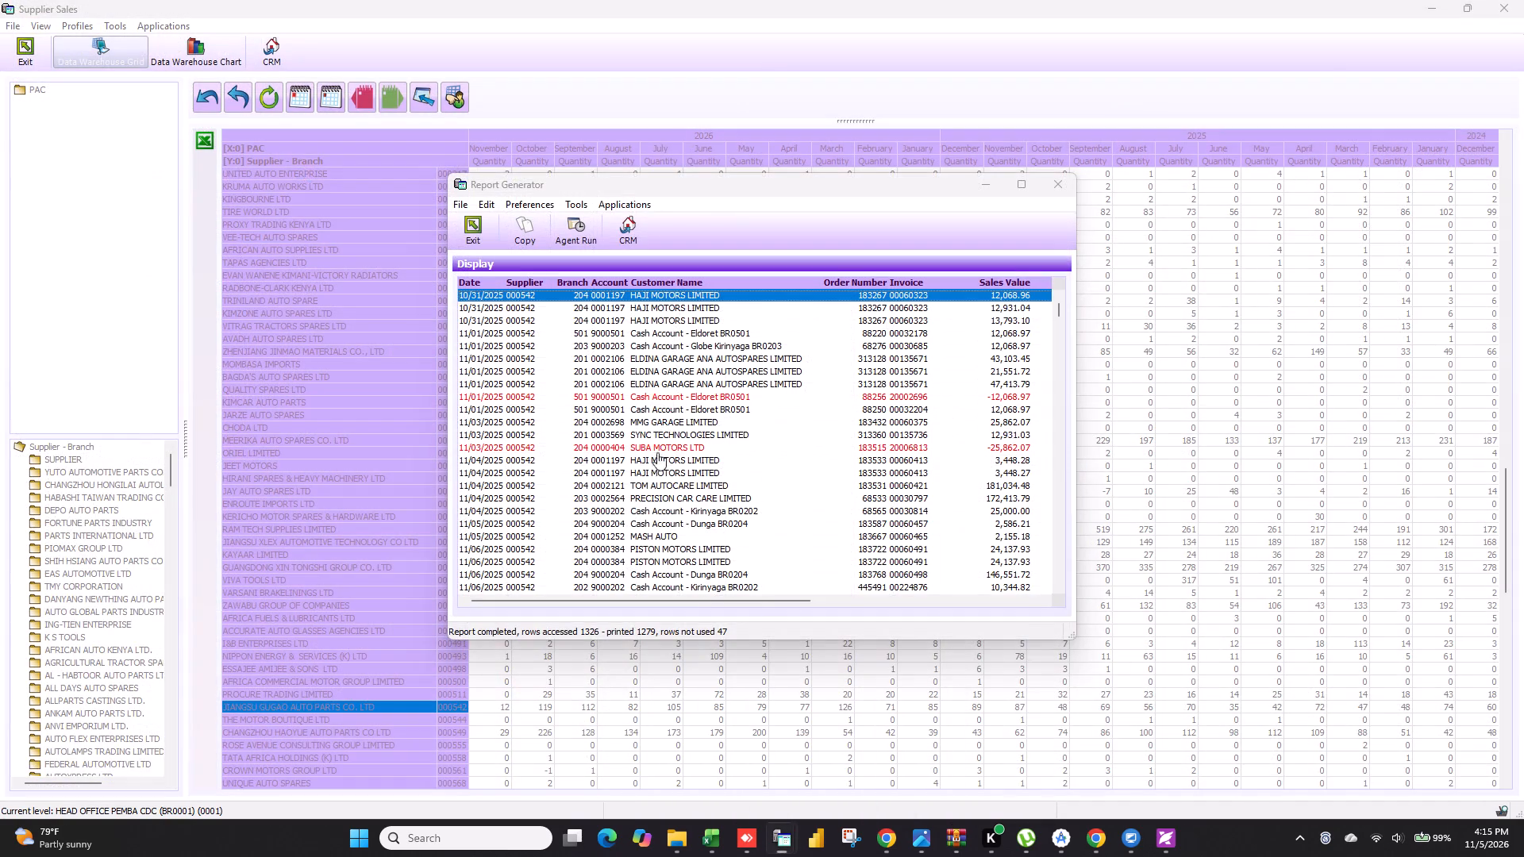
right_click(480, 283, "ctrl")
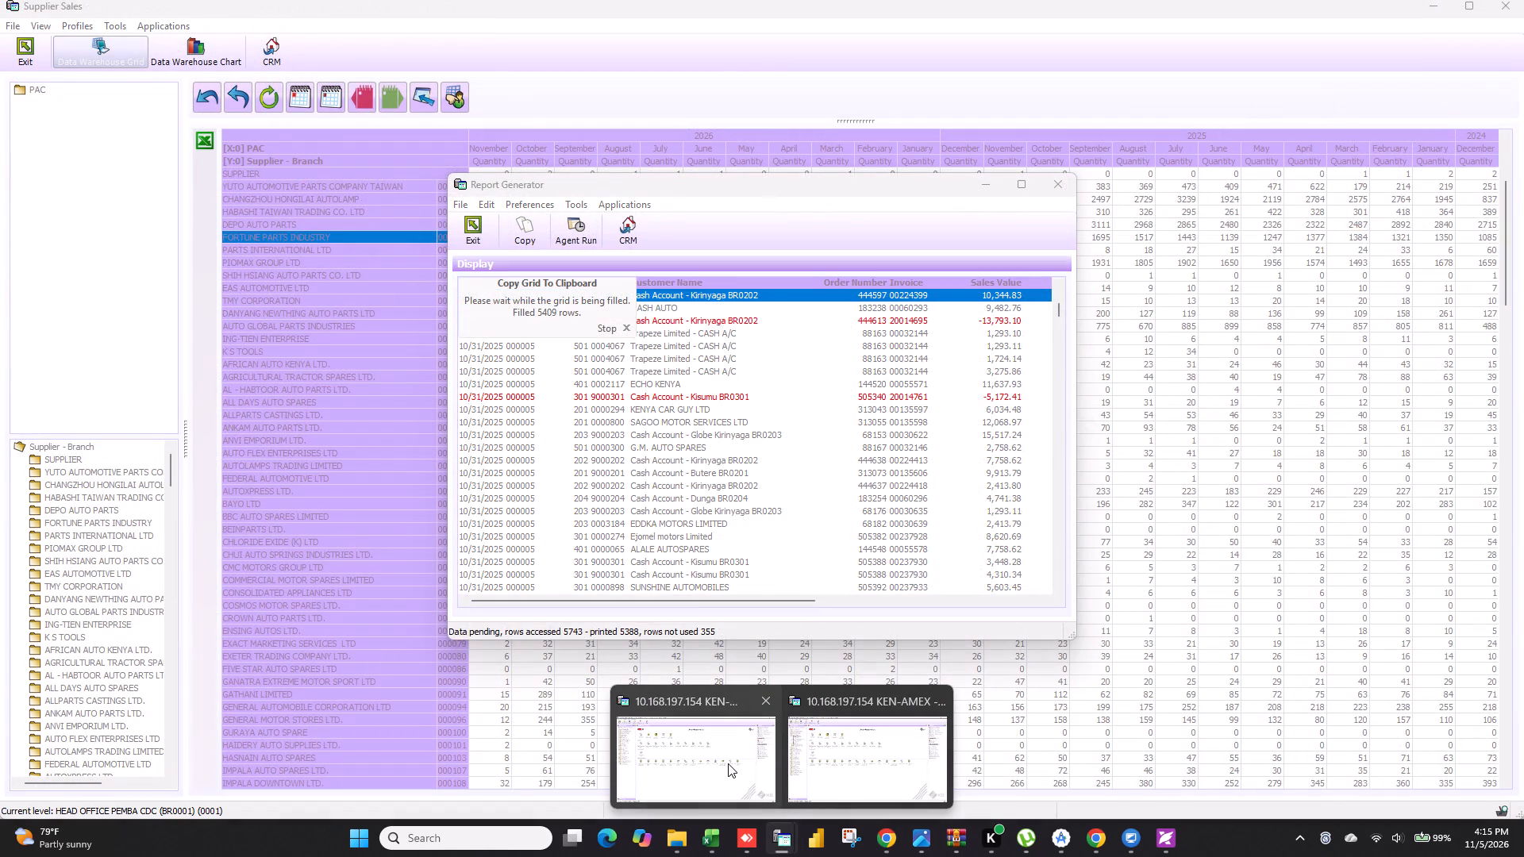
Switch to Excel, paste the copied Jiangsu Gugao report grid into cell A1 of a new workbook, and widen the Date column.
left_click(716, 840)
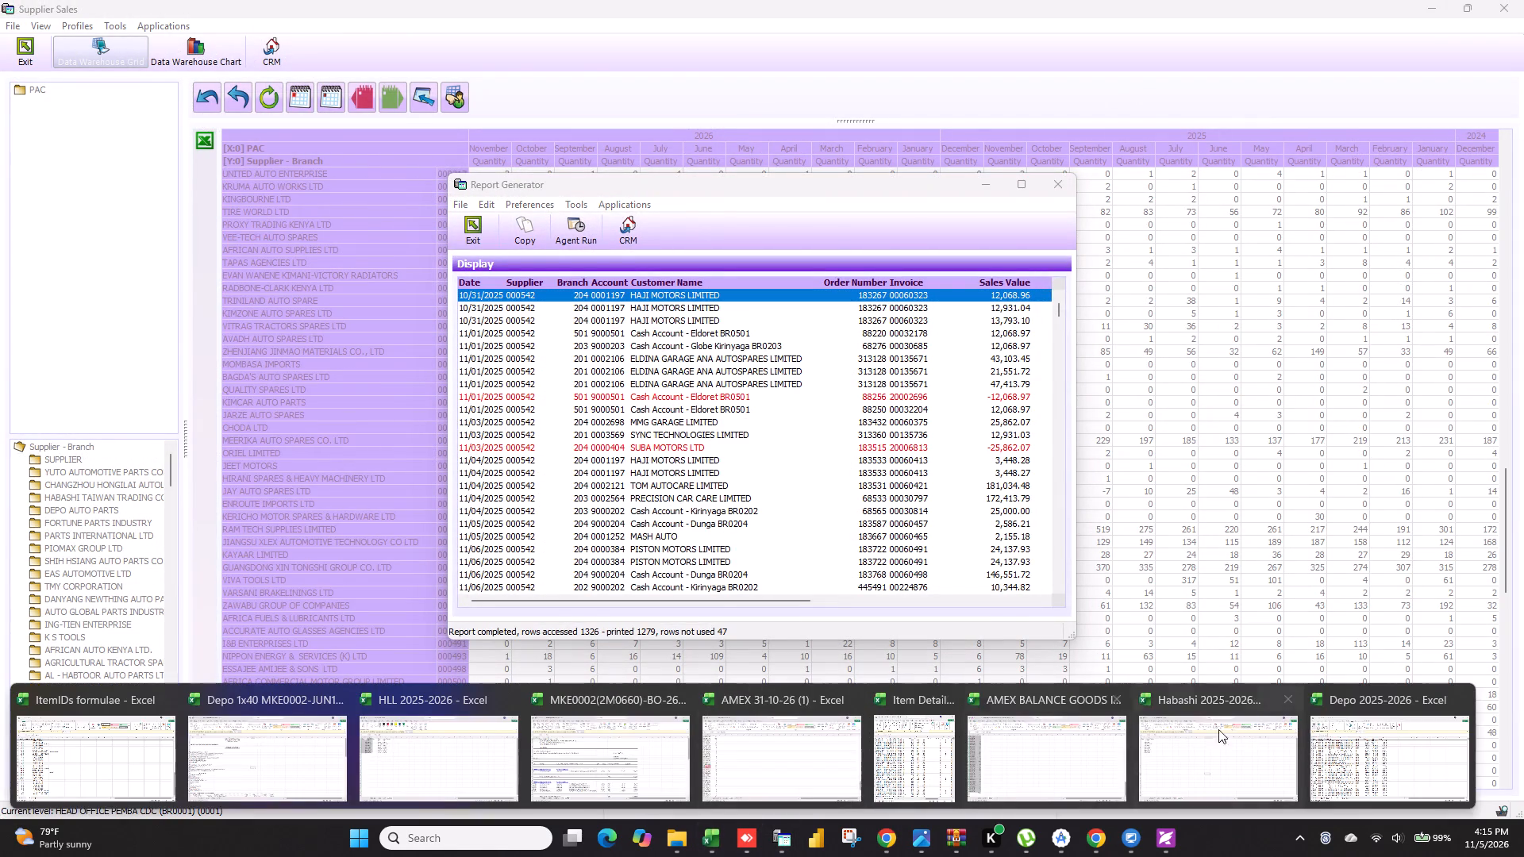
left_click(1353, 744)
key("ctrl+n")
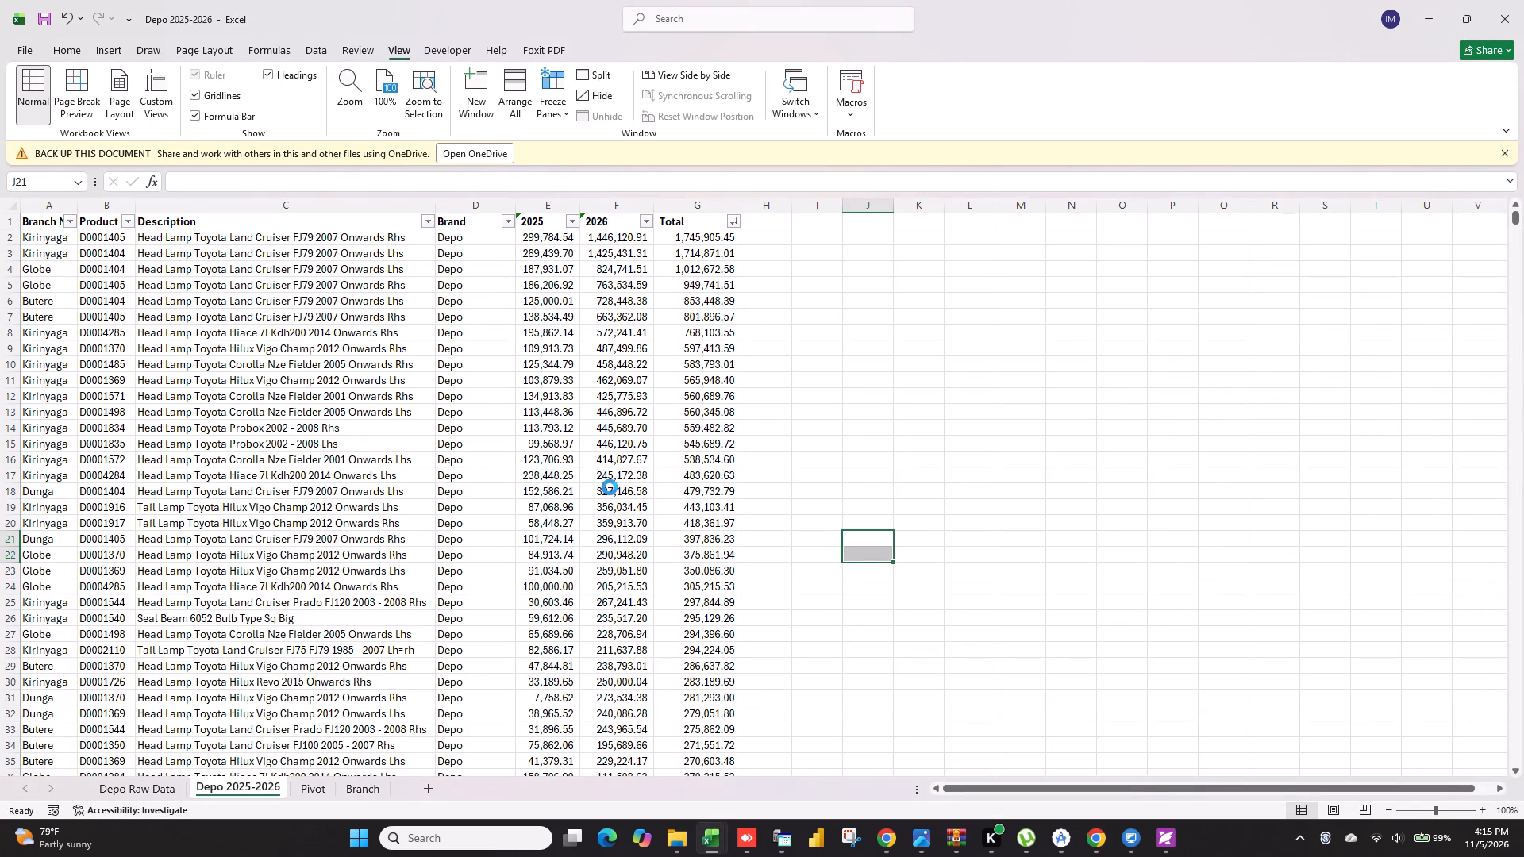
right_click(37, 204)
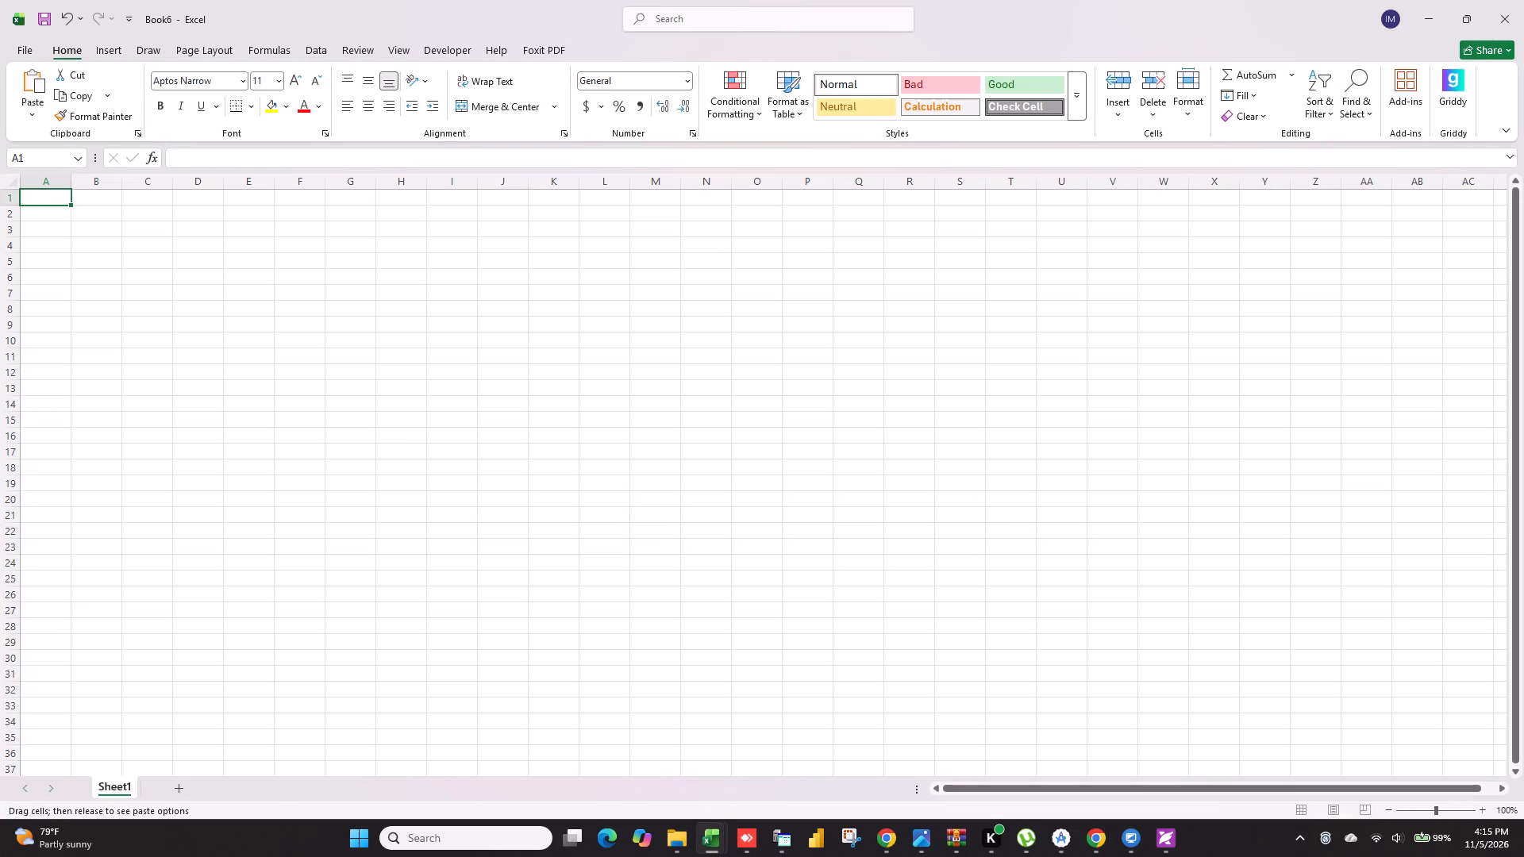
right_click(44, 202)
right_click(52, 198)
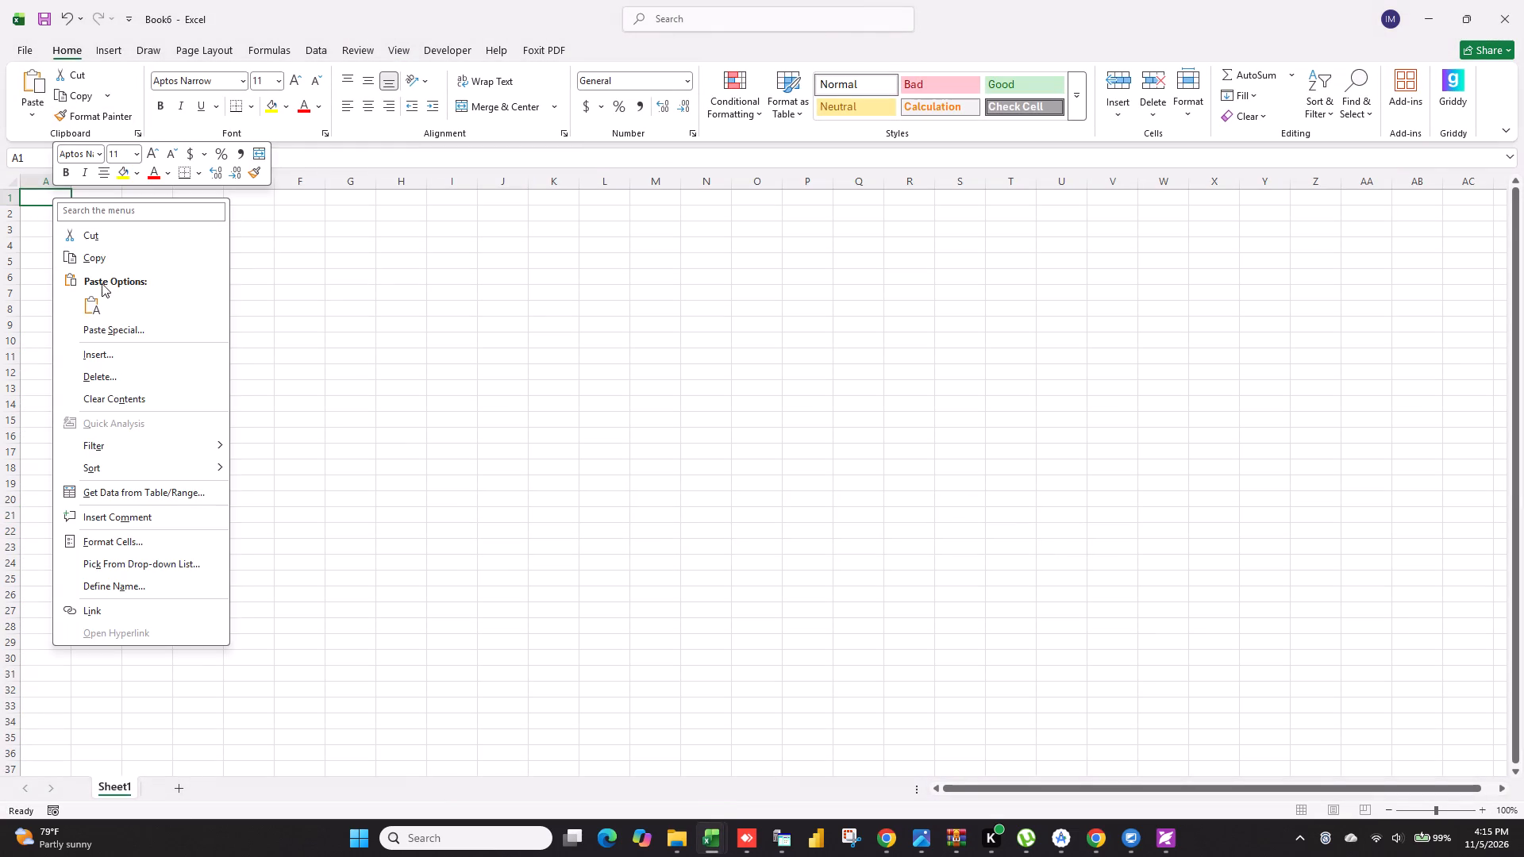
left_click(96, 306)
left_click(158, 309)
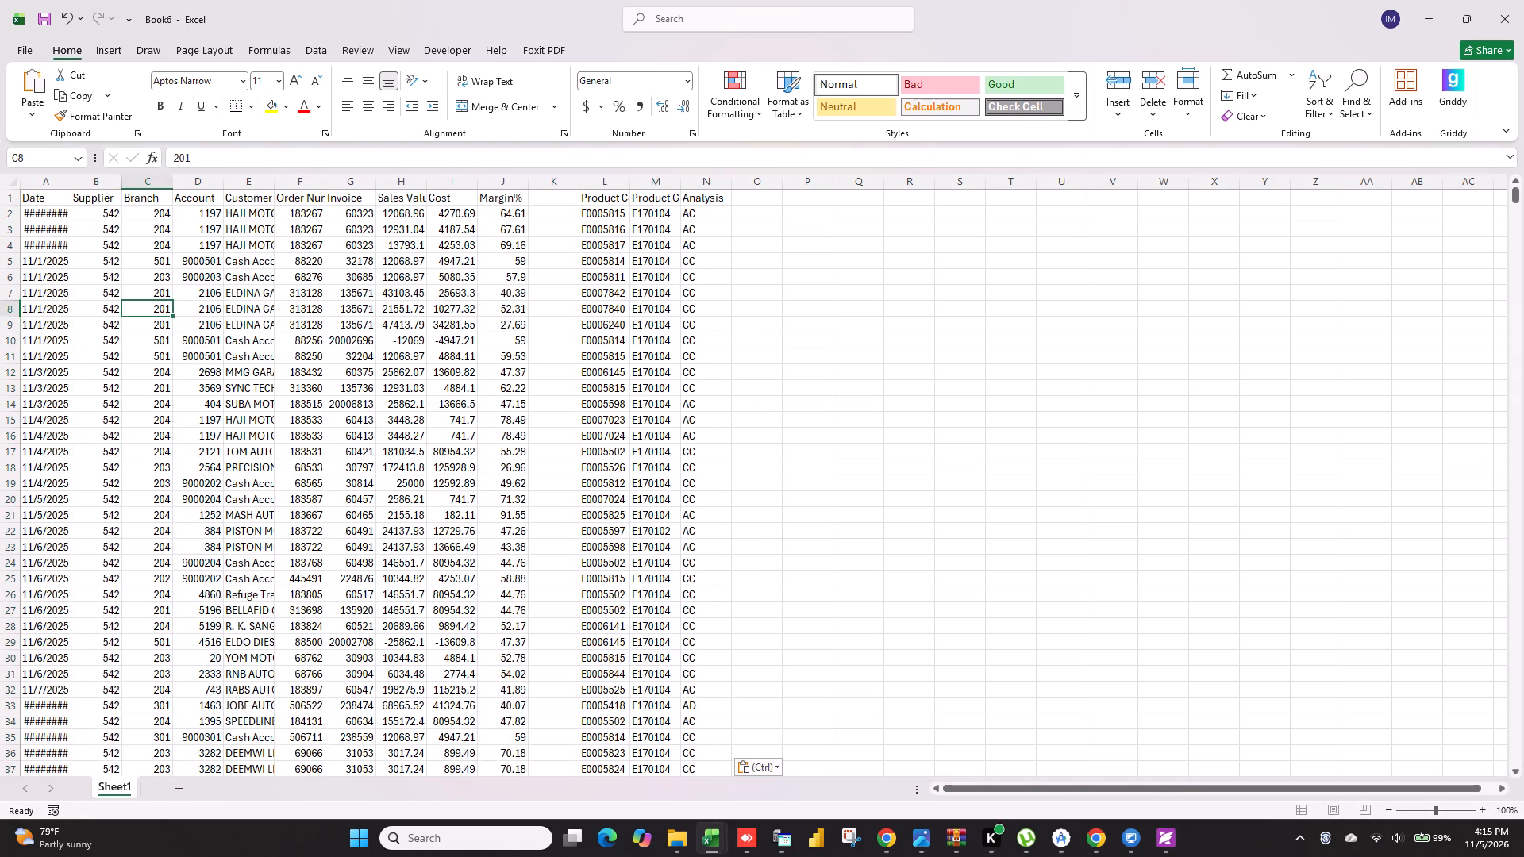
left_click_drag(71, 187, 88, 189)
Insert a column before Account, head it "Branch Name", and widen it to fit the heading.
left_click(238, 179)
left_click(225, 177)
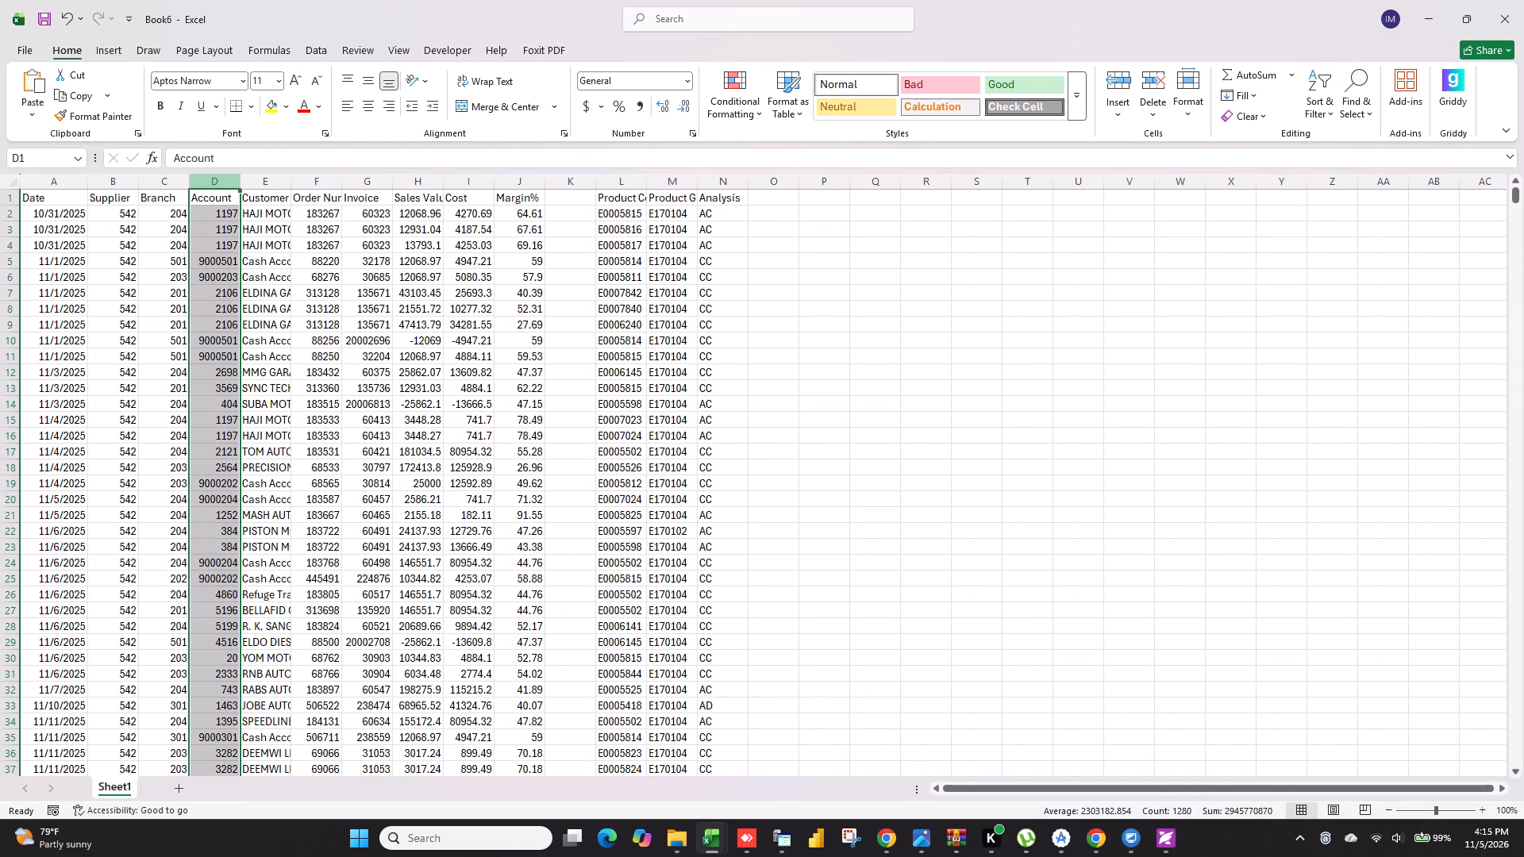
key("ctrl+plus")
left_click(214, 195)
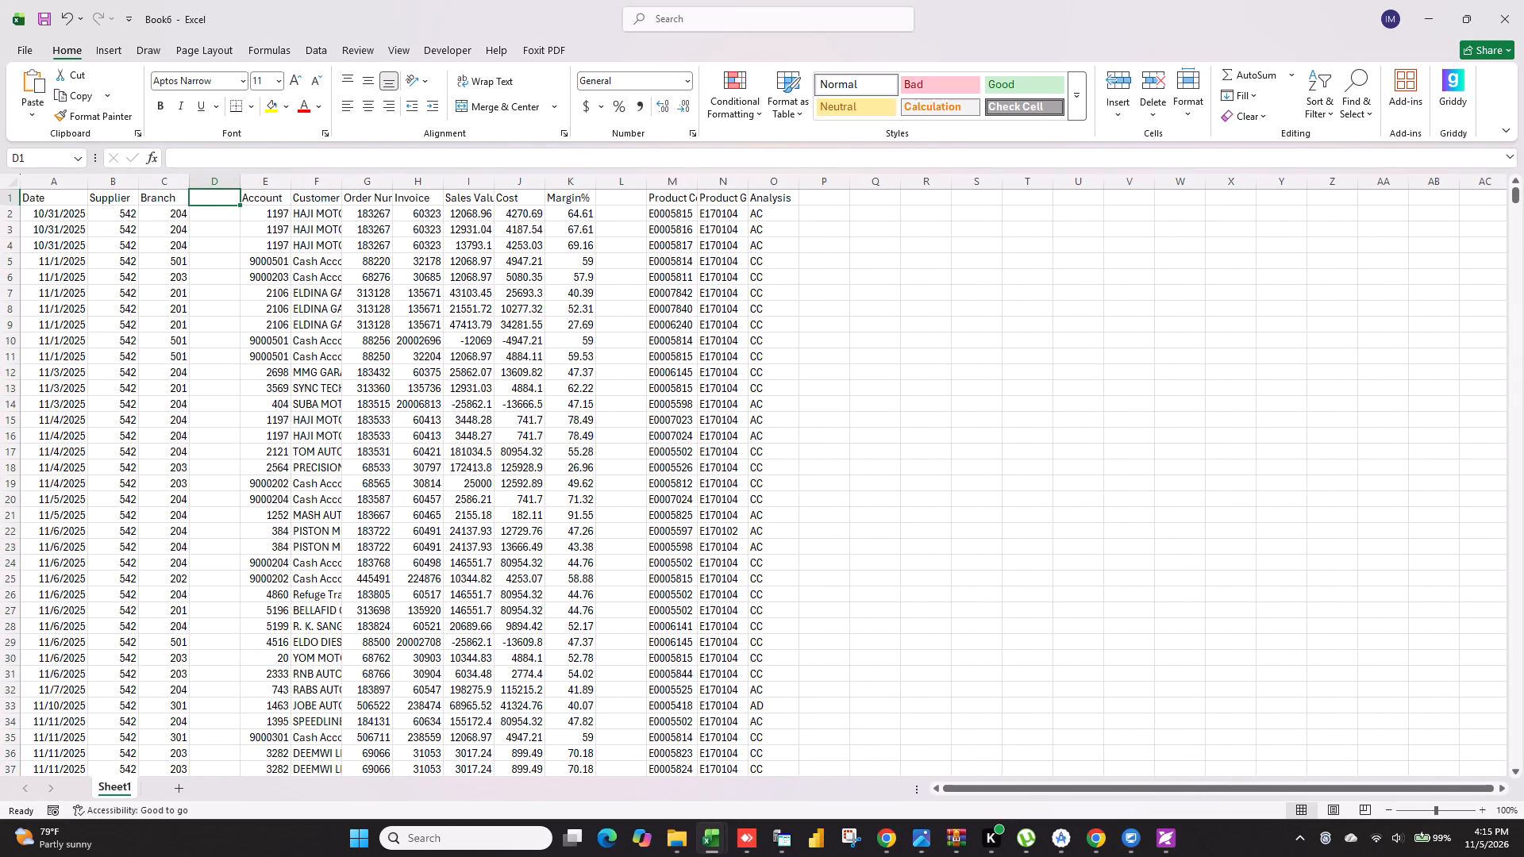
type("Branch NAme")
key("BackSpace")
key("BackSpace")
key("BackSpace")
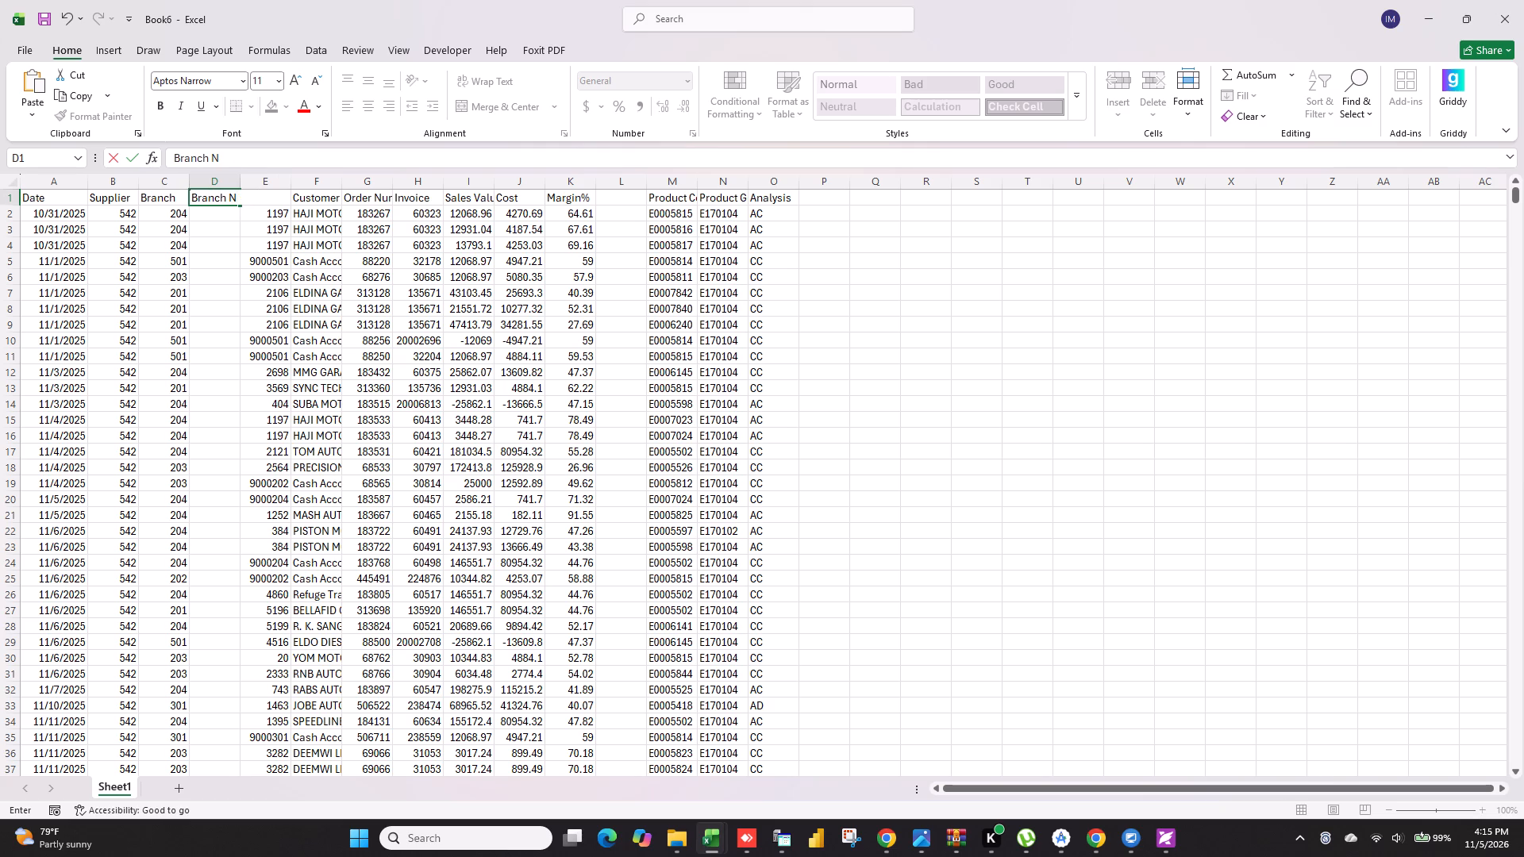
type("ame")
left_click(1072, 348)
left_click_drag(240, 183, 272, 190)
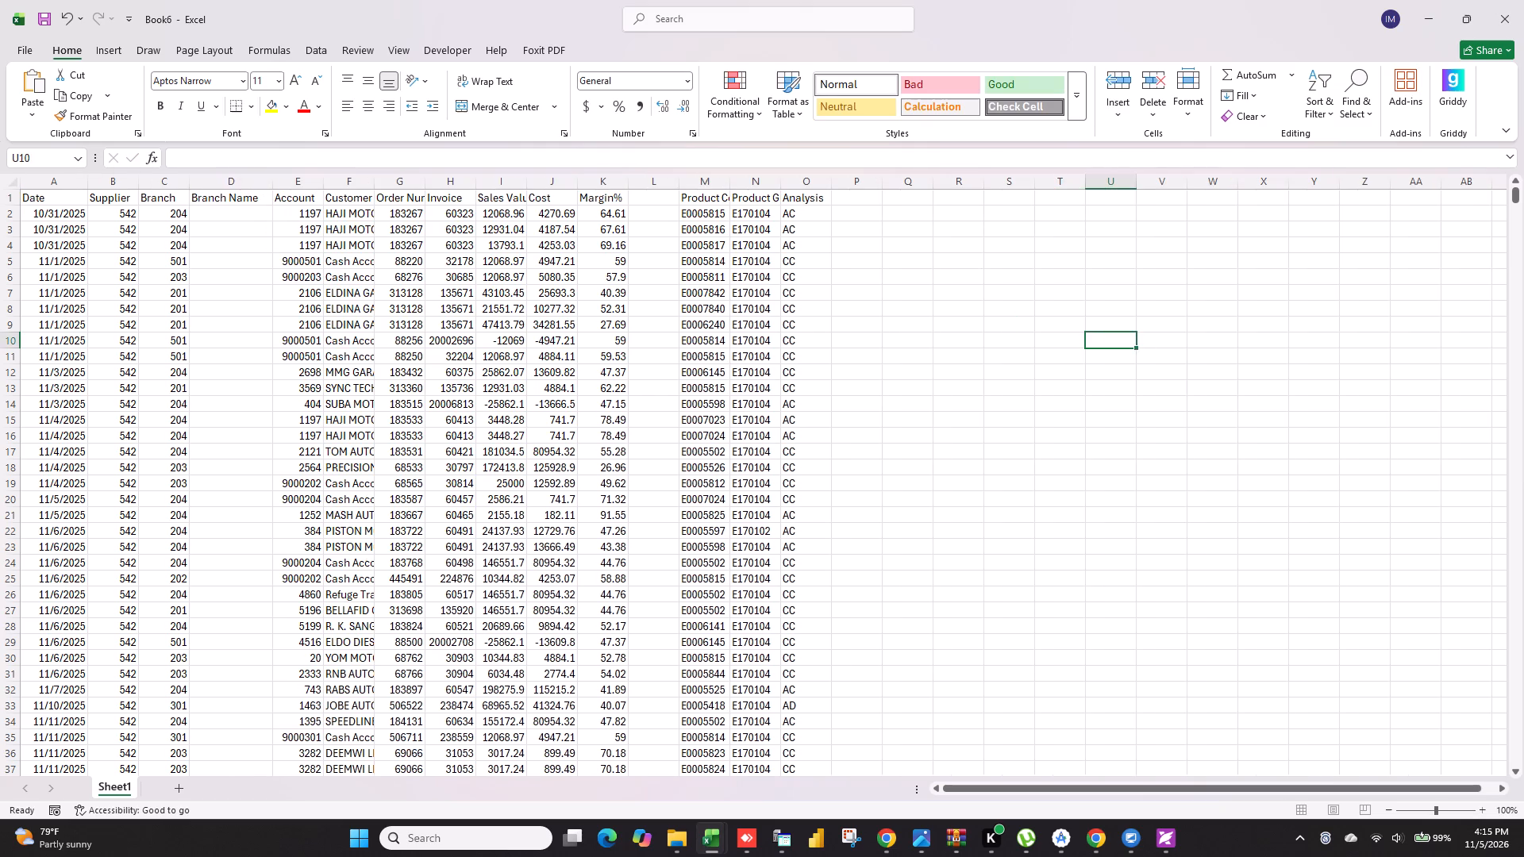
In D2, look up C2 with an exact-match VLOOKUP returning column 2 of columns A:B on the Depo 2025-2026 workbook's Branch sheet.
left_click(217, 207)
type("=vl")
key("Tab")
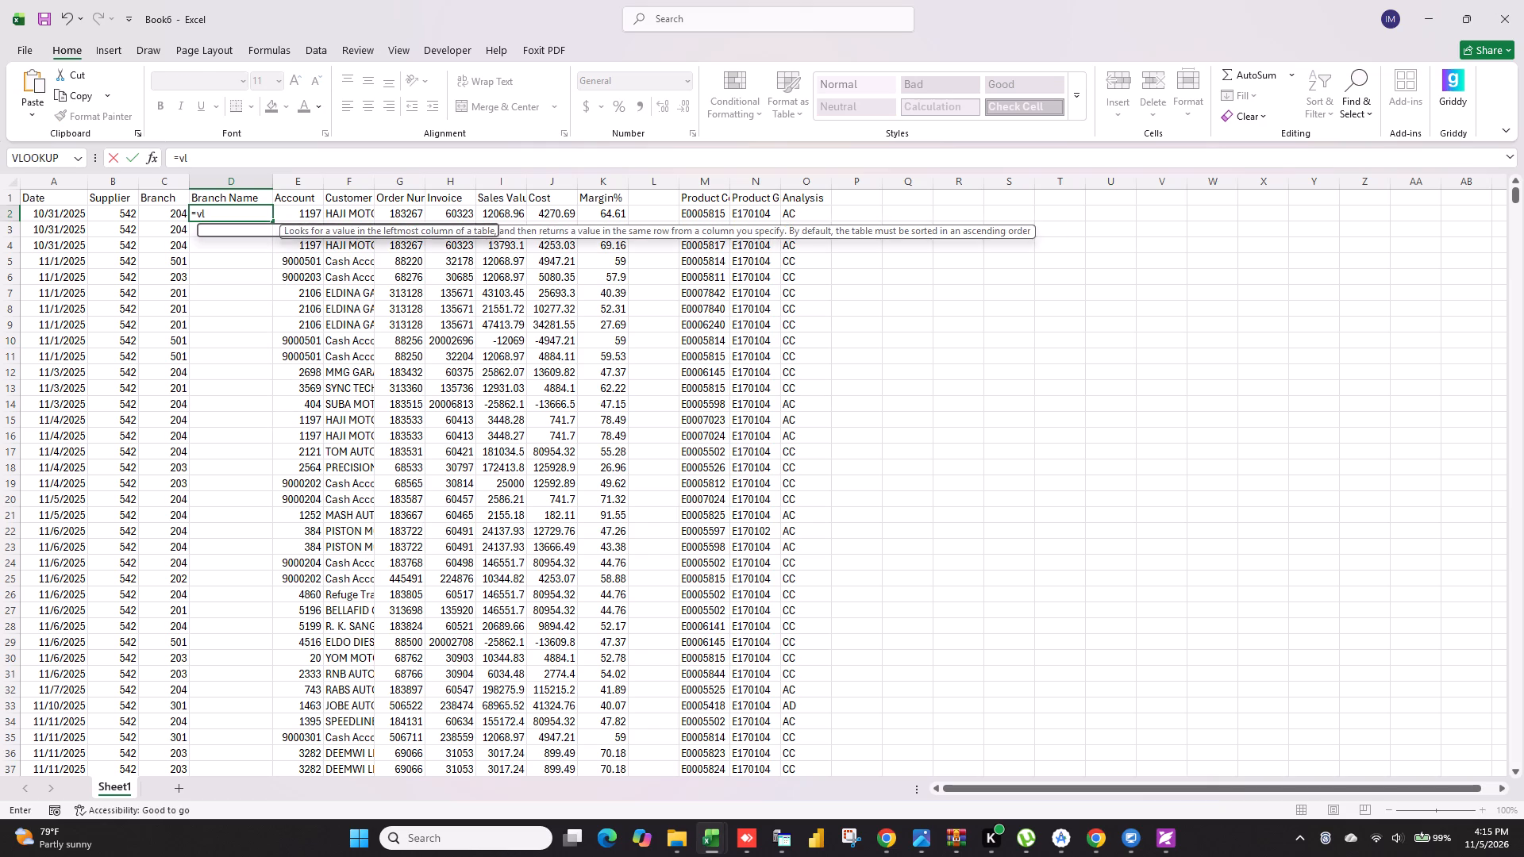
left_click(157, 219)
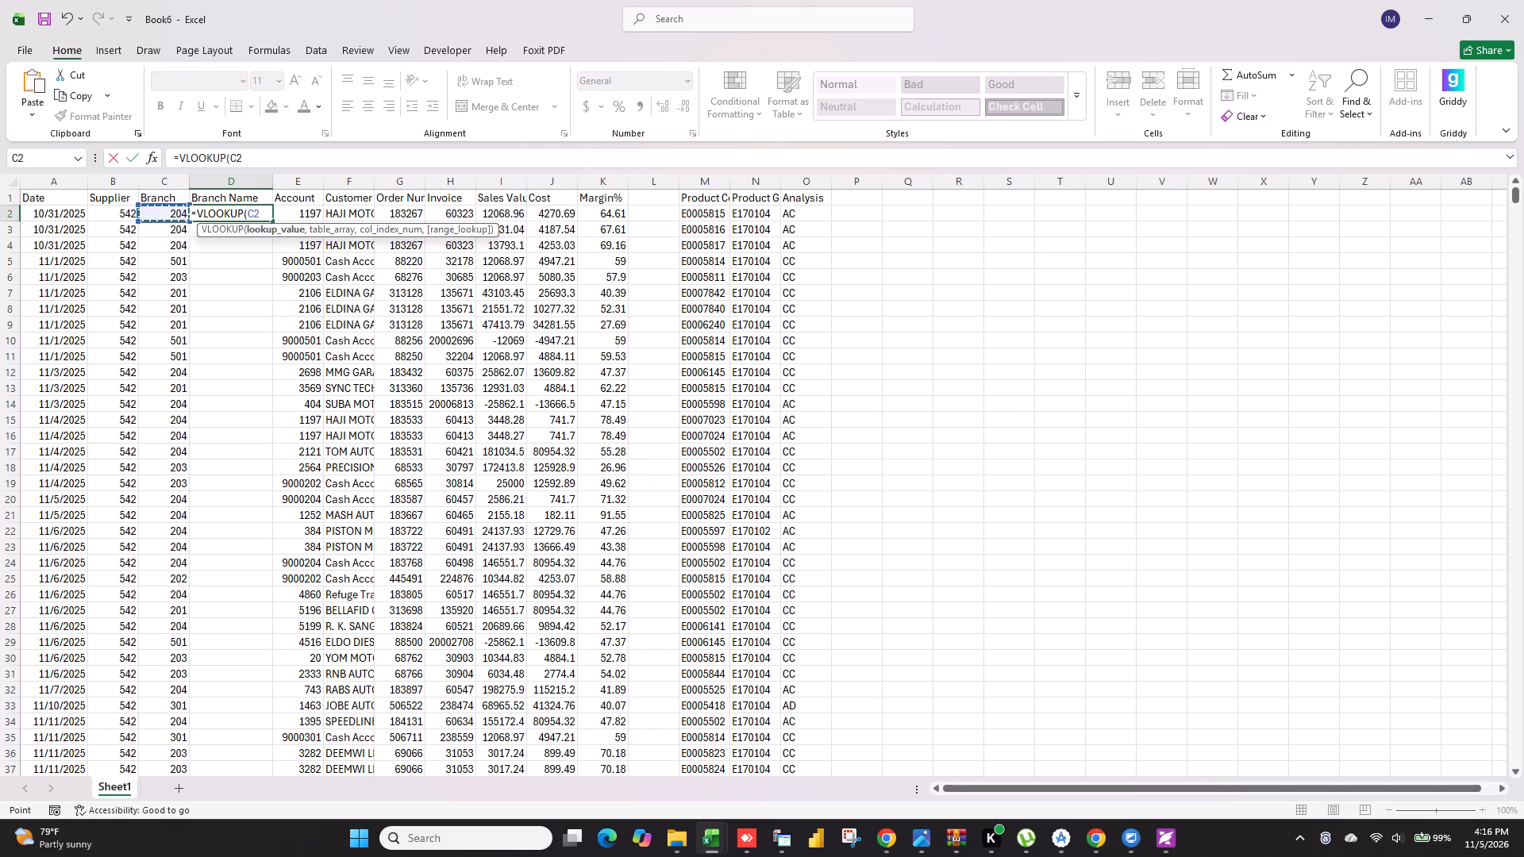
key("comma")
left_click(720, 846)
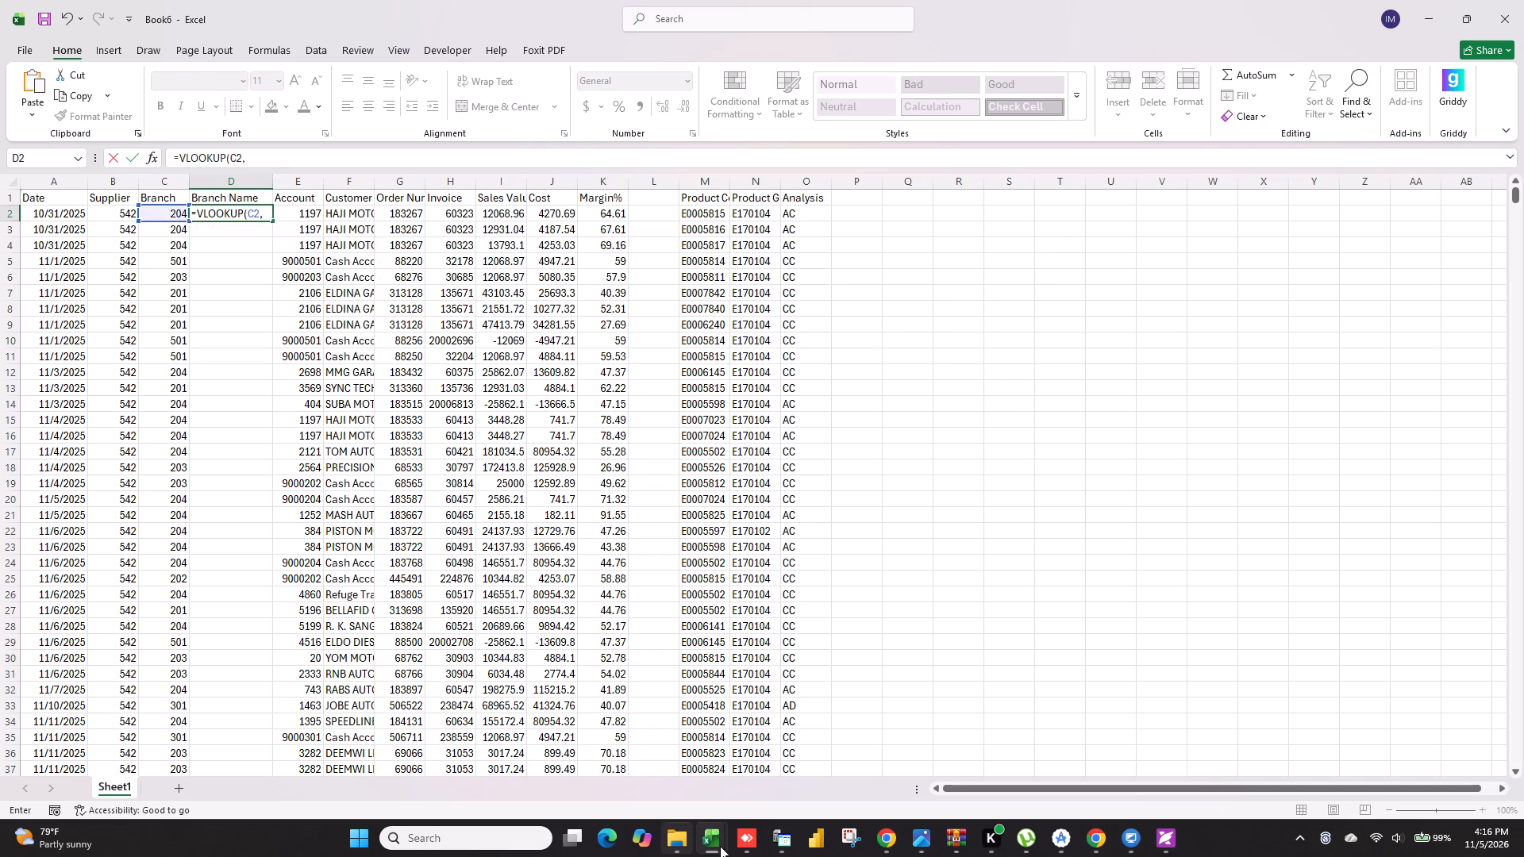
left_click(1260, 763)
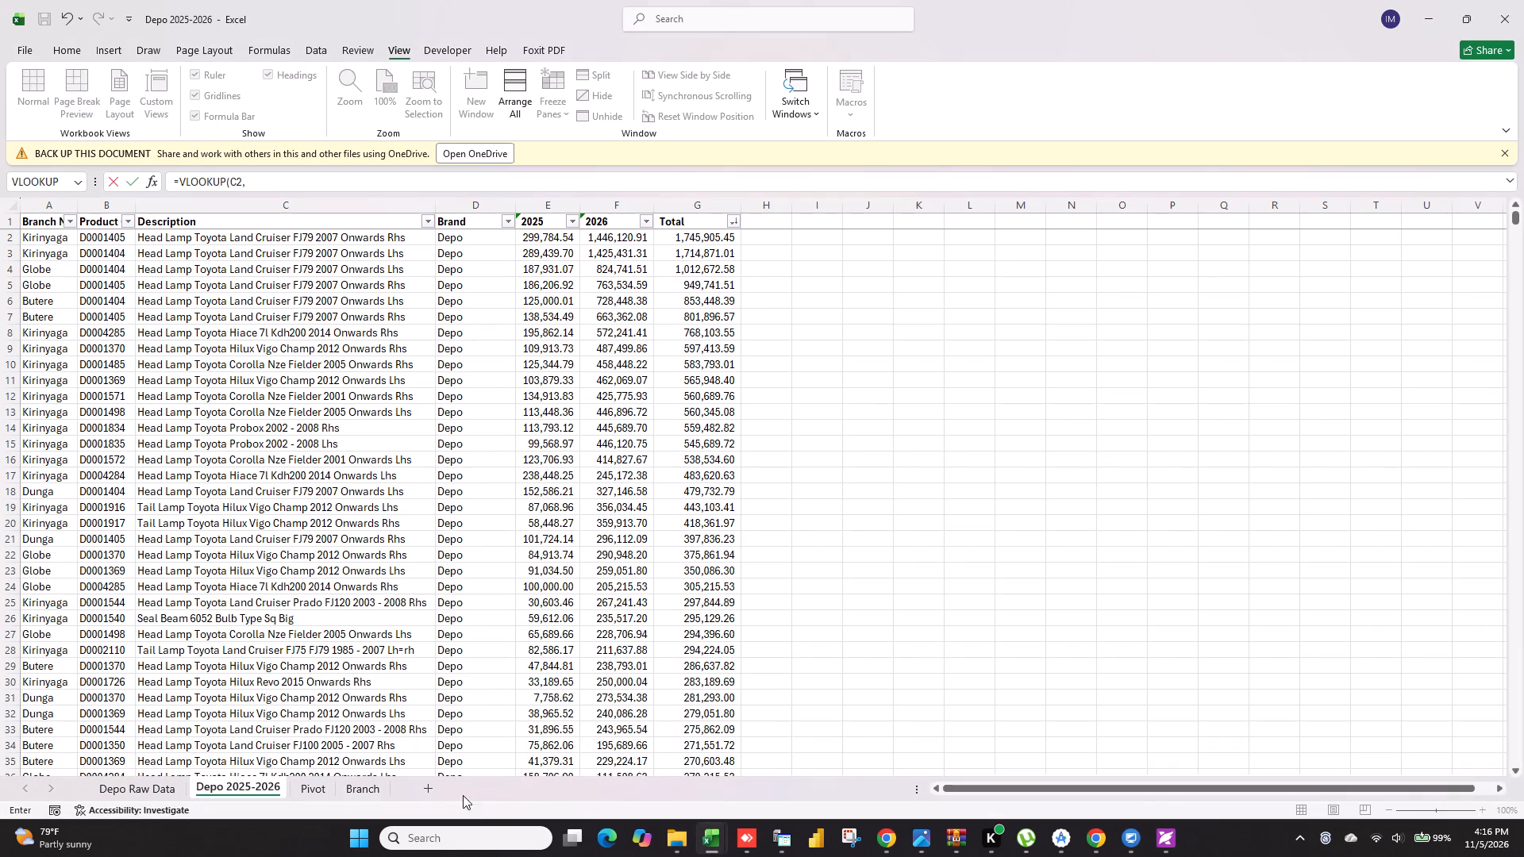
left_click(350, 794)
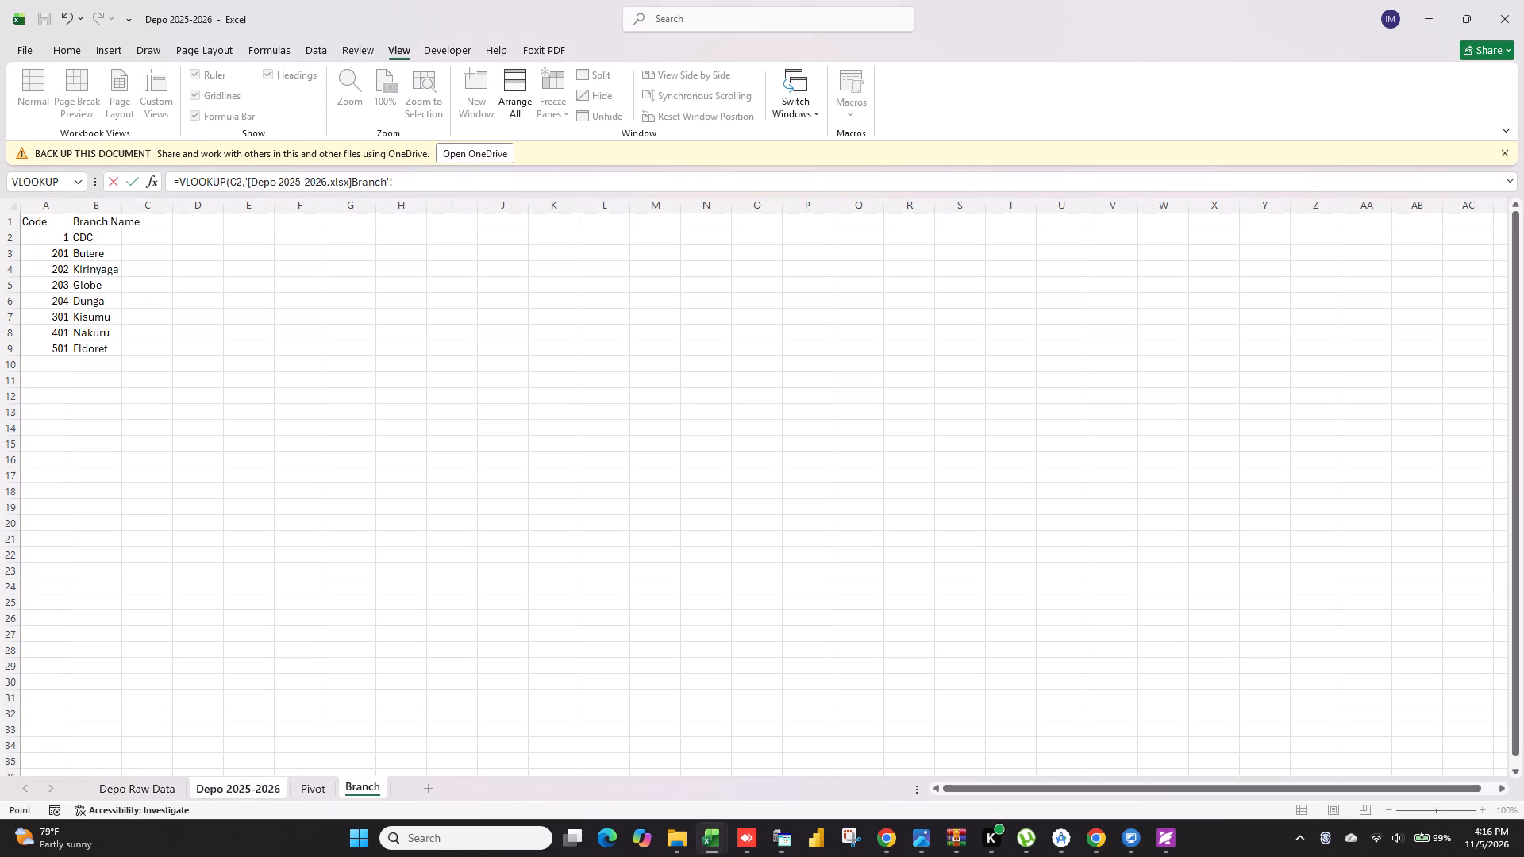
left_click_drag(39, 203, 83, 206)
type(",2,")
key("0")
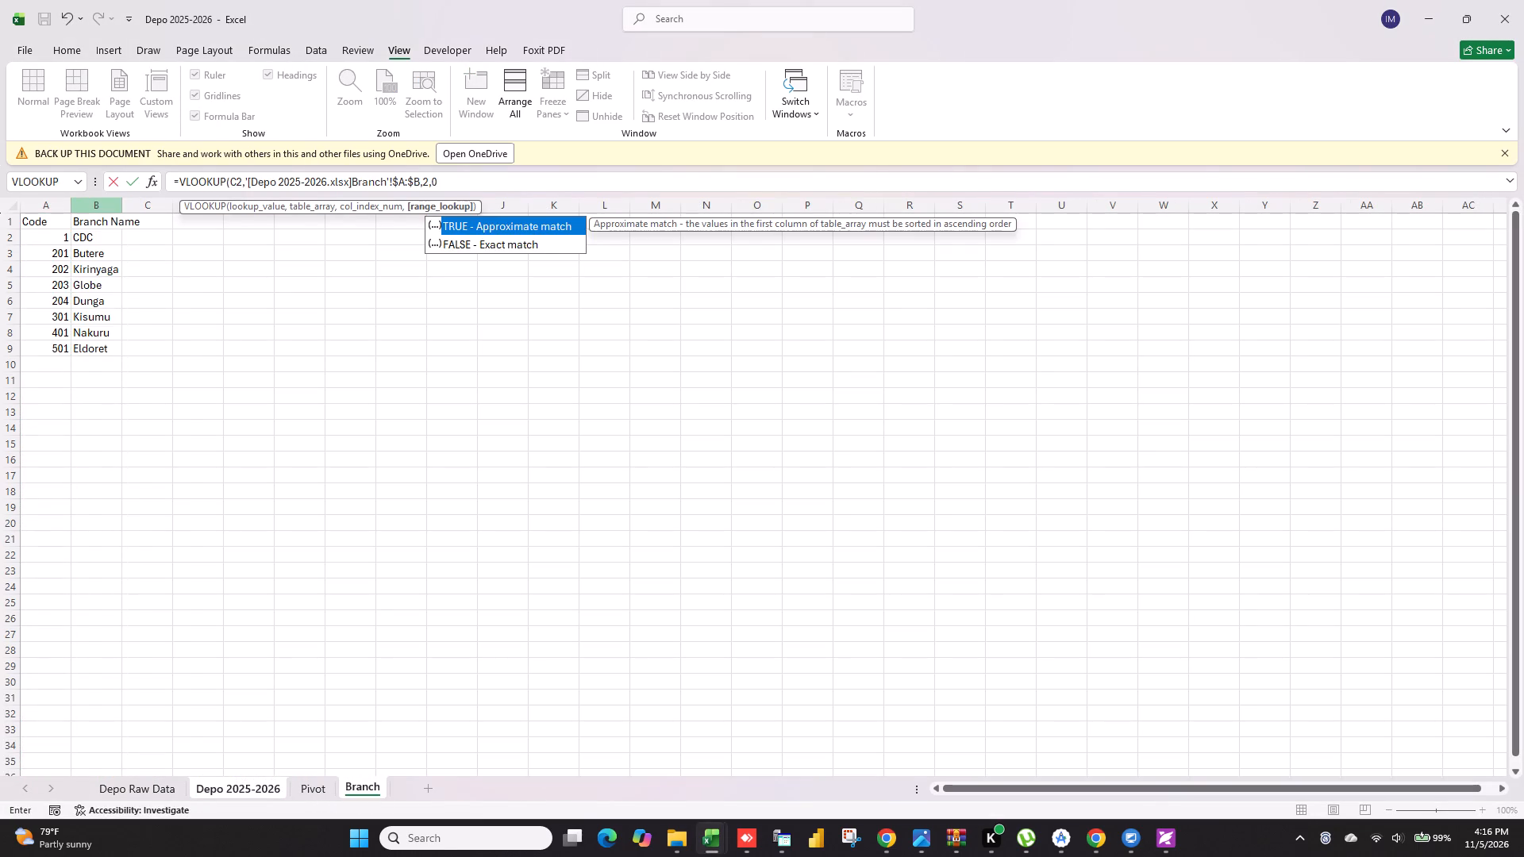
key("Return")
Fill the branch name lookup formula from D2 down through all the data rows.
left_click(241, 209)
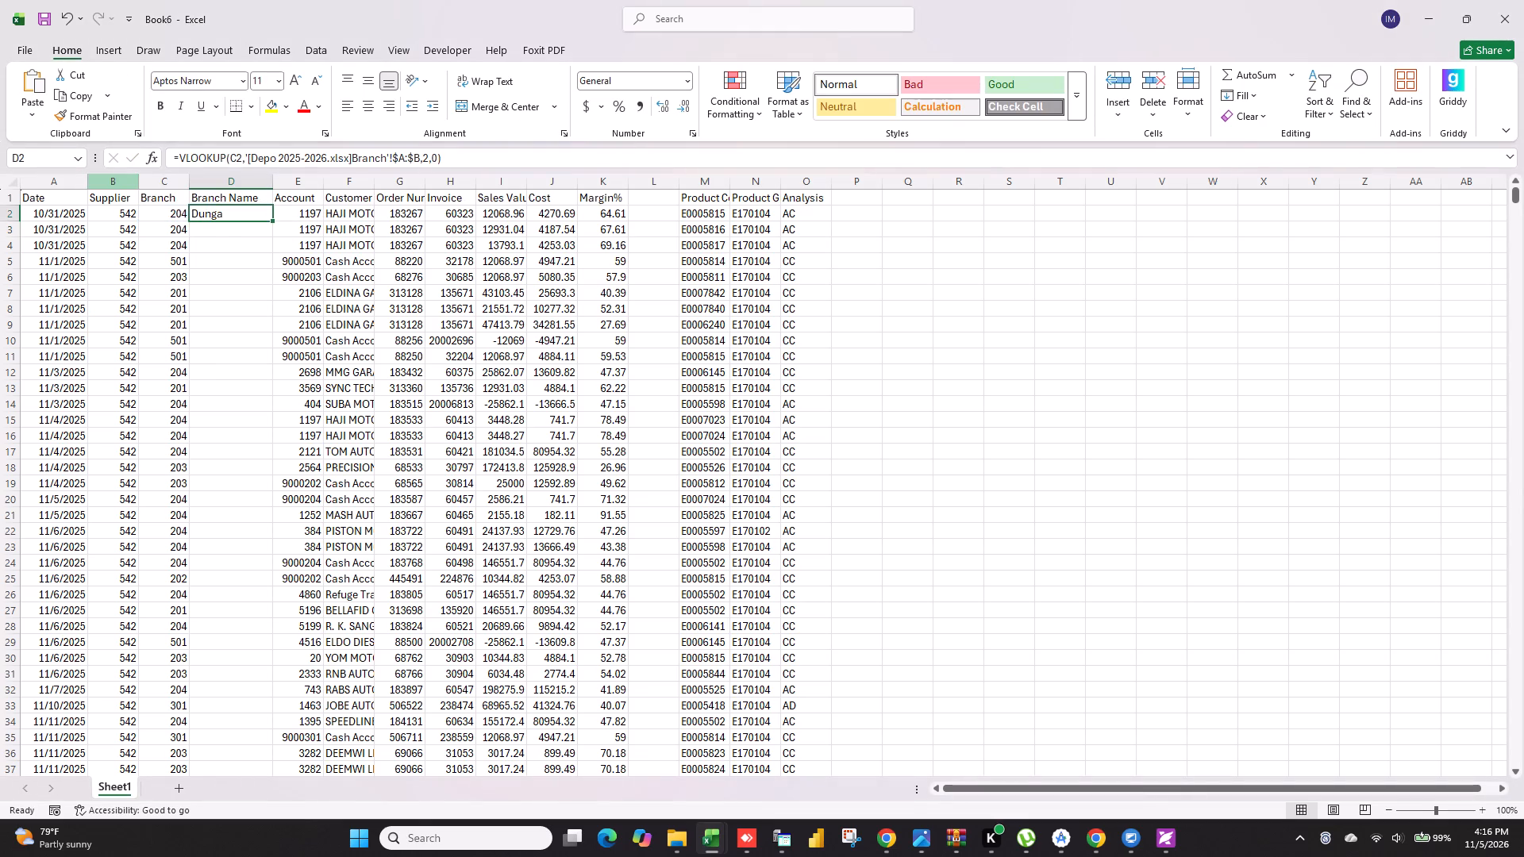
left_click(267, 221)
left_click(267, 222)
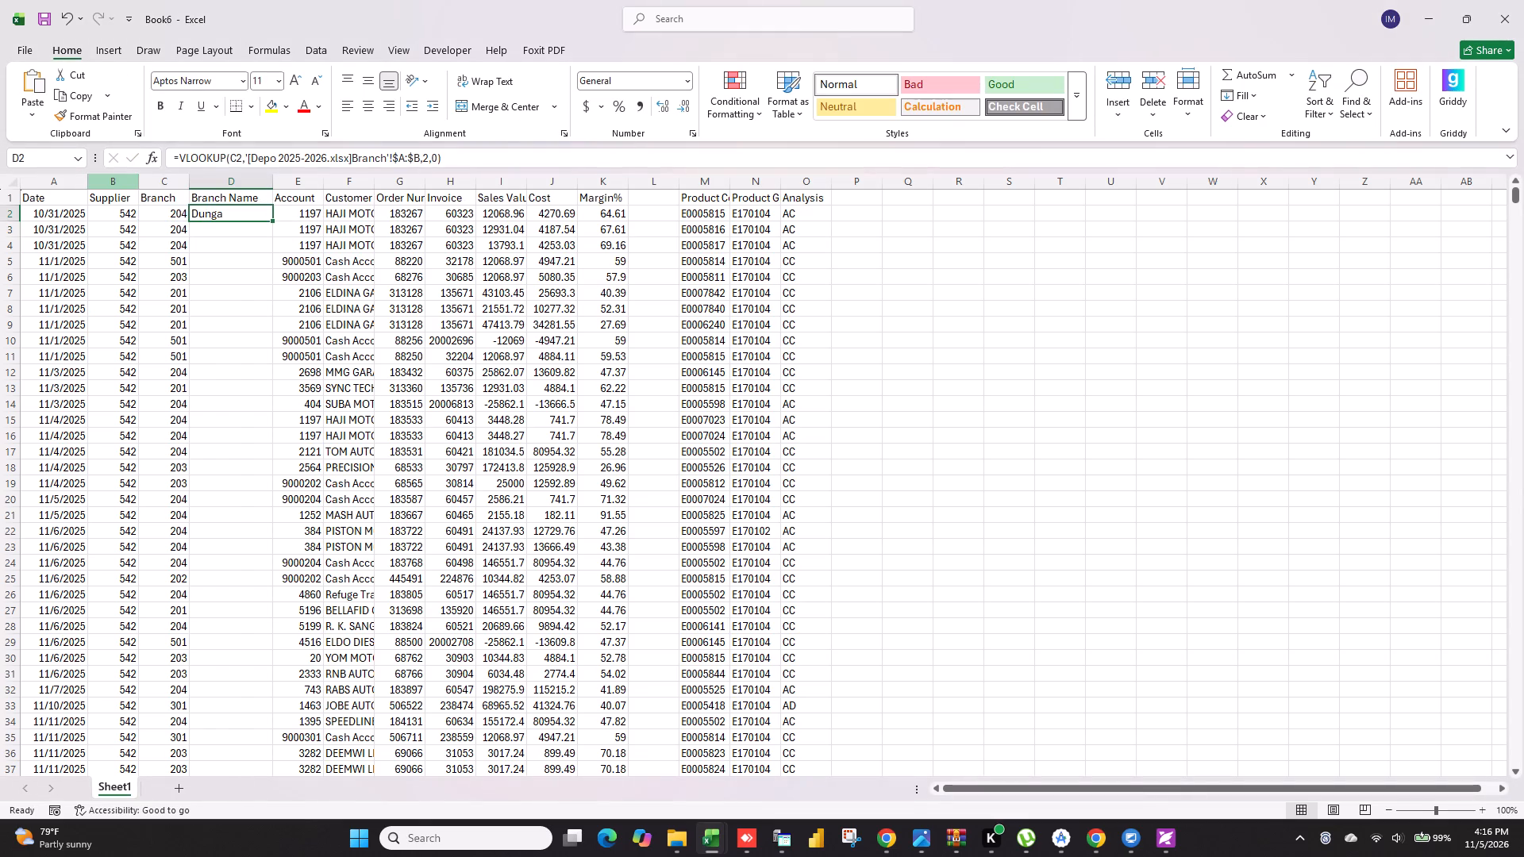
double_click(271, 221)
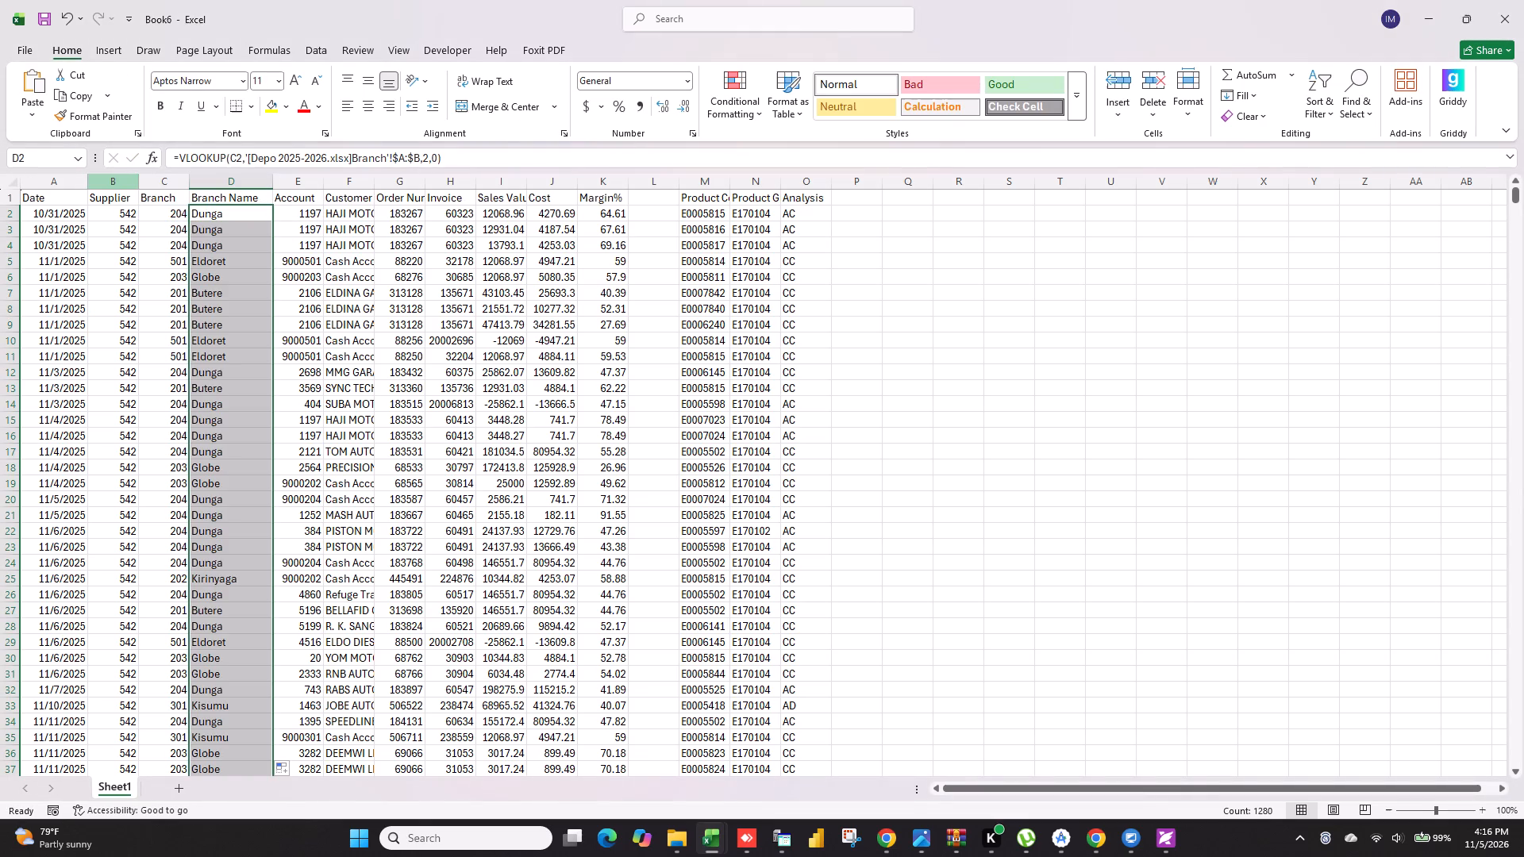
Replace the formulas in the Branch Name column with their values.
left_click(235, 179)
right_click(235, 179)
left_click(279, 232)
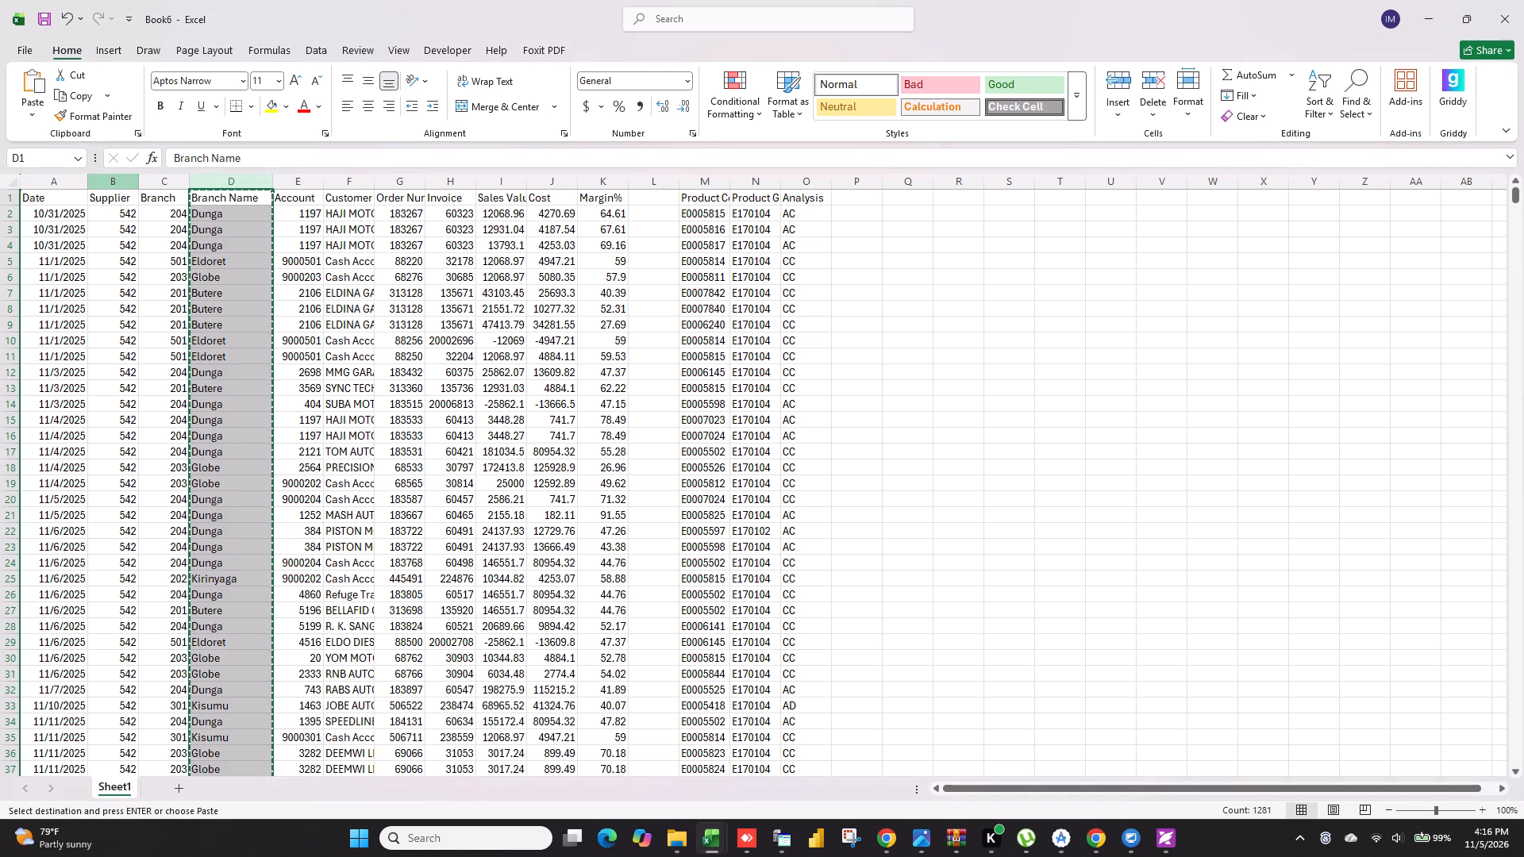
right_click(241, 177)
left_click(305, 282)
left_click(990, 321)
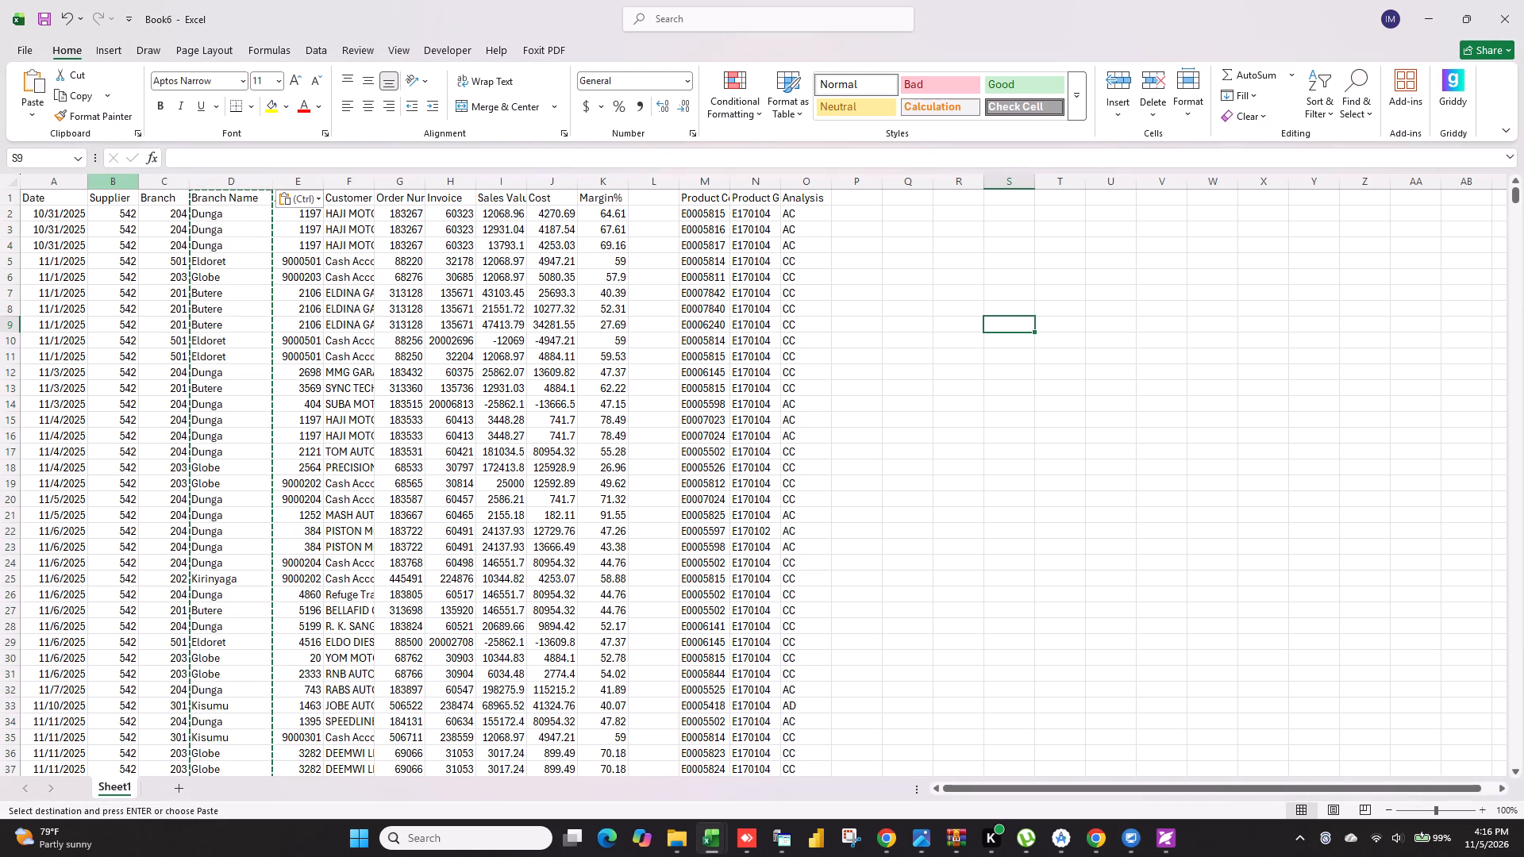
key("Escape")
Check how far the data range extends and delete the empty column between Margin% and Product Code.
left_click(71, 195)
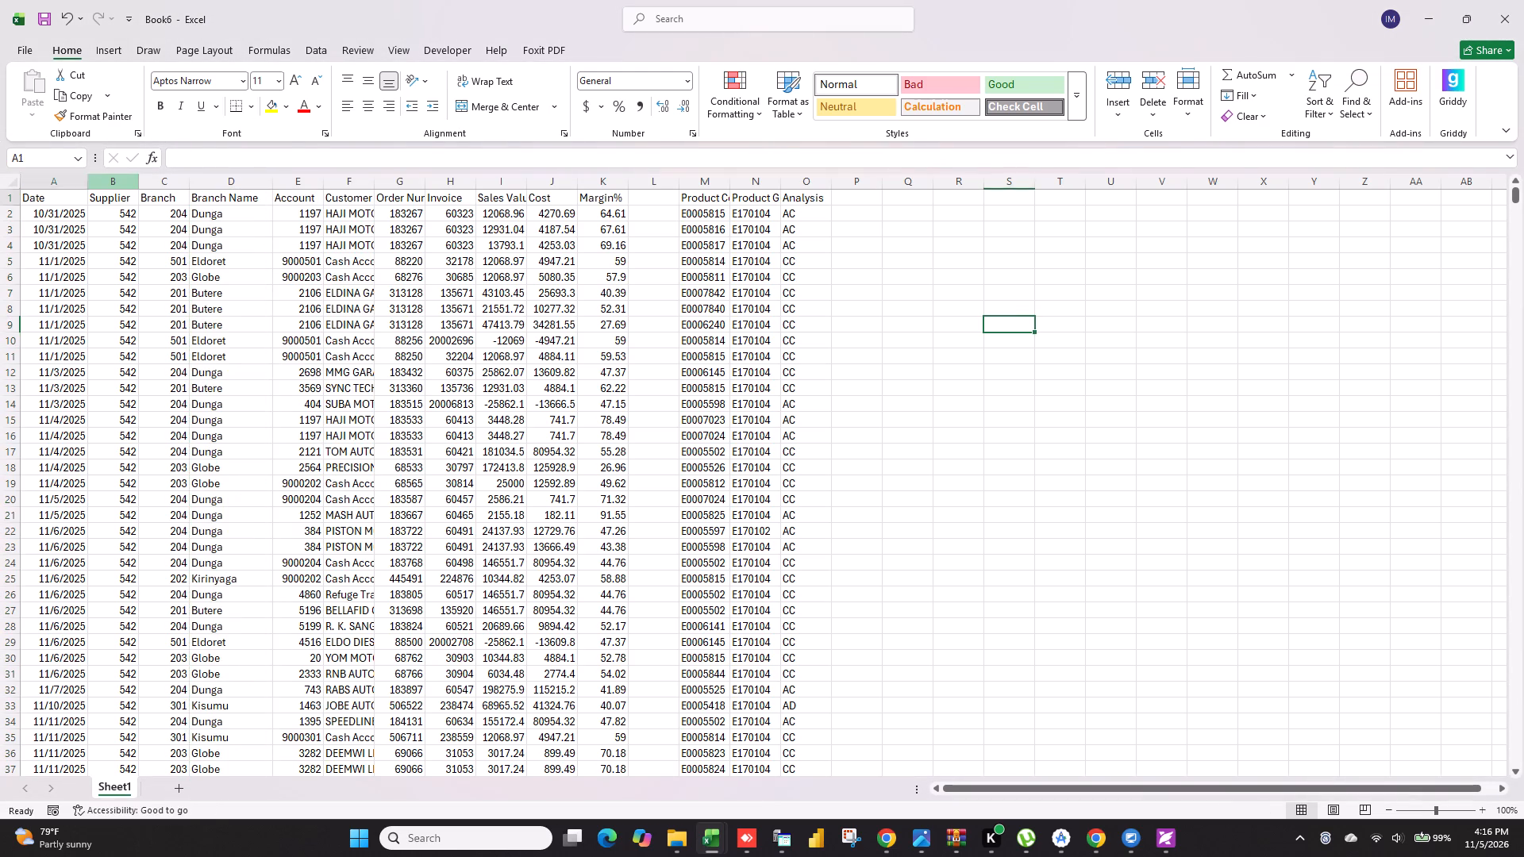
key("ctrl+a")
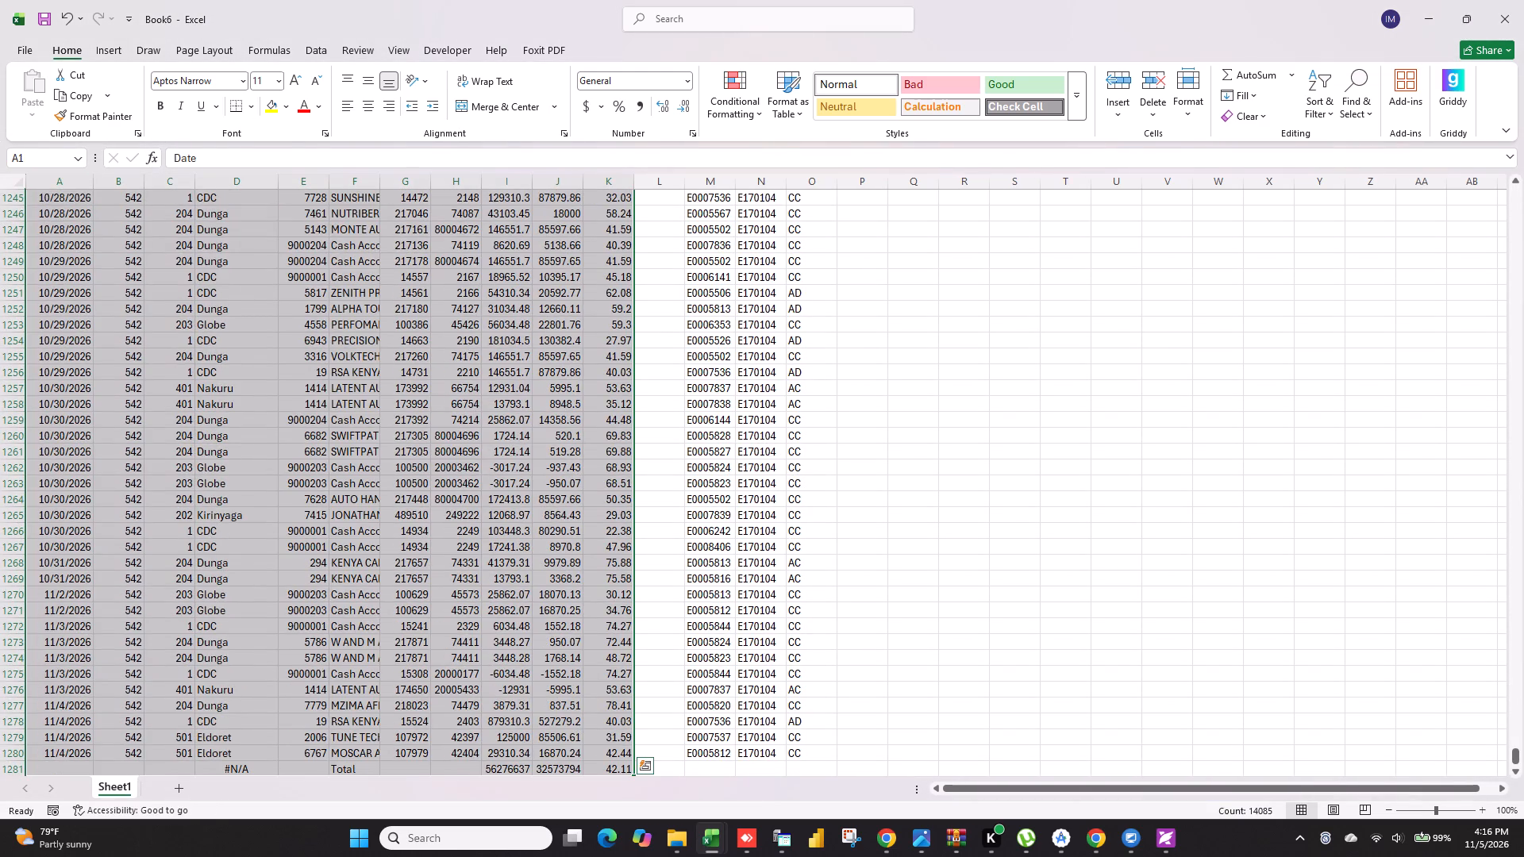
scroll(949, 474, "up", 13)
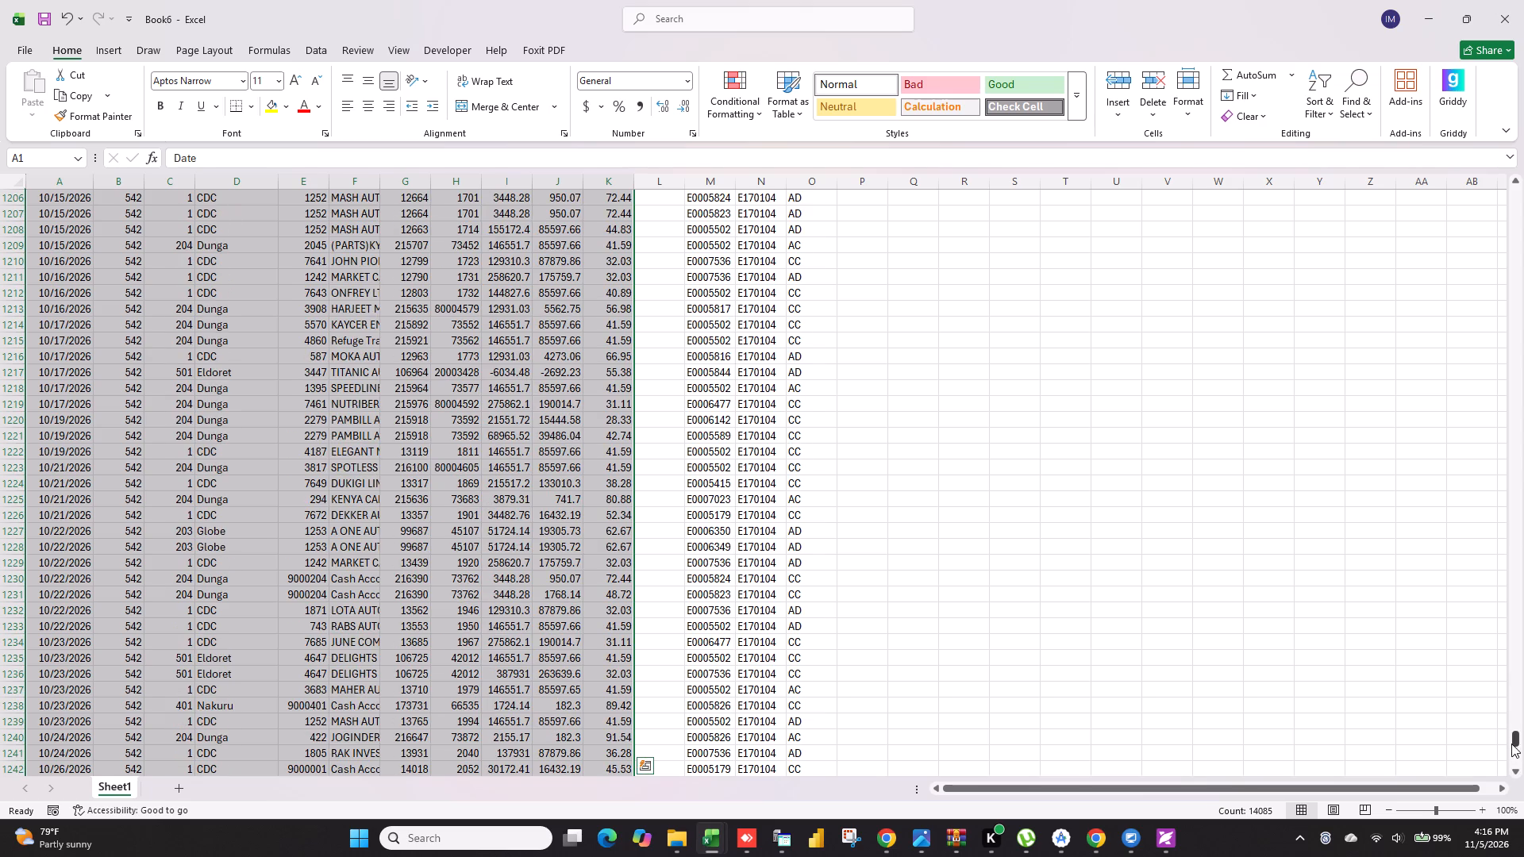
left_click_drag(1515, 742, 1516, 54)
left_click(1187, 466)
left_click(656, 184)
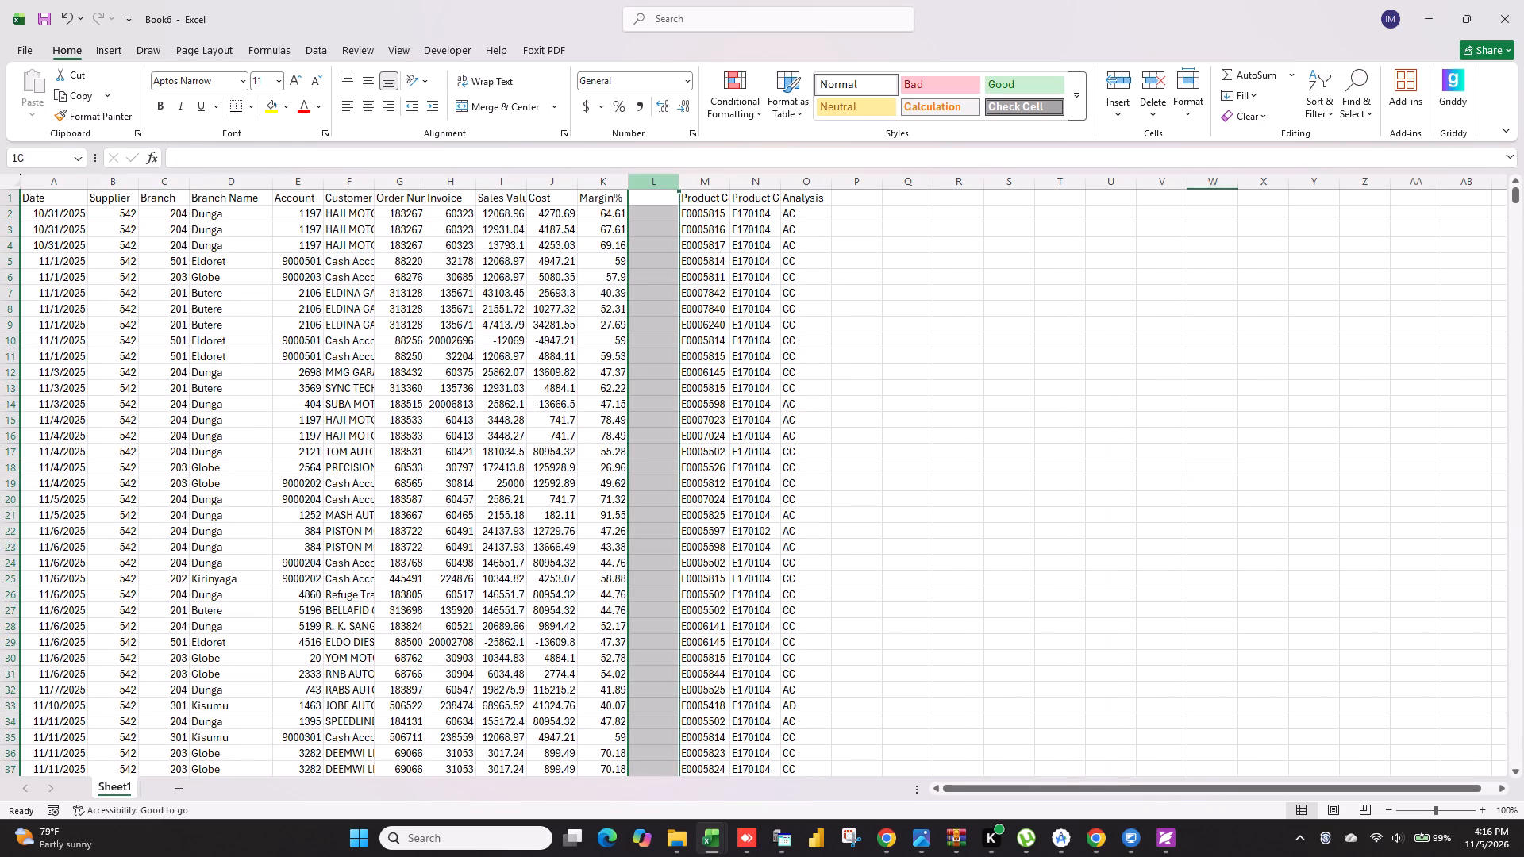
key("ctrl+minus")
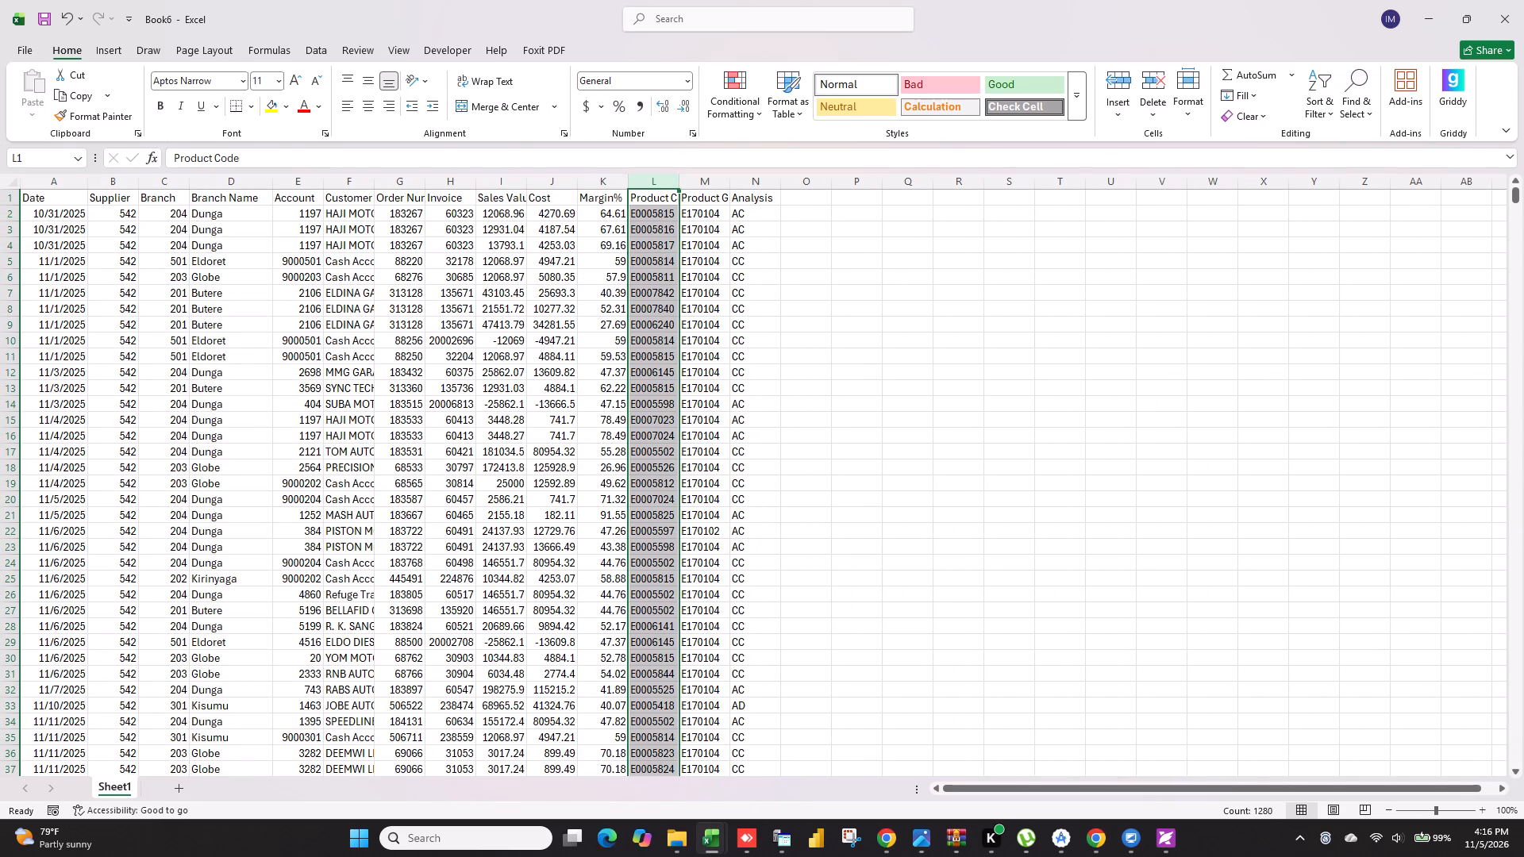
Insert a PivotChart on a new worksheet from the entire sales data range on Sheet1.
left_click(34, 194)
key("ctrl+a")
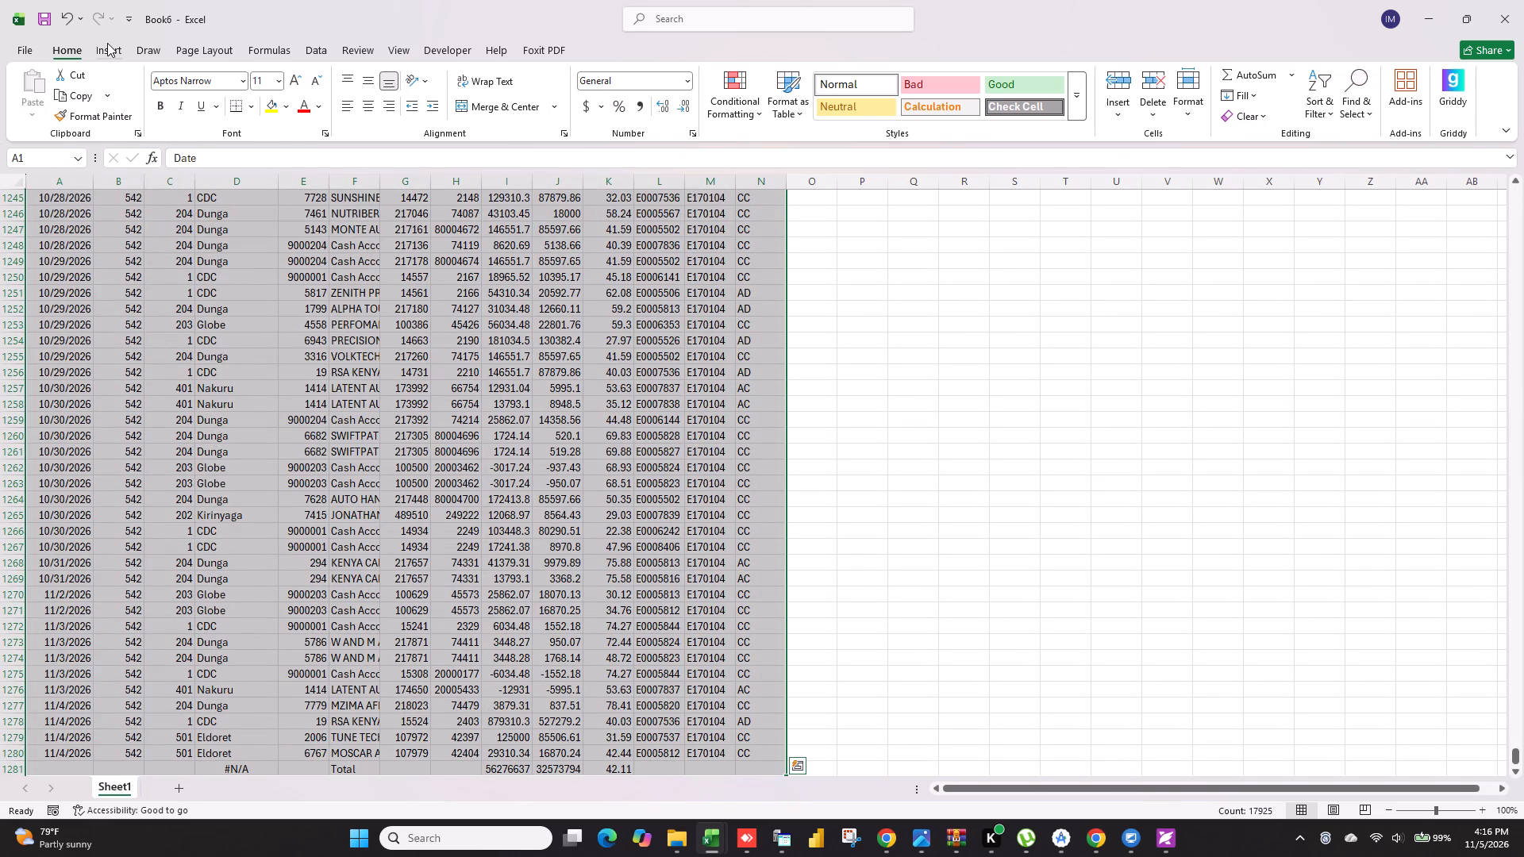
left_click(107, 43)
left_click(614, 98)
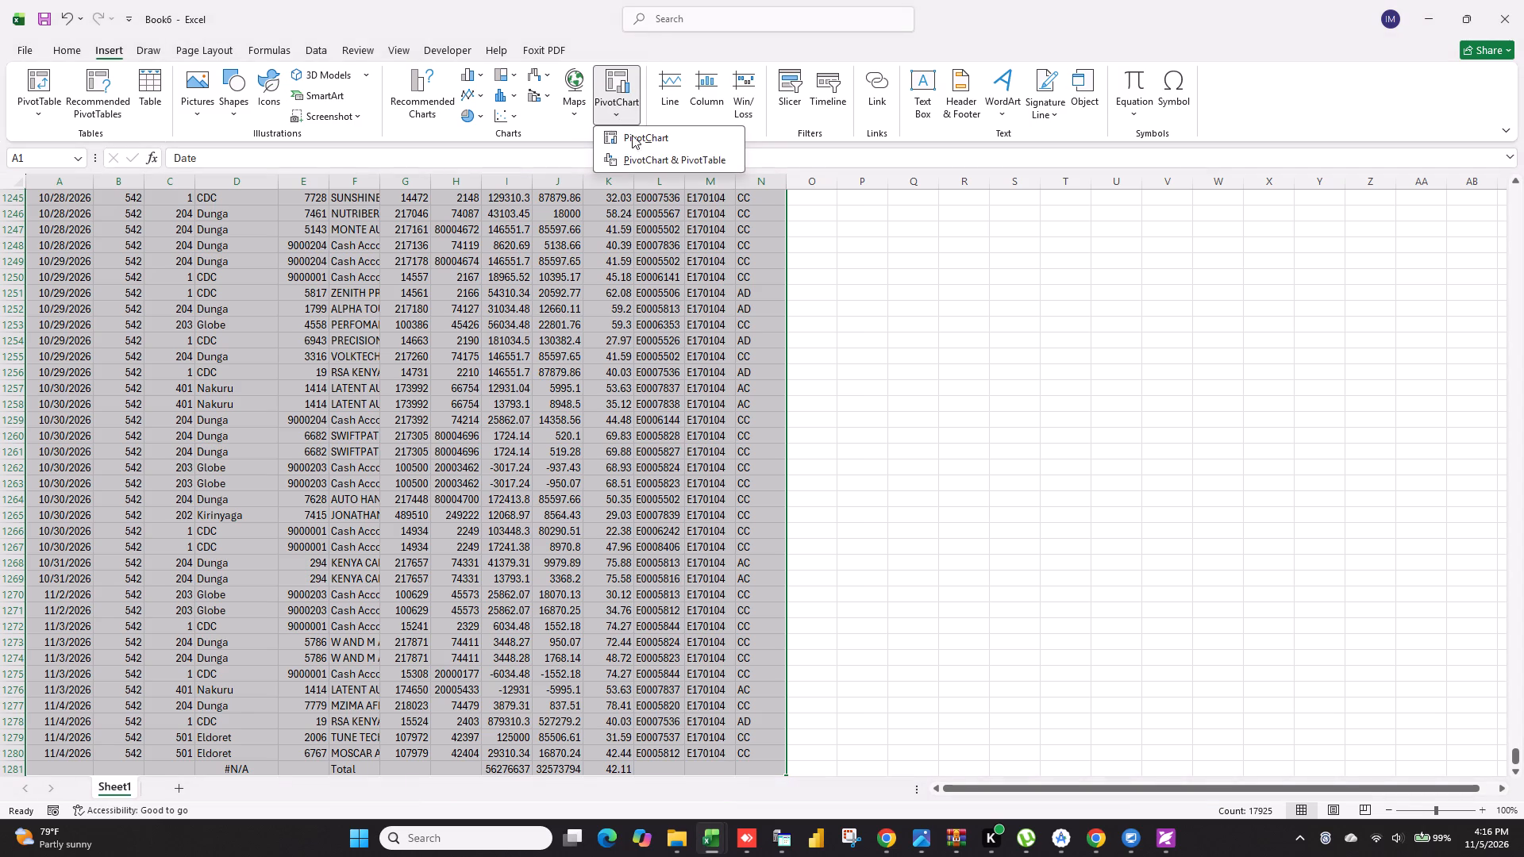
left_click(635, 143)
left_click(549, 532)
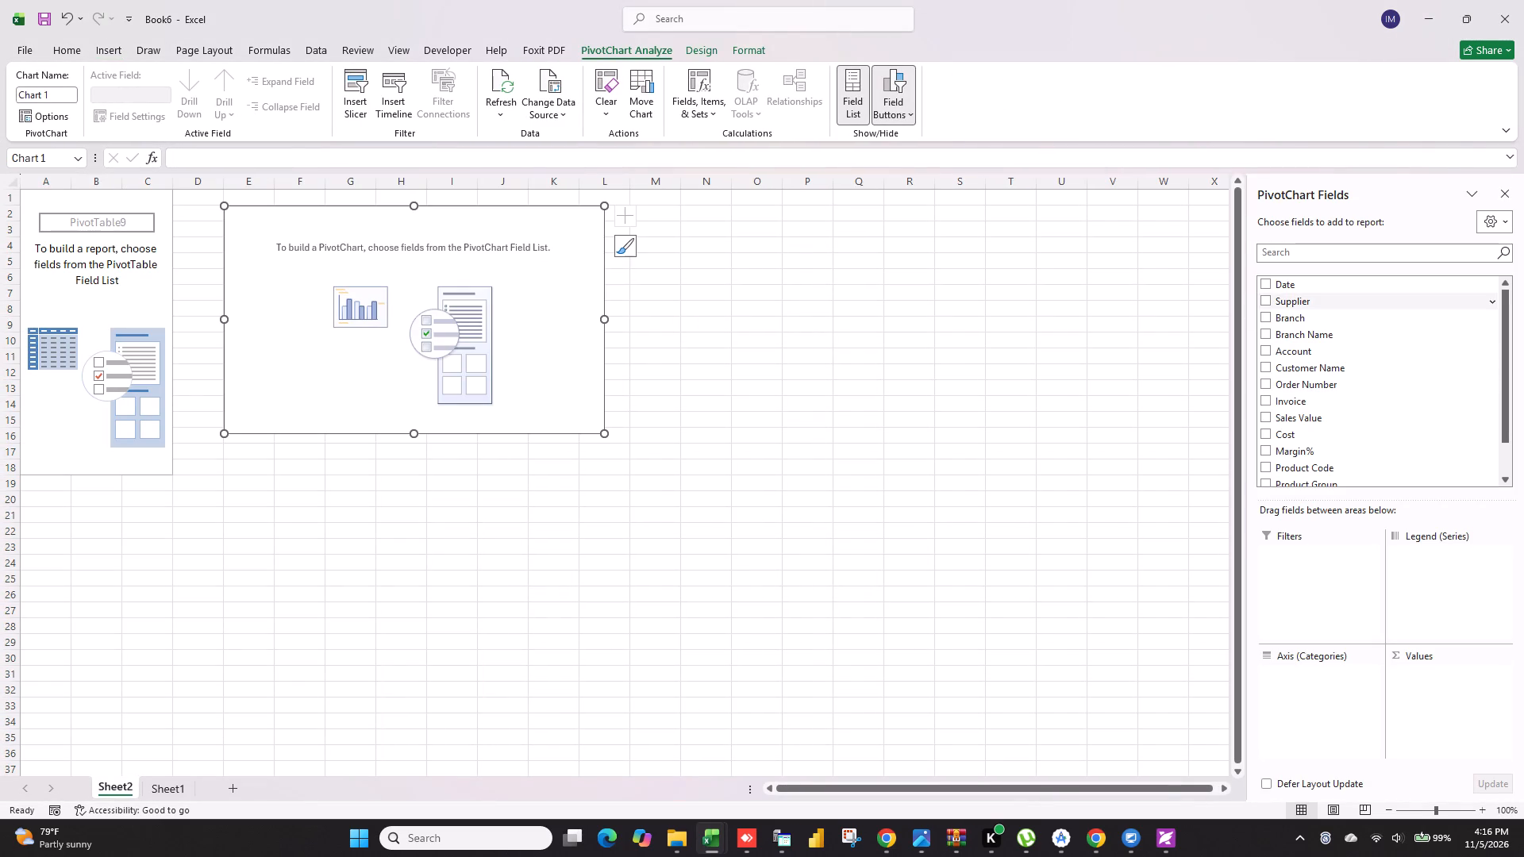
Add the Branch Name, Sales Value, Product Code and Date fields to the pivot report, with Sales Value summed.
left_click(1268, 335)
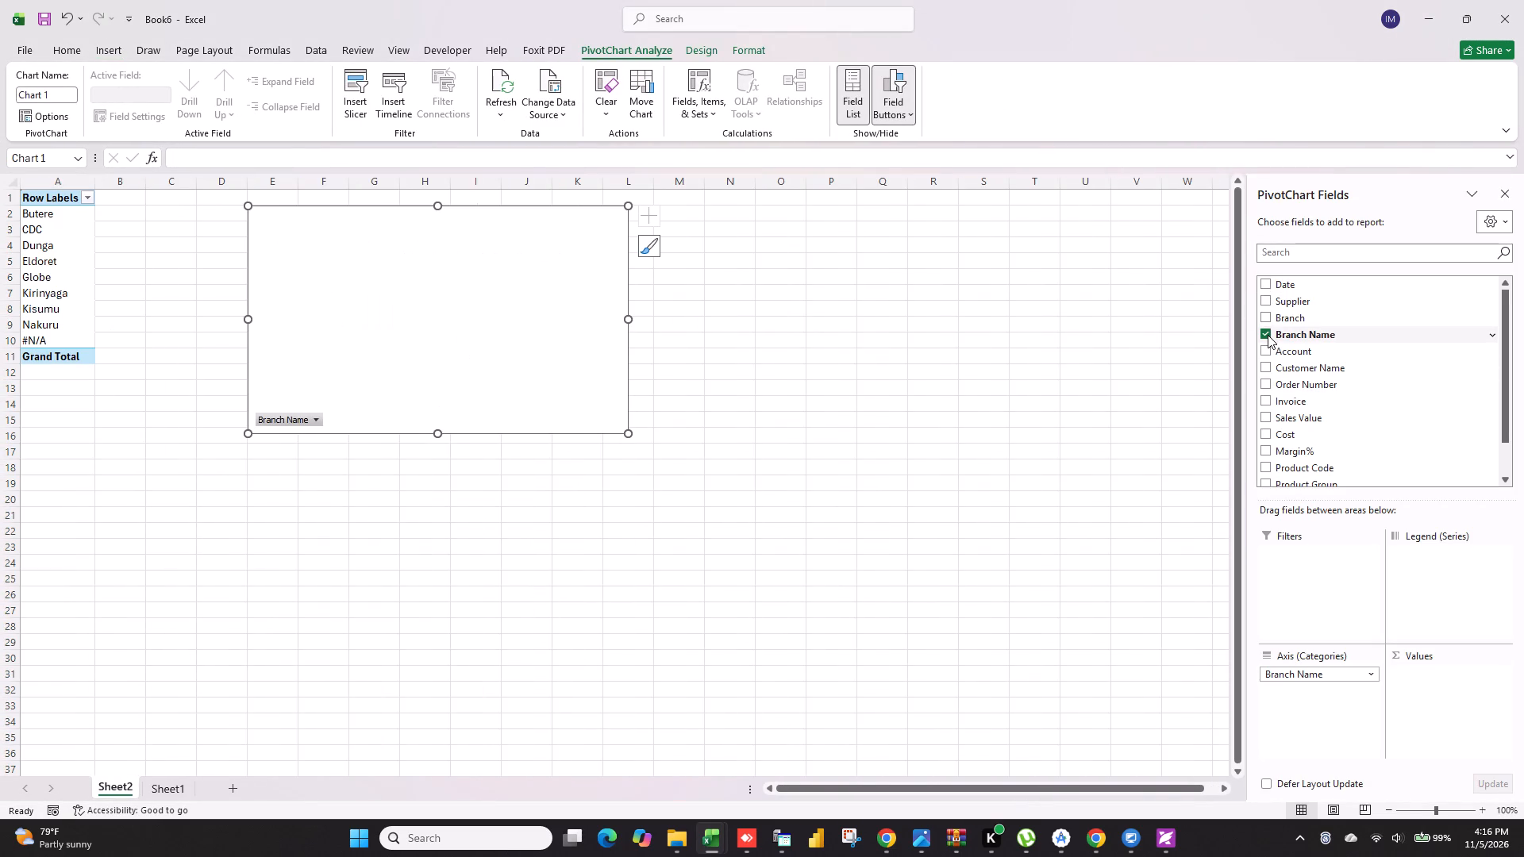
left_click(1262, 419)
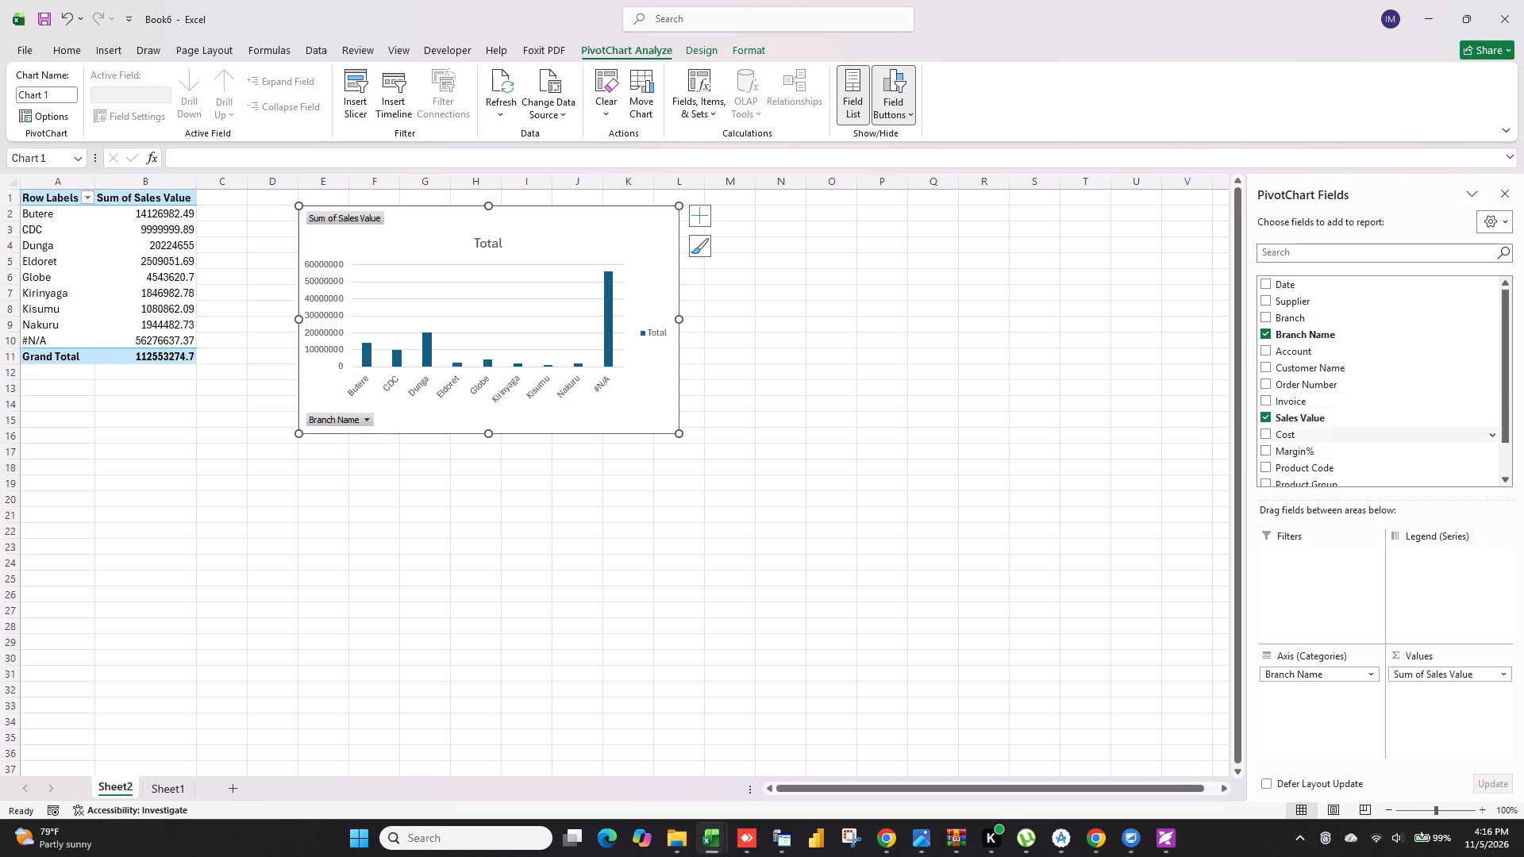
scroll(1303, 457, "down", 2)
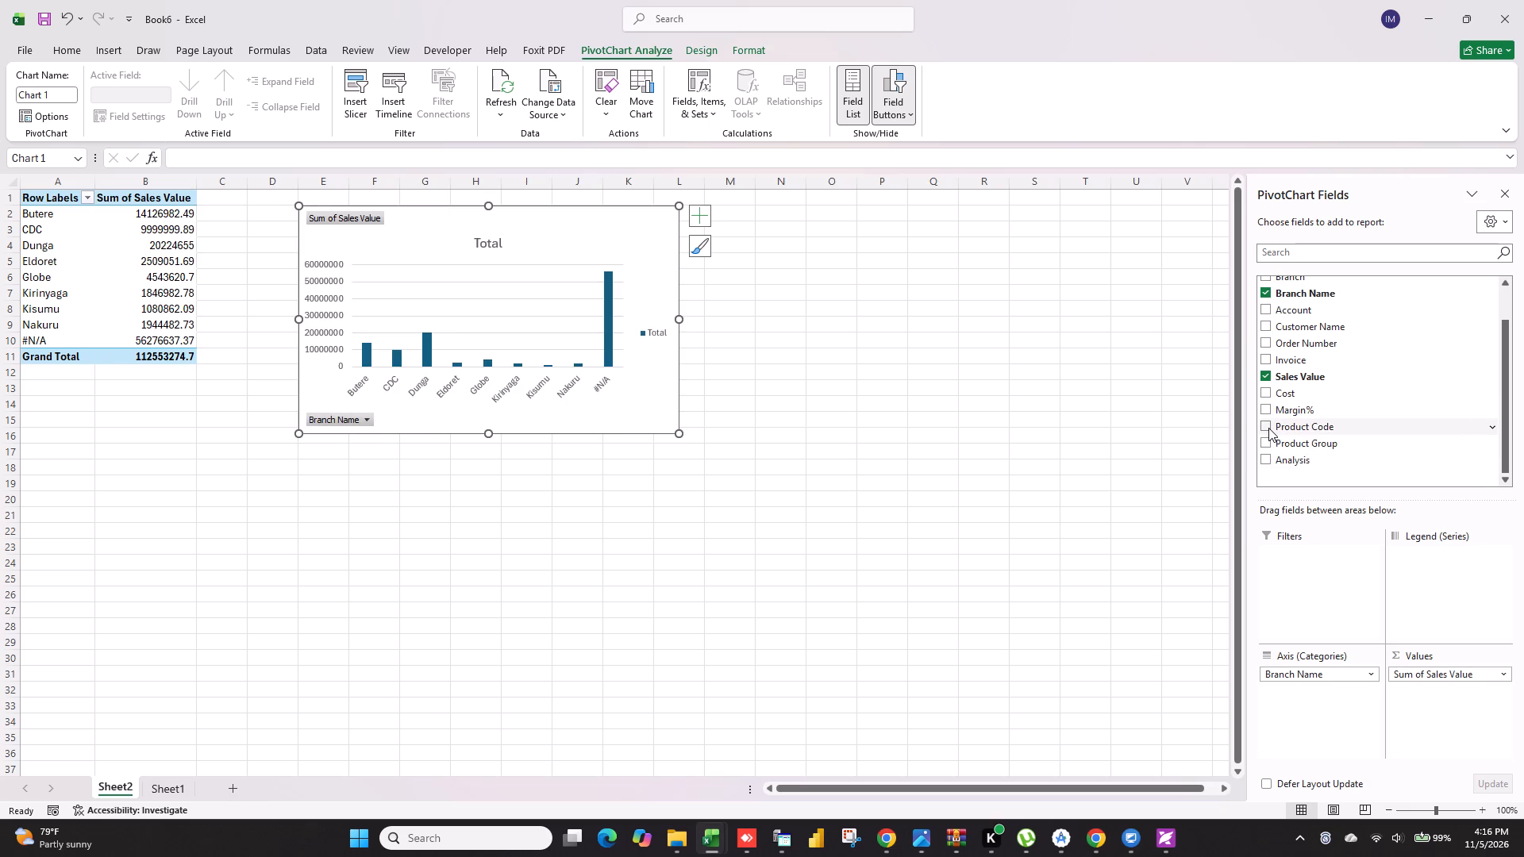
left_click(1268, 428)
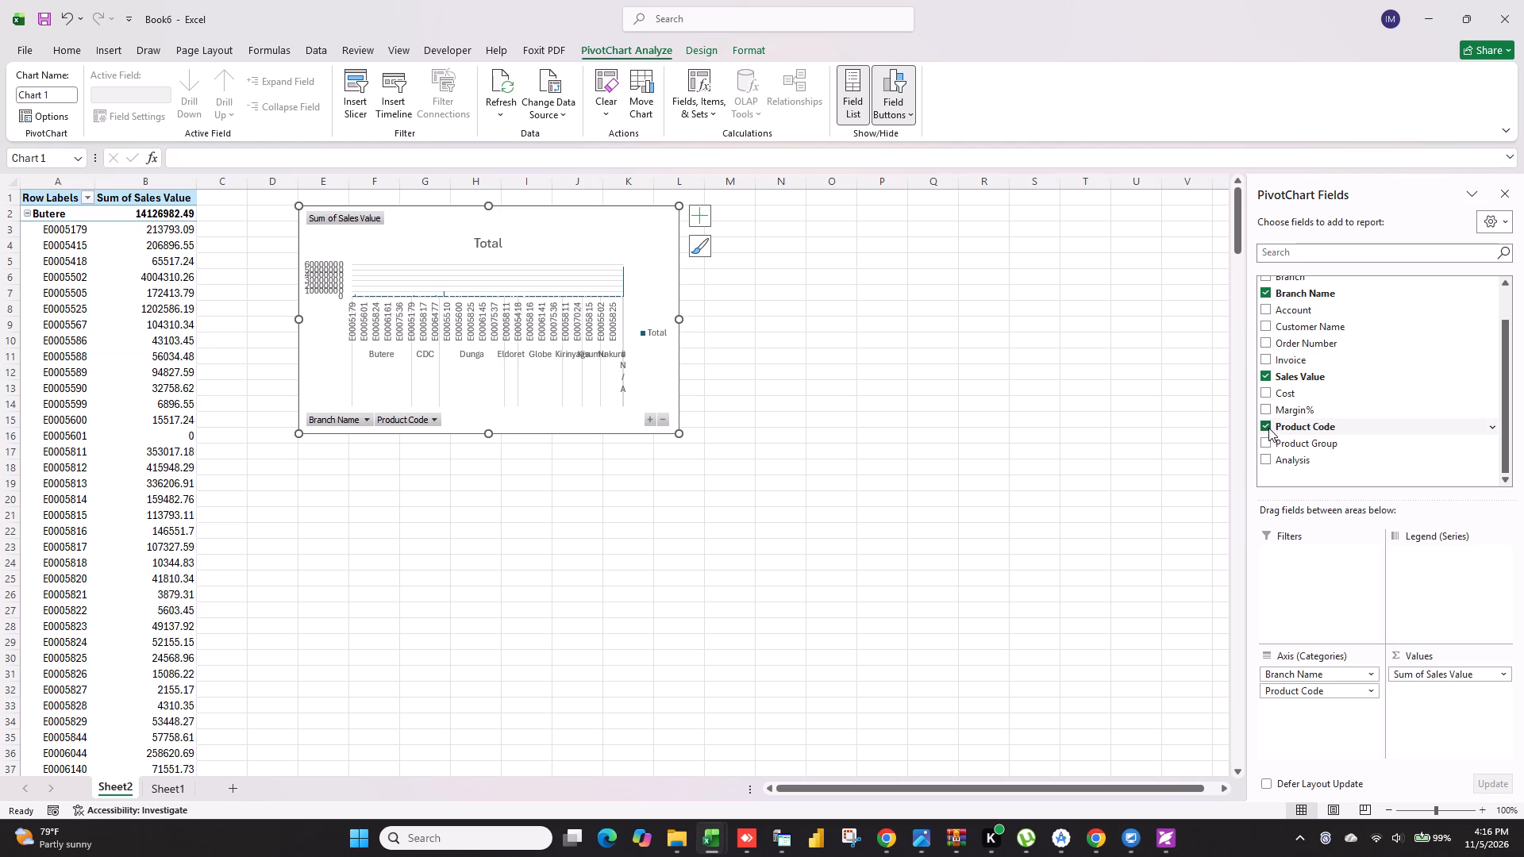
scroll(1283, 351, "up", 2)
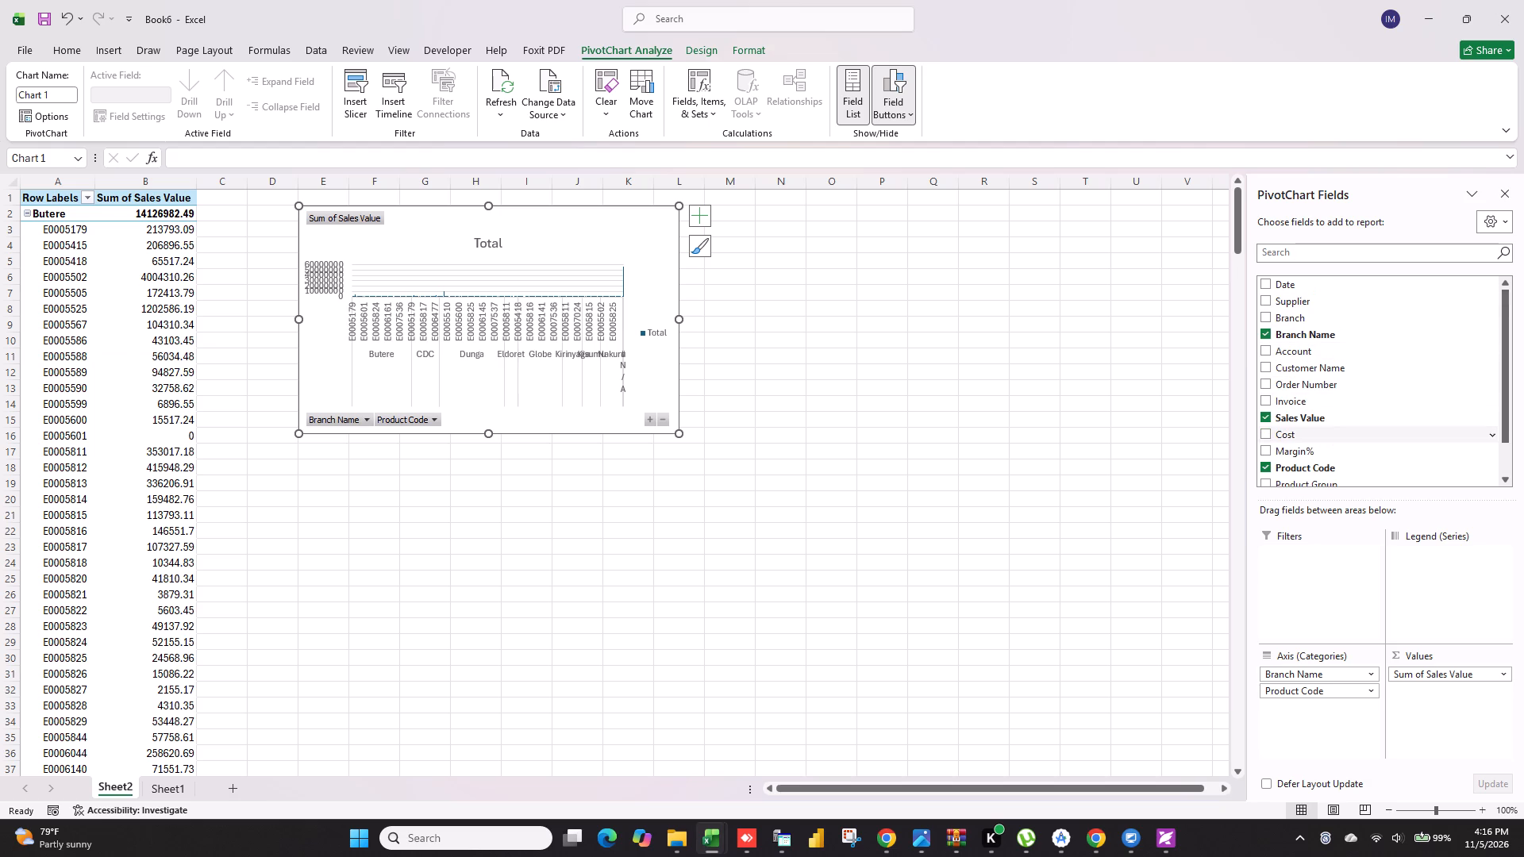
left_click(1266, 285)
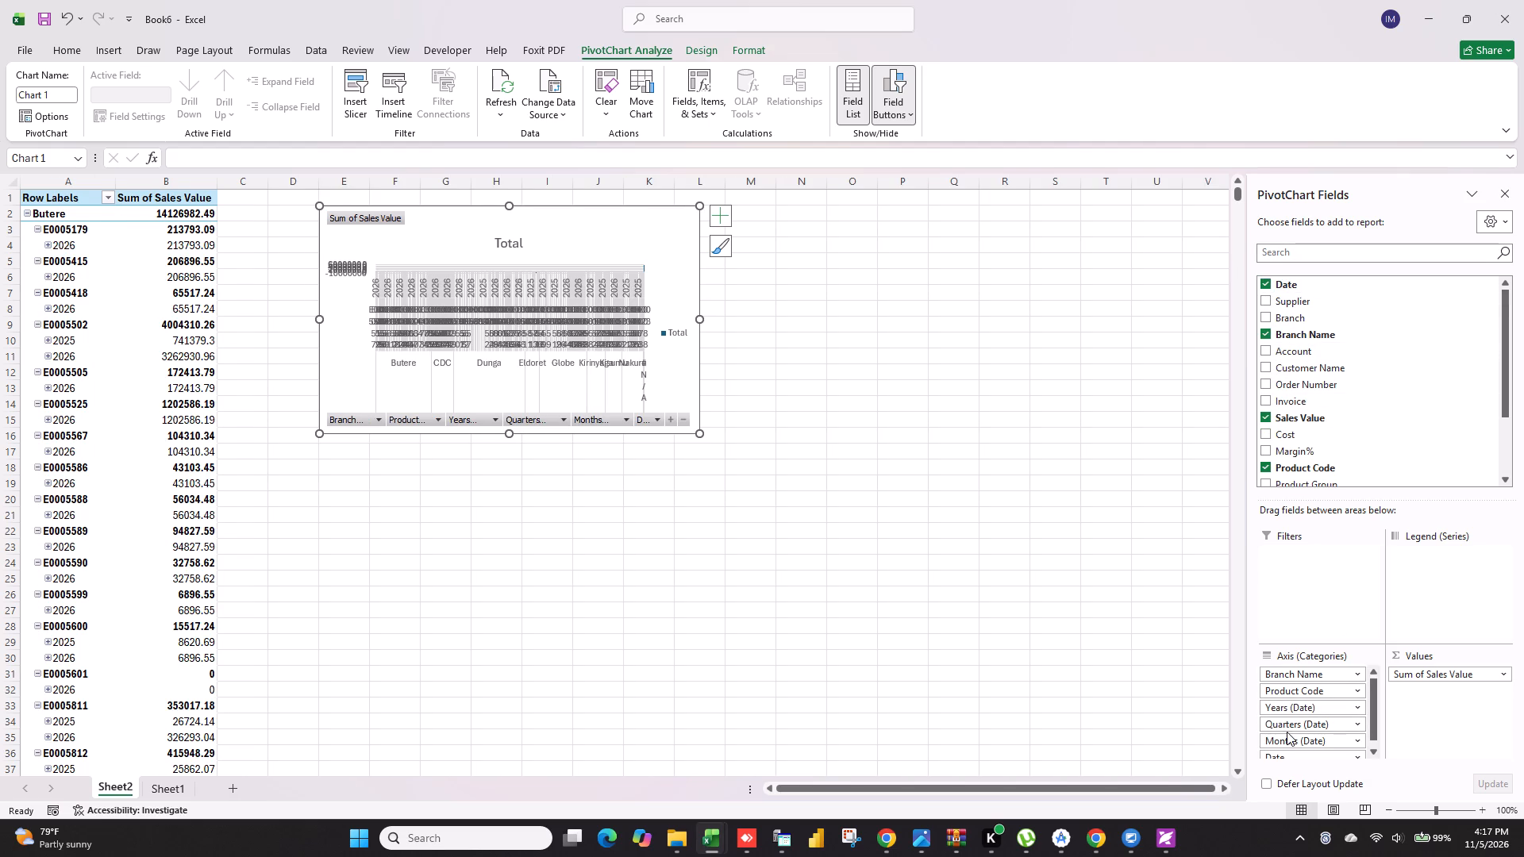
Cut the pivot chart from Sheet2 and keep only the pivot table.
right_click(1286, 725)
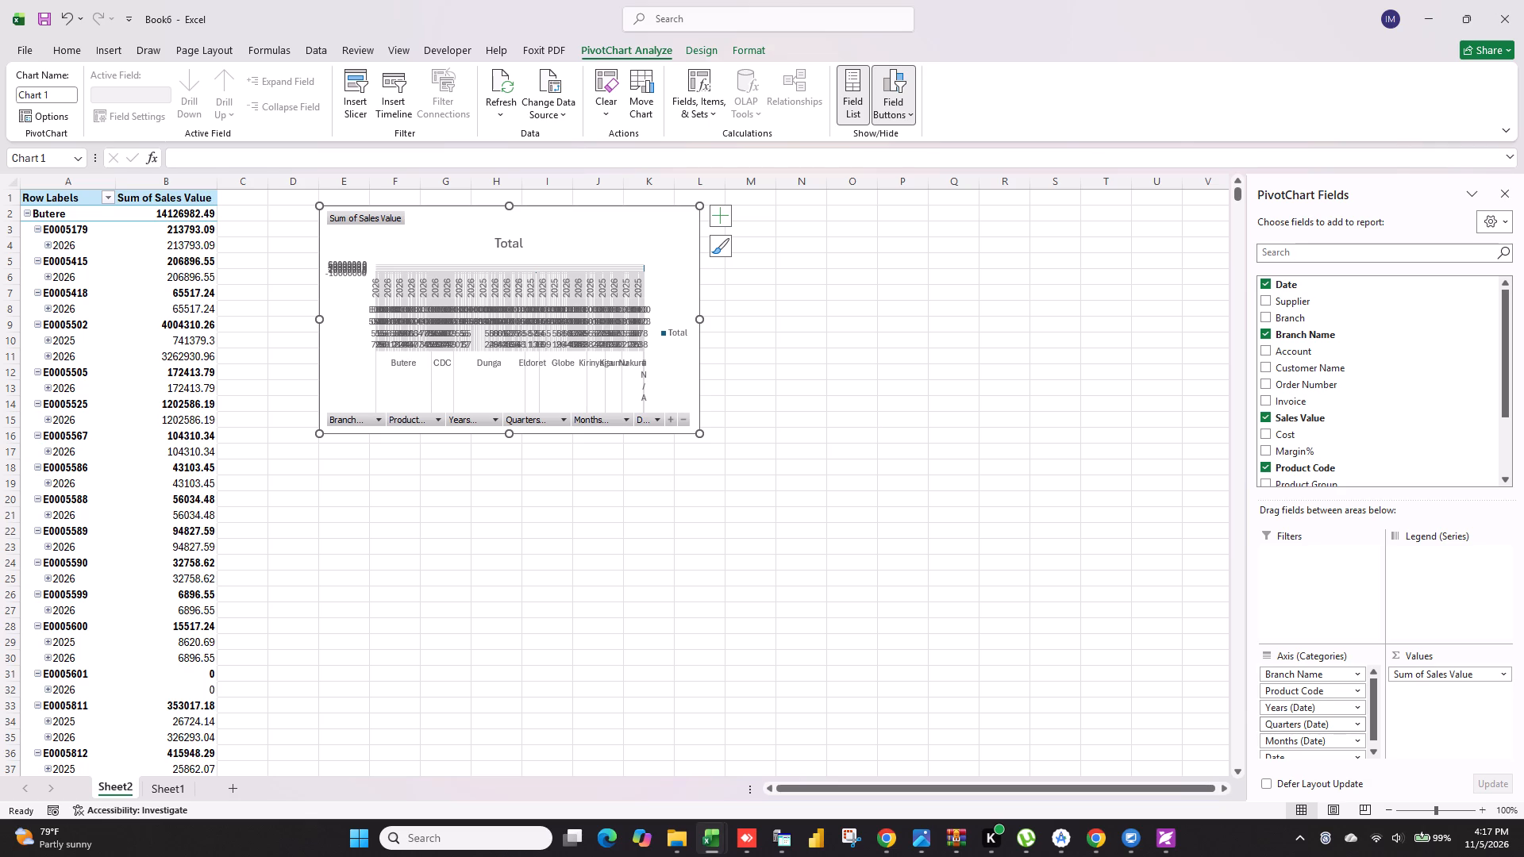
right_click(1286, 725)
right_click(529, 225)
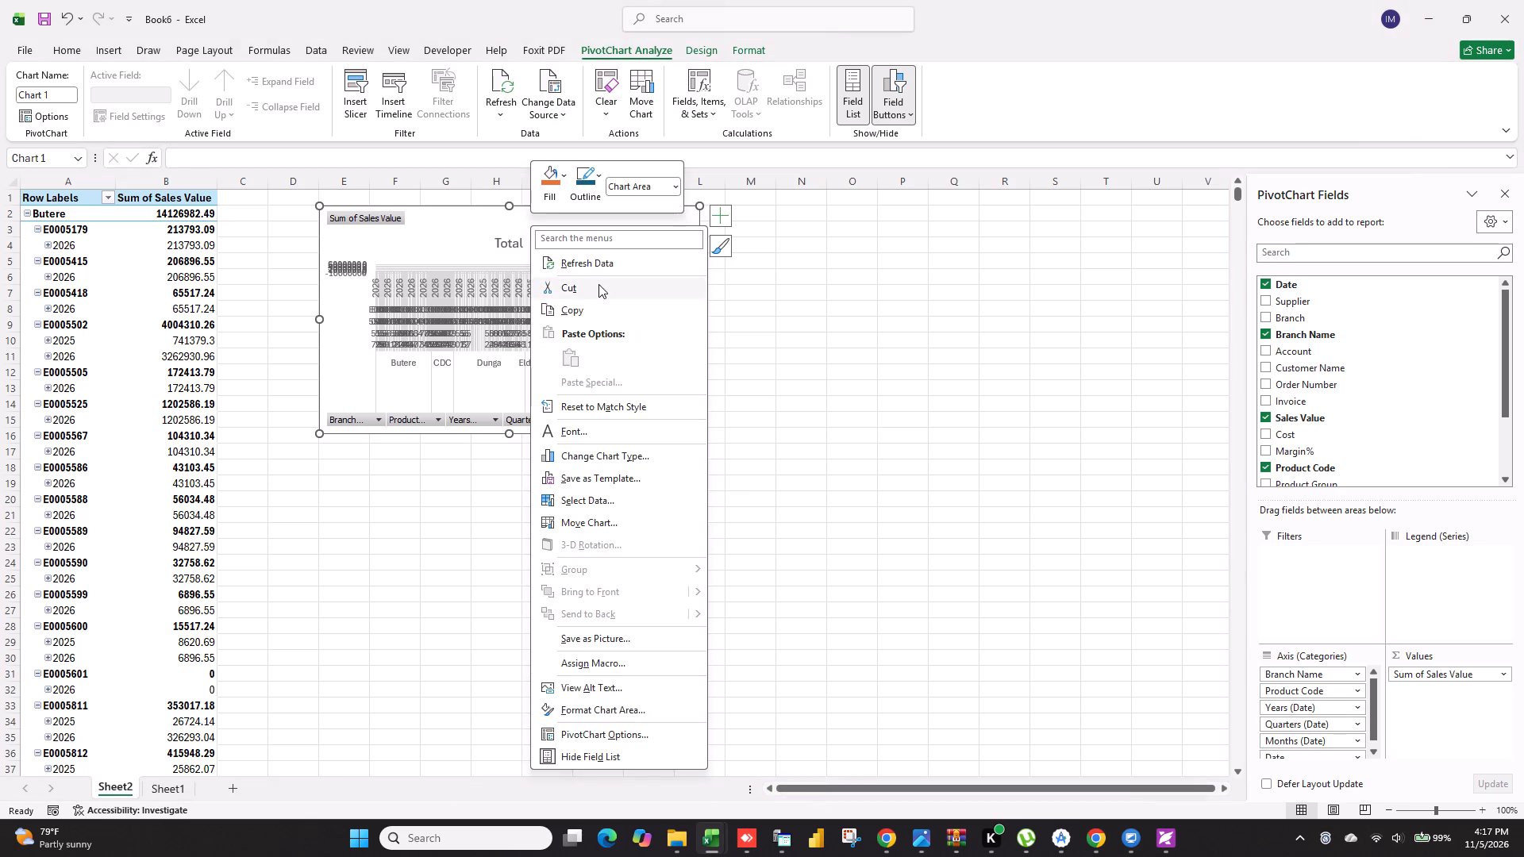
left_click(598, 284)
Remove the Quarters (Date), Months (Date) and Date fields from the pivot table's rows.
right_click(1296, 721)
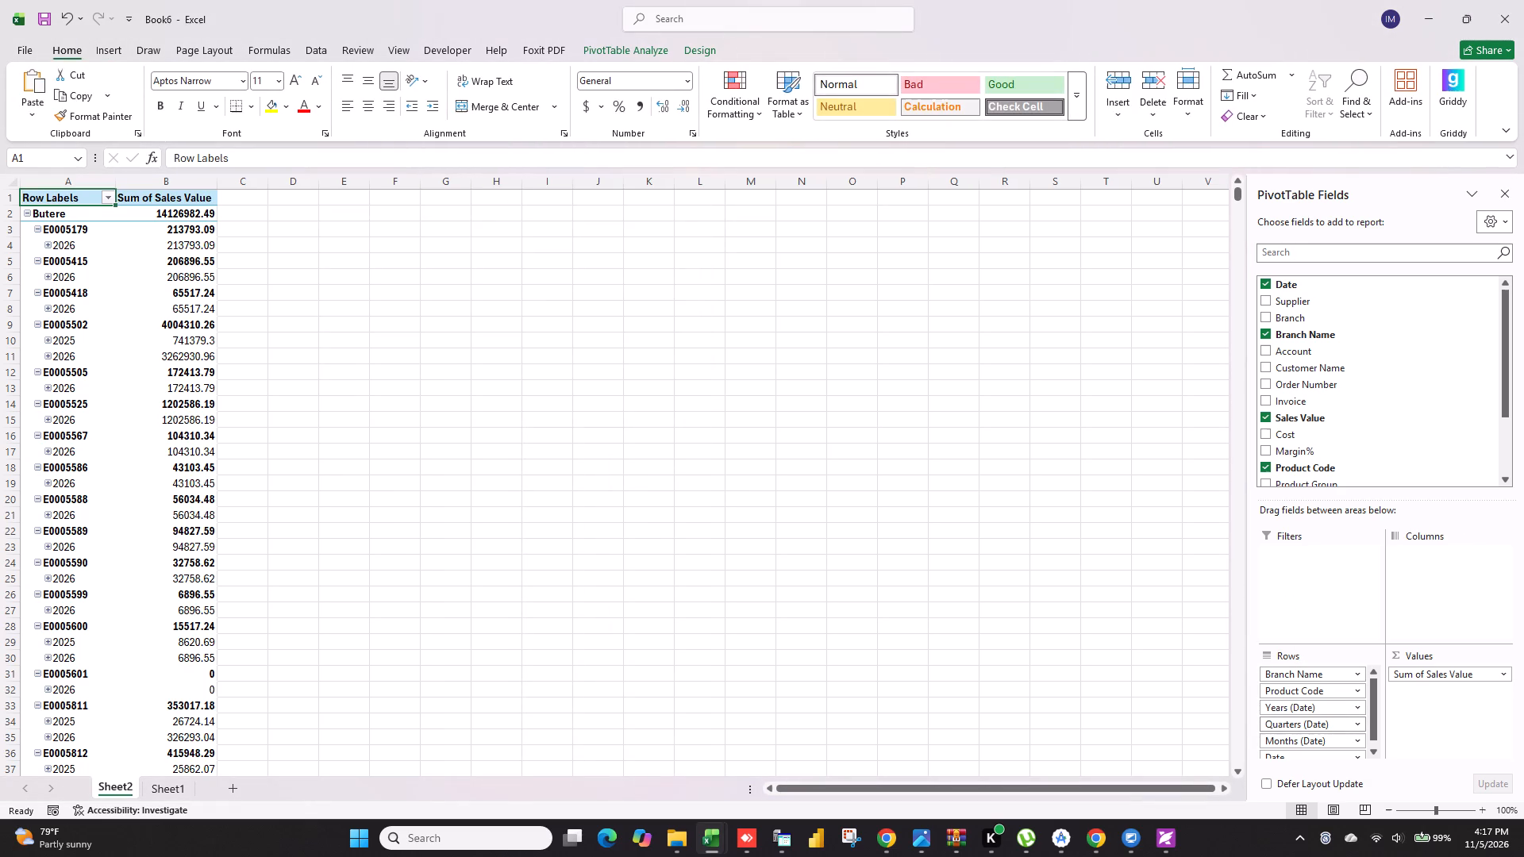
left_click(1296, 721)
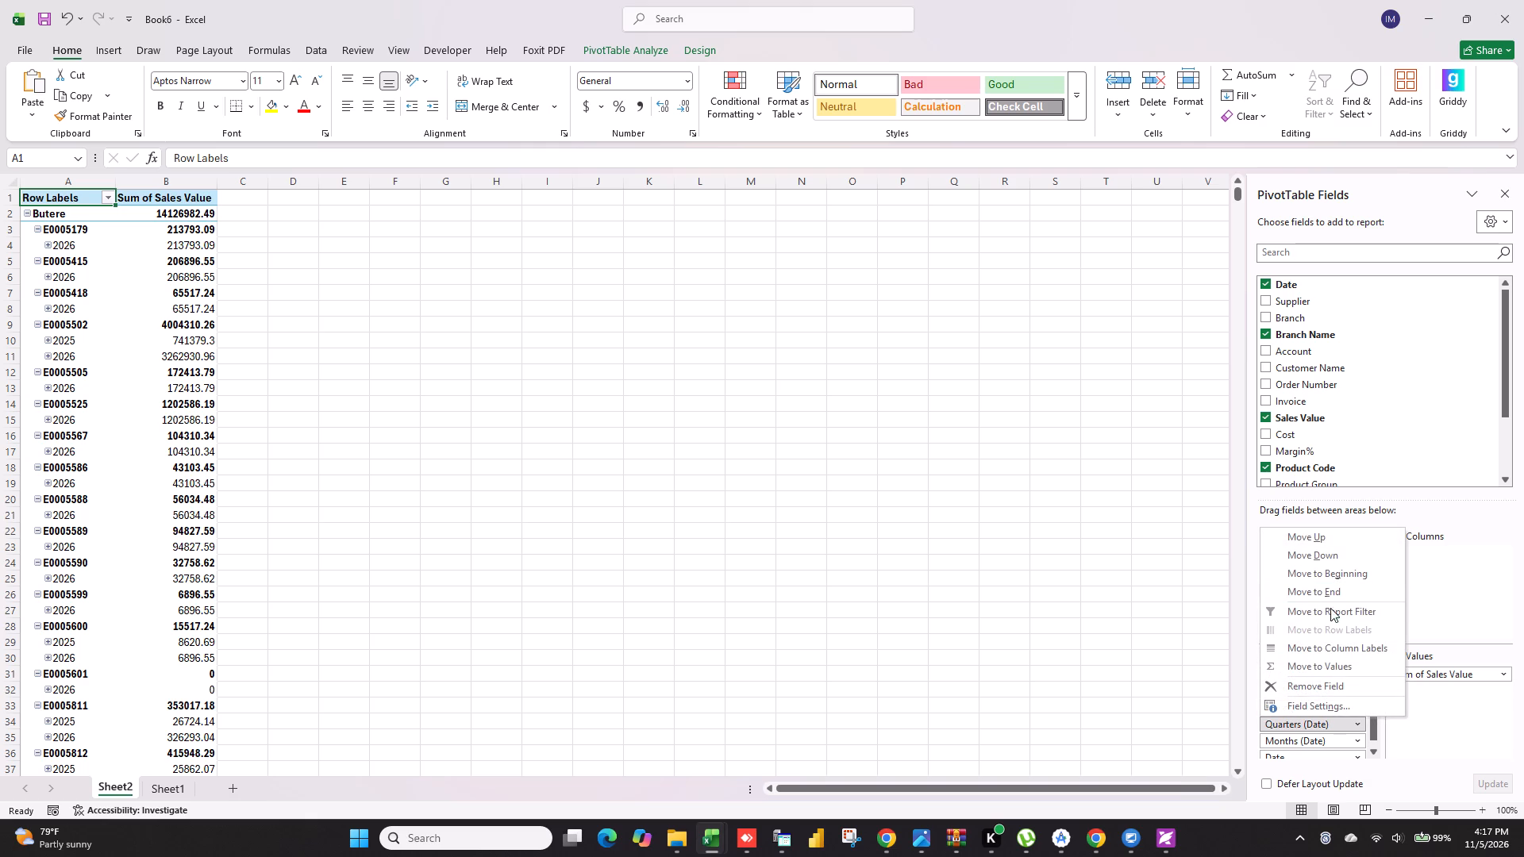
left_click(1332, 692)
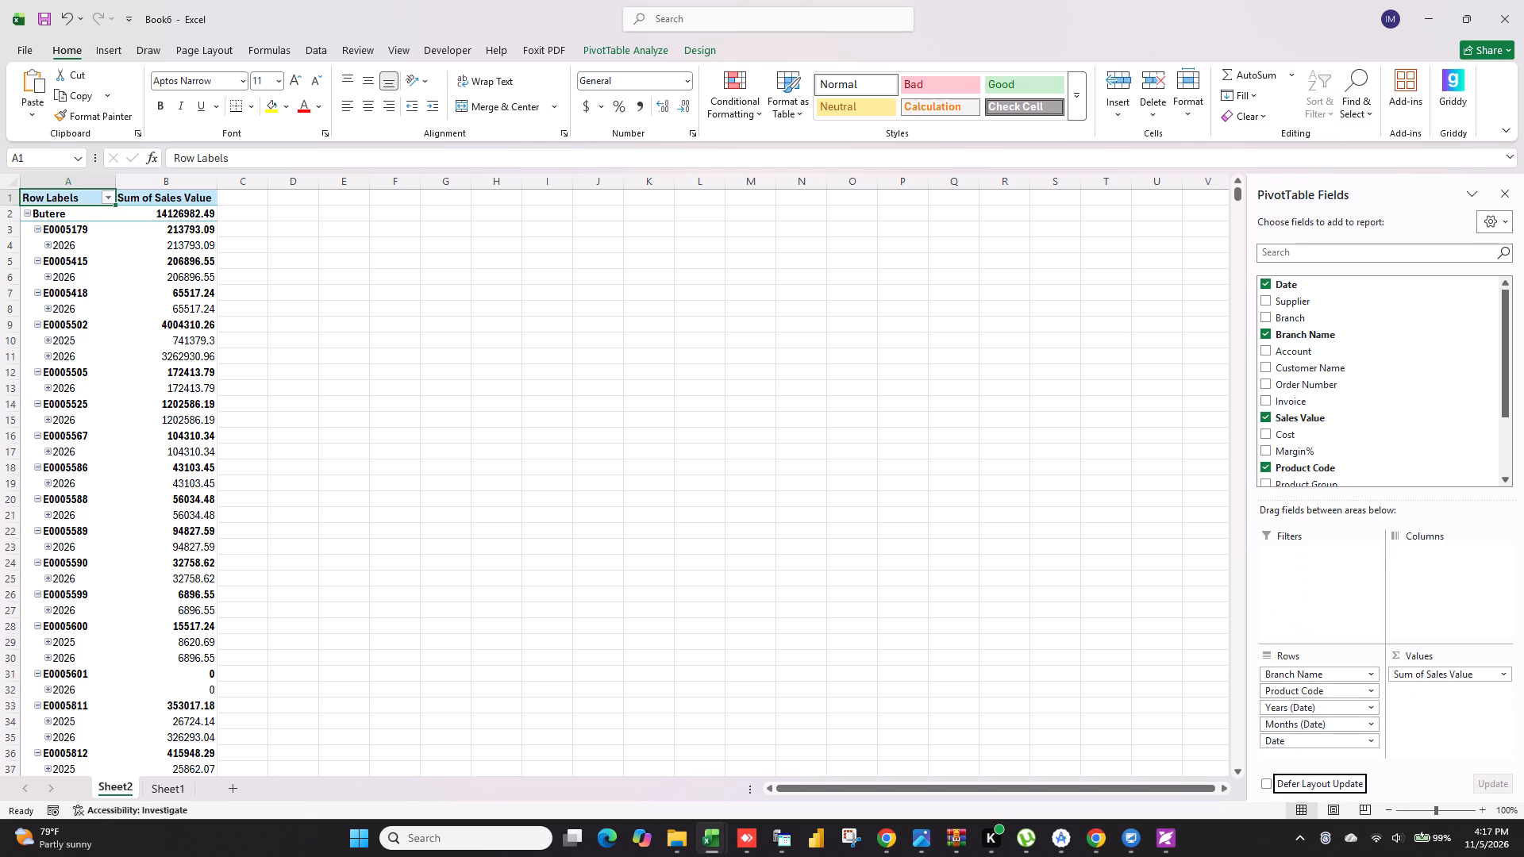
left_click(1295, 721)
left_click(1322, 682)
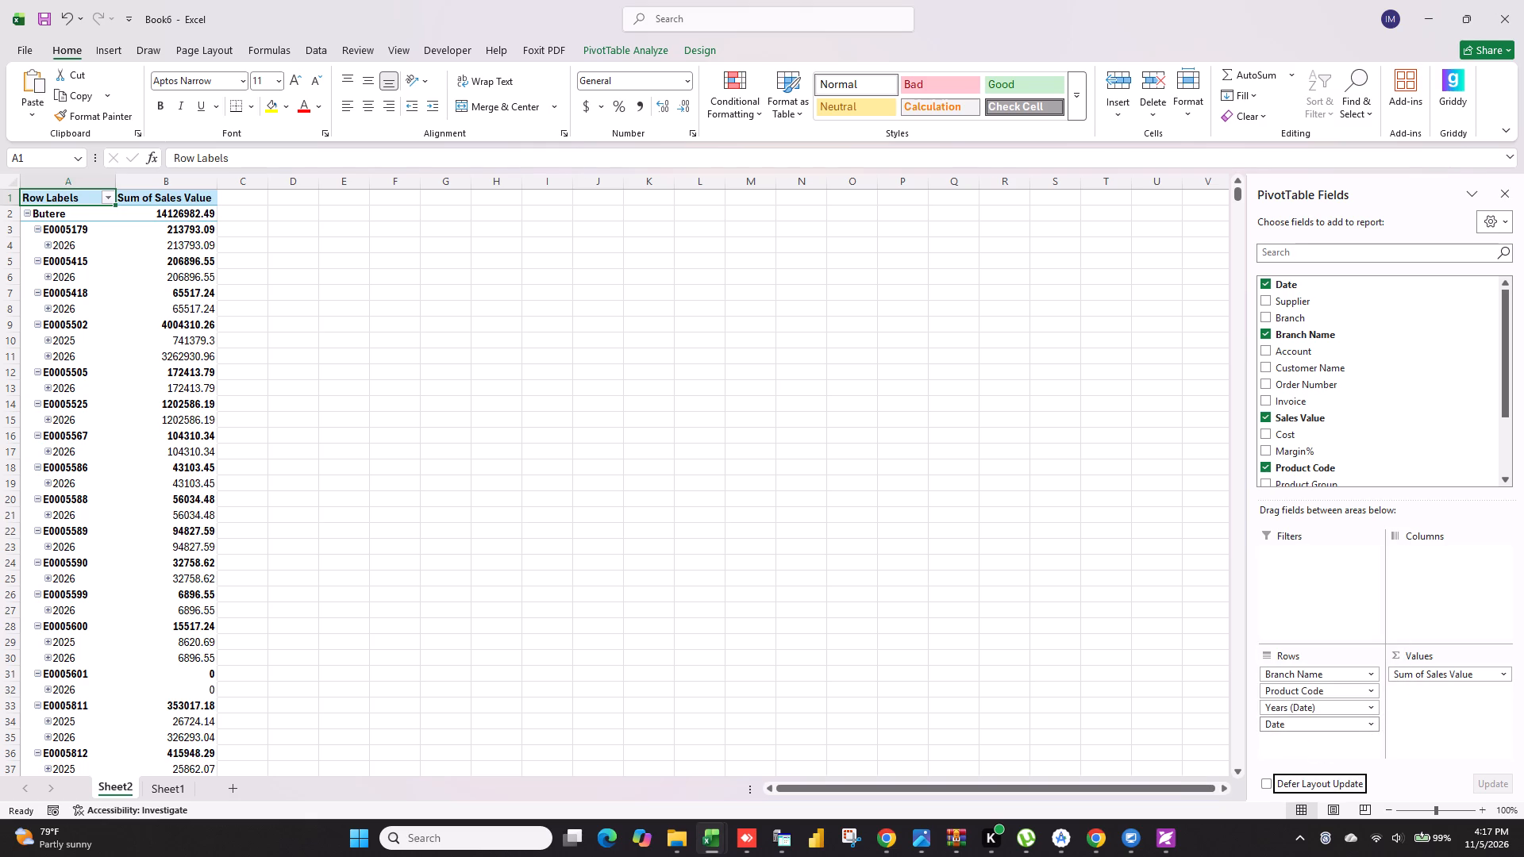
left_click(1299, 724)
left_click(1322, 686)
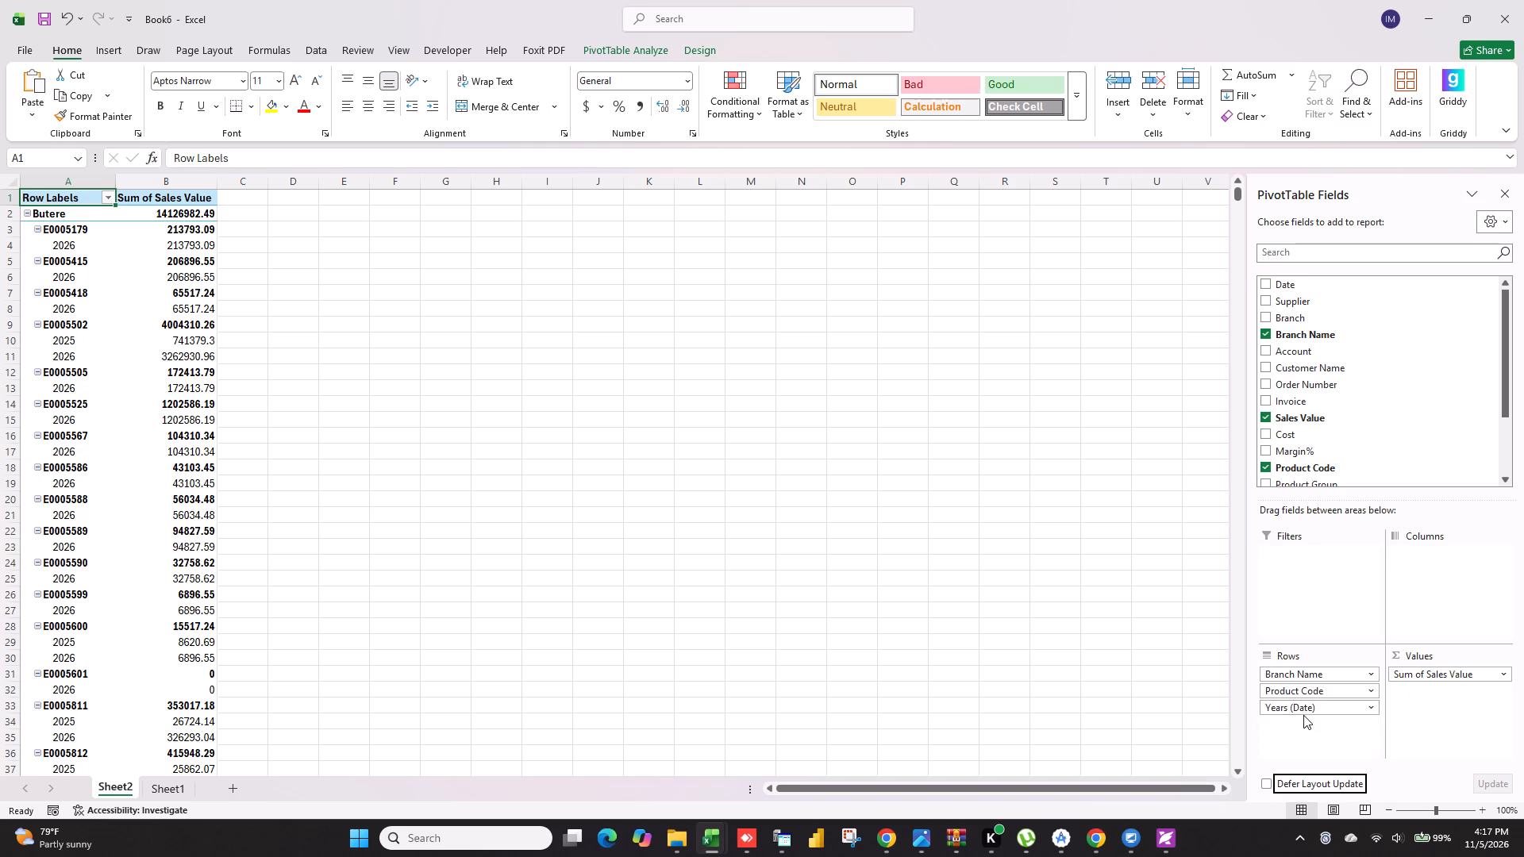
Move the Years (Date) field from the pivot table's rows to its columns.
left_click_drag(1303, 708, 1426, 568)
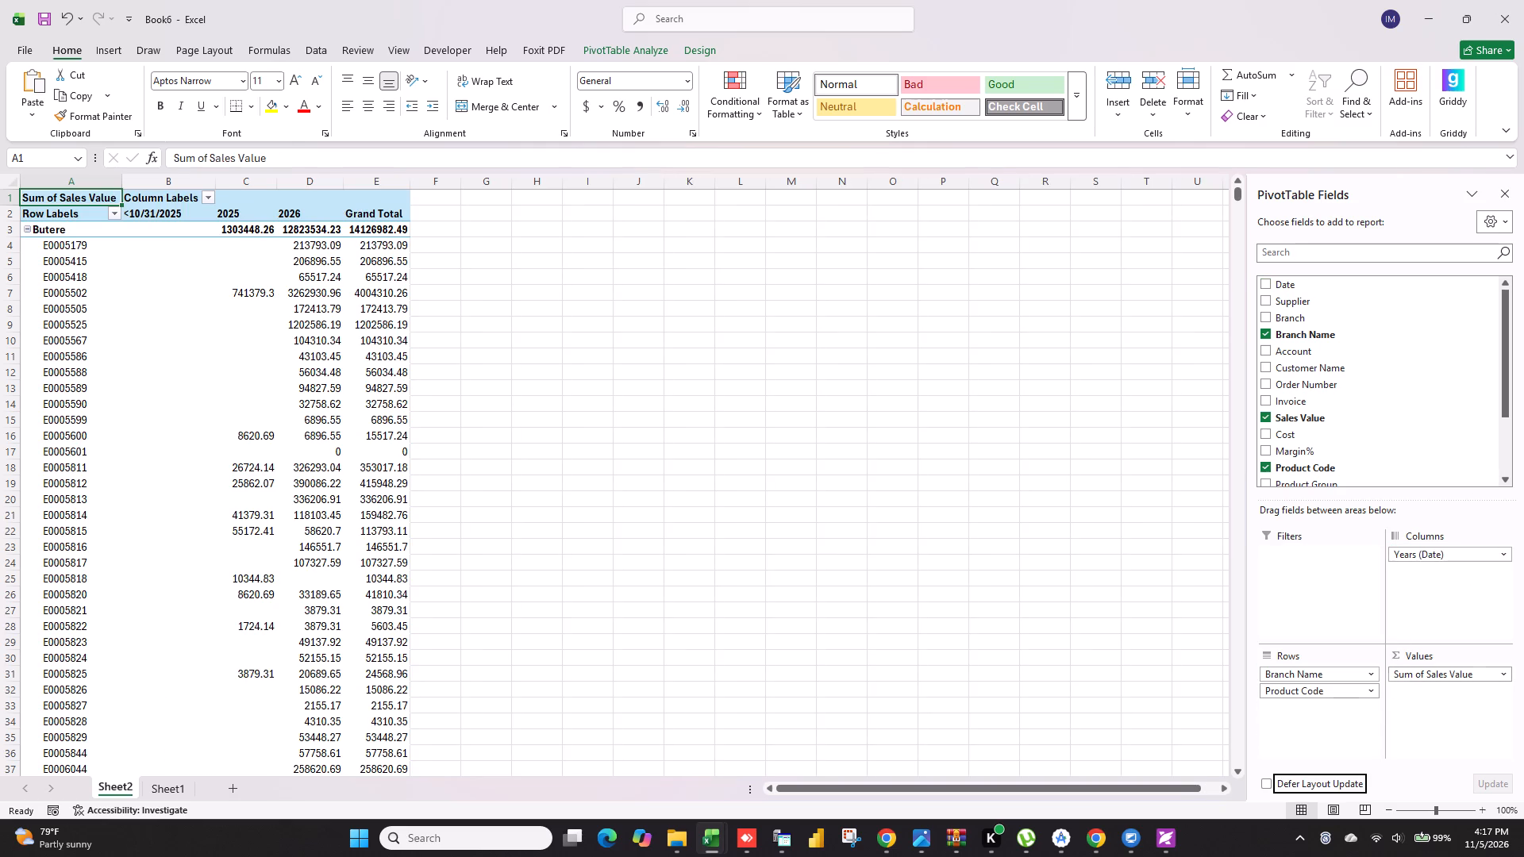
Set the pivot table to tabular form with no subtotals and with grand totals off for rows and columns.
left_click(269, 203)
left_click(697, 48)
left_click(136, 107)
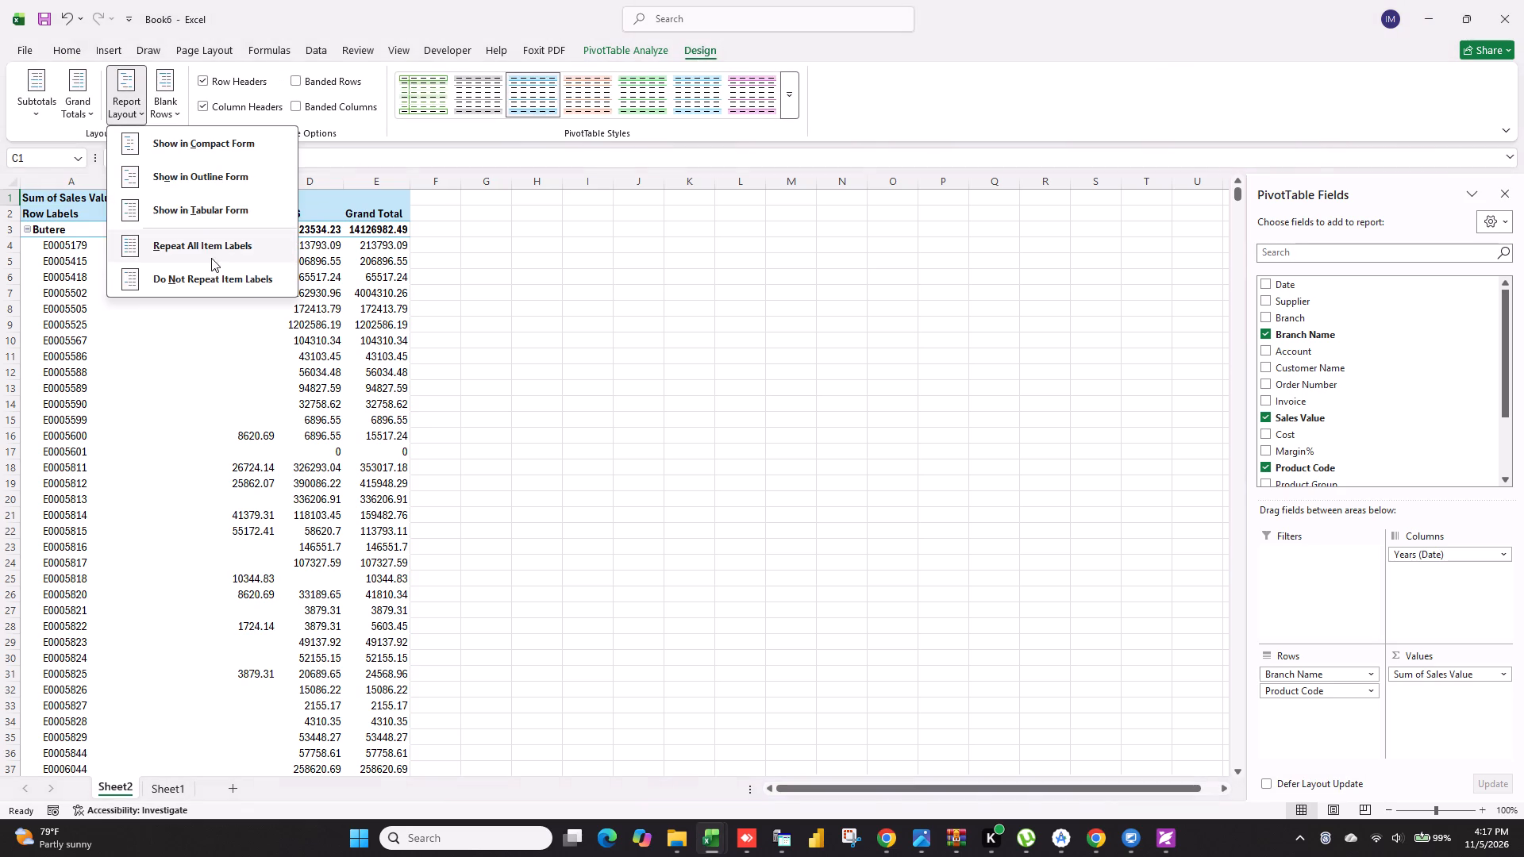
left_click(202, 217)
left_click(39, 102)
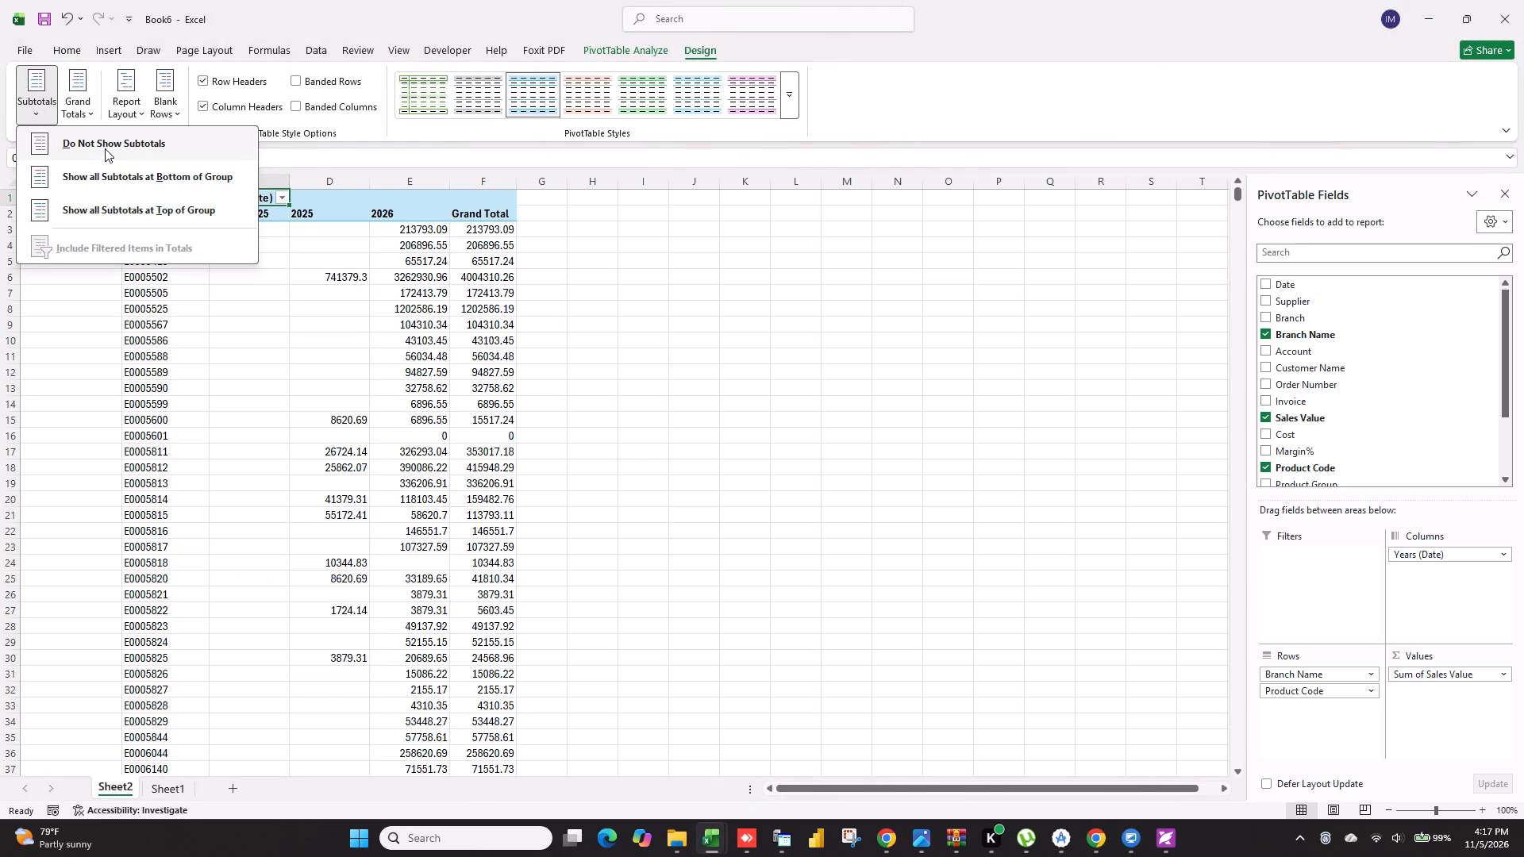
left_click(105, 148)
left_click(83, 97)
left_click(164, 144)
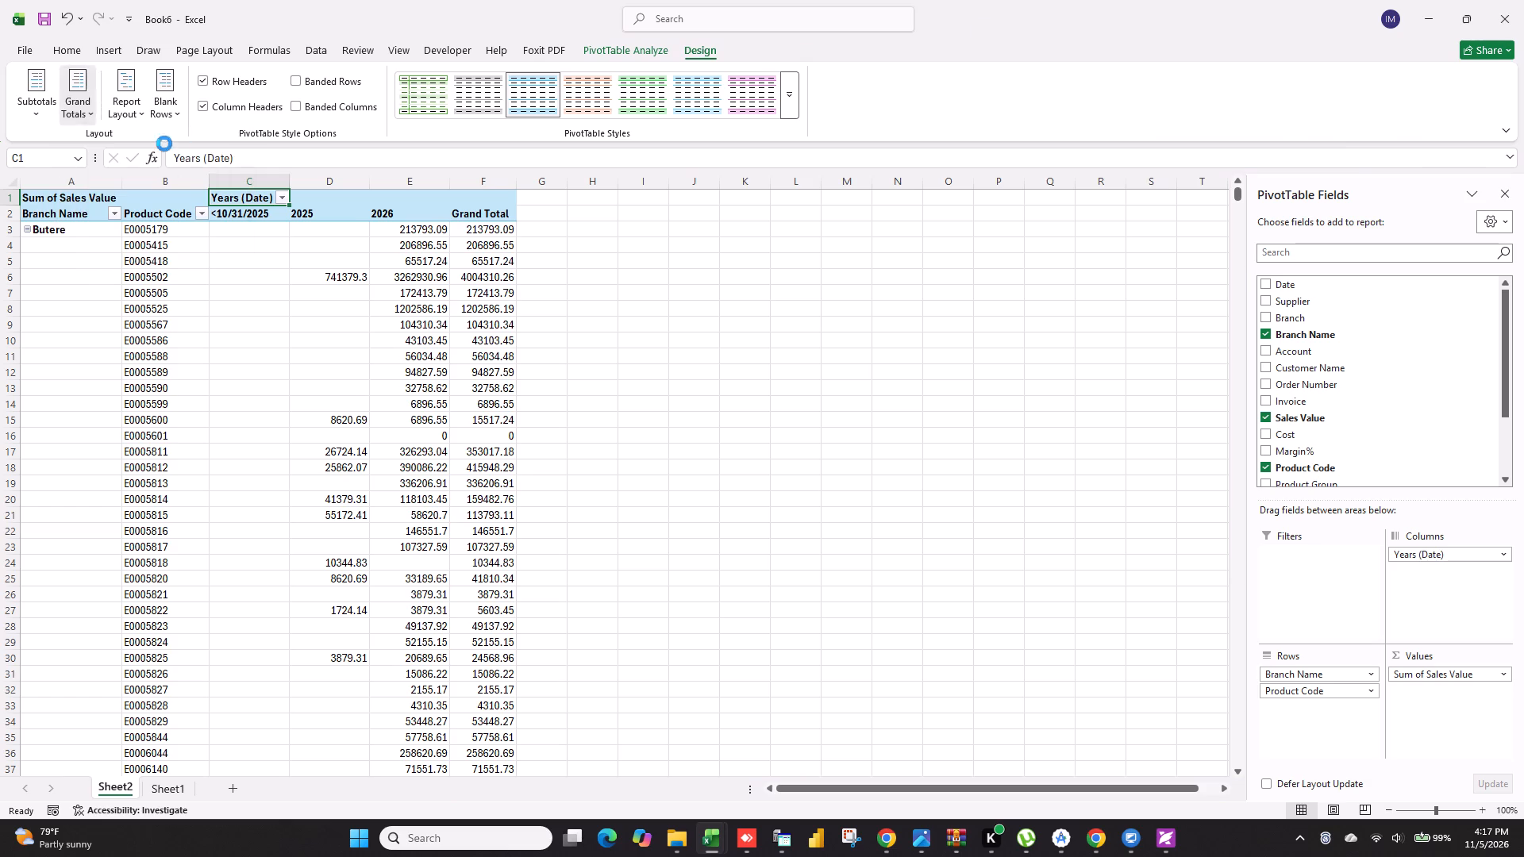
left_click(699, 295)
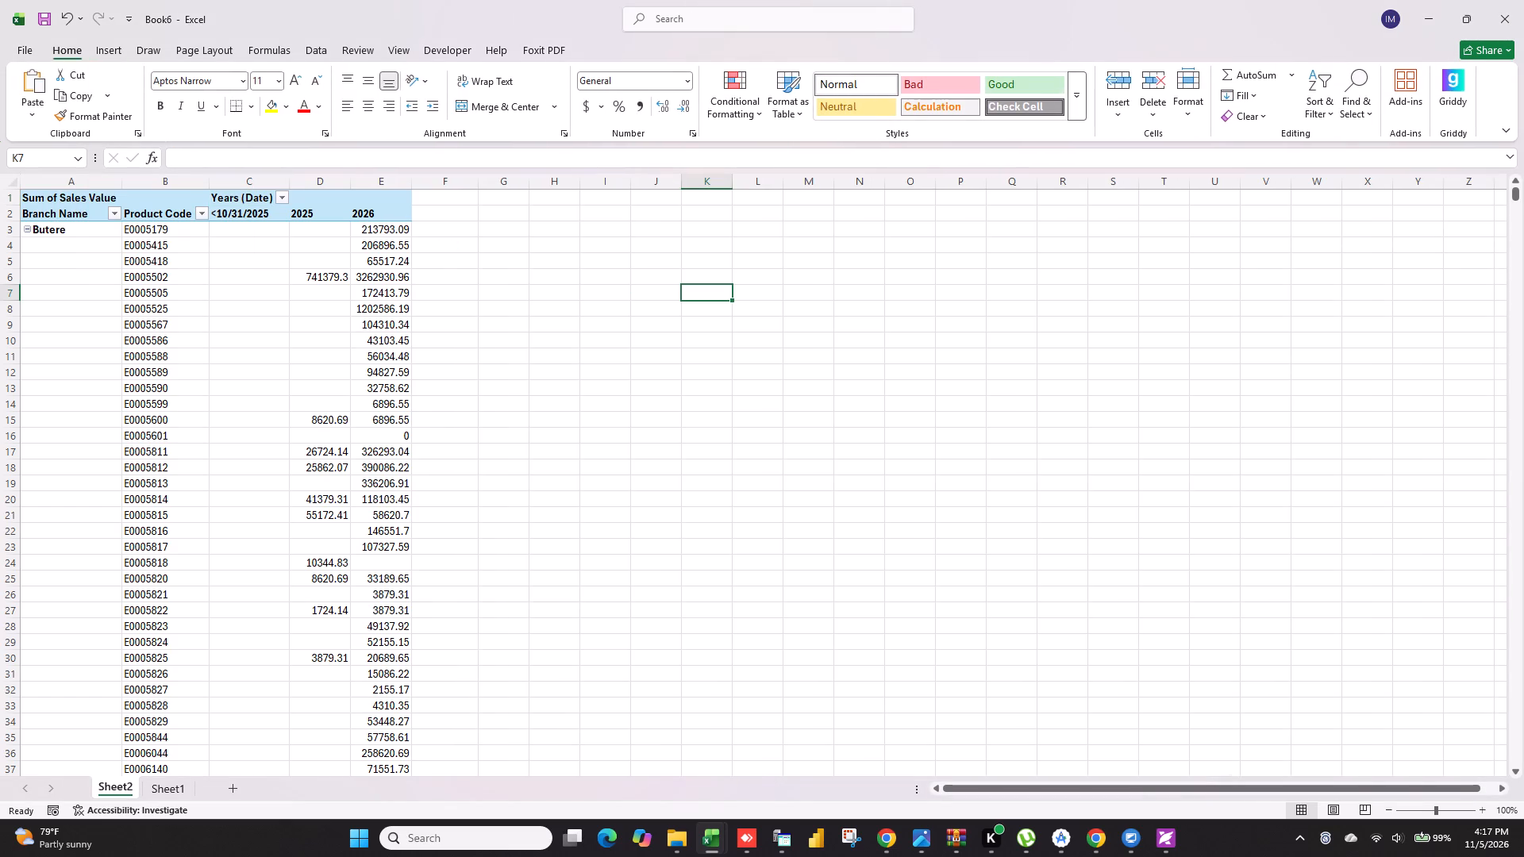
Copy the pivot table's columns A to E and paste them as values at A1 of a new sheet.
left_click_drag(55, 200, 376, 190)
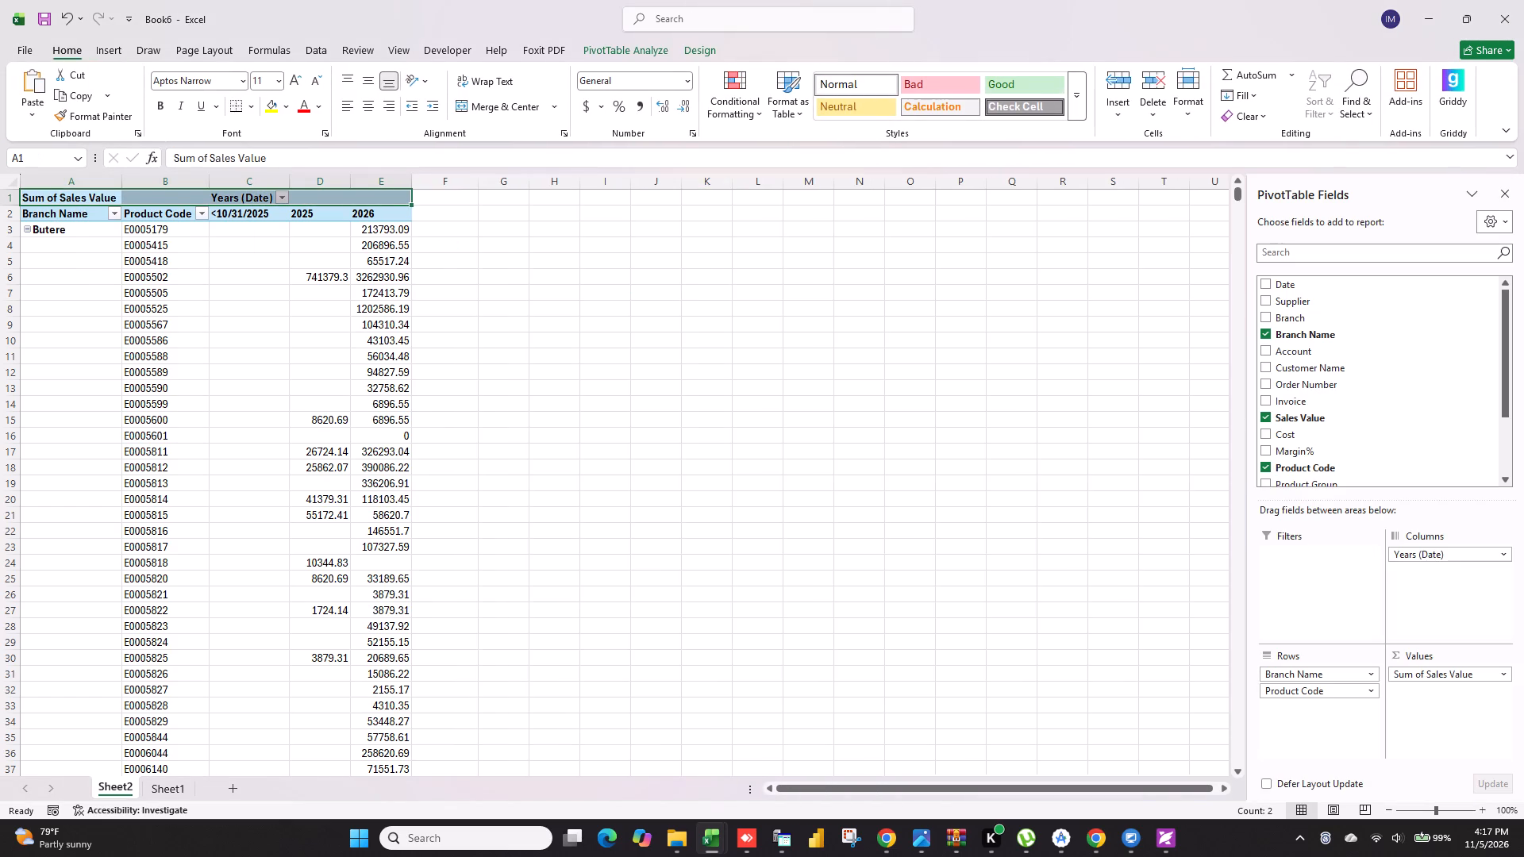
key("ctrl+shift+Down")
left_click(686, 288)
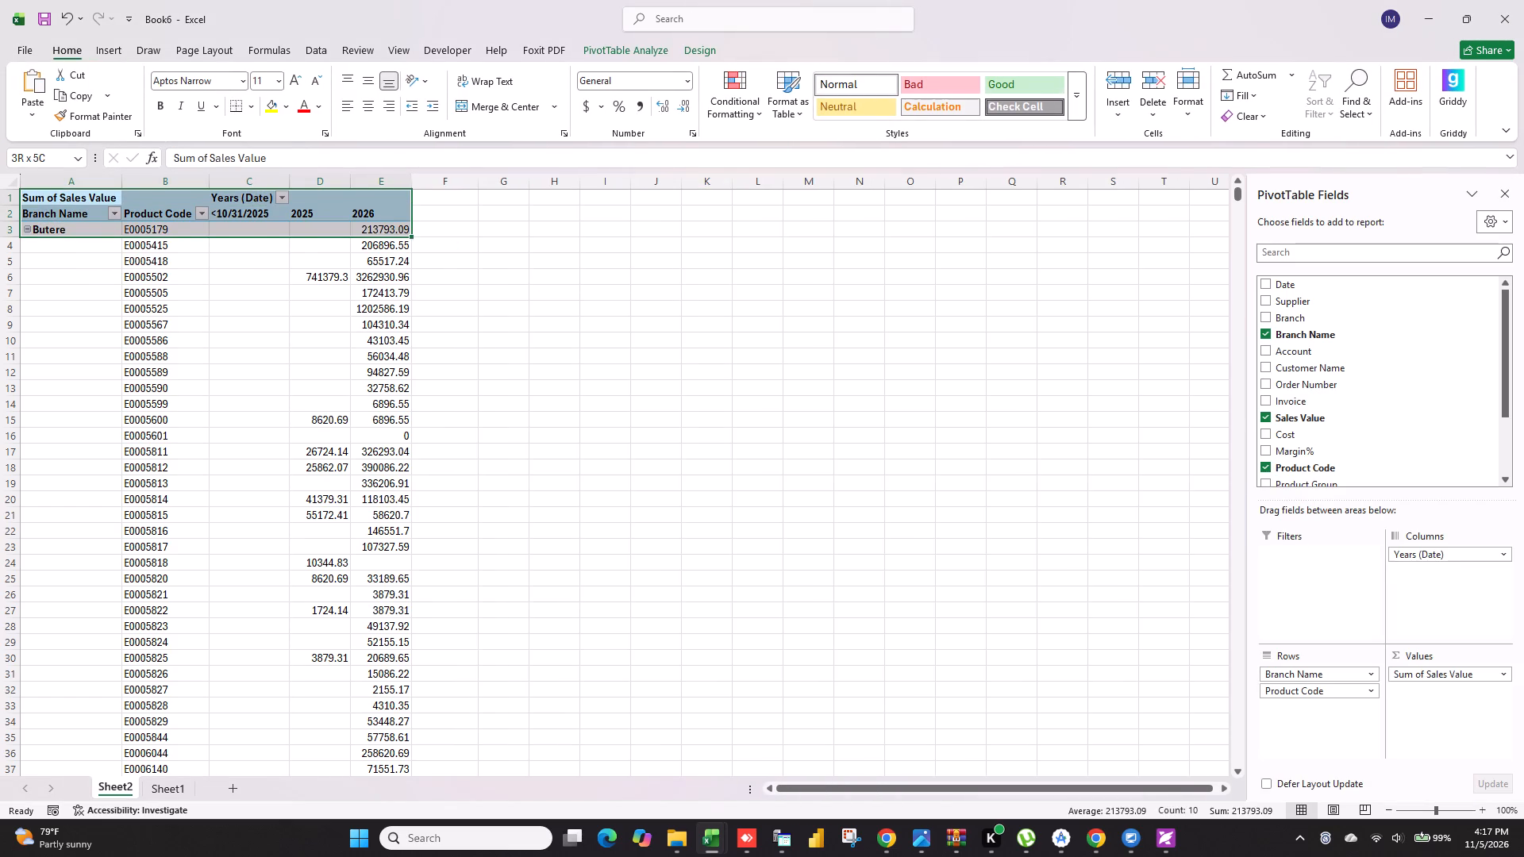
left_click_drag(71, 183, 379, 217)
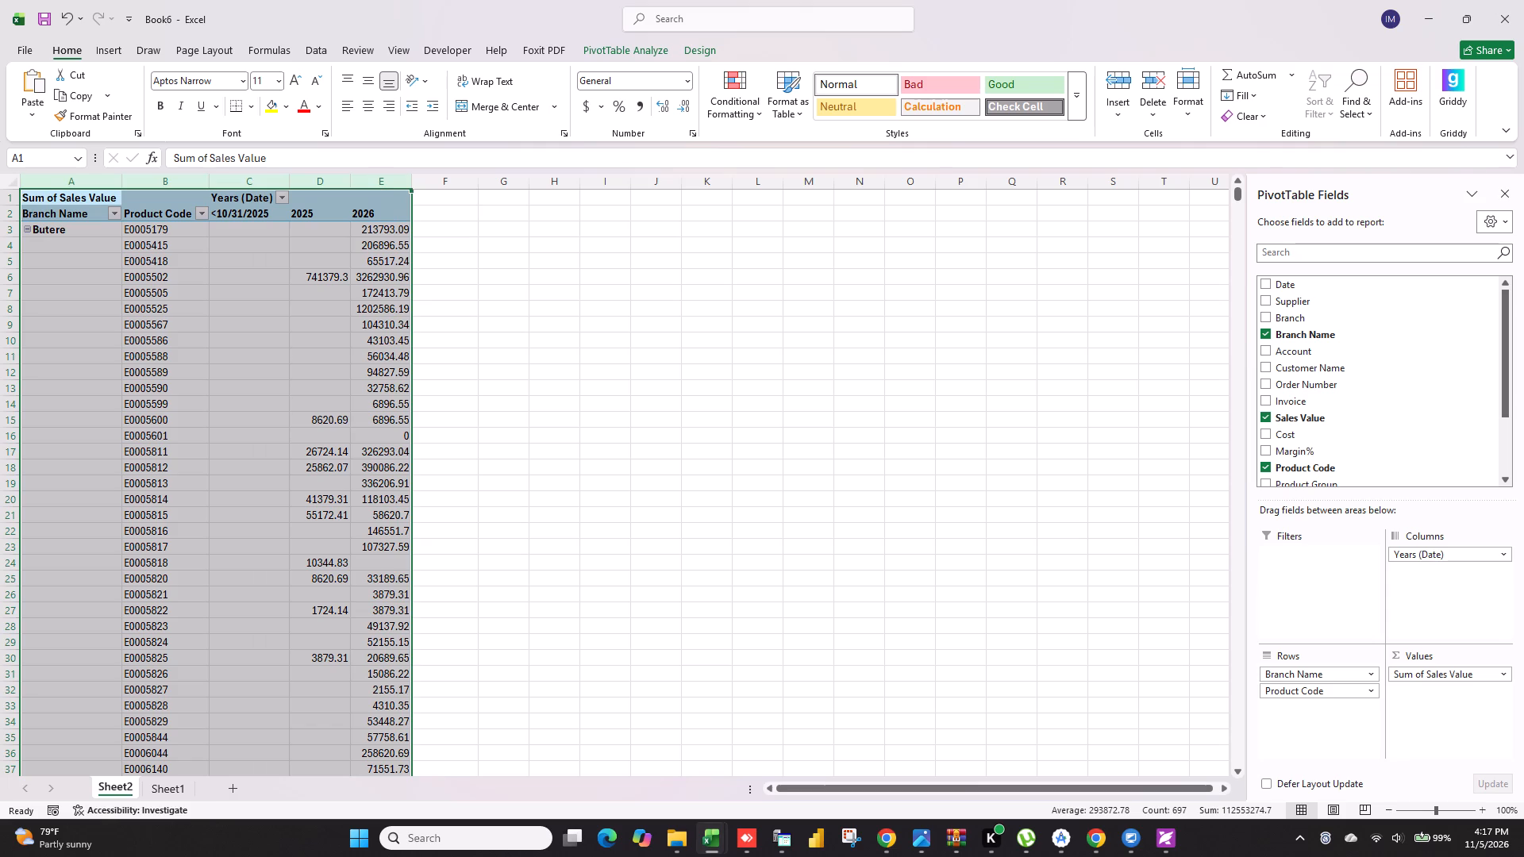
key("ctrl+c")
left_click(230, 788)
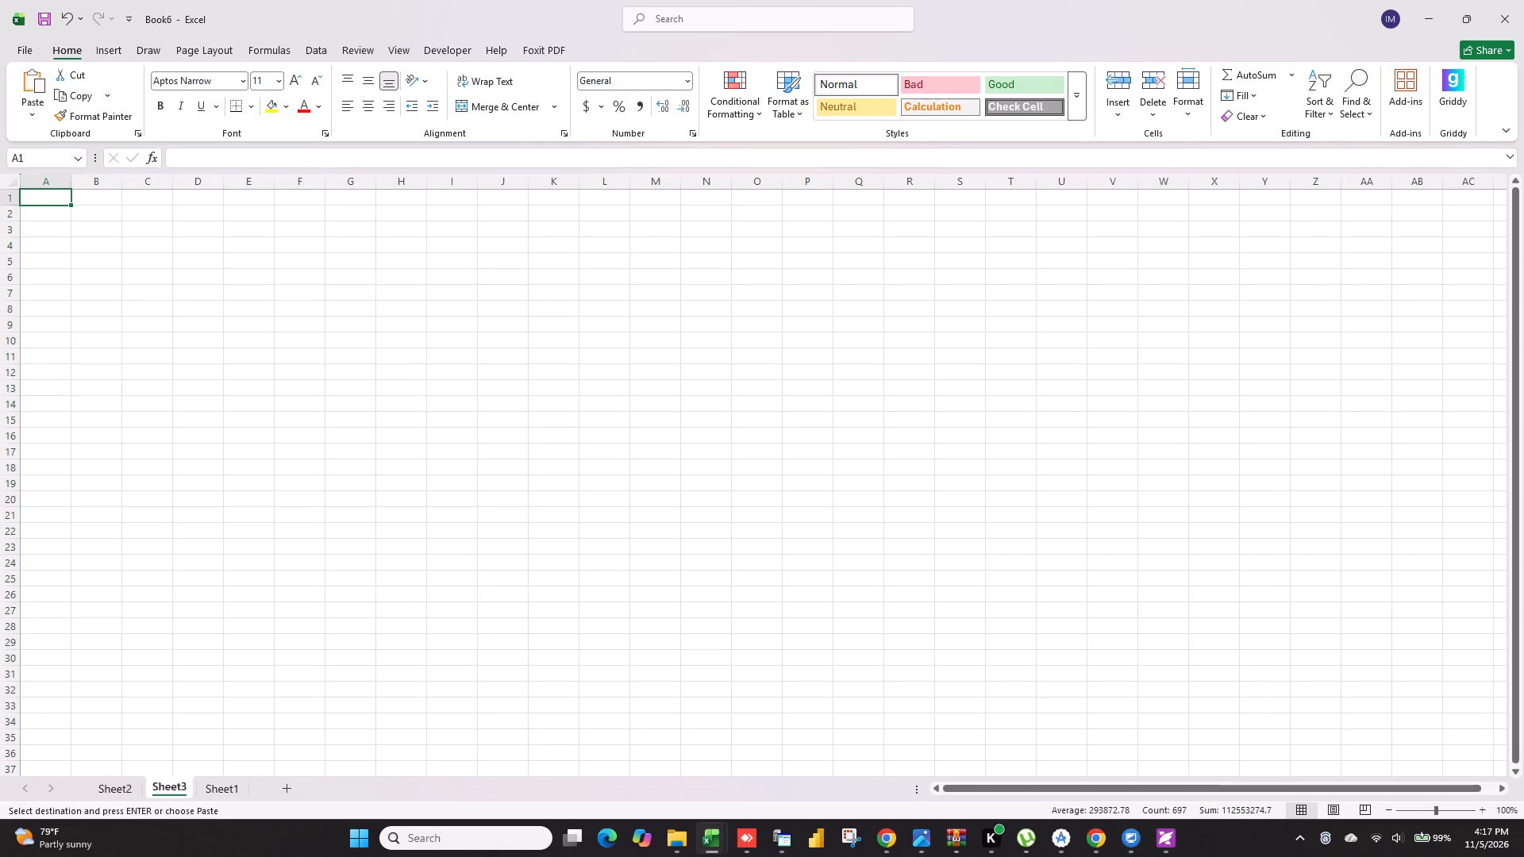
right_click(43, 202)
right_click(46, 200)
left_click(112, 309)
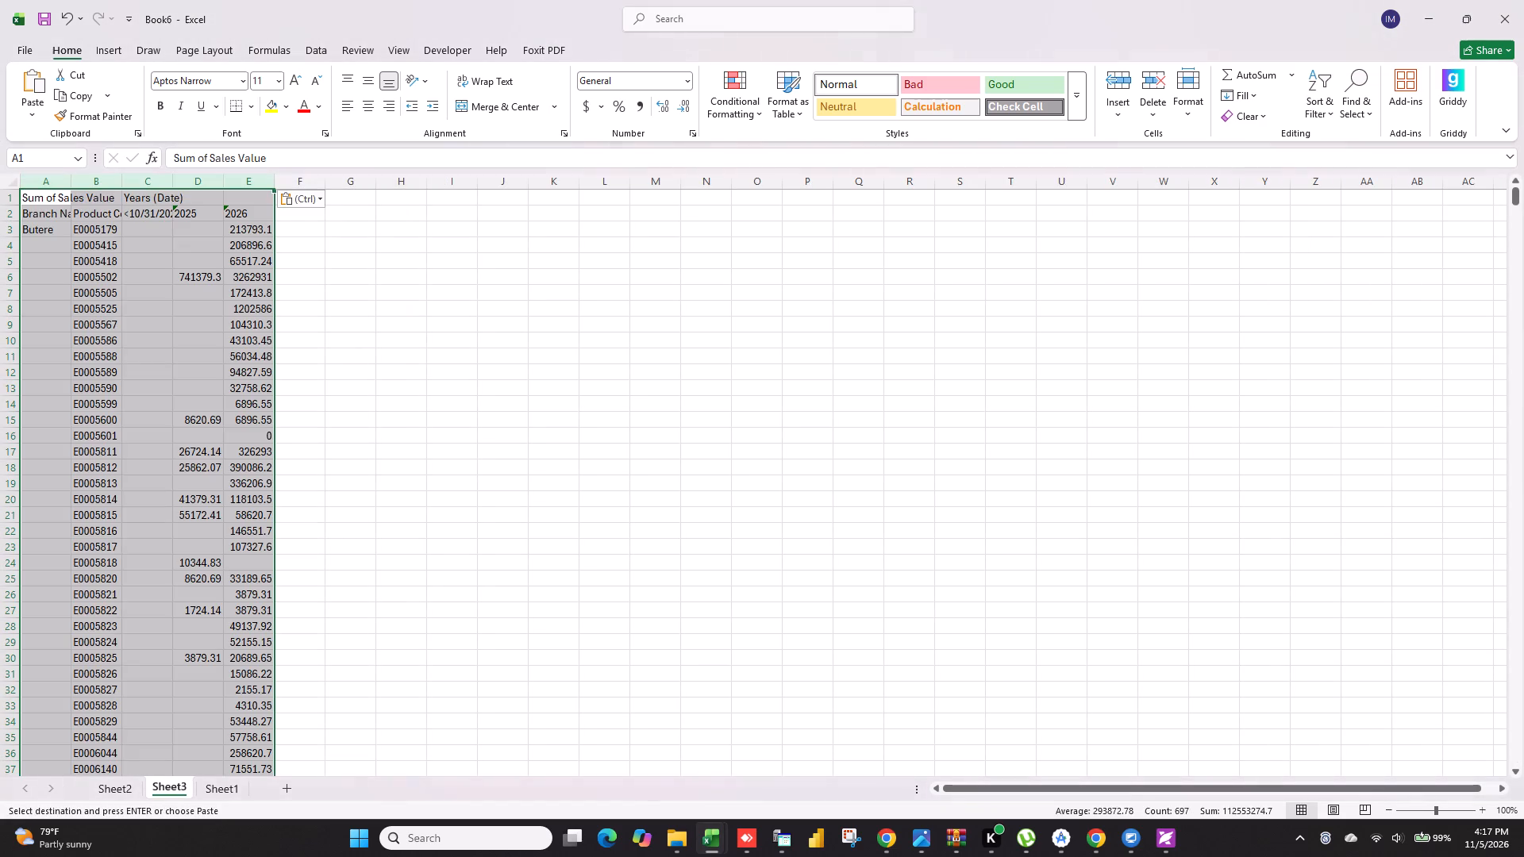
left_click(519, 325)
Delete the Sum of Sales Value title row and the <10/31/2025 column from the pasted table on Sheet3.
left_click(14, 200)
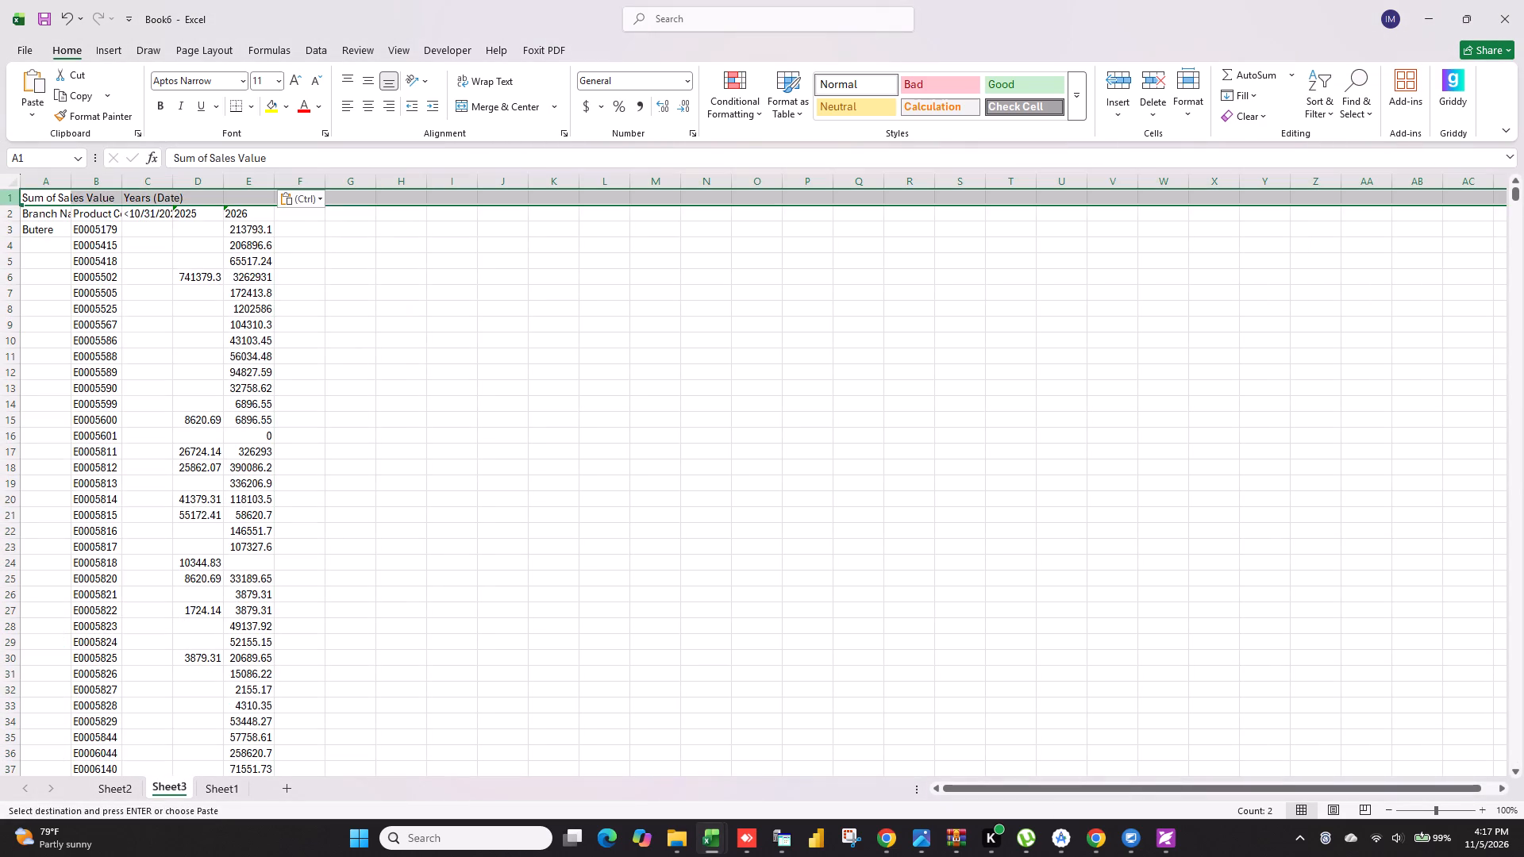
key("ctrl+minus")
left_click(147, 178)
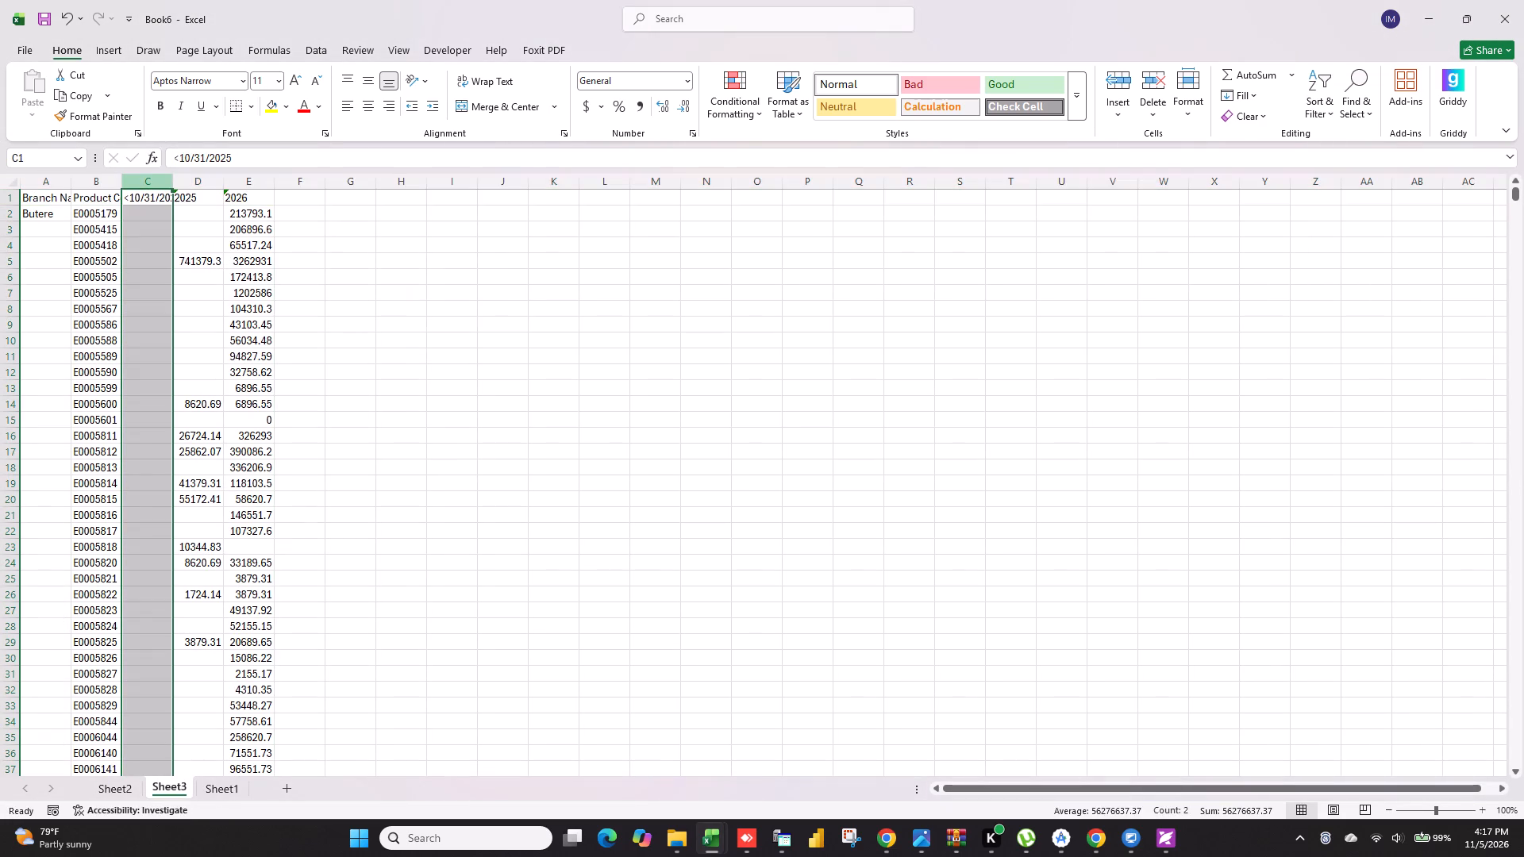
key("ctrl+minus")
left_click(744, 432)
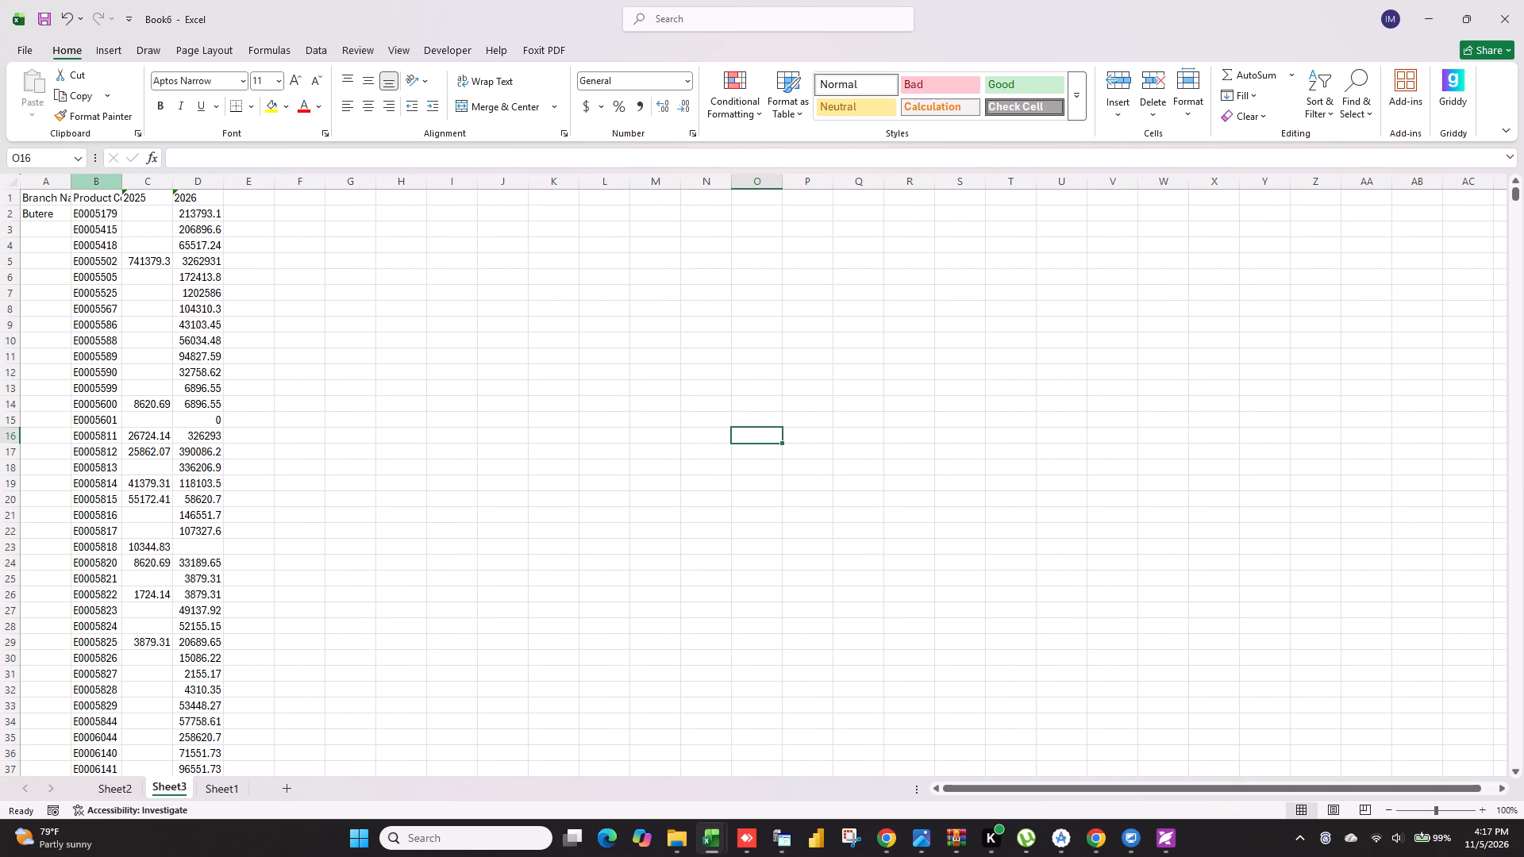
Fit the width of the Product Code column to its contents.
double_click(121, 187)
Fill the branch name Butere into the blank Branch Name cells from A3 to A66.
left_click(46, 209)
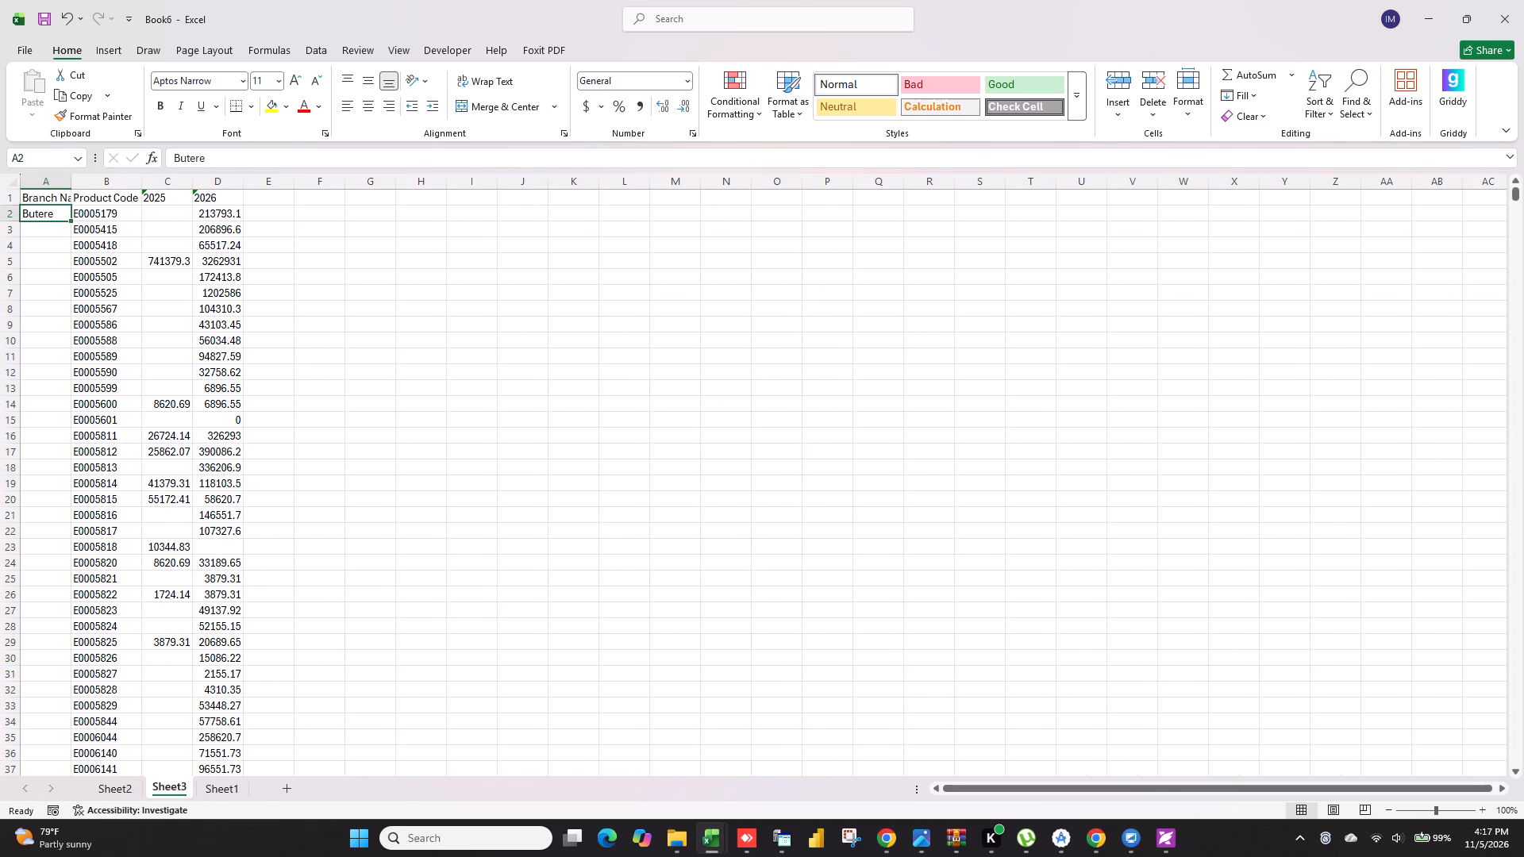
key("ctrl+c")
left_click(39, 230)
key("ctrl+shift+Down")
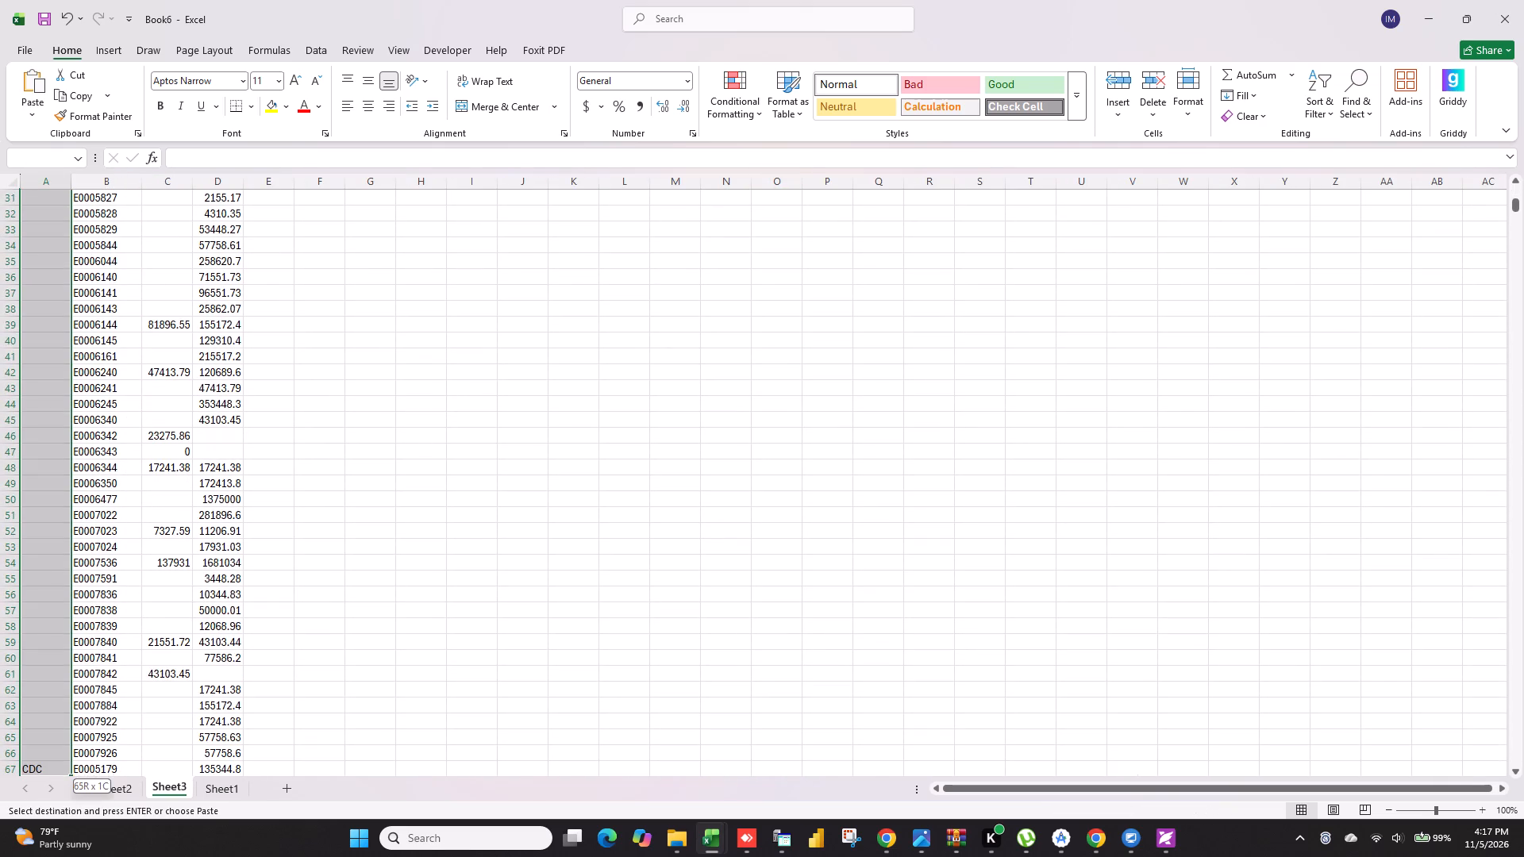
left_click(29, 749)
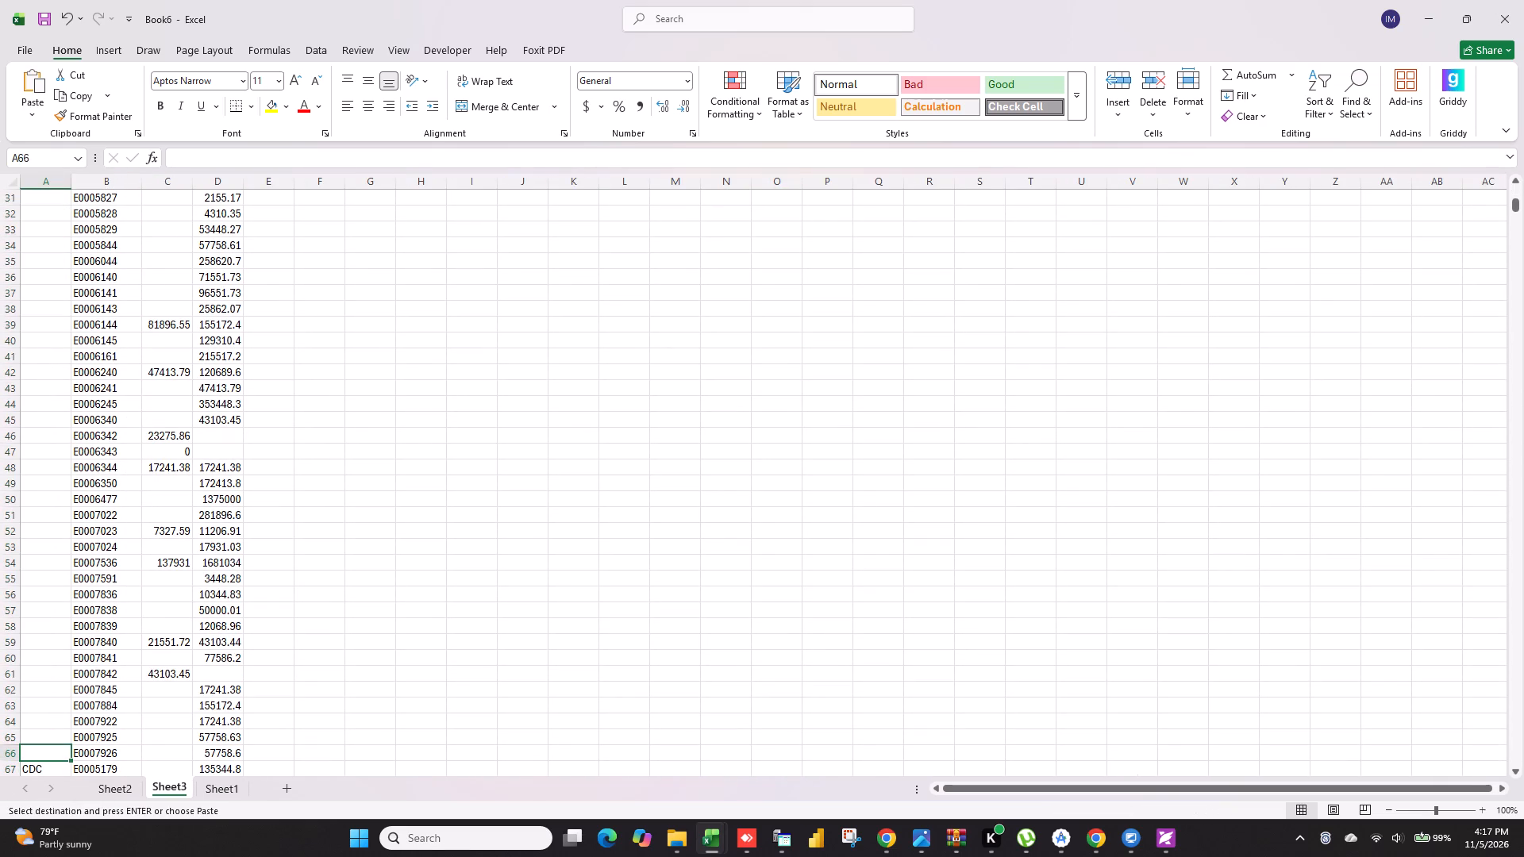
key("ctrl+shift+Up")
key("ctrl+v")
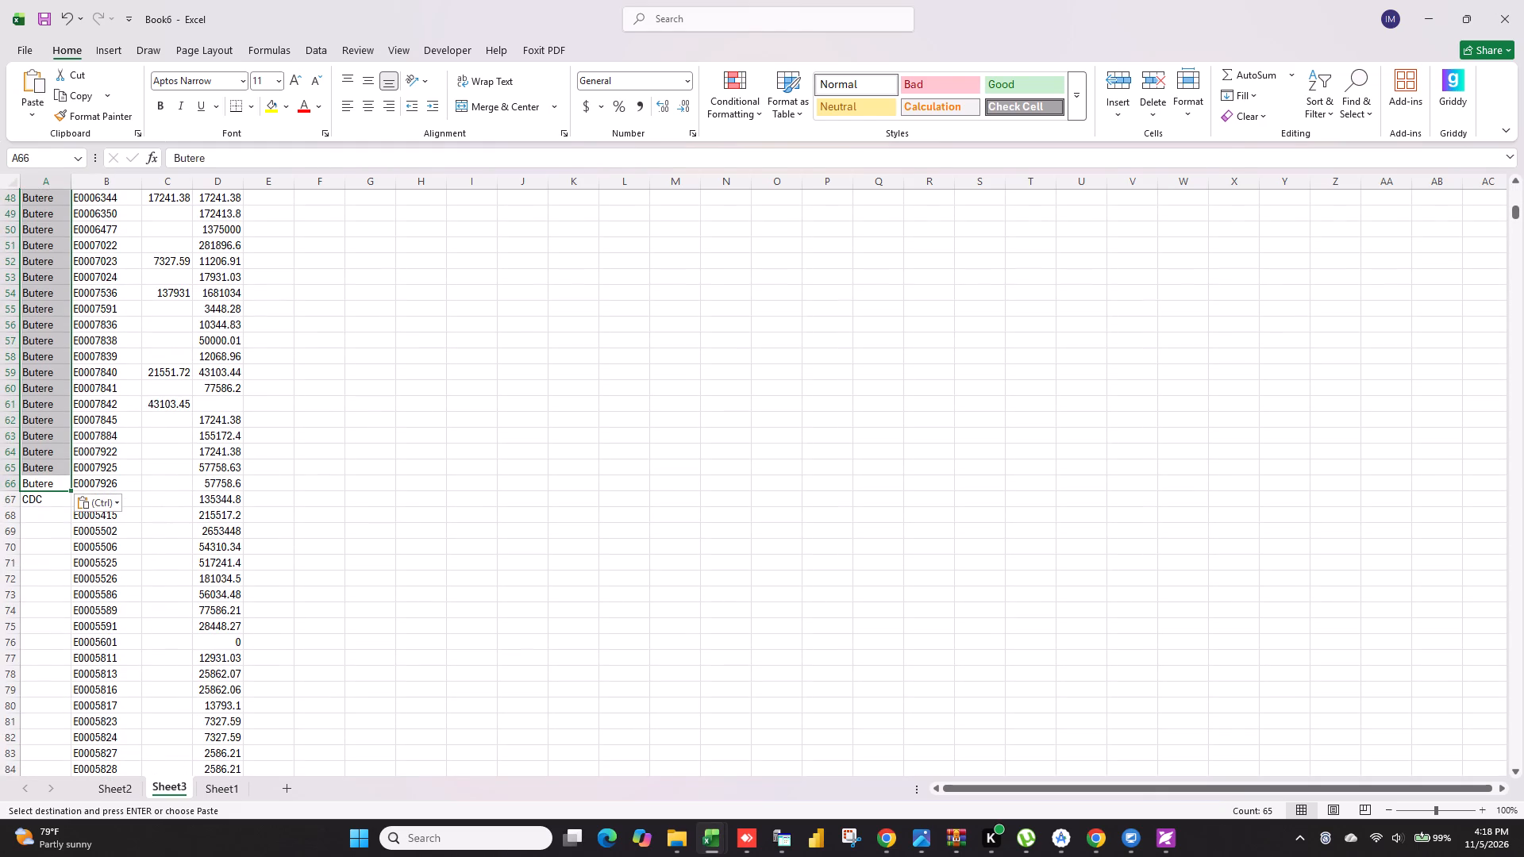
Fill the branch name CDC into the blank Branch Name cells from A68 to A97.
left_click(36, 502)
key("ctrl+c")
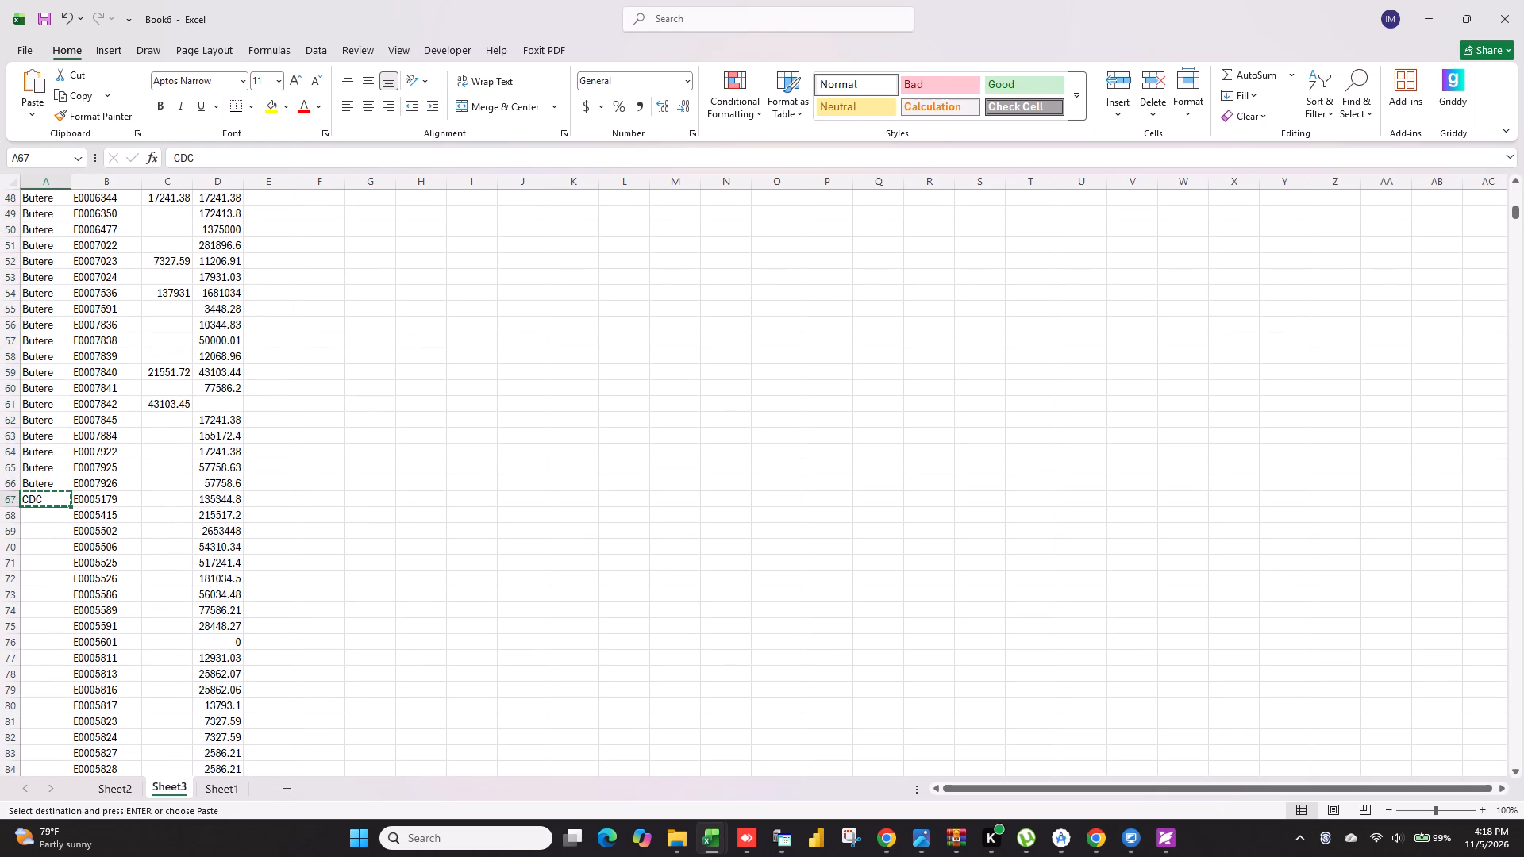
left_click(45, 517)
key("ctrl+shift+Down")
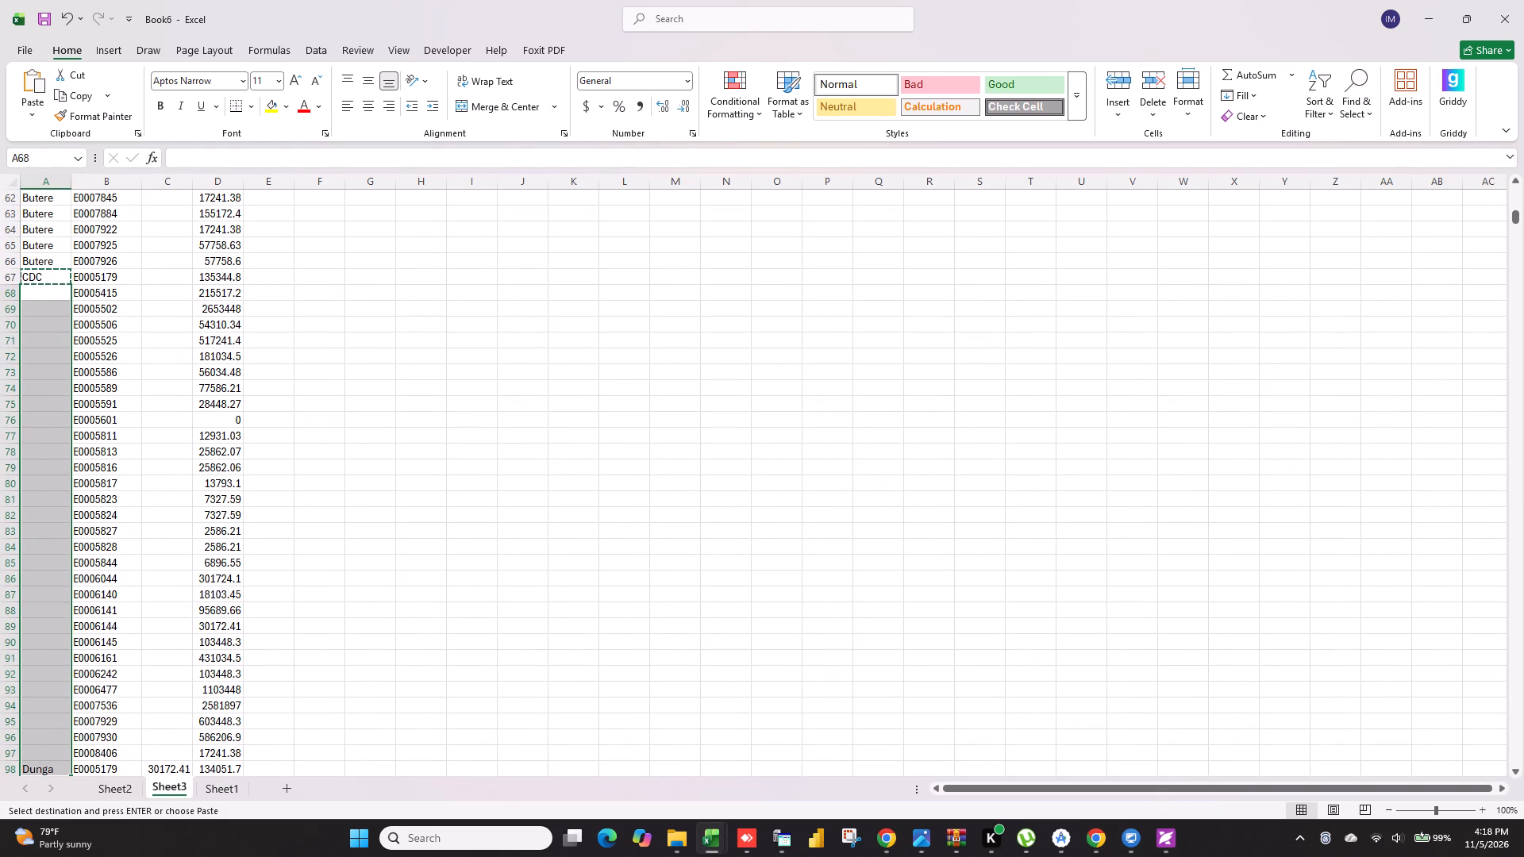
left_click(41, 762)
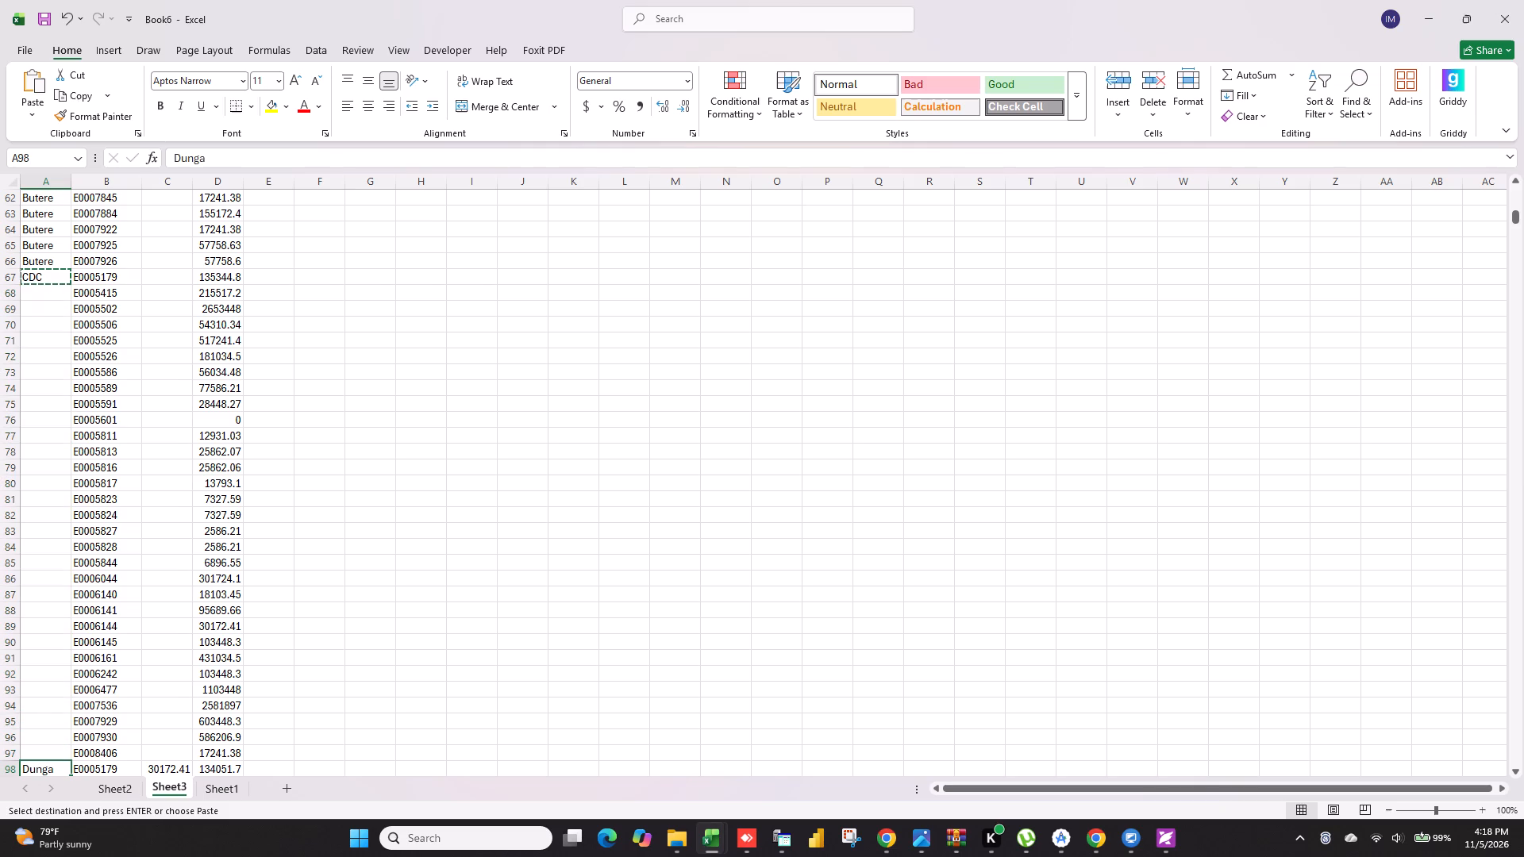
left_click(47, 753)
key("ctrl+shift+Up")
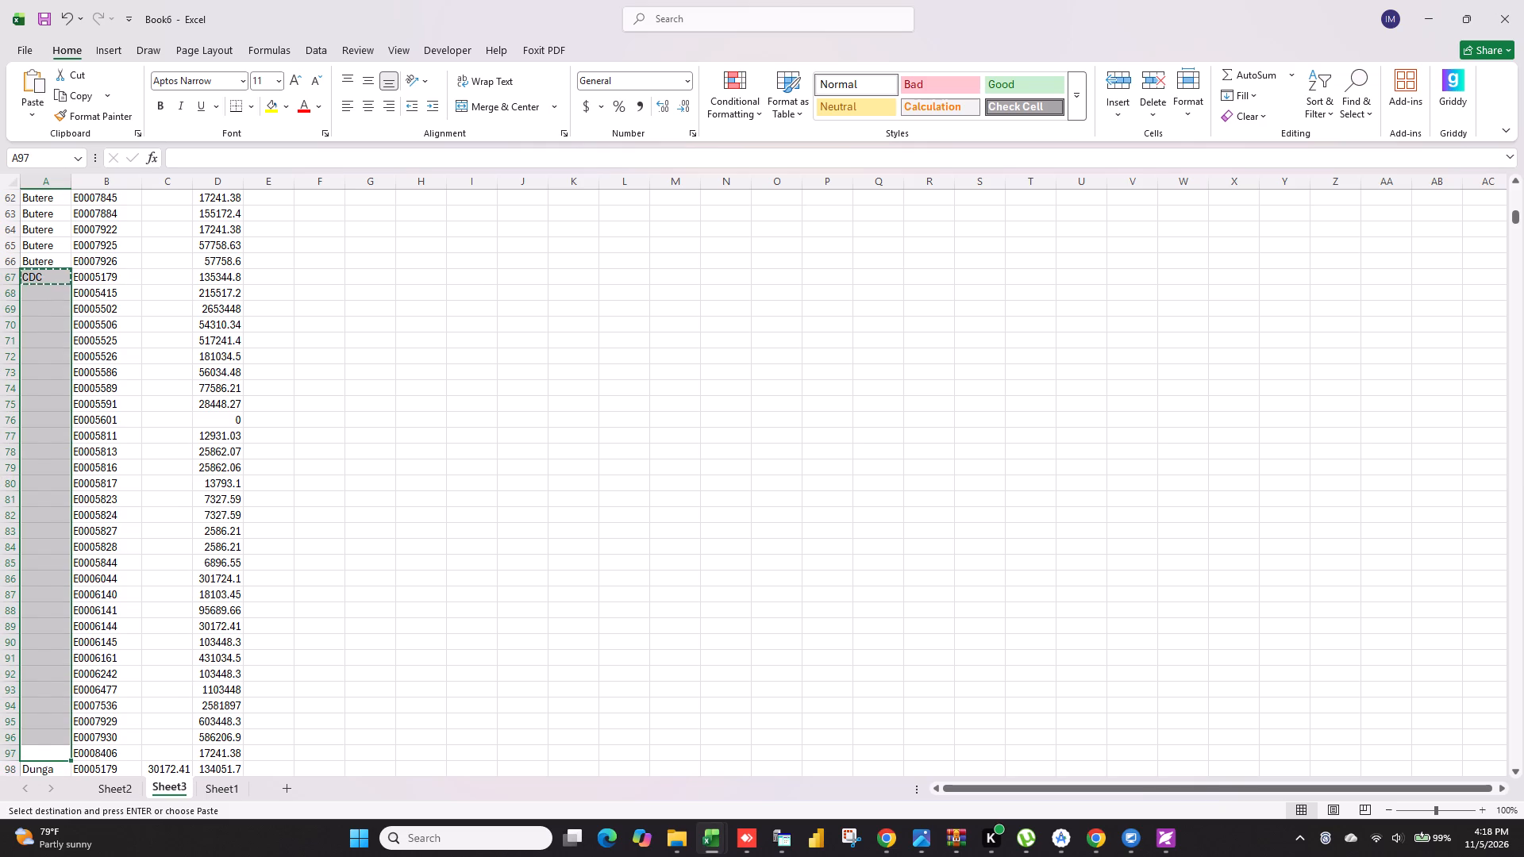
key("ctrl+v")
Turn on filtering for the Sheet1 sales data and examine the branch codes available in the Branch column's filter.
scroll(40, 478, "down", 5)
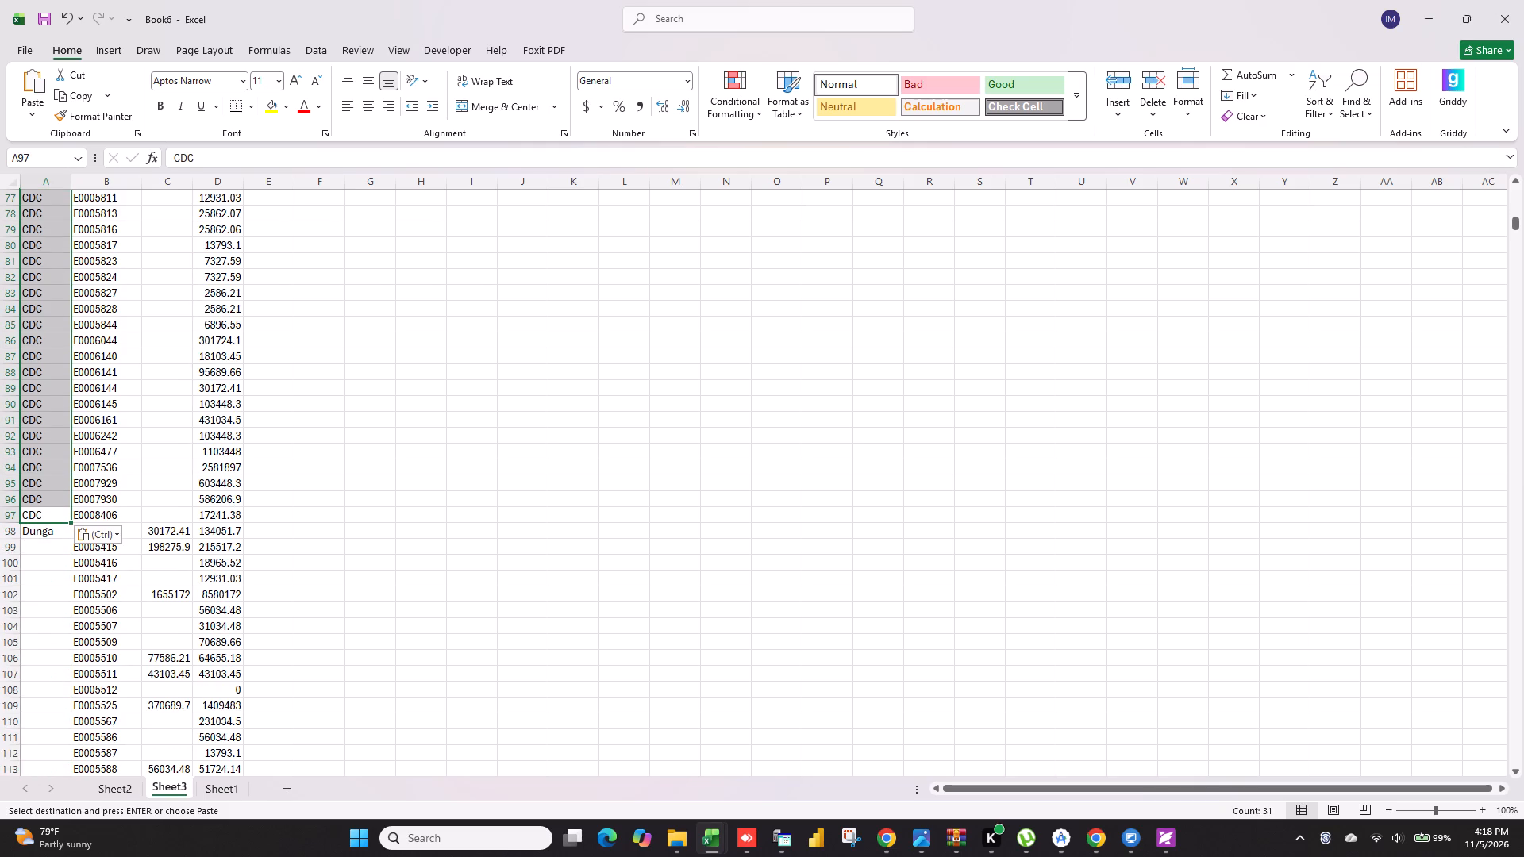
left_click(43, 536)
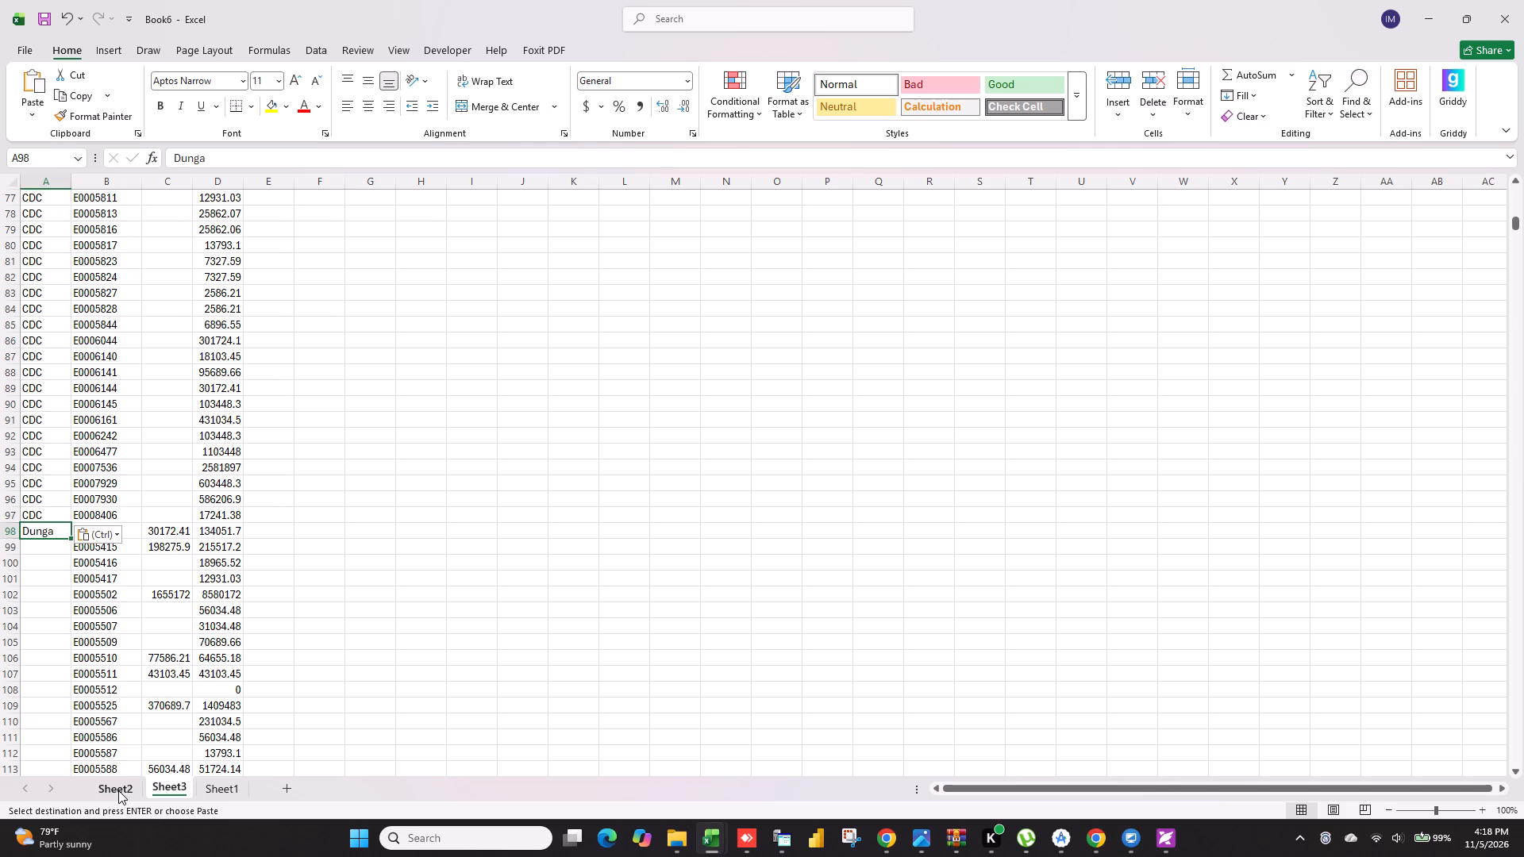
left_click(118, 790)
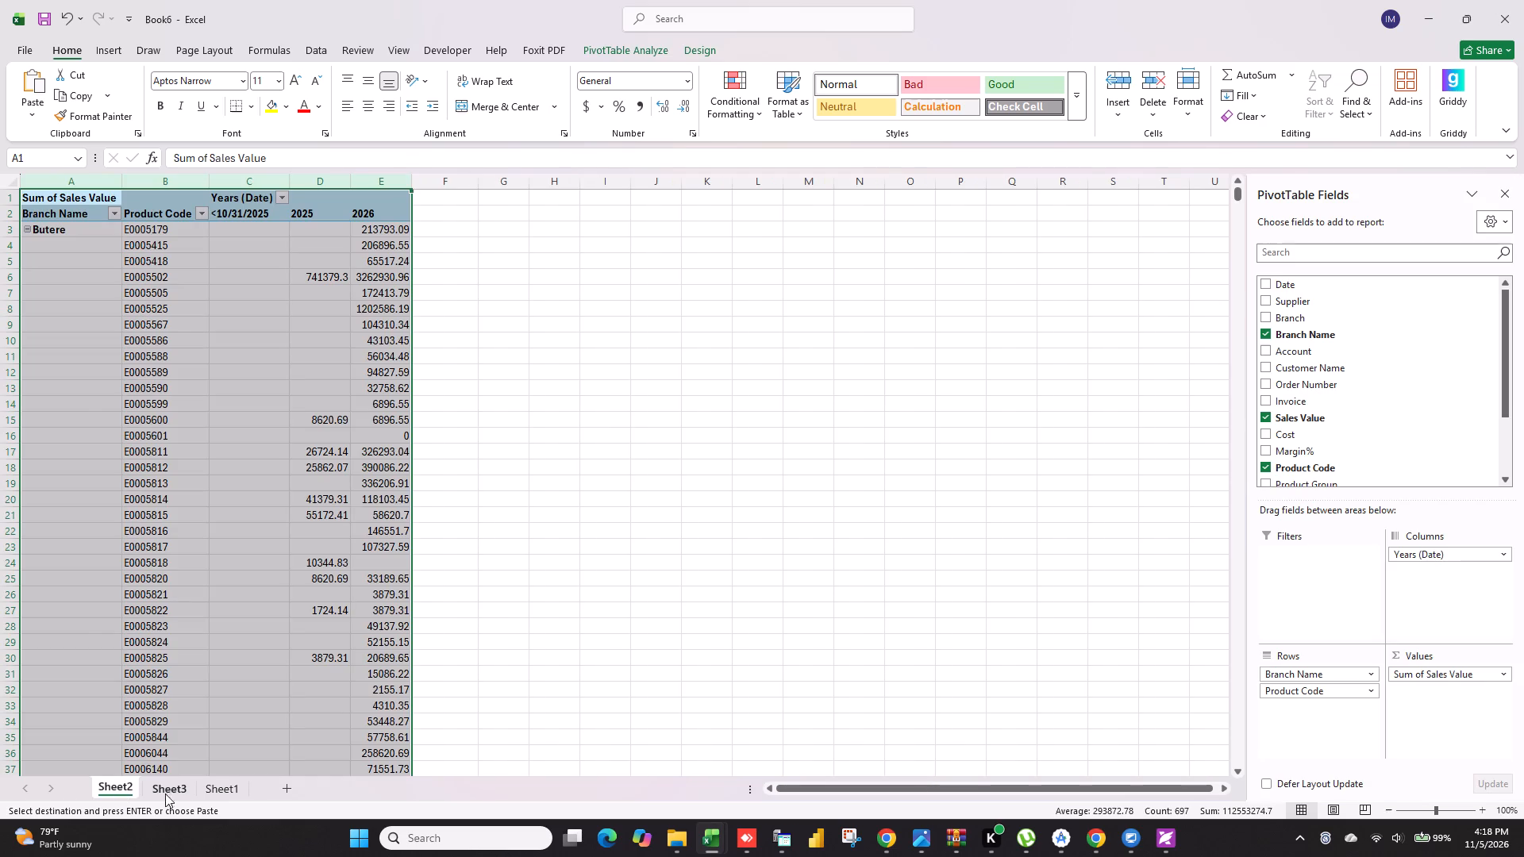
left_click(226, 789)
left_click(160, 200)
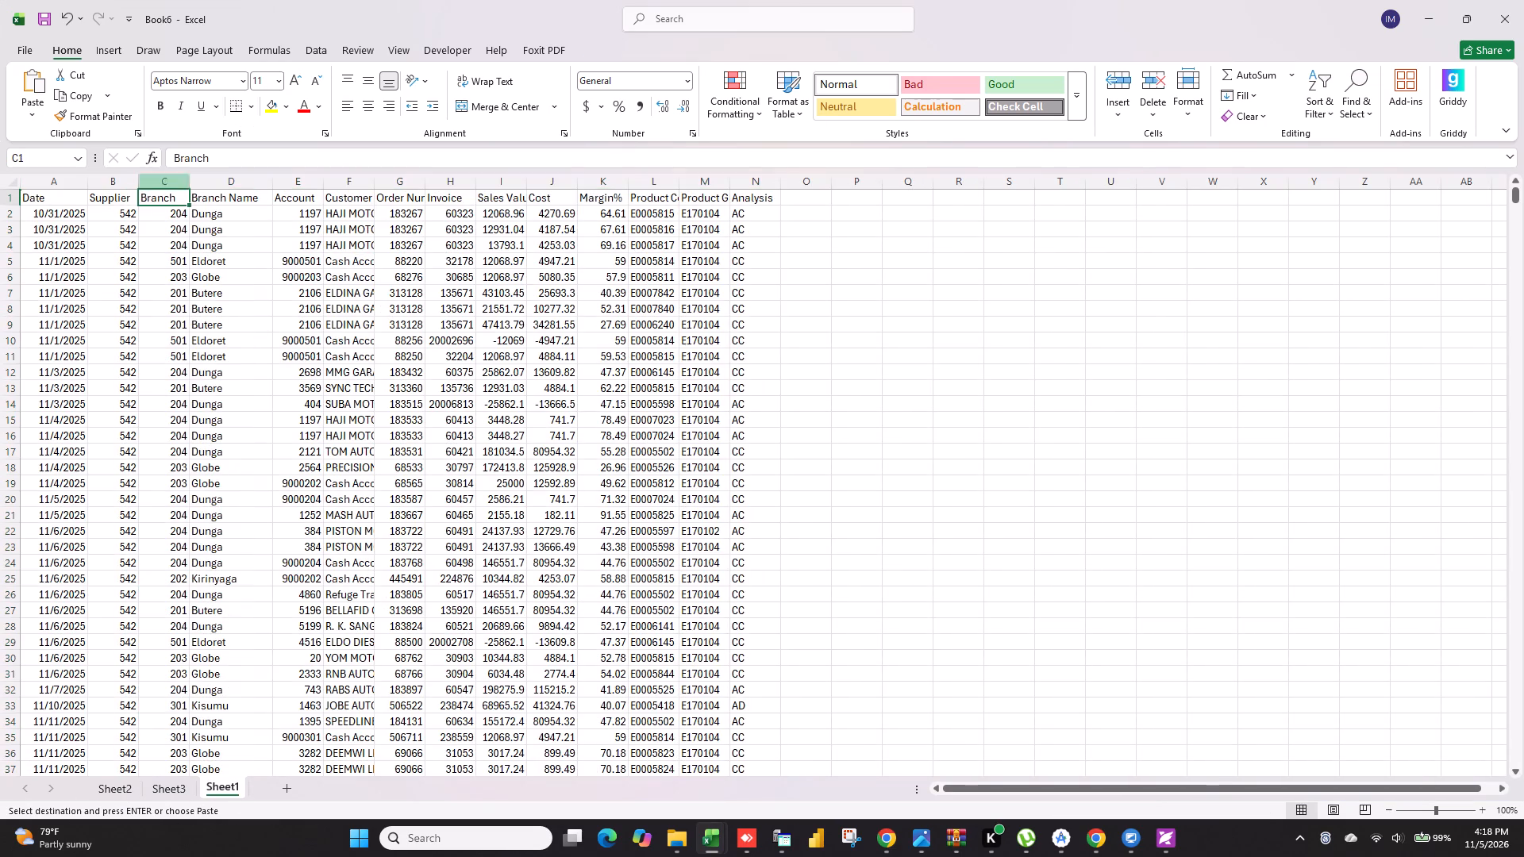
left_click(298, 46)
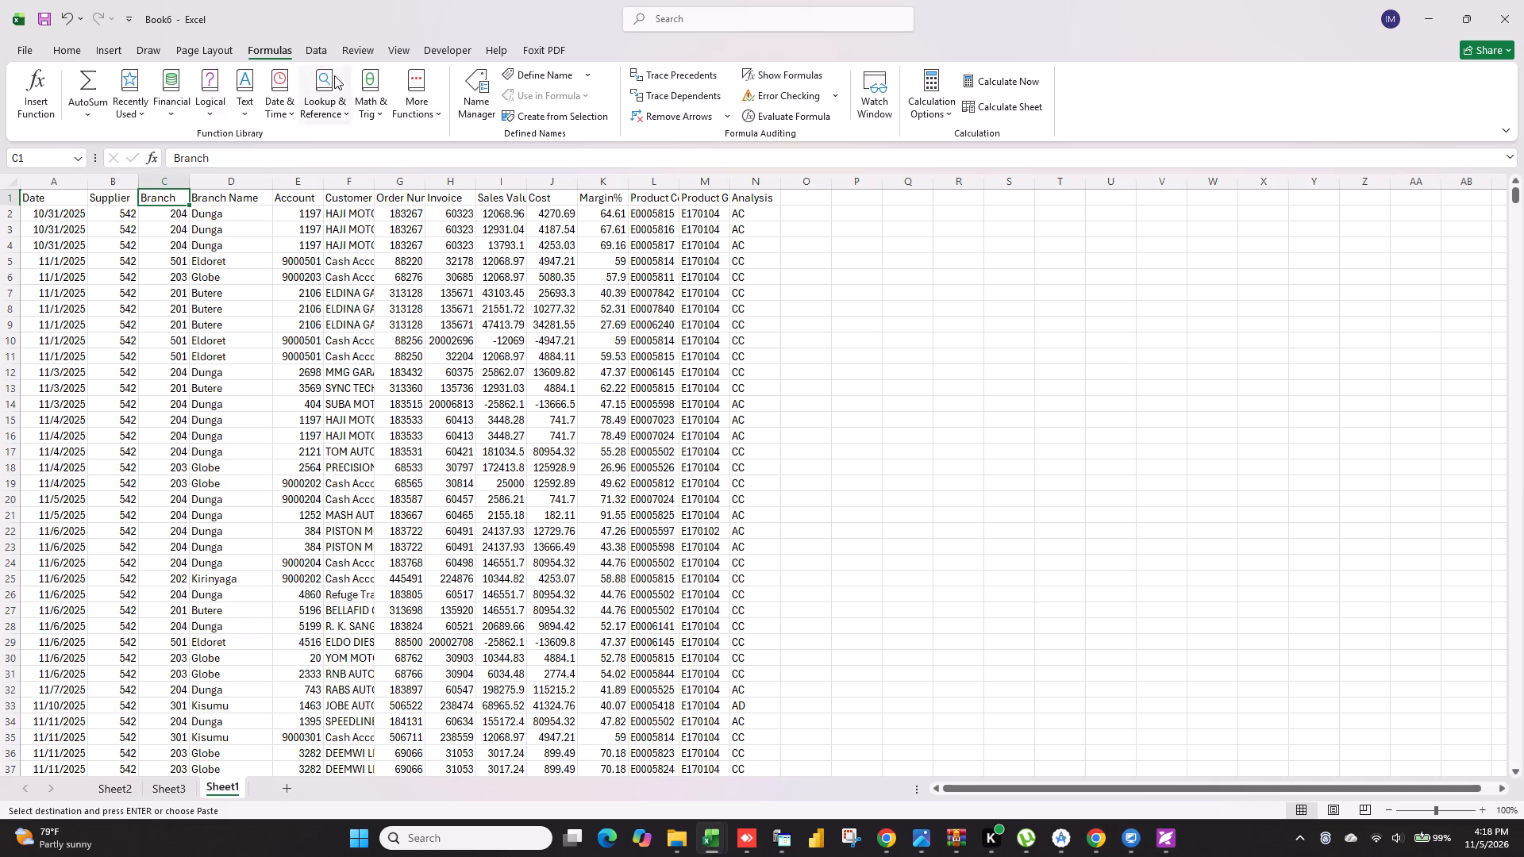
left_click(323, 41)
left_click(540, 92)
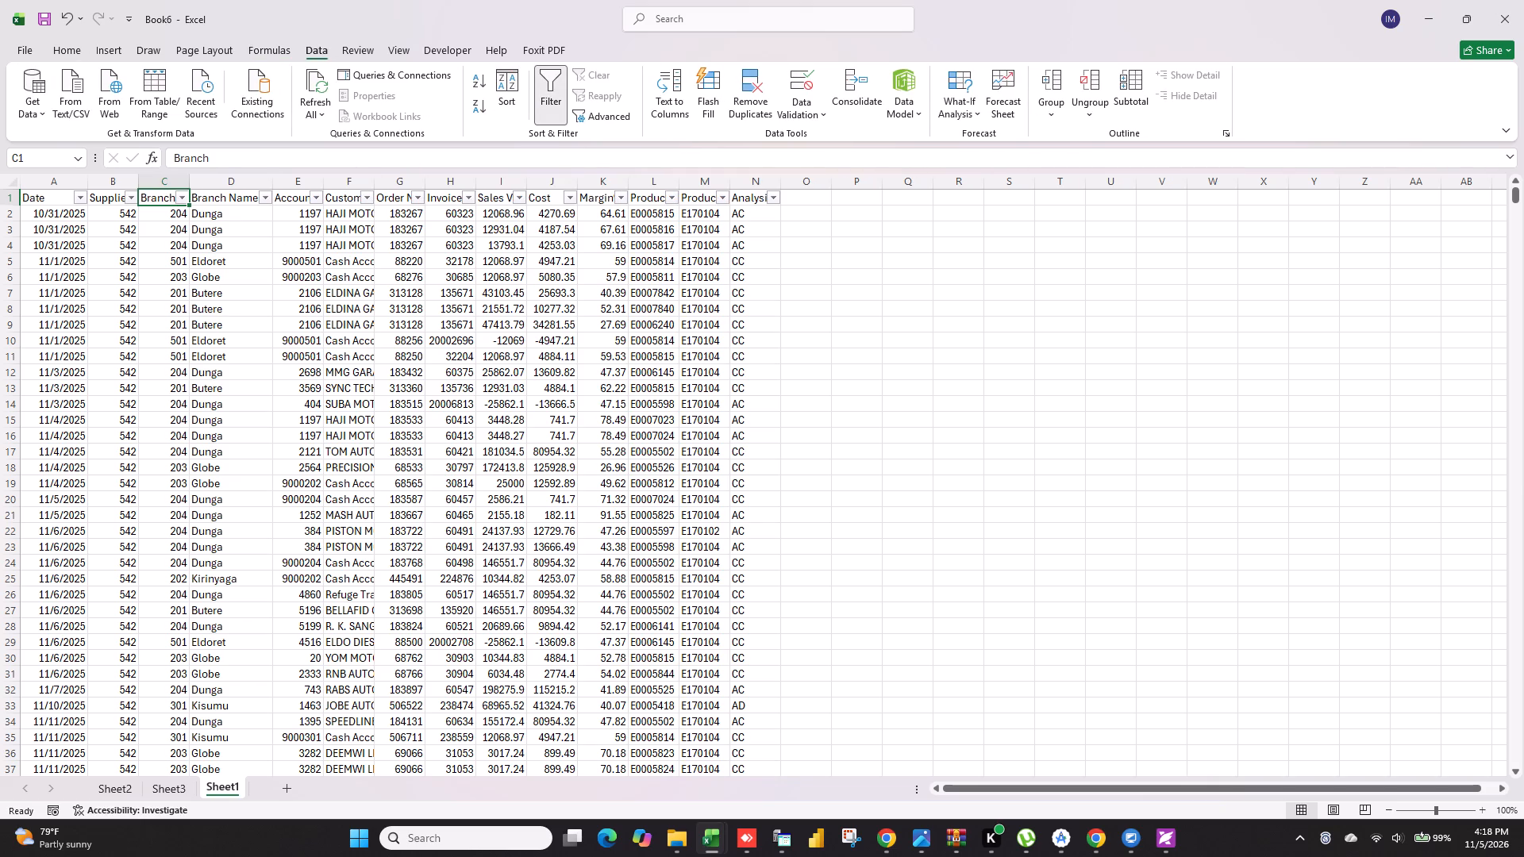
left_click(184, 198)
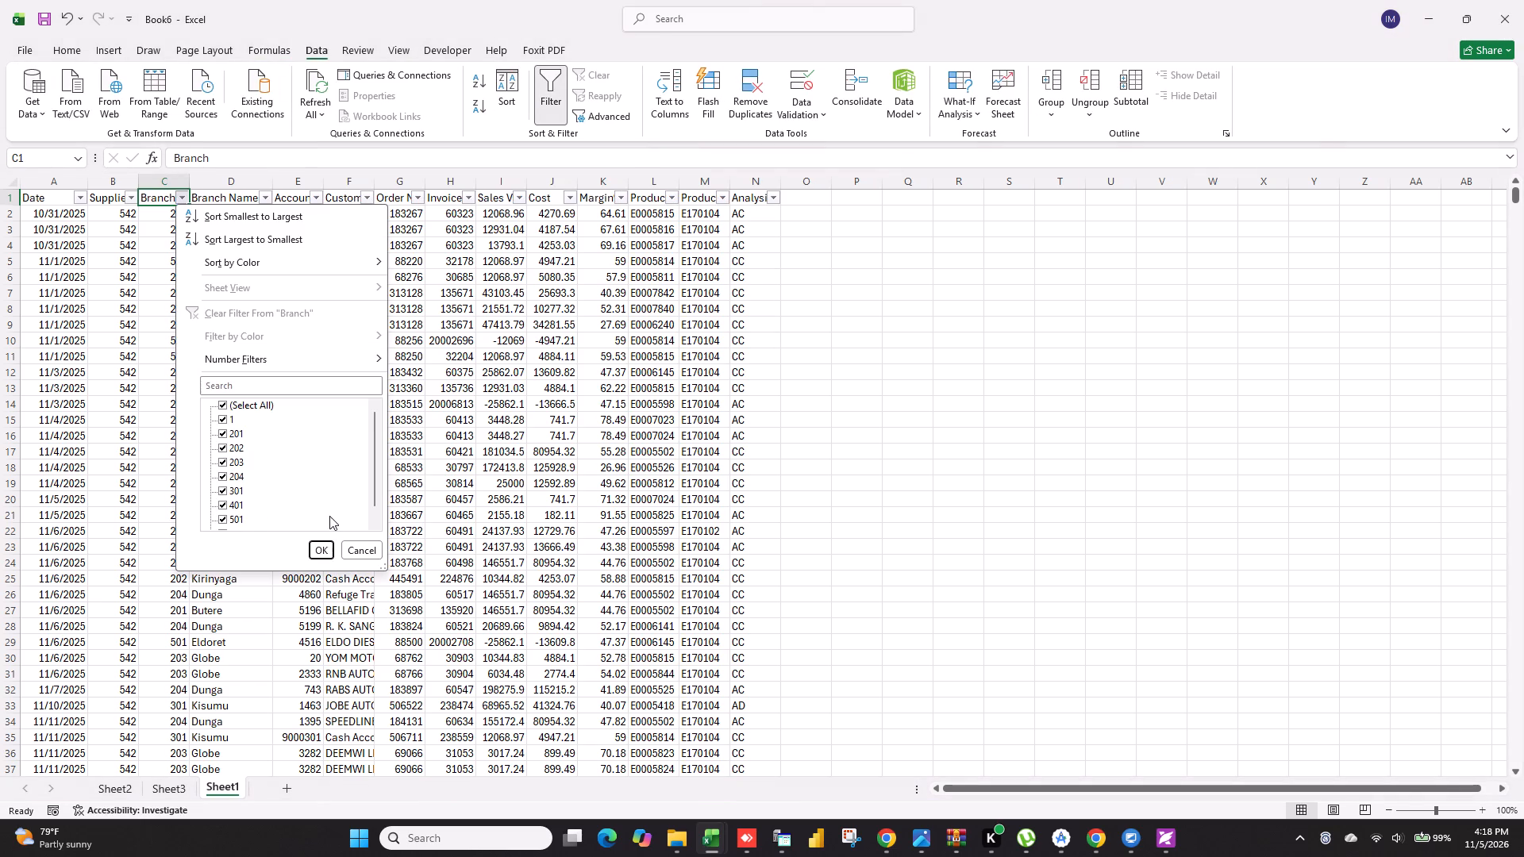
scroll(329, 516, "down", 7)
left_click(356, 553)
Fill the branch name Dunga into the blank Branch Name cells from A99 to A168 on Sheet3.
left_click(156, 790)
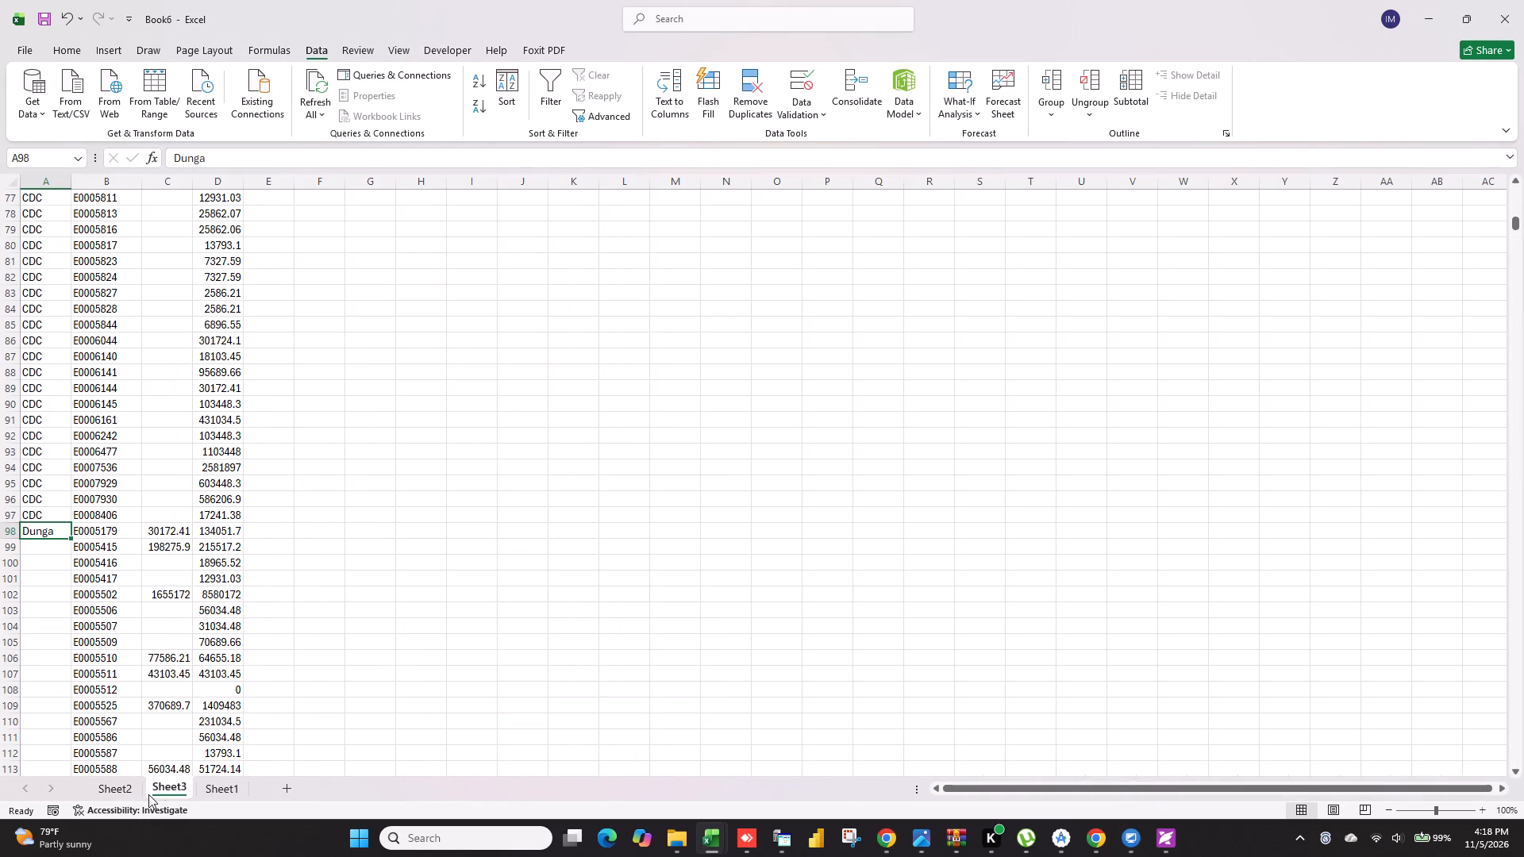
left_click(38, 570)
left_click(39, 531)
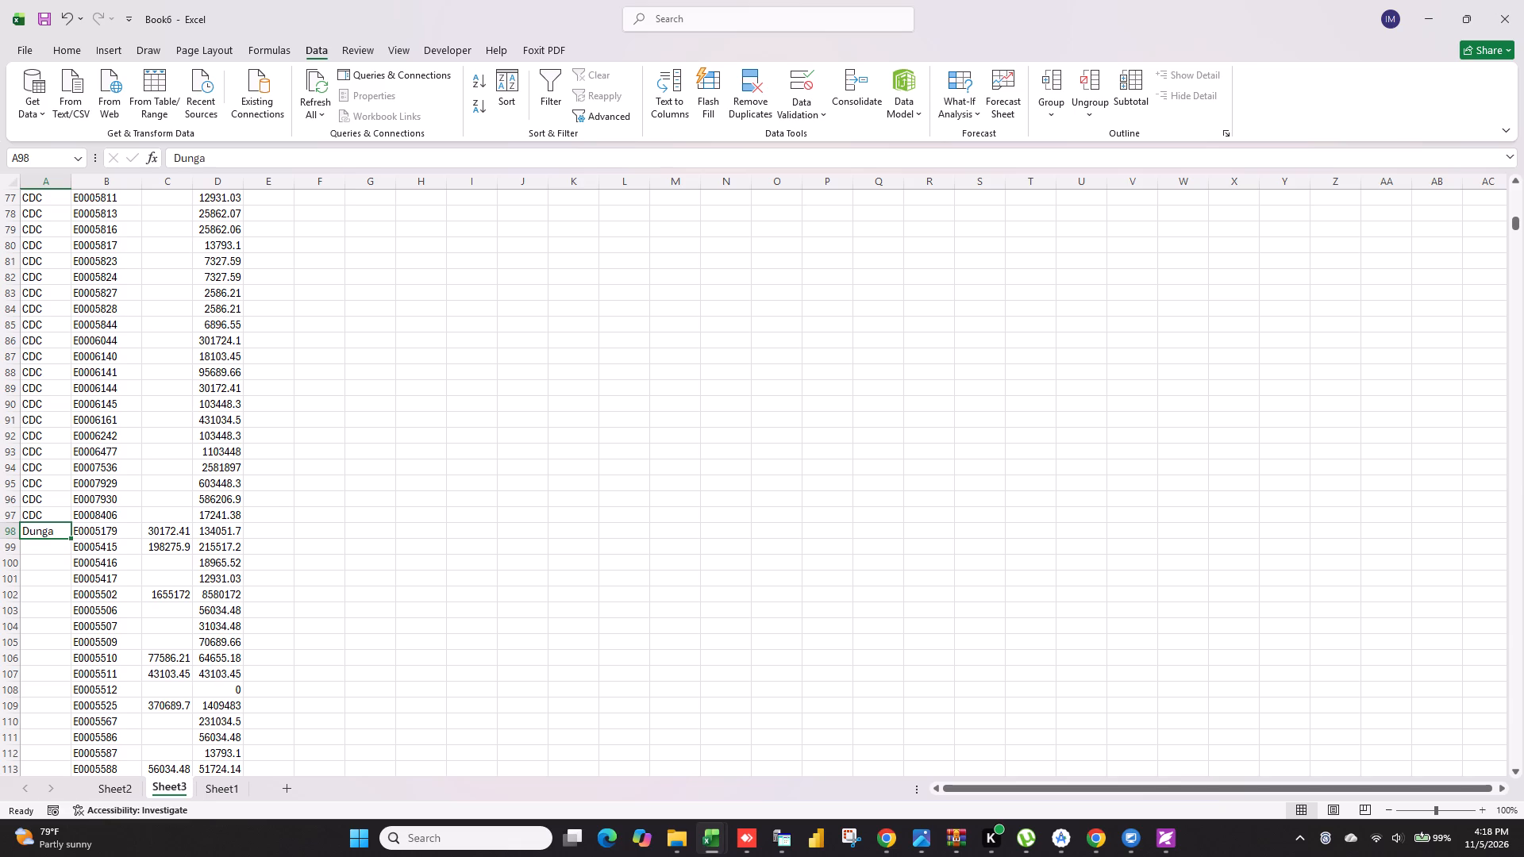
key("ctrl+c")
left_click(45, 544)
key("ctrl+shift+Down")
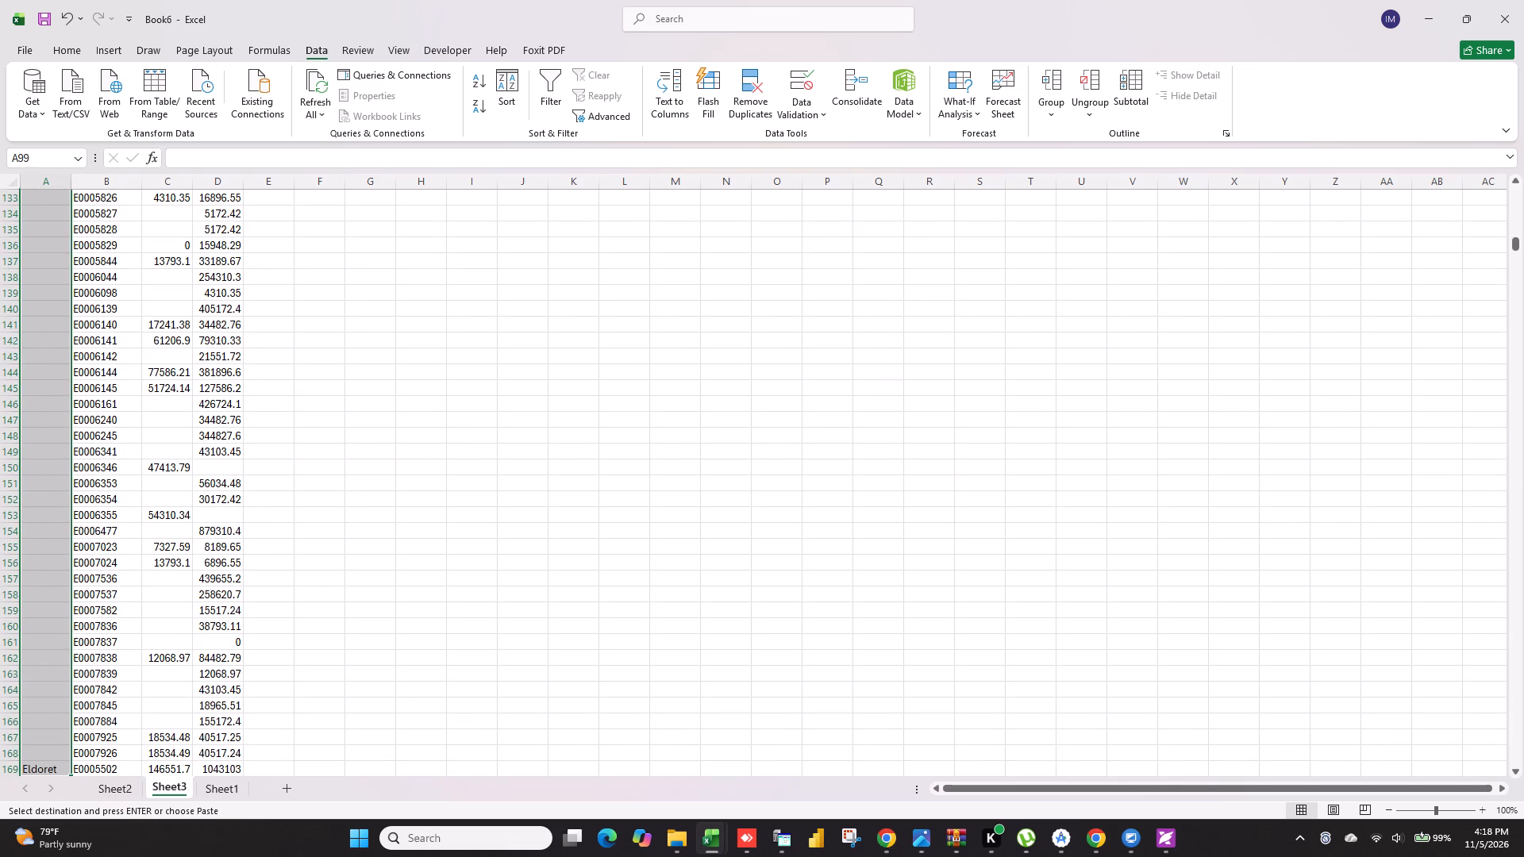
left_click(37, 754)
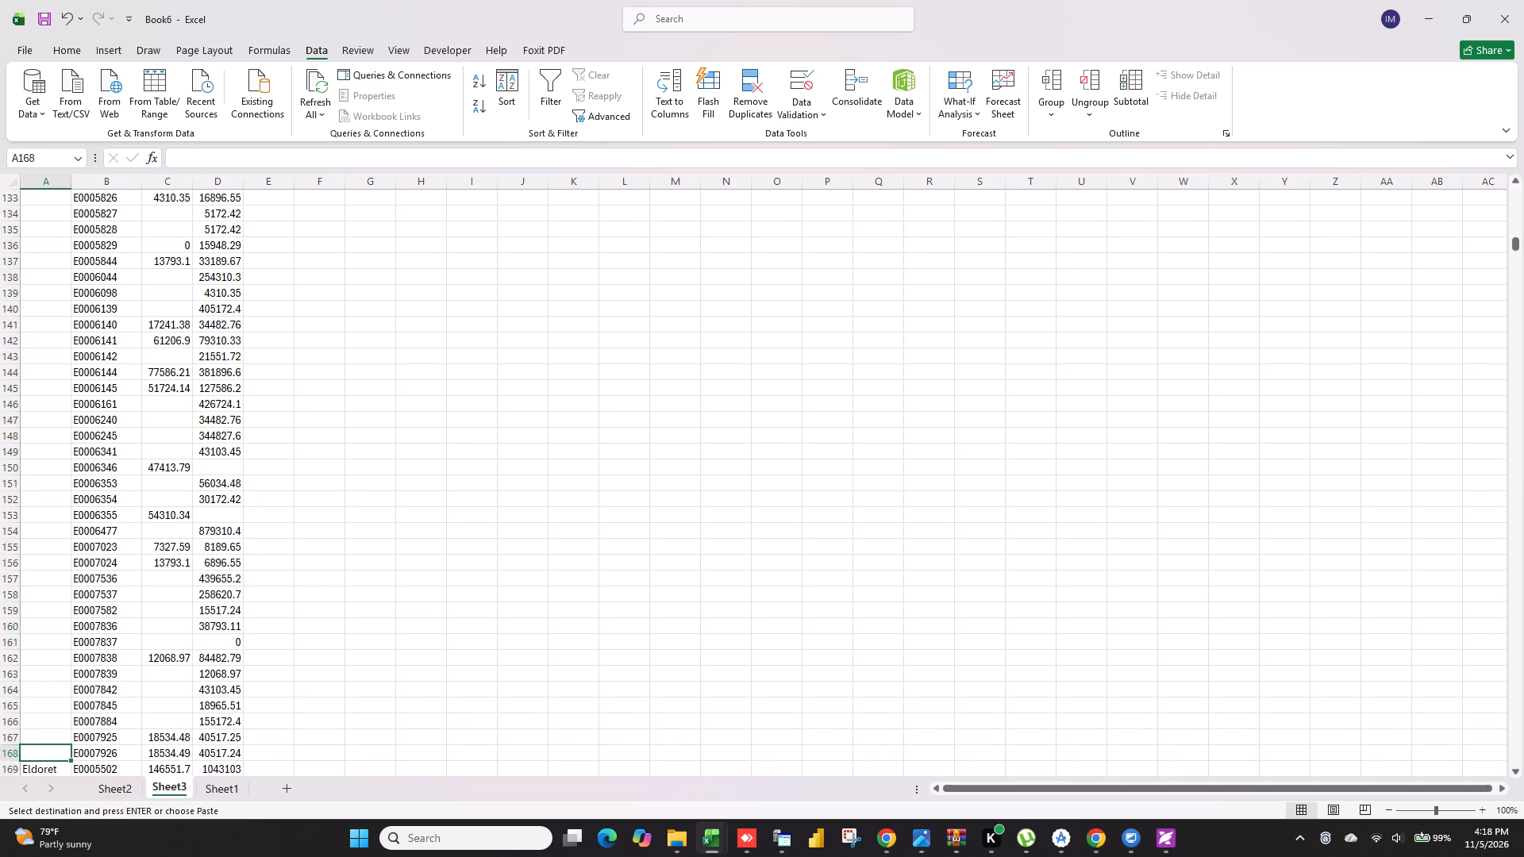
key("ctrl+shift+Up")
key("ctrl+v")
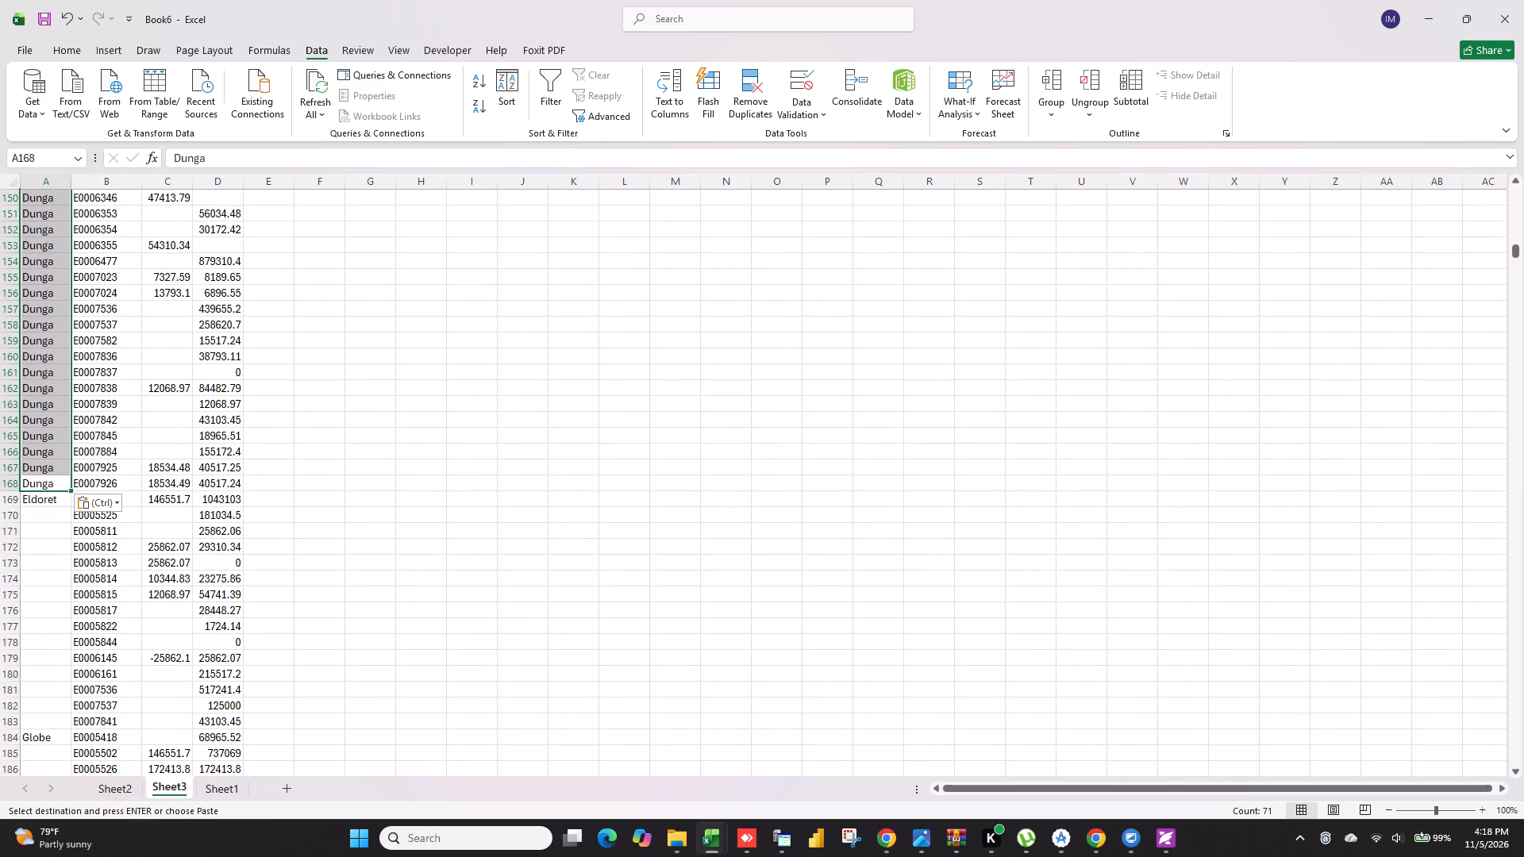
Fill the branch name Eldoret into the blank Branch Name cells from A170 to A183.
left_click(42, 498)
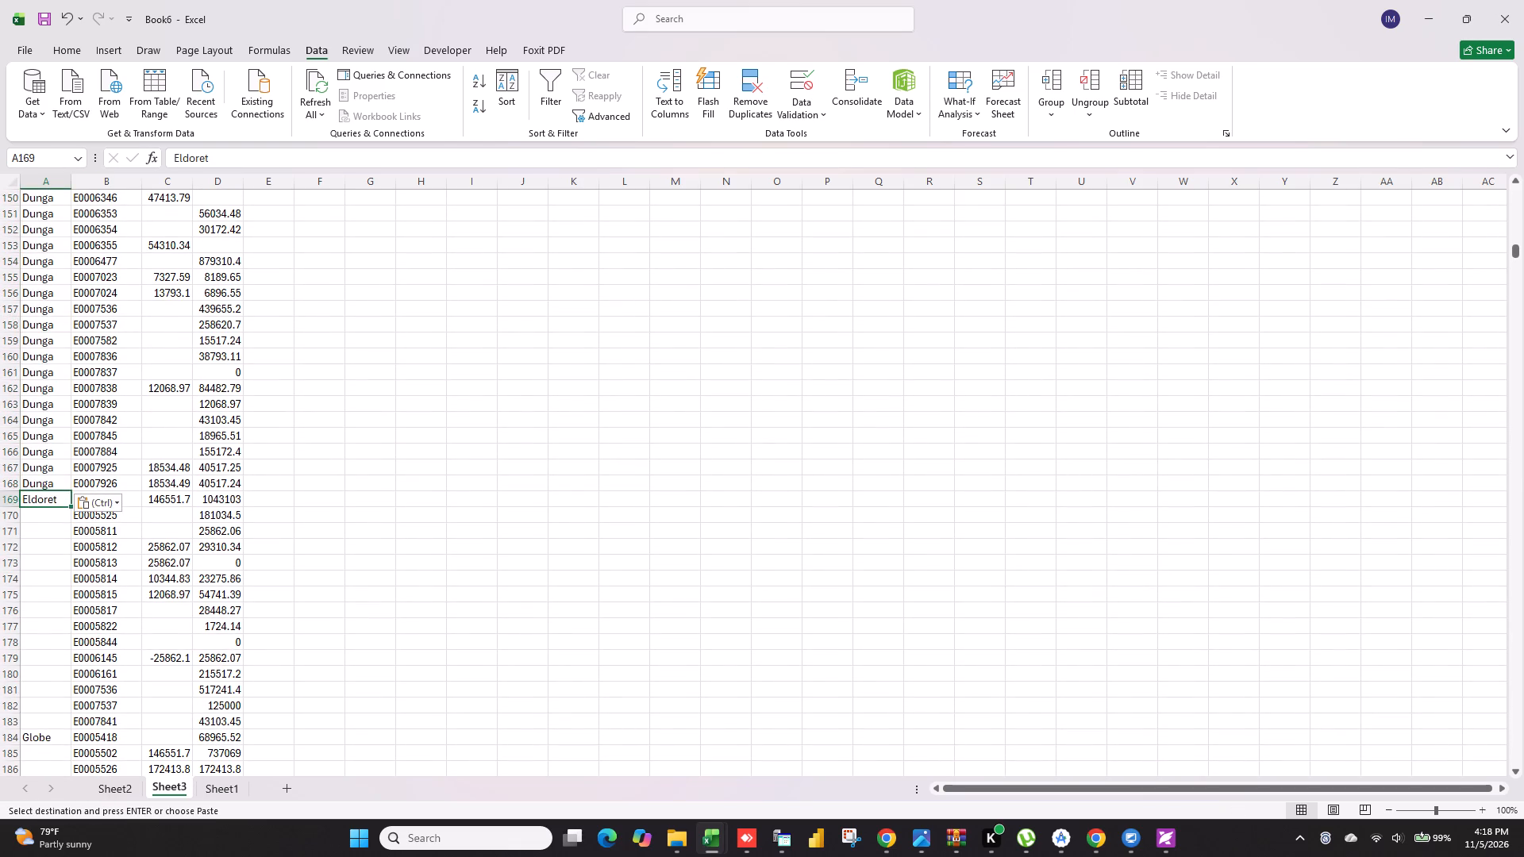
key("ctrl+c")
left_click_drag(45, 514, 52, 725)
key("ctrl+v")
Fill the branch name Globe into the blank Branch Name cells from A185 to A232.
scroll(63, 636, "down", 5)
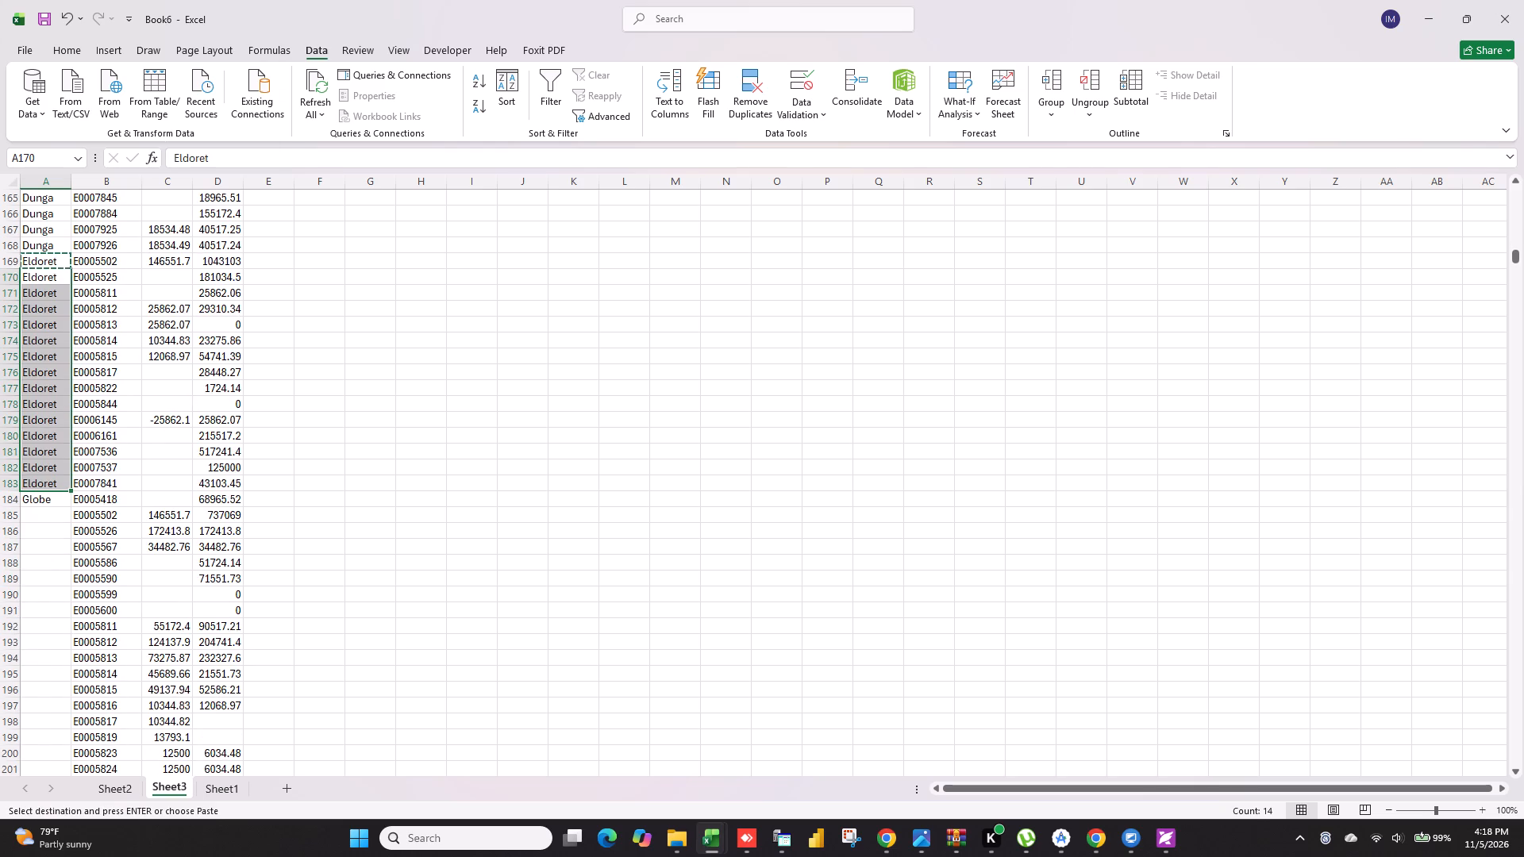
left_click(41, 502)
key("ctrl+c")
left_click(40, 519)
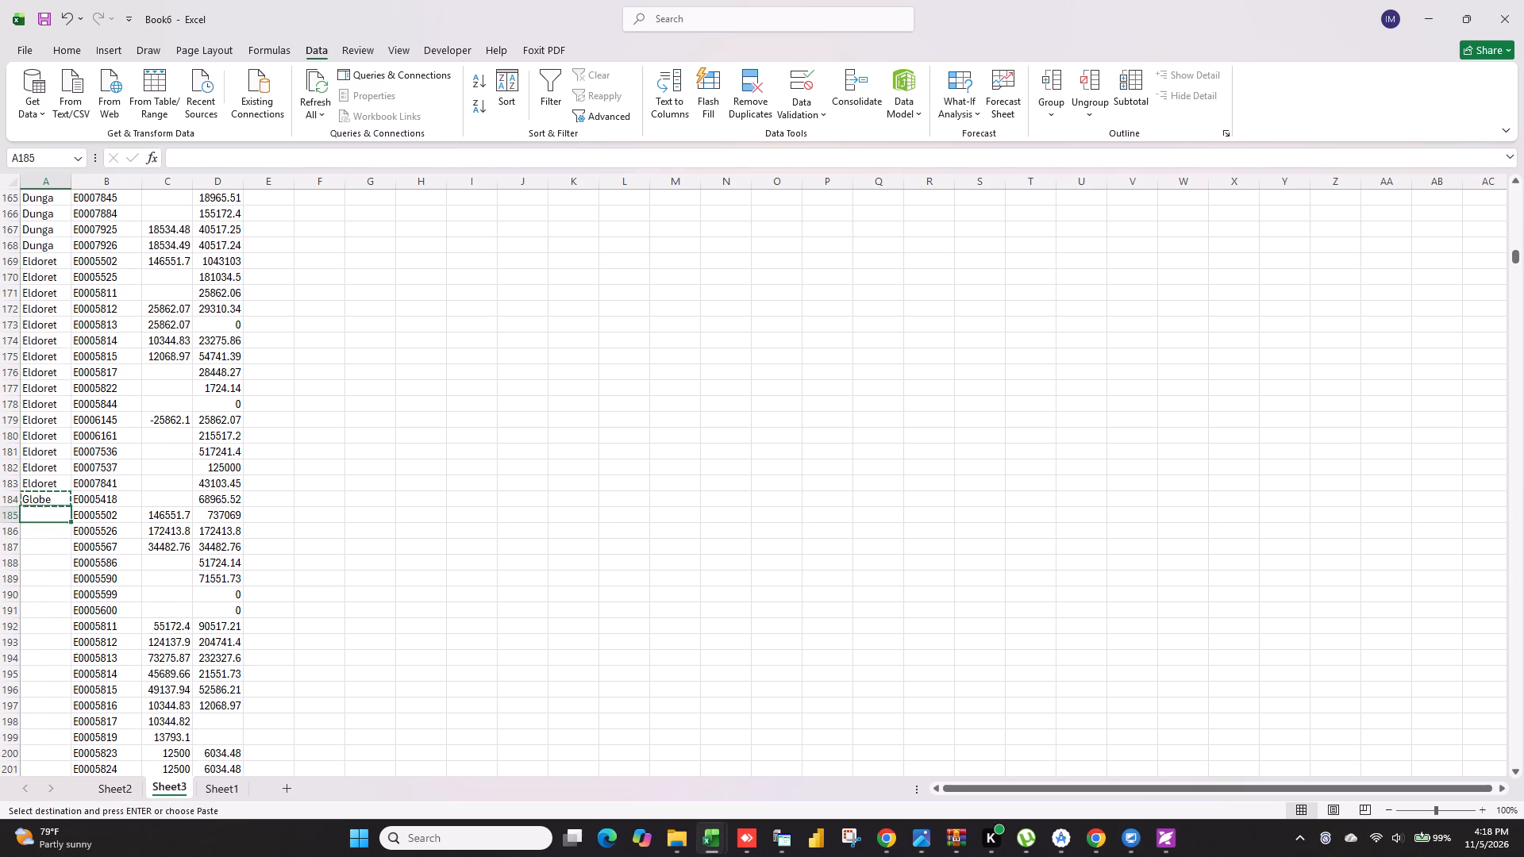
key("ctrl+shift+Down")
left_click(40, 753)
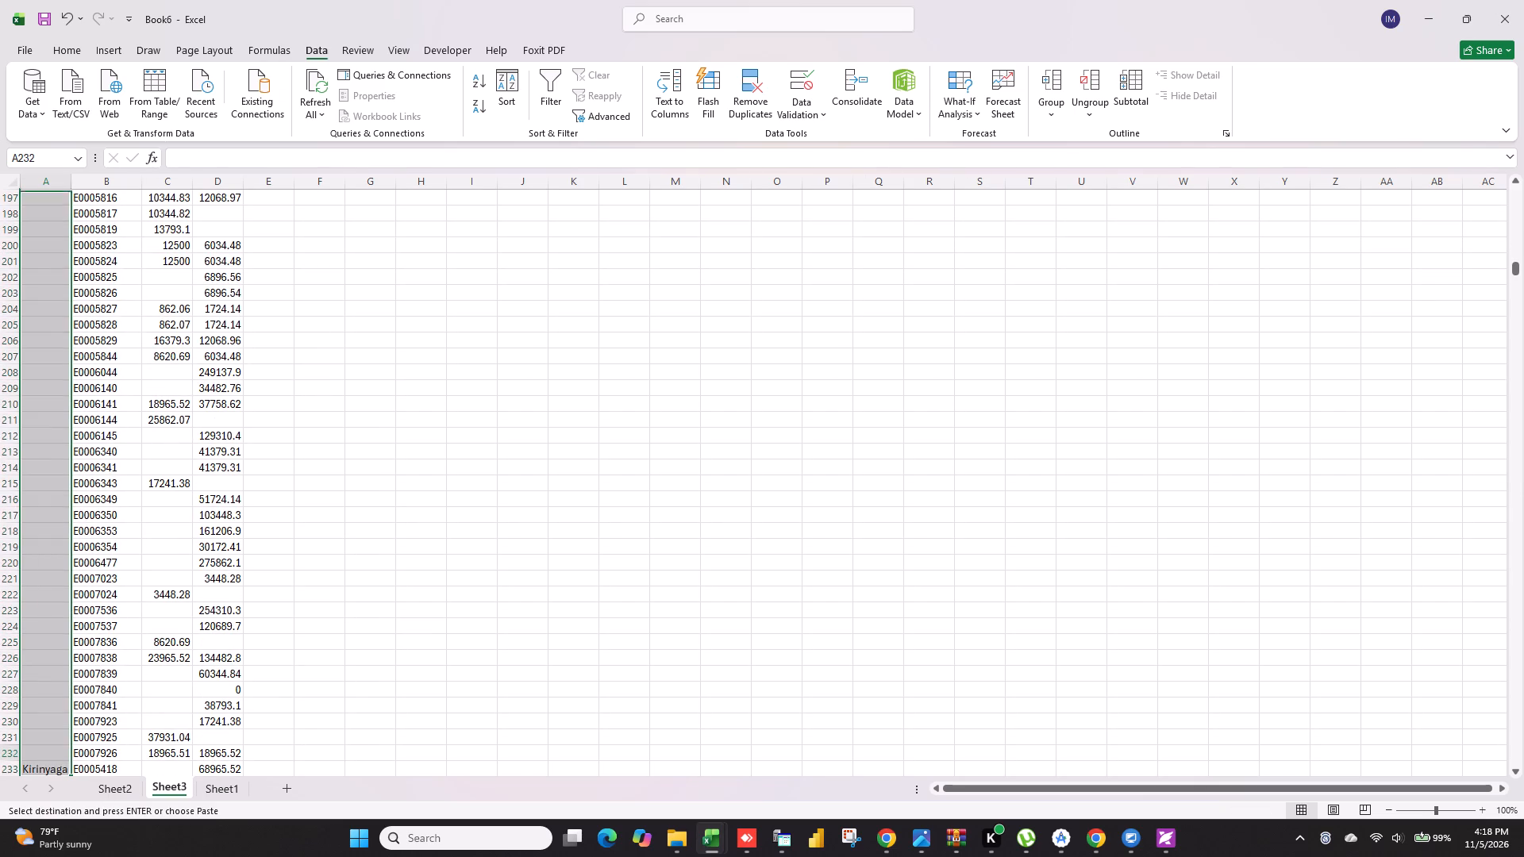
key("ctrl+shift+Up")
key("ctrl+v")
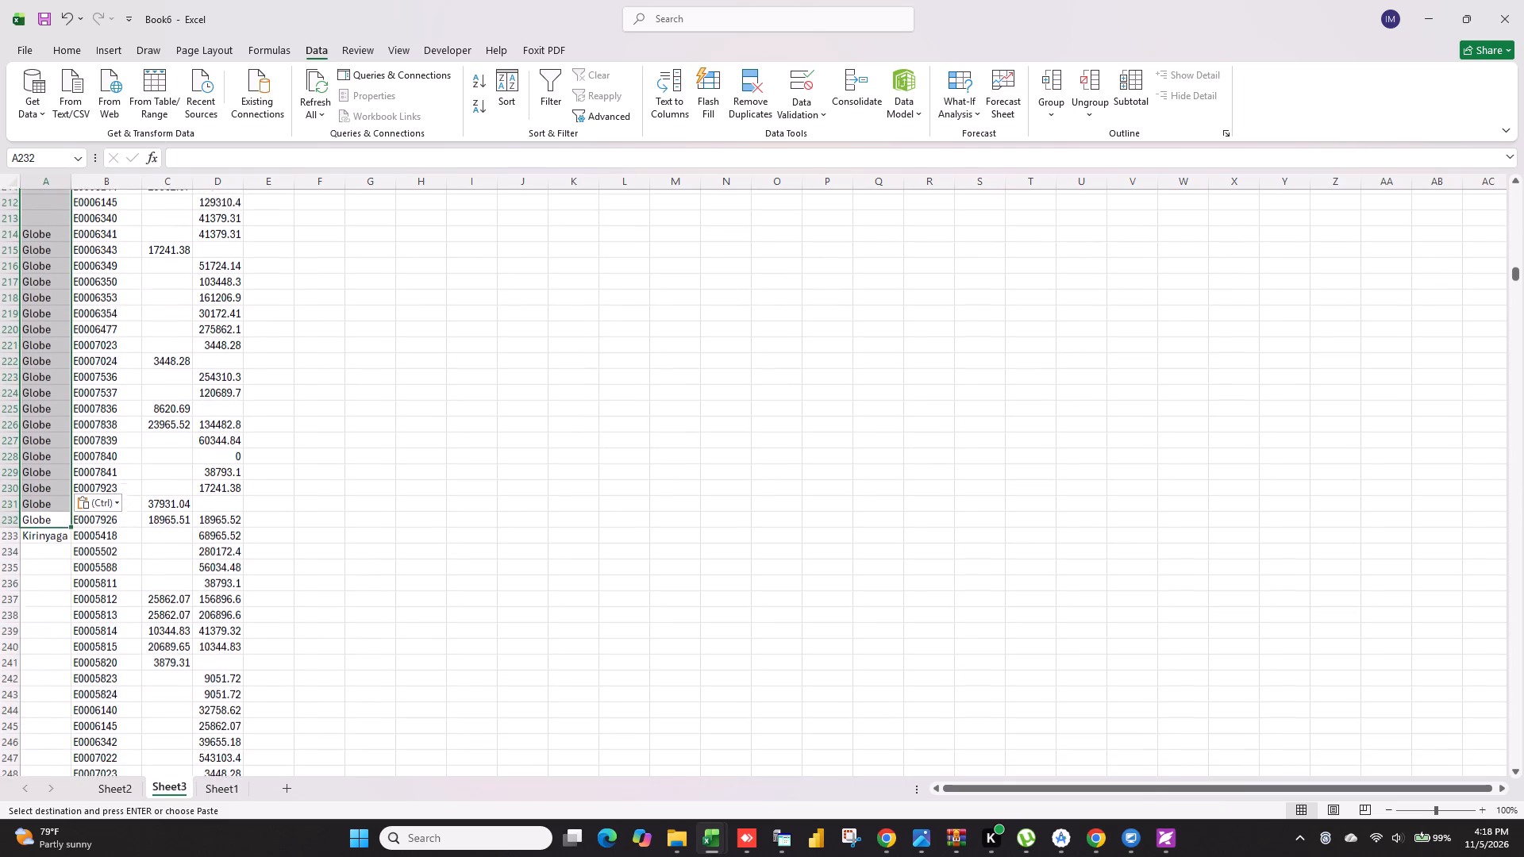
Fill the branch name Kirinyaga into the blank Branch Name cells from A234 to A254.
left_click(52, 504)
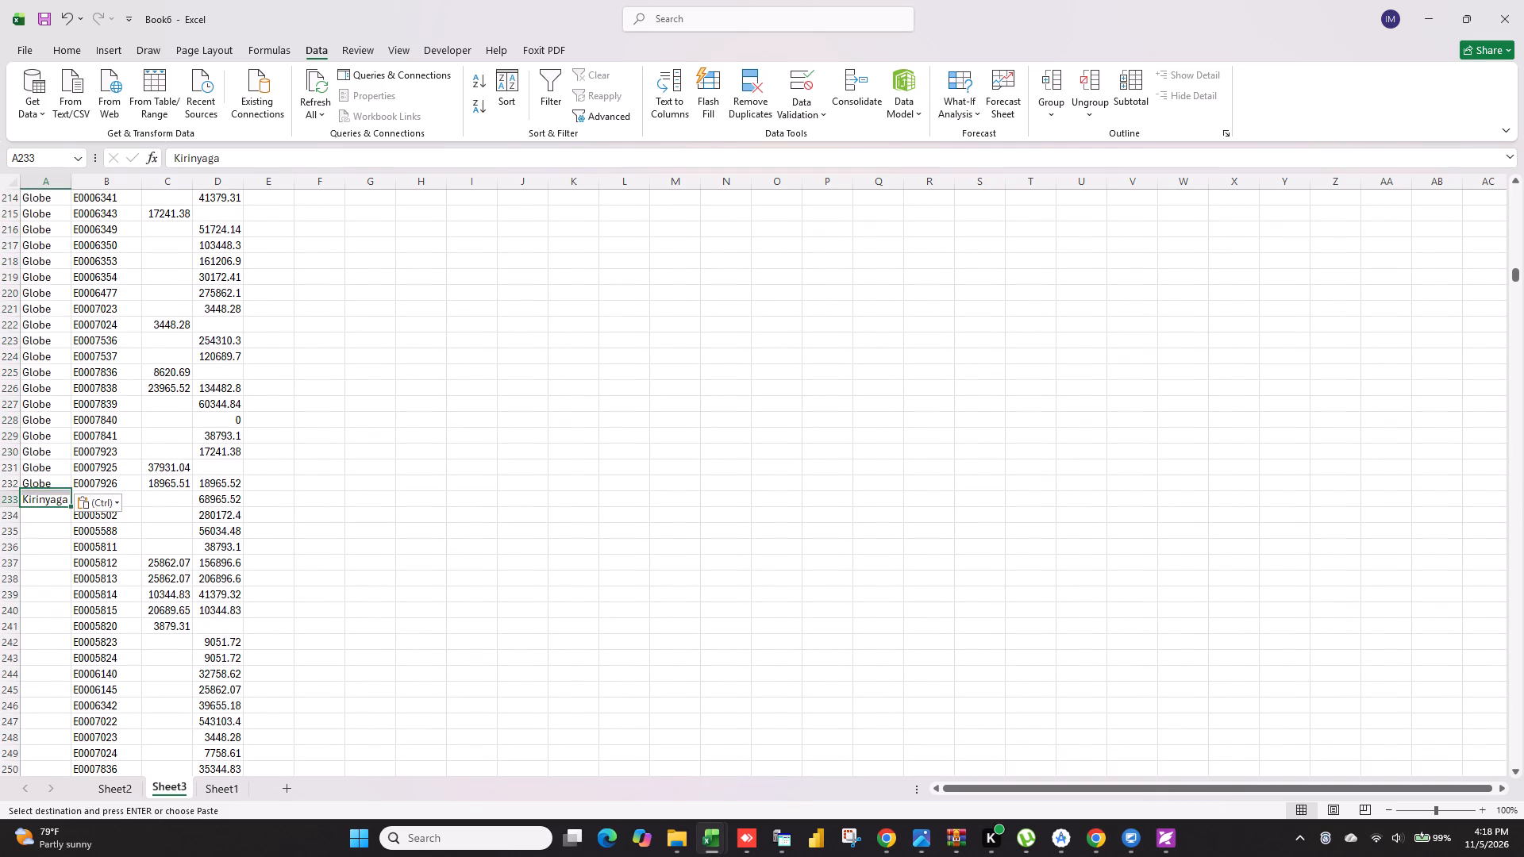
key("ctrl+c")
left_click(44, 509)
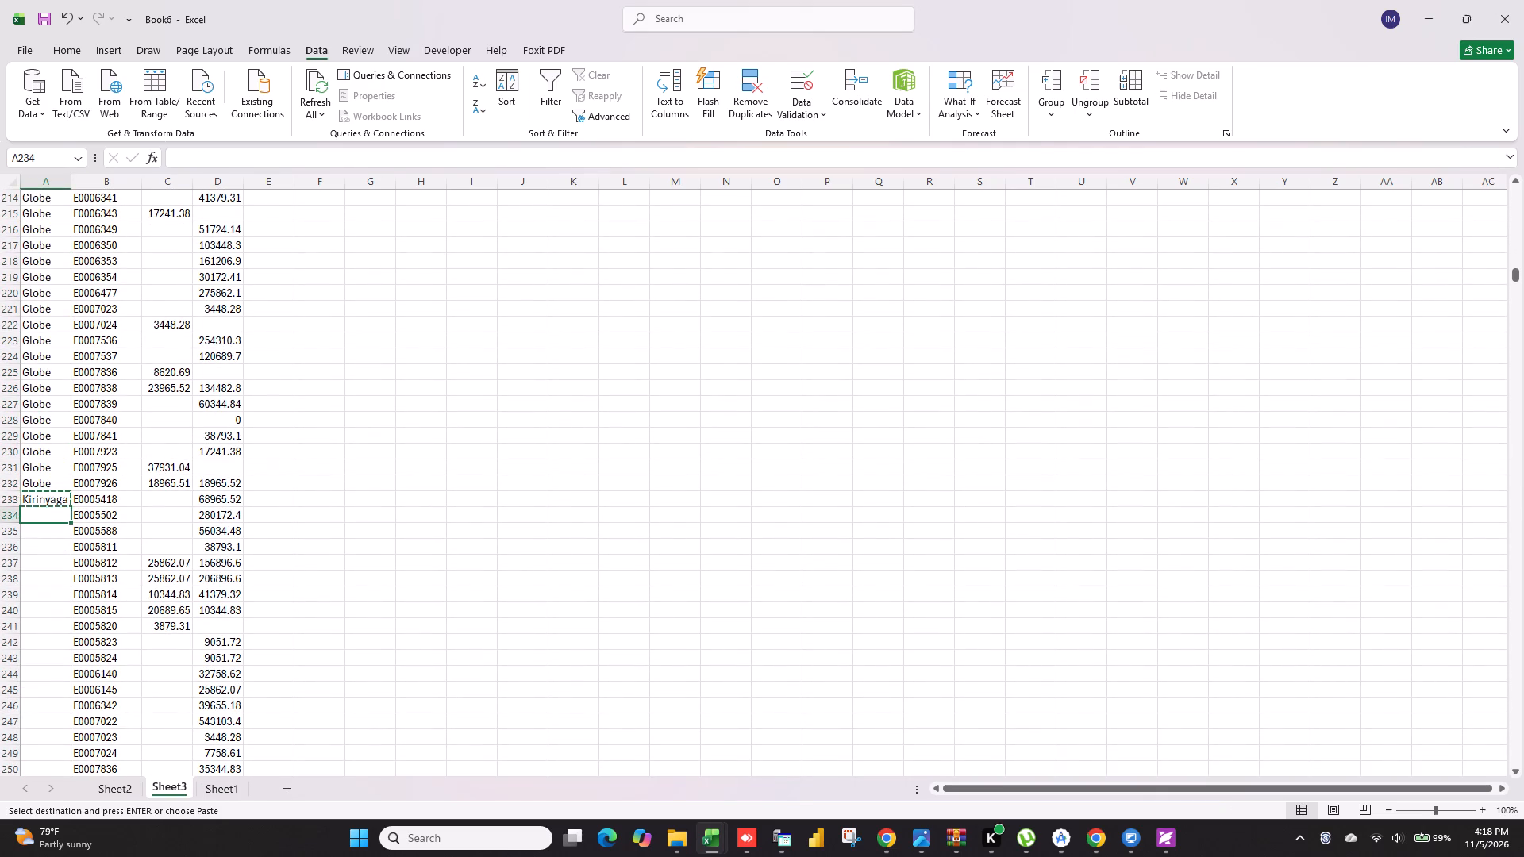
key("ctrl+shift+Down")
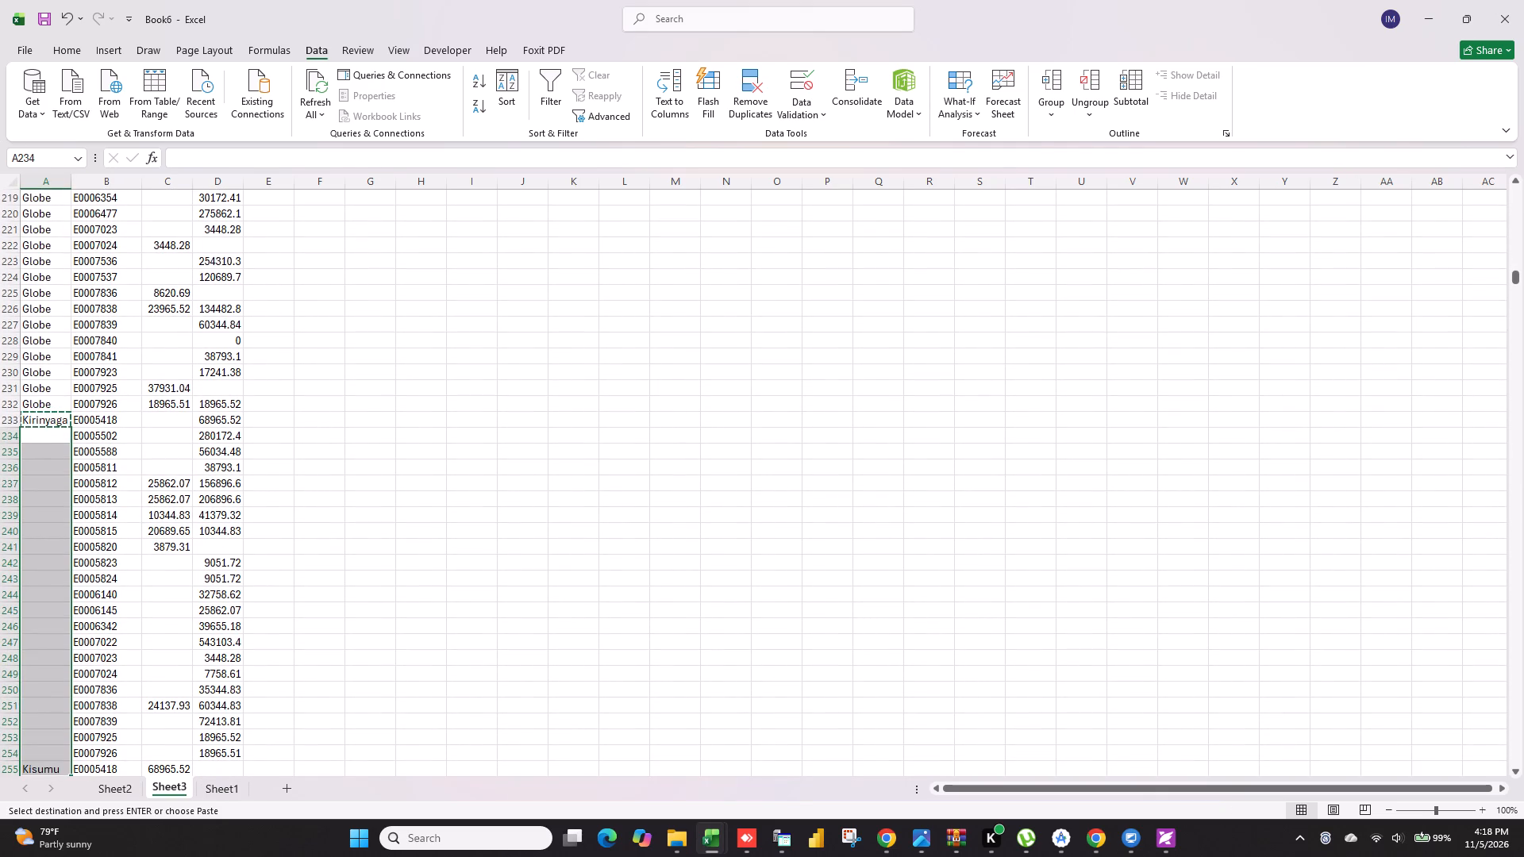
left_click(44, 755)
left_click_drag(56, 441, 50, 532)
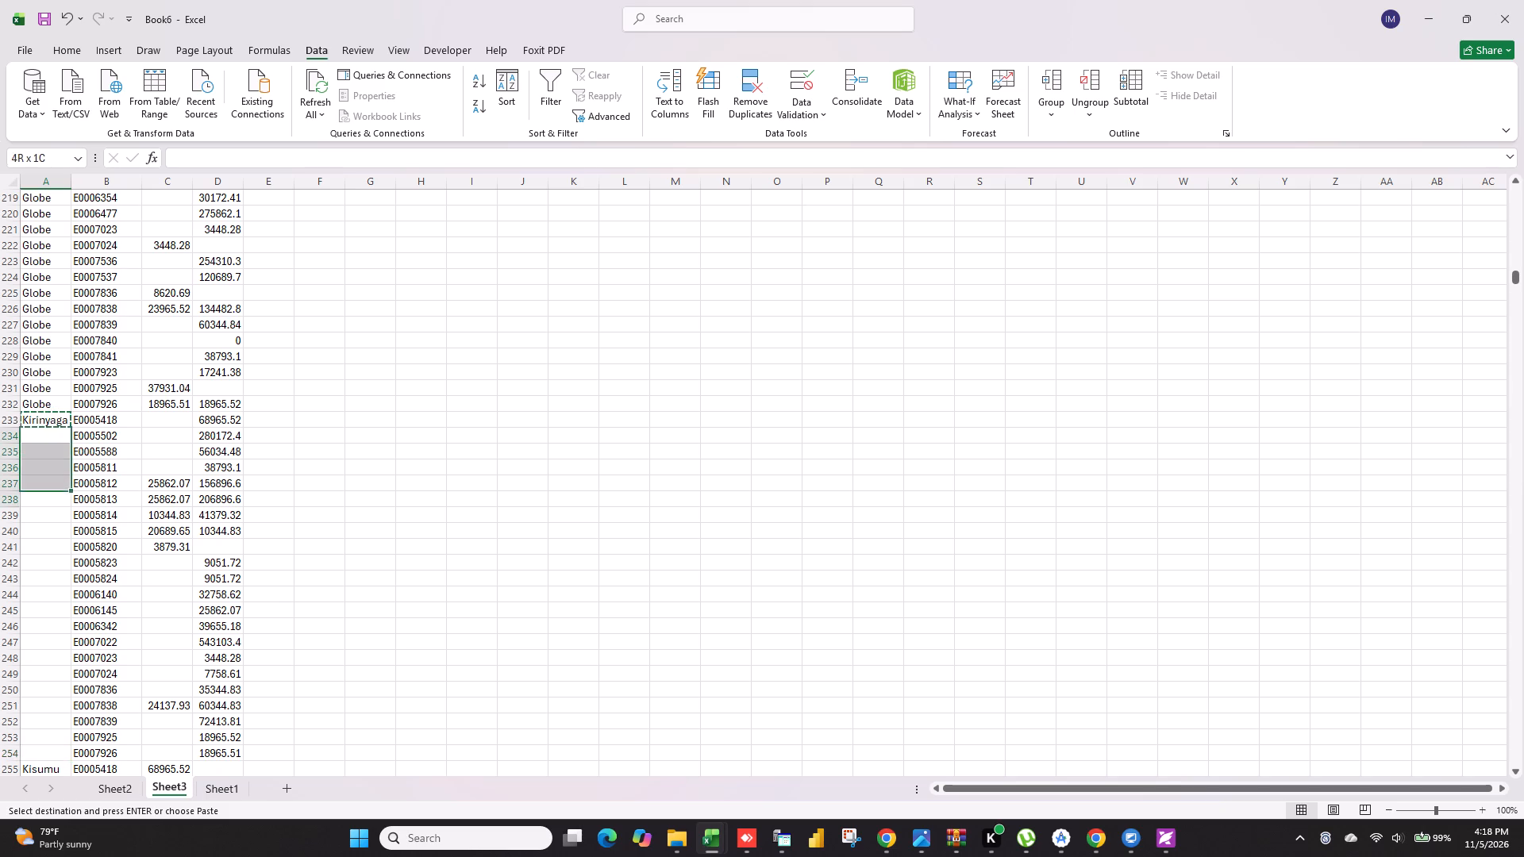
left_click_drag(50, 532, 34, 745)
key("ctrl+v")
Fill the branch name Kisumu into the blank Branch Name cells from A256 to A274.
scroll(71, 655, "down", 2)
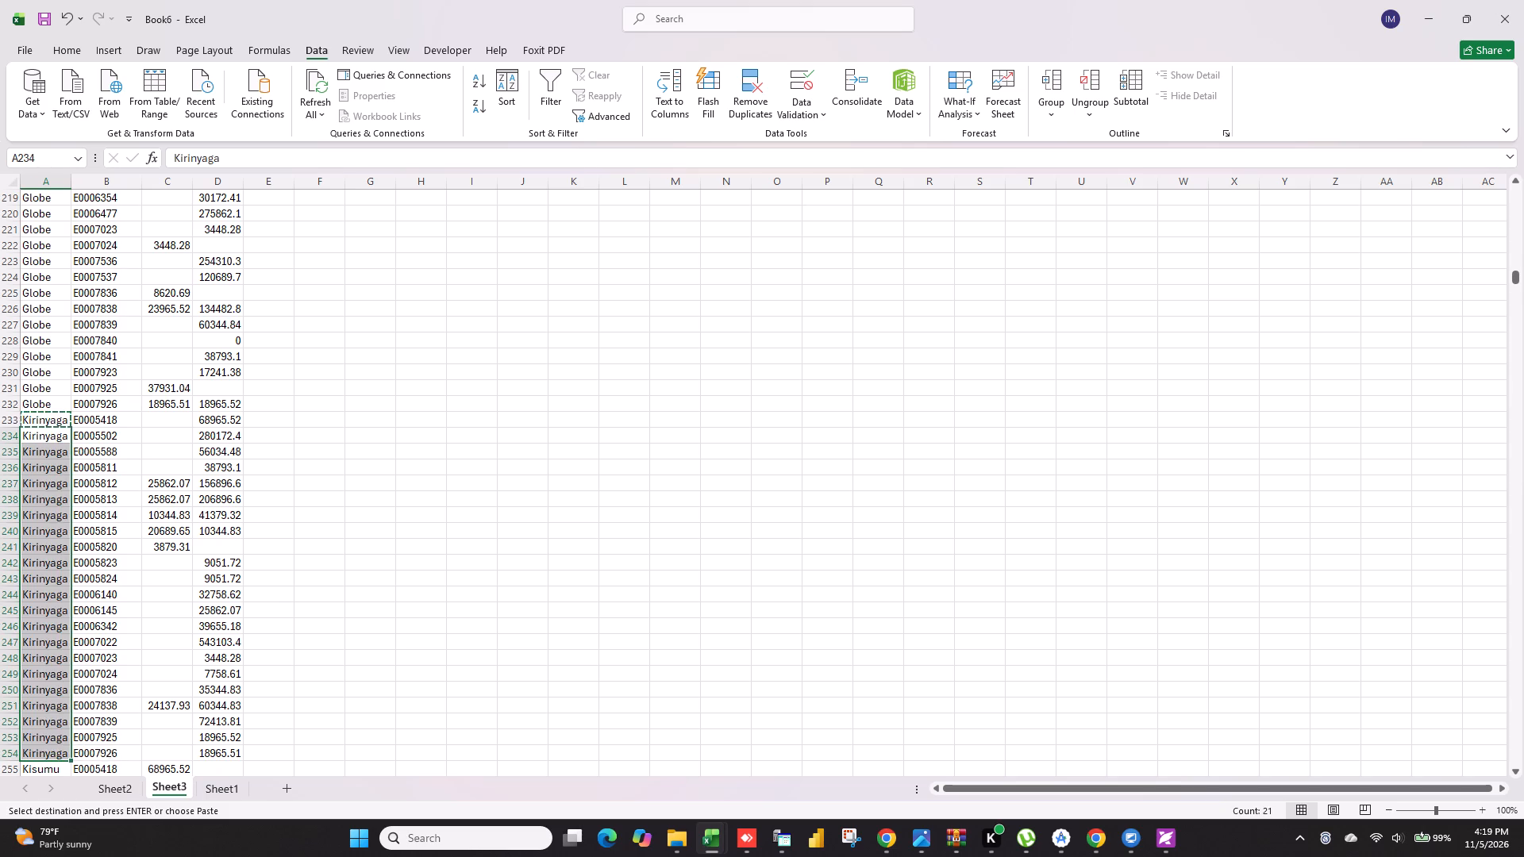
scroll(71, 655, "down", 4)
left_click(33, 486)
key("ctrl+c")
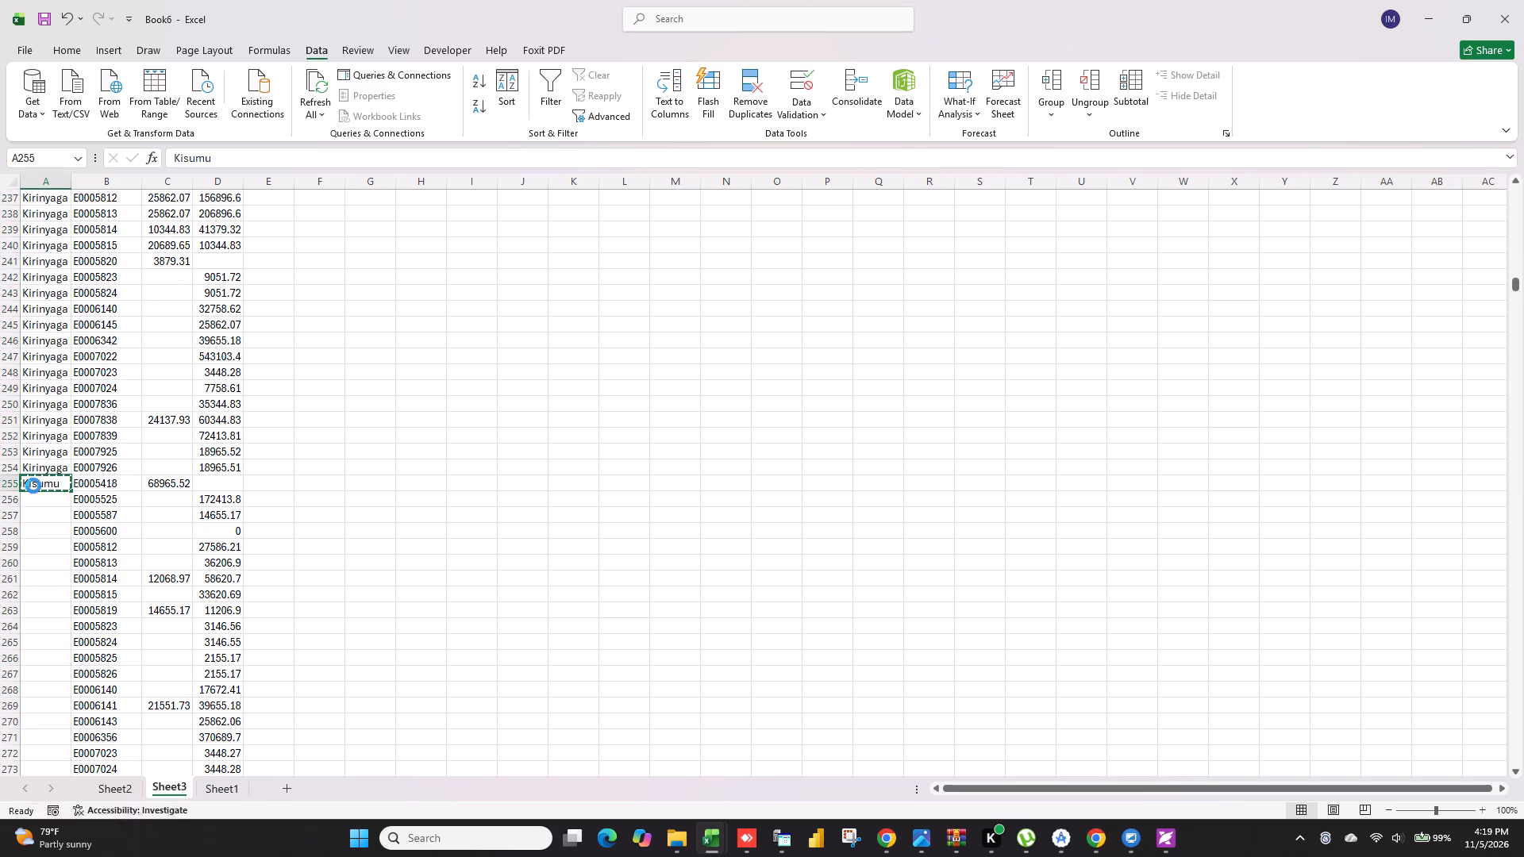
left_click_drag(39, 502, 40, 436)
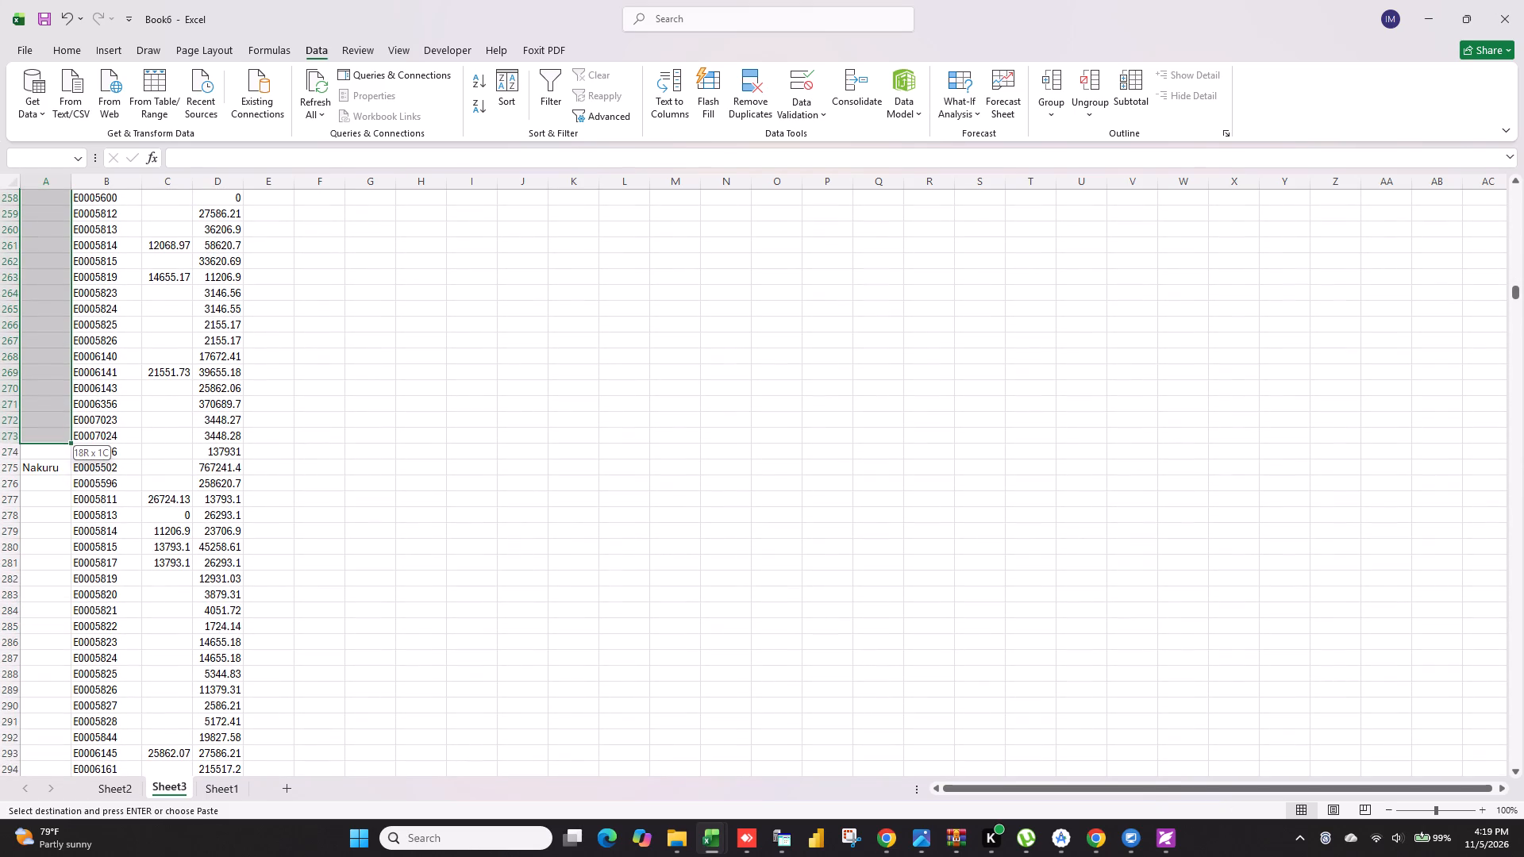
left_click_drag(40, 436, 40, 452)
key("ctrl+v")
Fill the branch name Nakuru into the blank Branch Name cells from A276 to A298 and end copy mode.
scroll(53, 509, "down", 5)
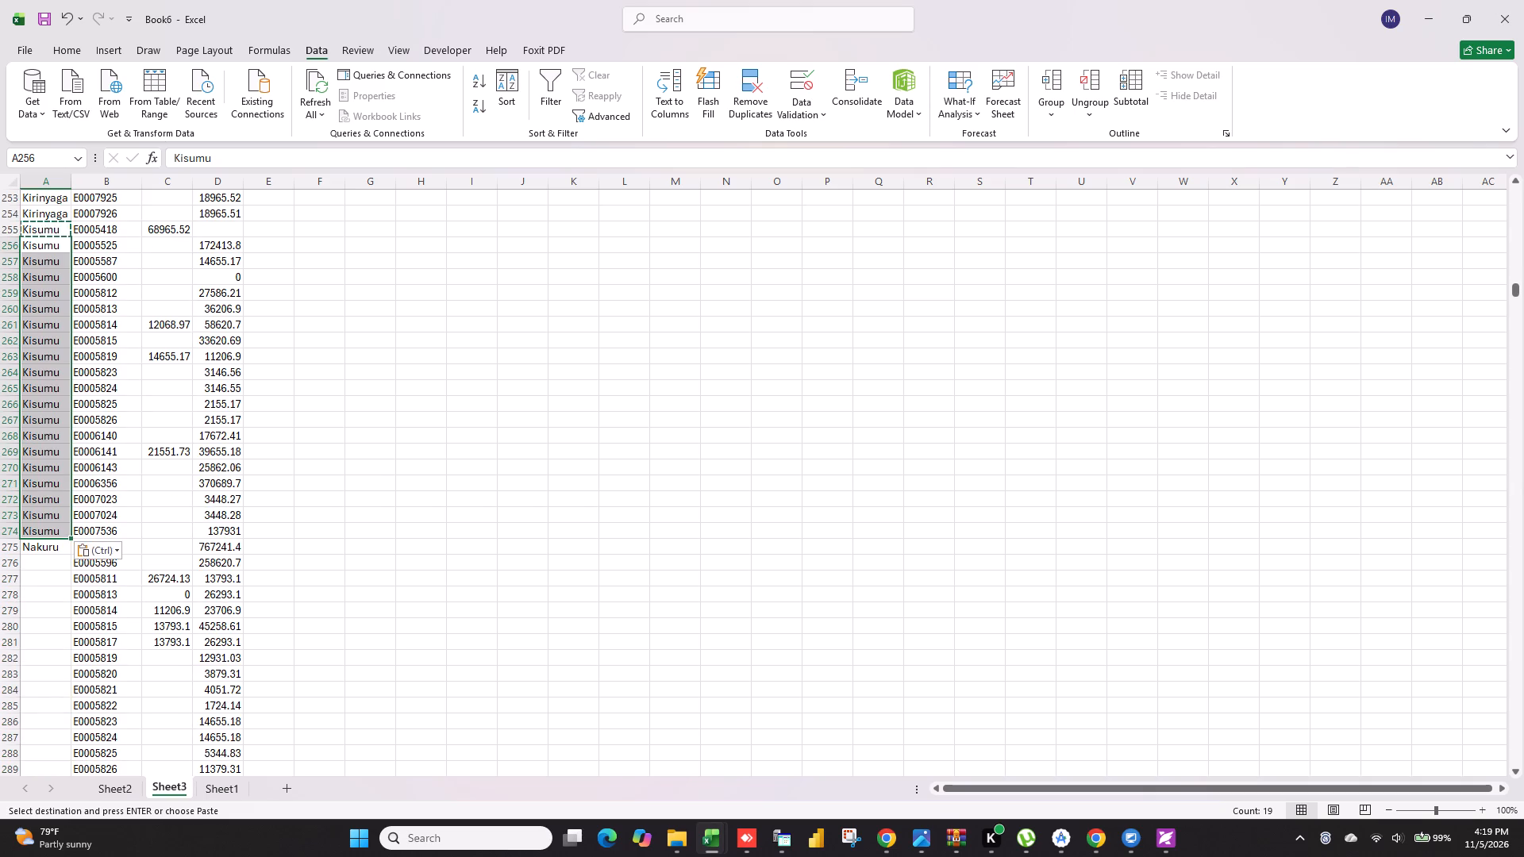
left_click(31, 549)
key("ctrl+c")
left_click_drag(37, 567, 63, 734)
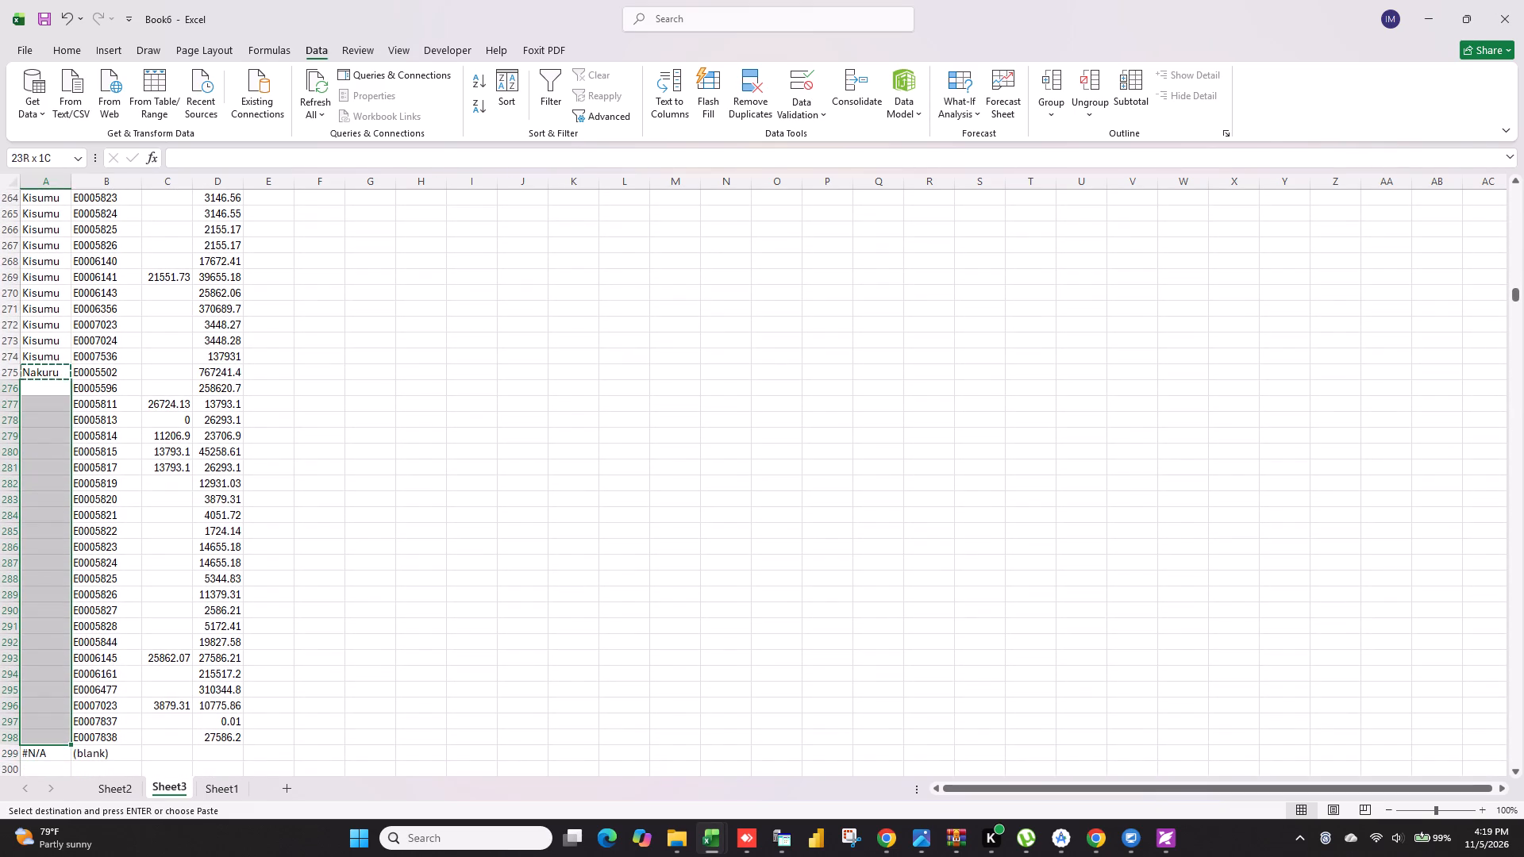
key("ctrl+v")
left_click(702, 458)
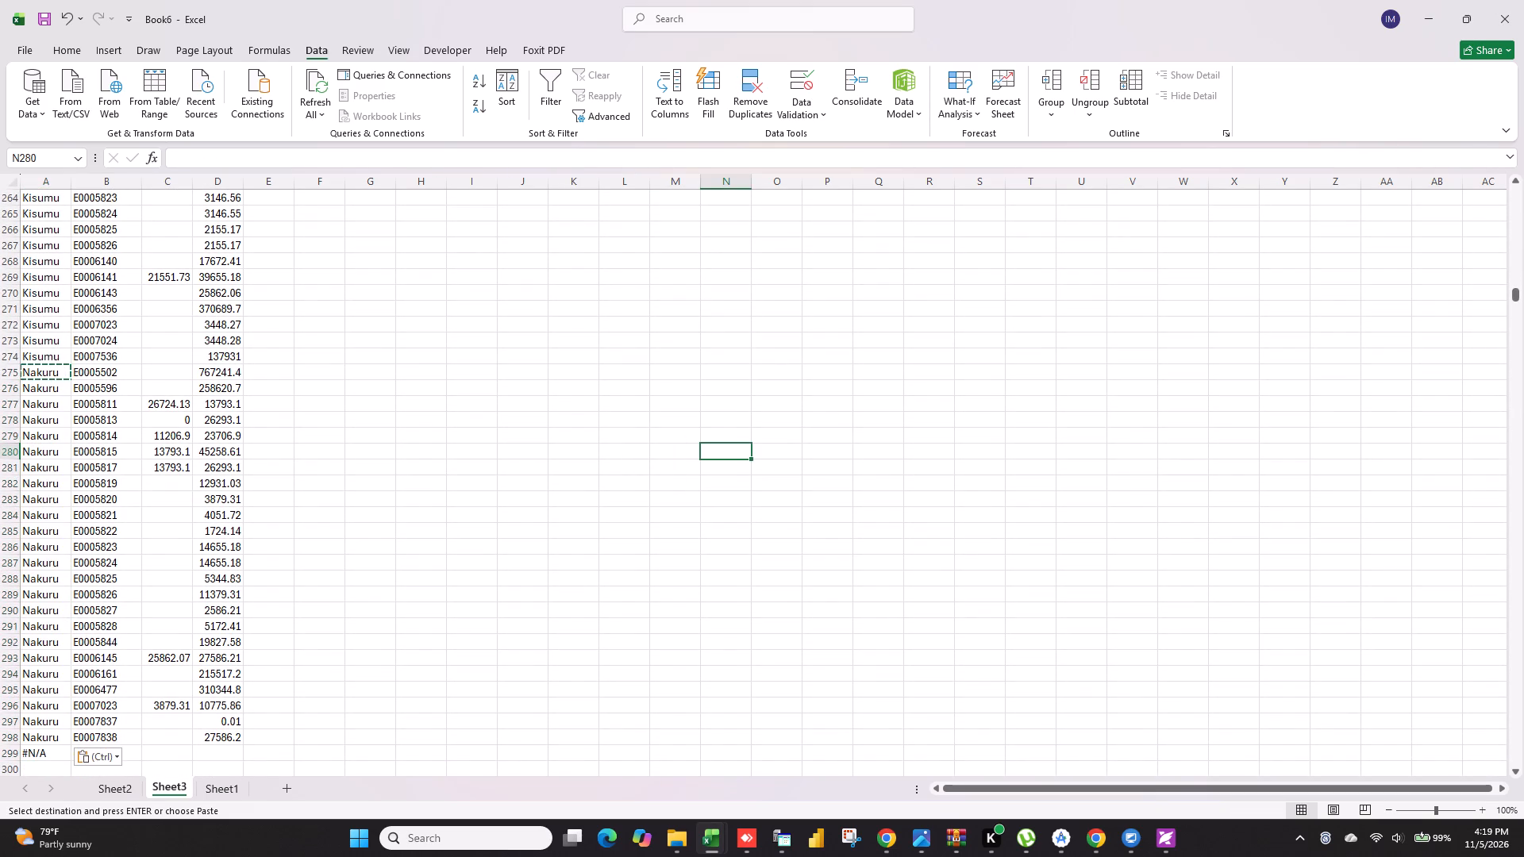
key("Escape")
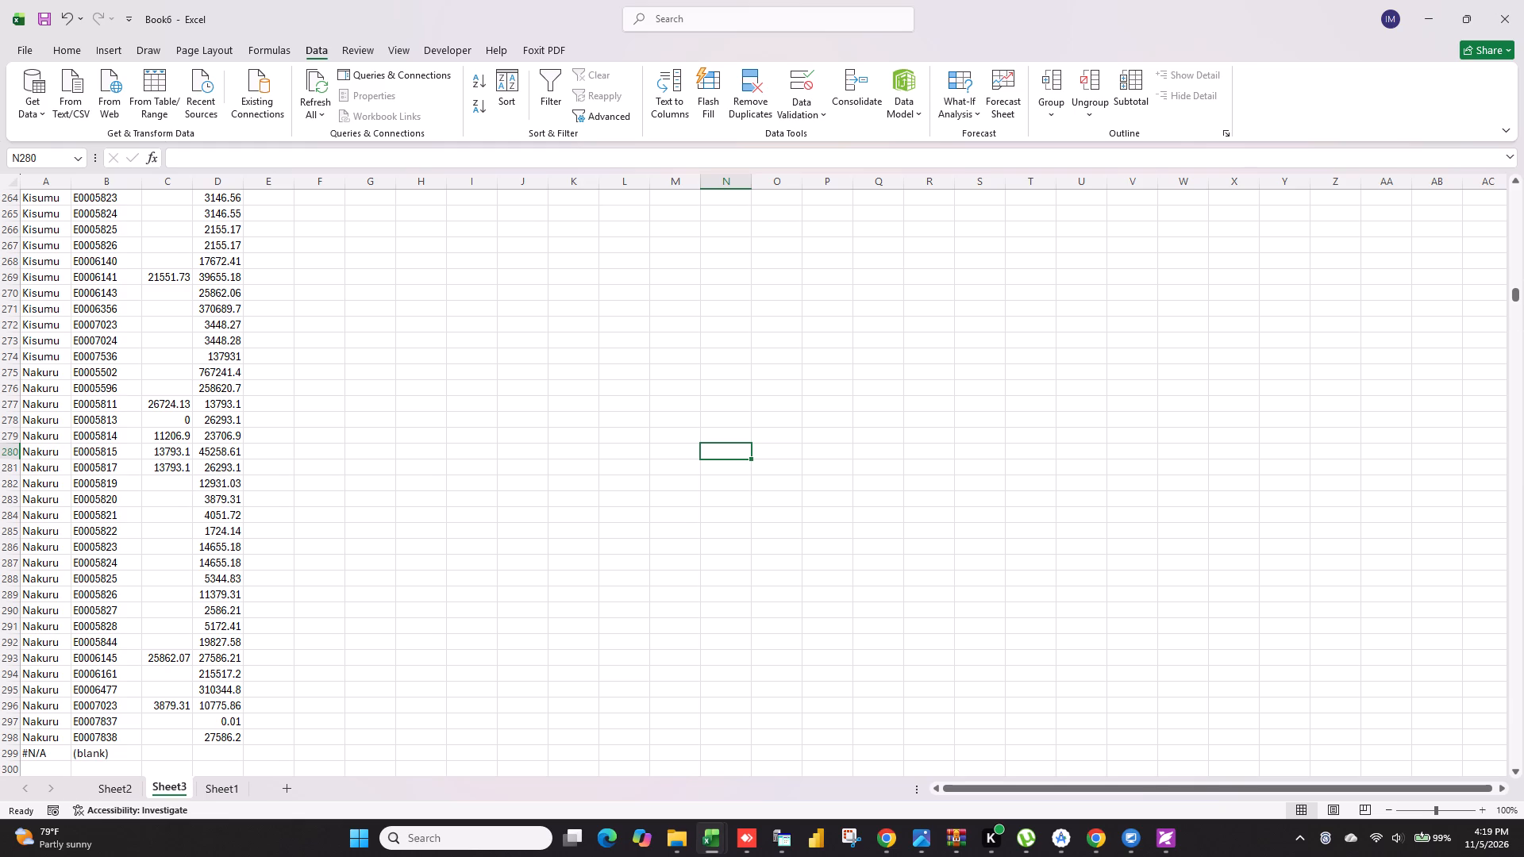
Widen column A of Sheet3 so that the full Branch Name header fits.
left_click_drag(1516, 294, 1523, 163)
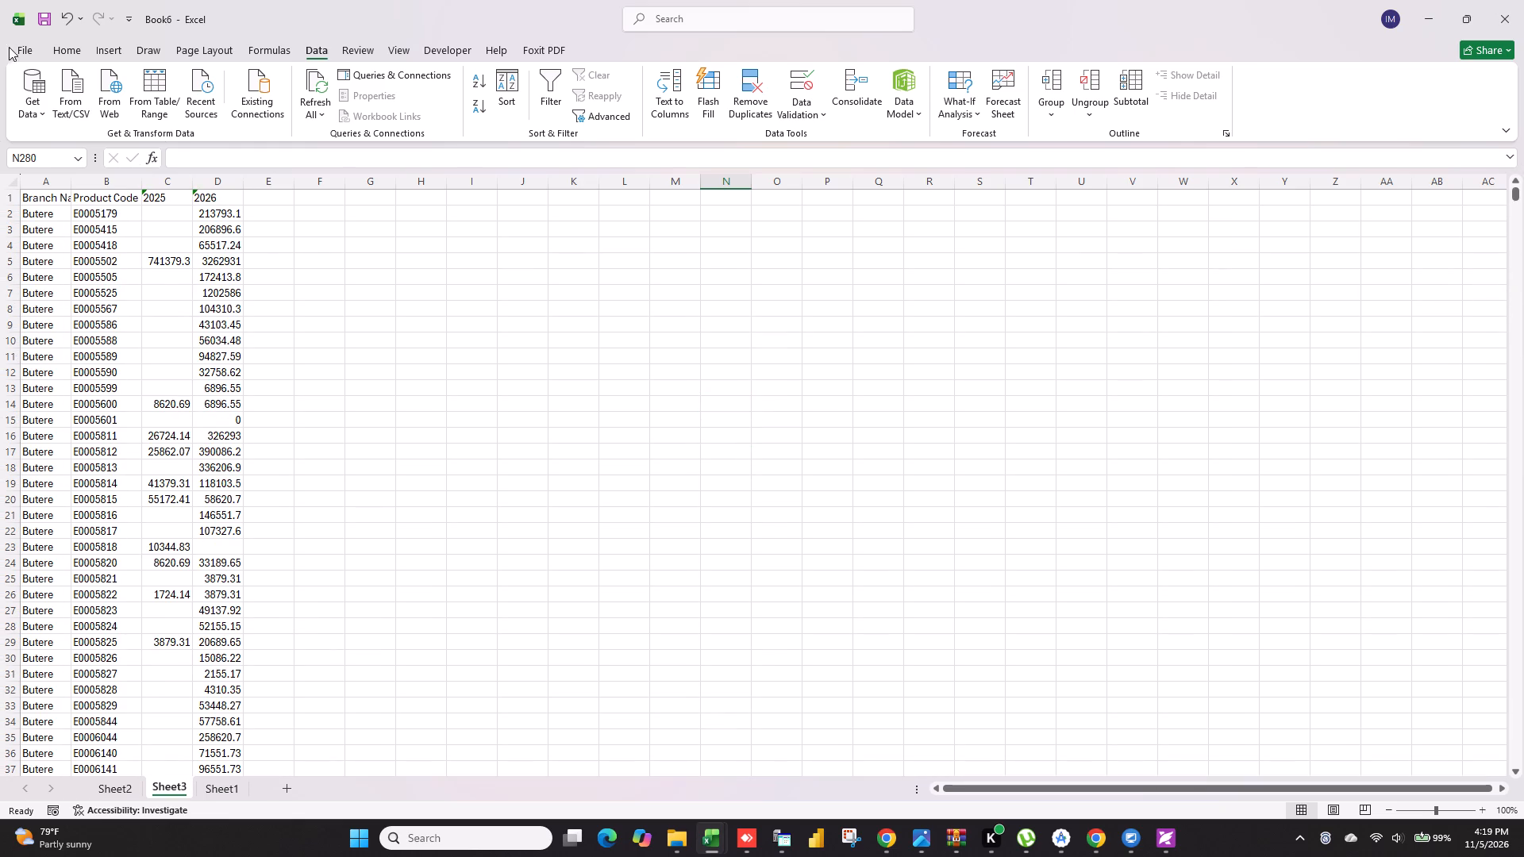
left_click_drag(69, 182, 92, 186)
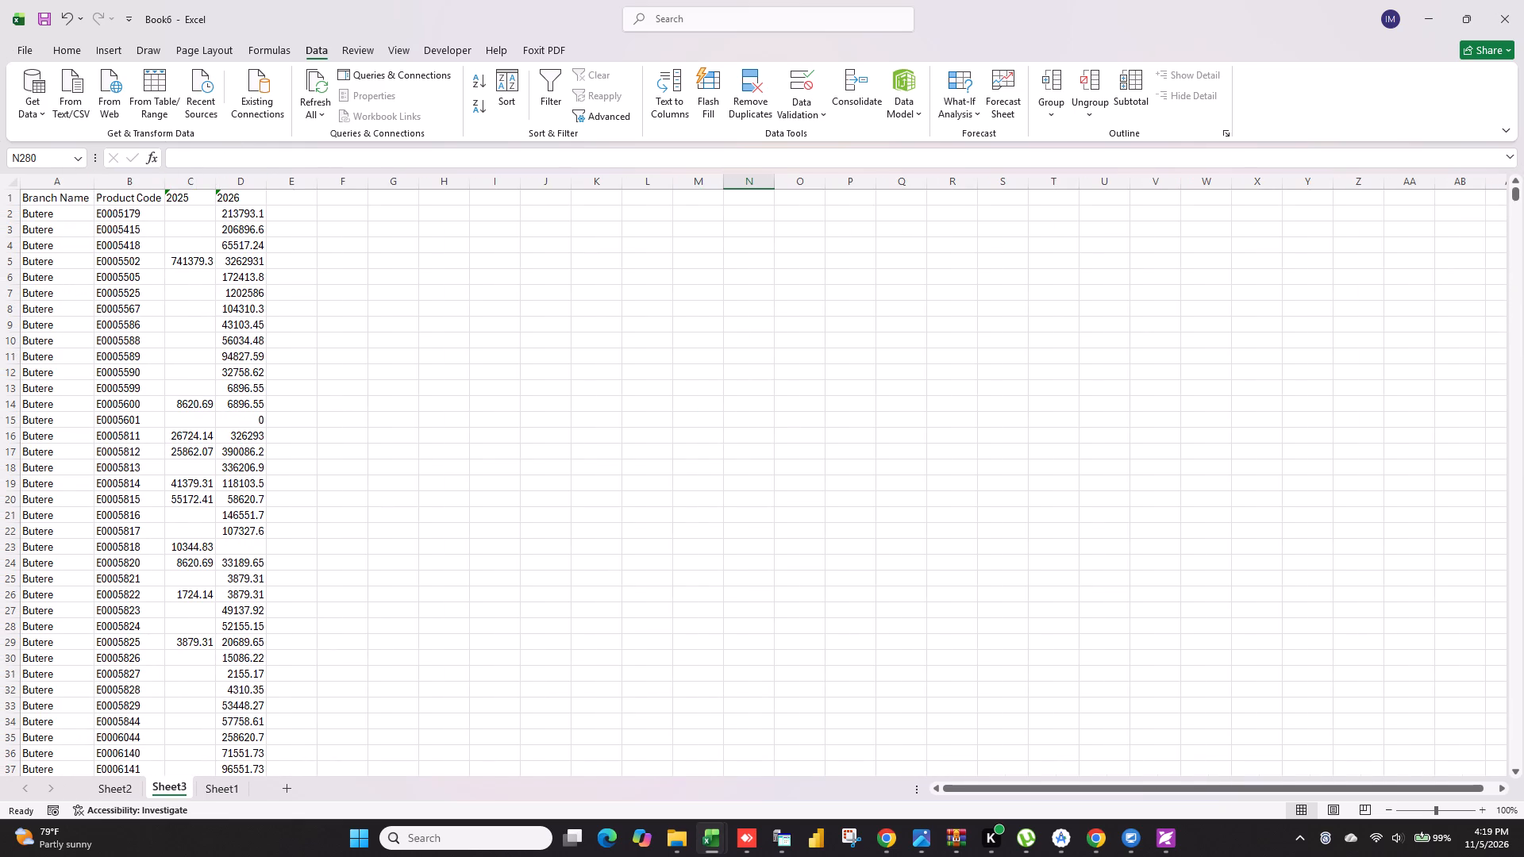
Sum the 2025 and 2026 values in E2 with =SUM(C2:D2) and fill the formula down column E.
left_click(285, 215)
key("equal")
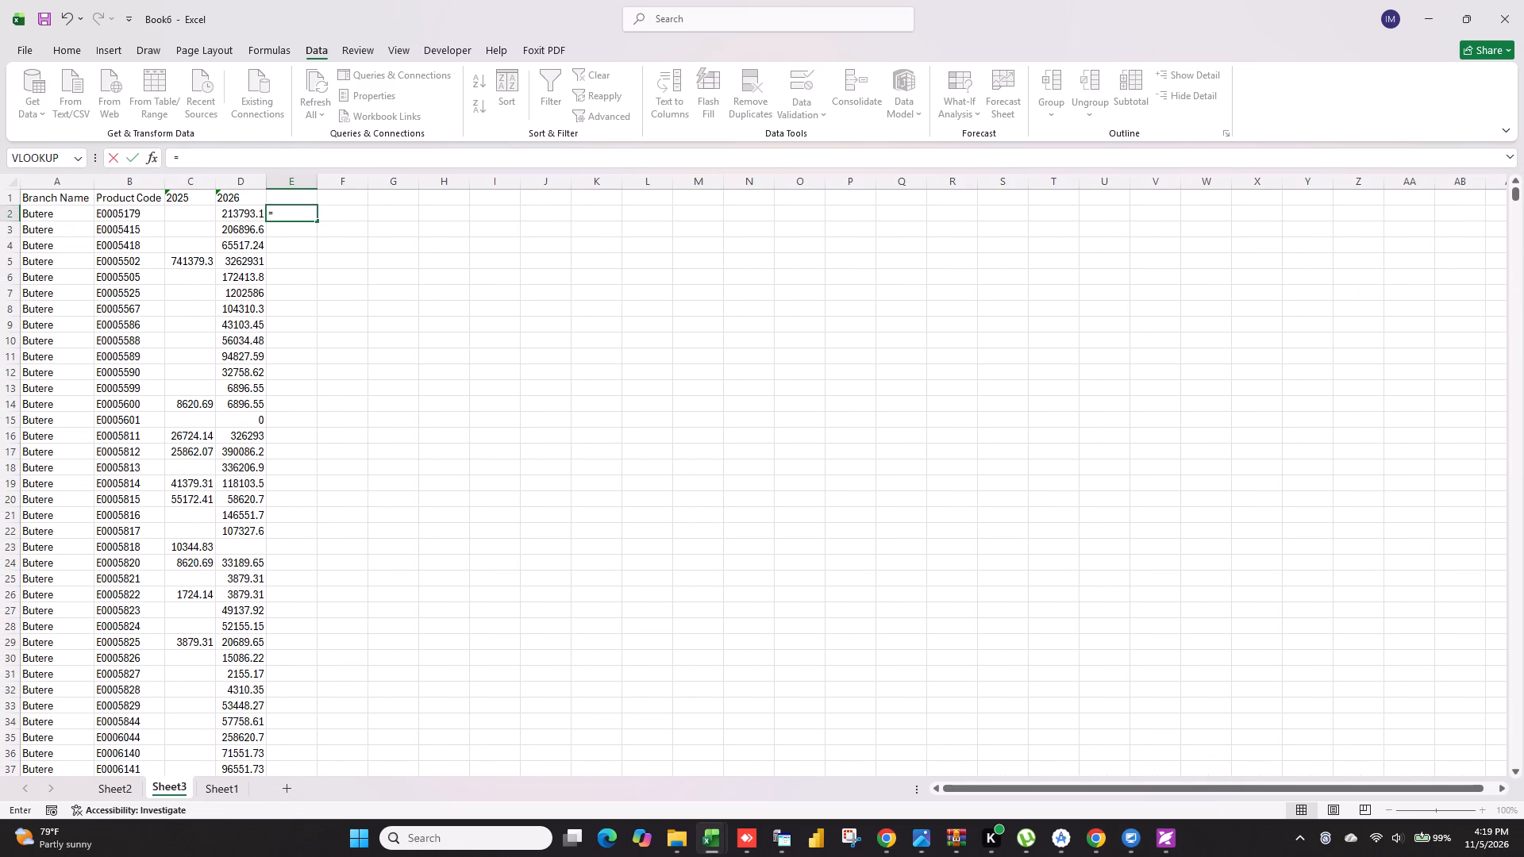
type("sum")
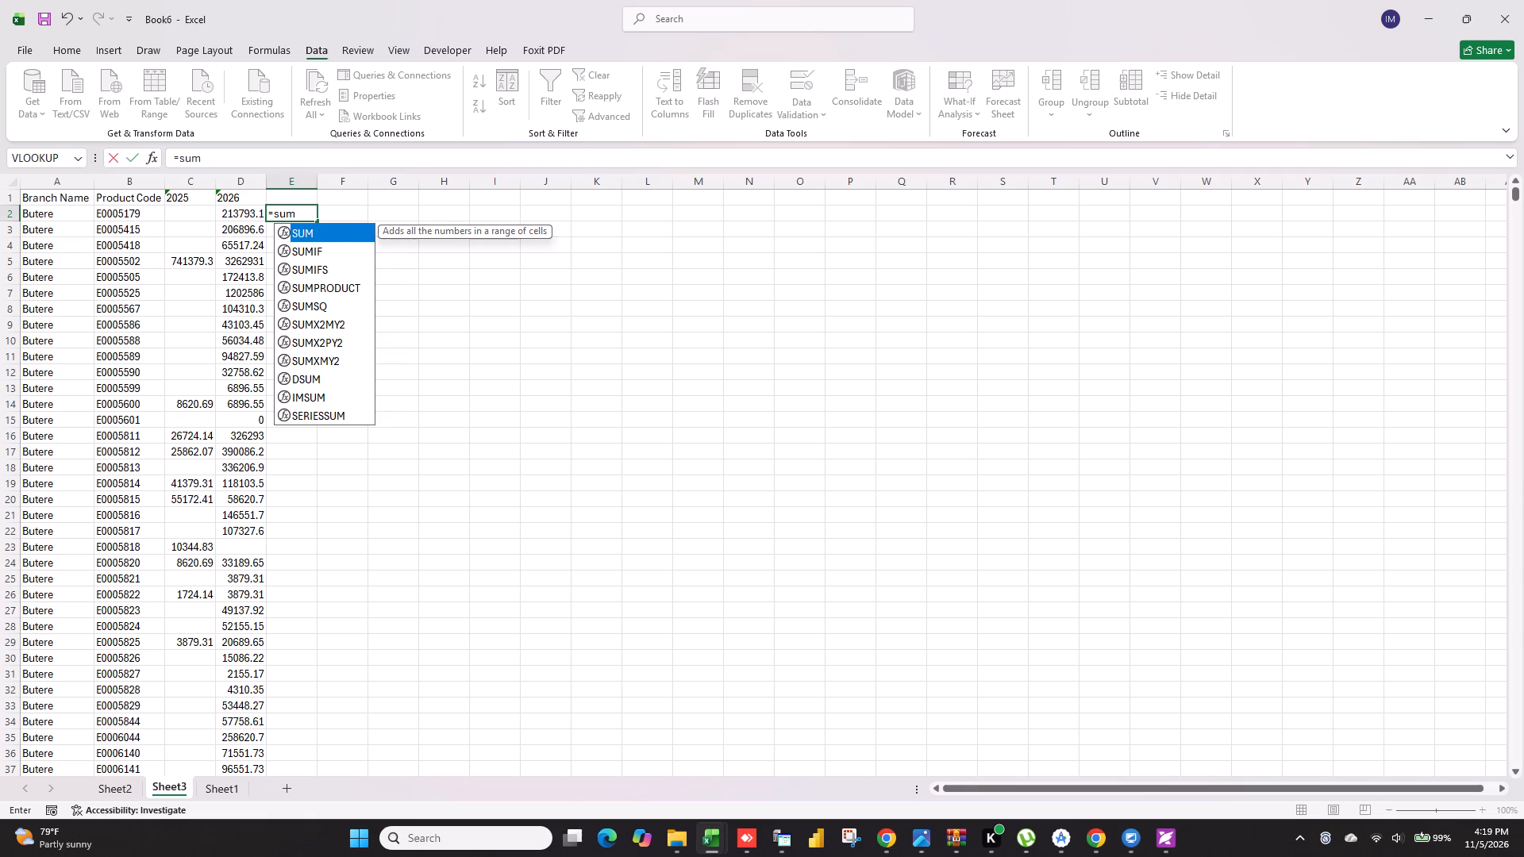
key("Tab")
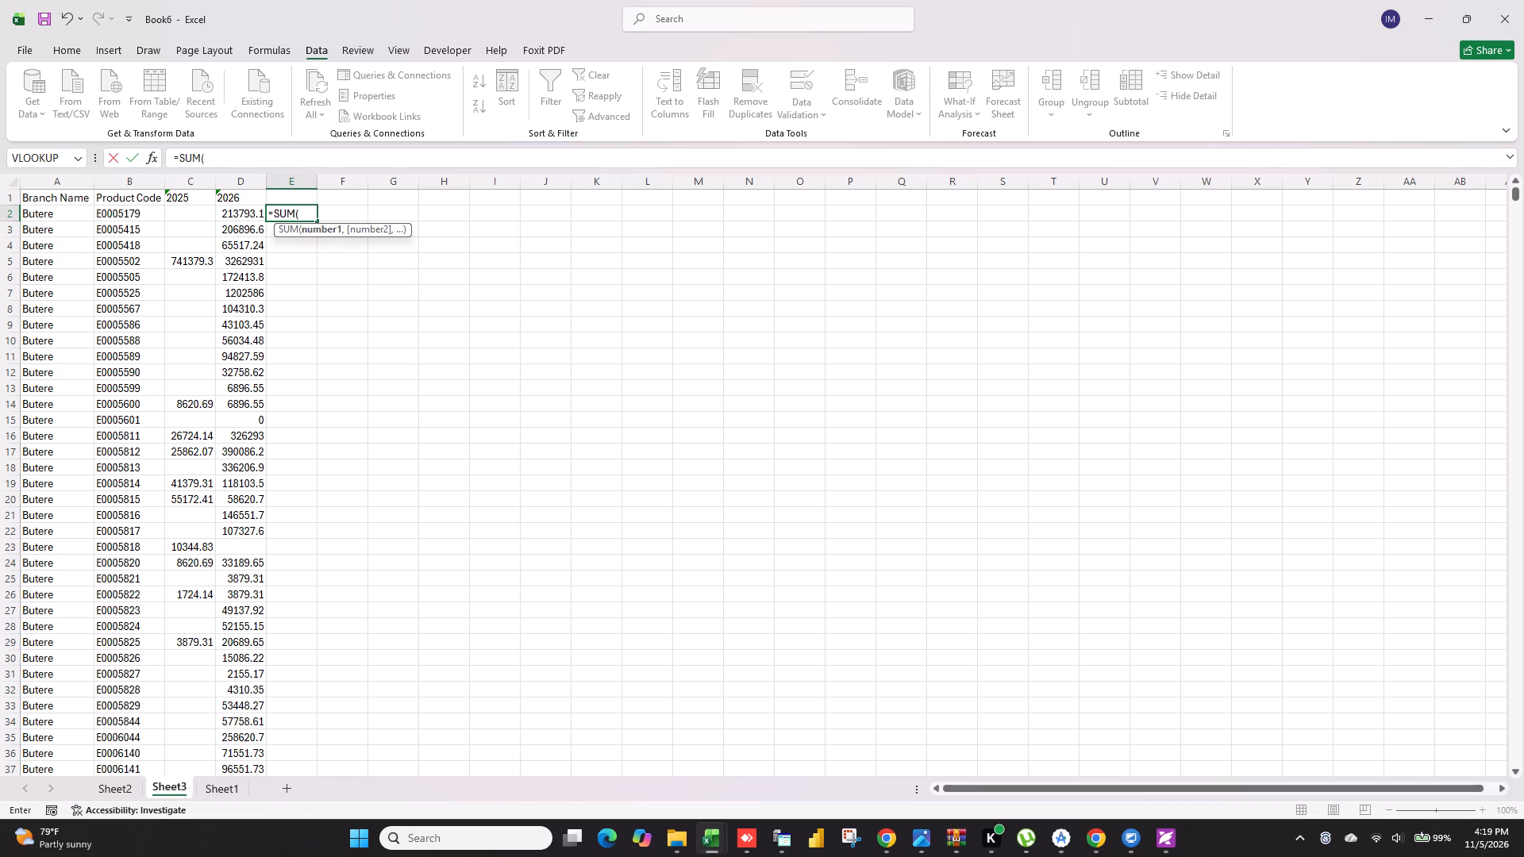
left_click_drag(186, 216, 240, 209)
key("Return")
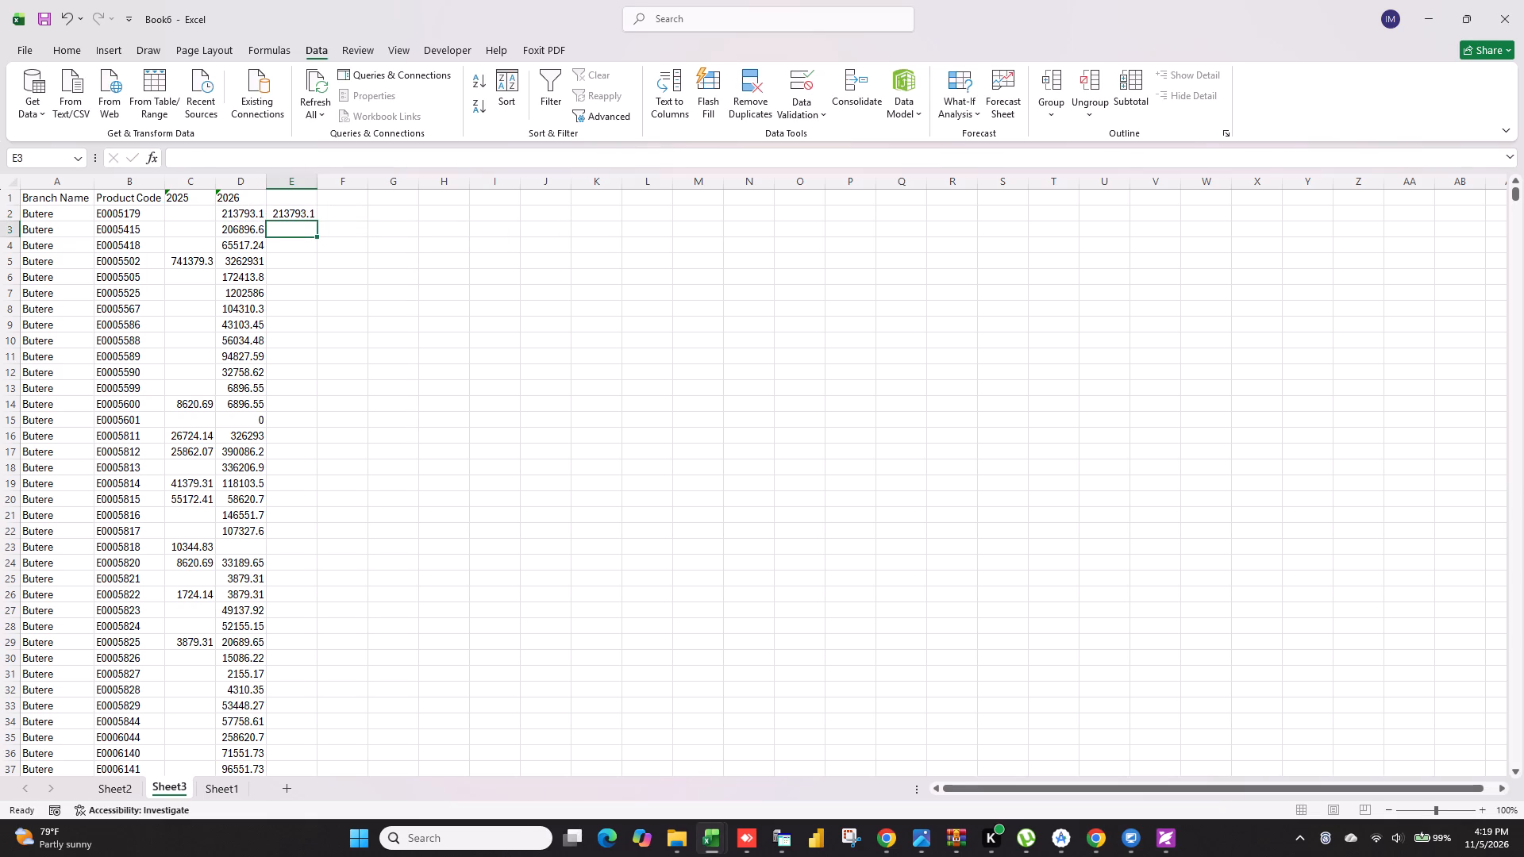
left_click(295, 213)
double_click(316, 217)
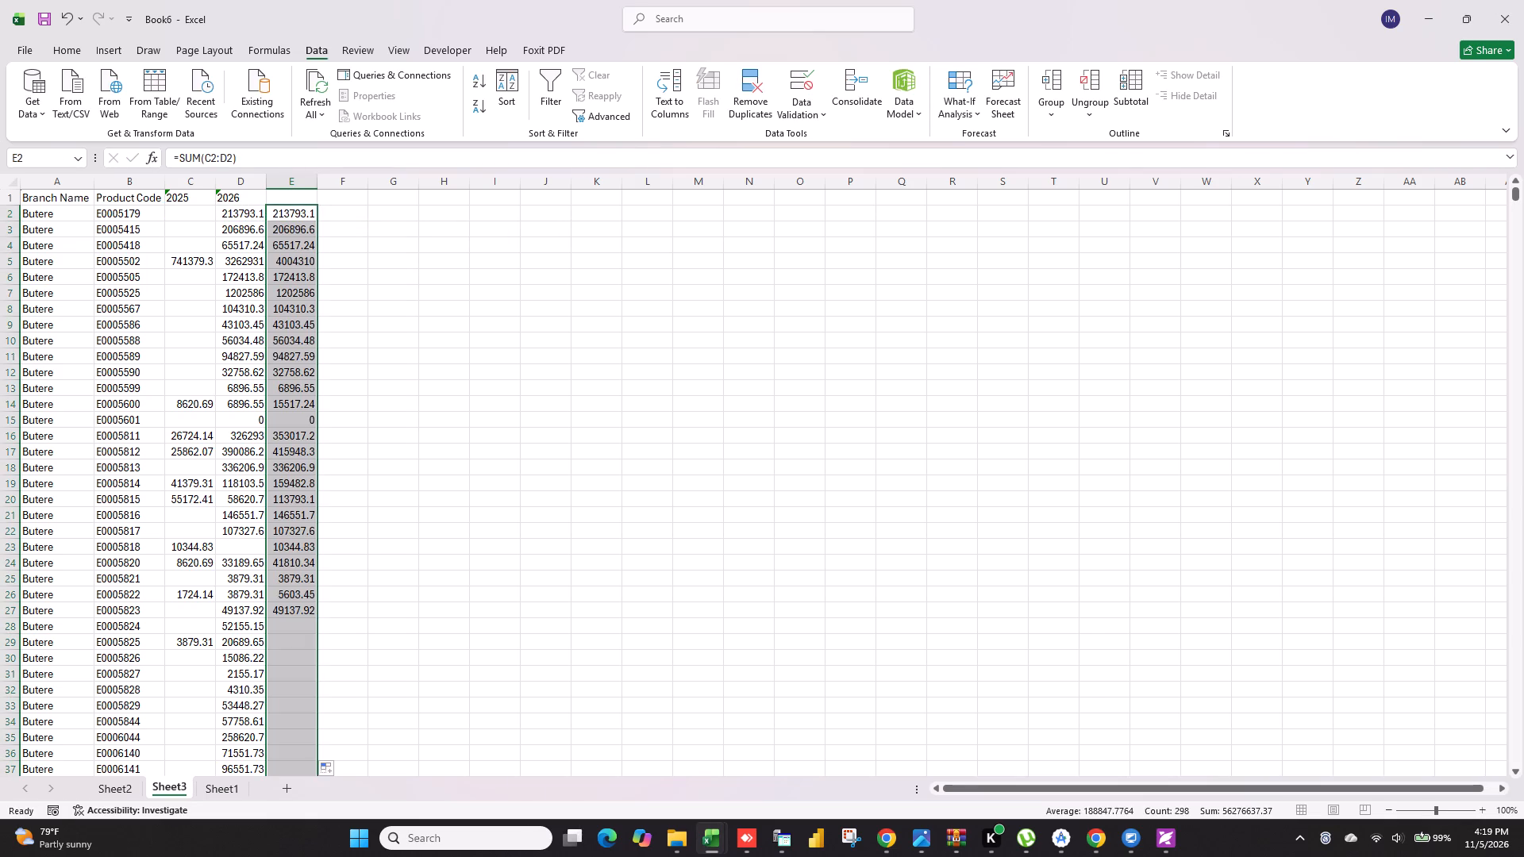
Enter the header Total in cell E1.
left_click(302, 197)
type("total")
key("BackSpace")
key("BackSpace")
key("BackSpace")
key("BackSpace")
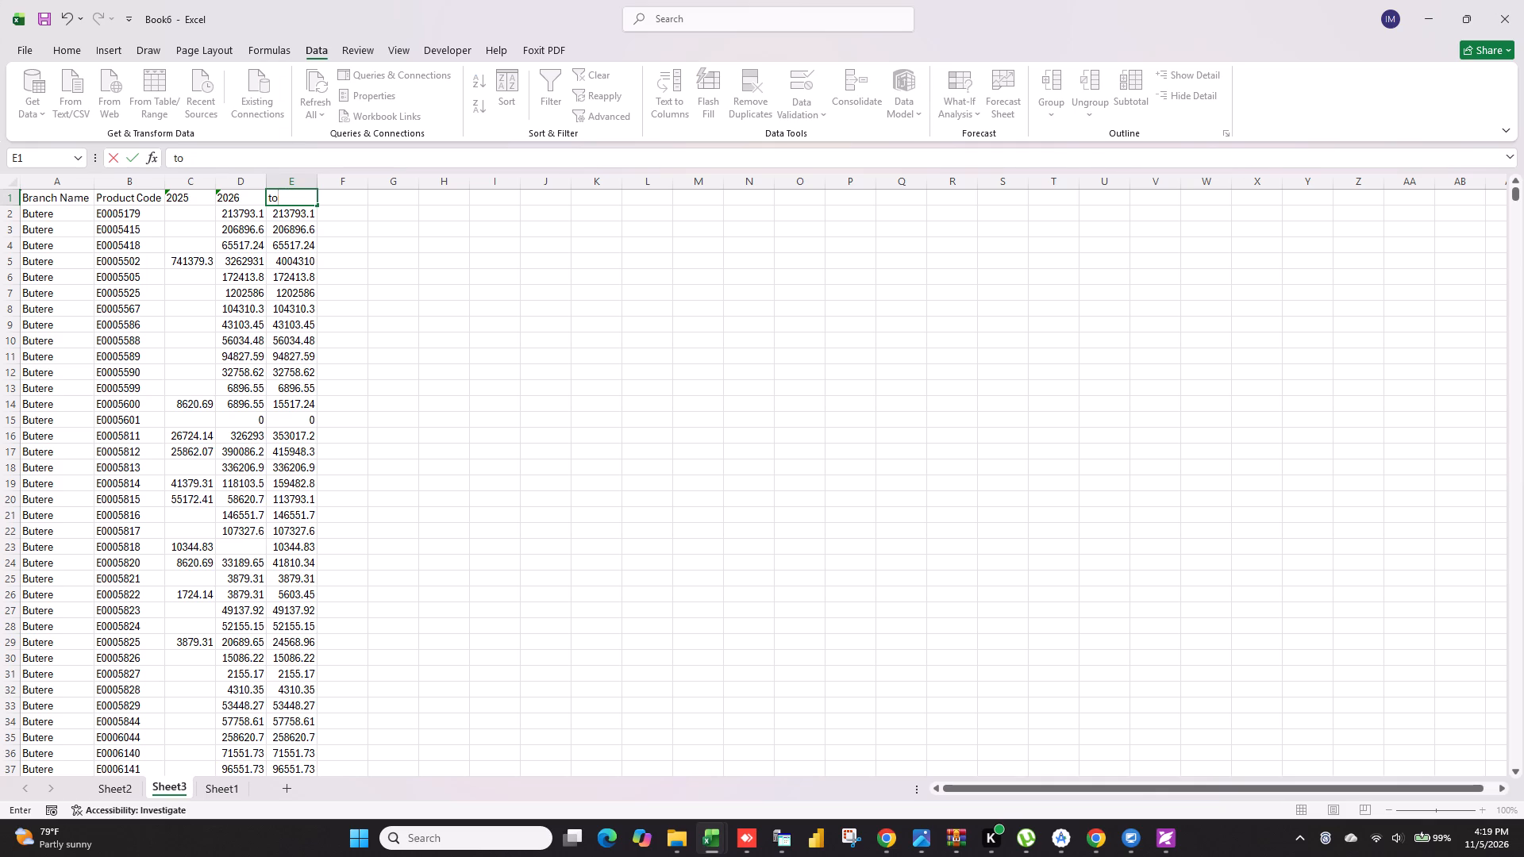
key("BackSpace")
type("Total")
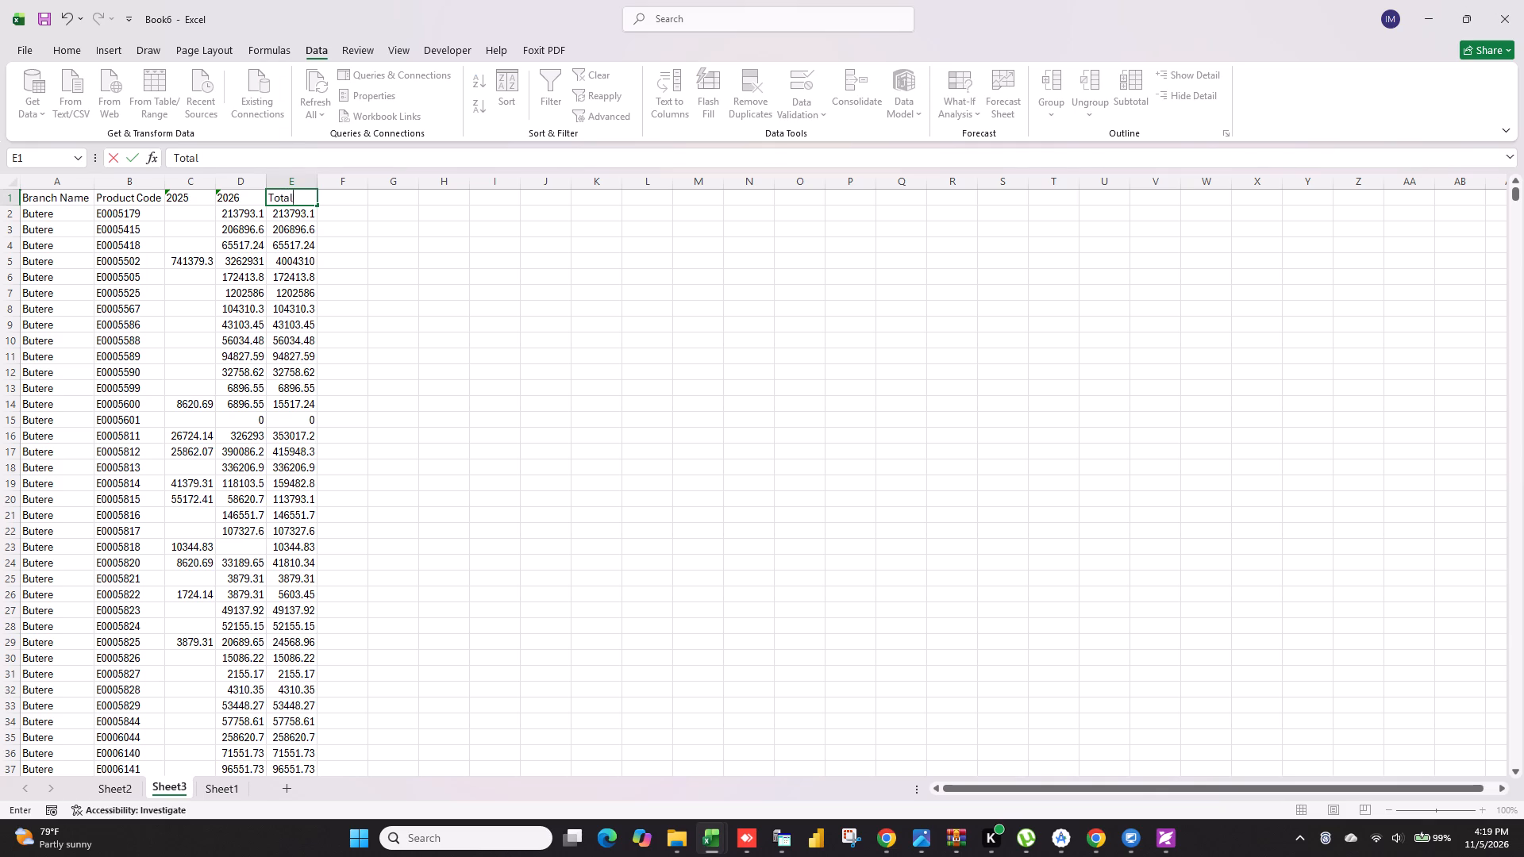
key("Return")
Add filters to the header row and sort the table by Total from largest to smallest.
left_click(302, 197)
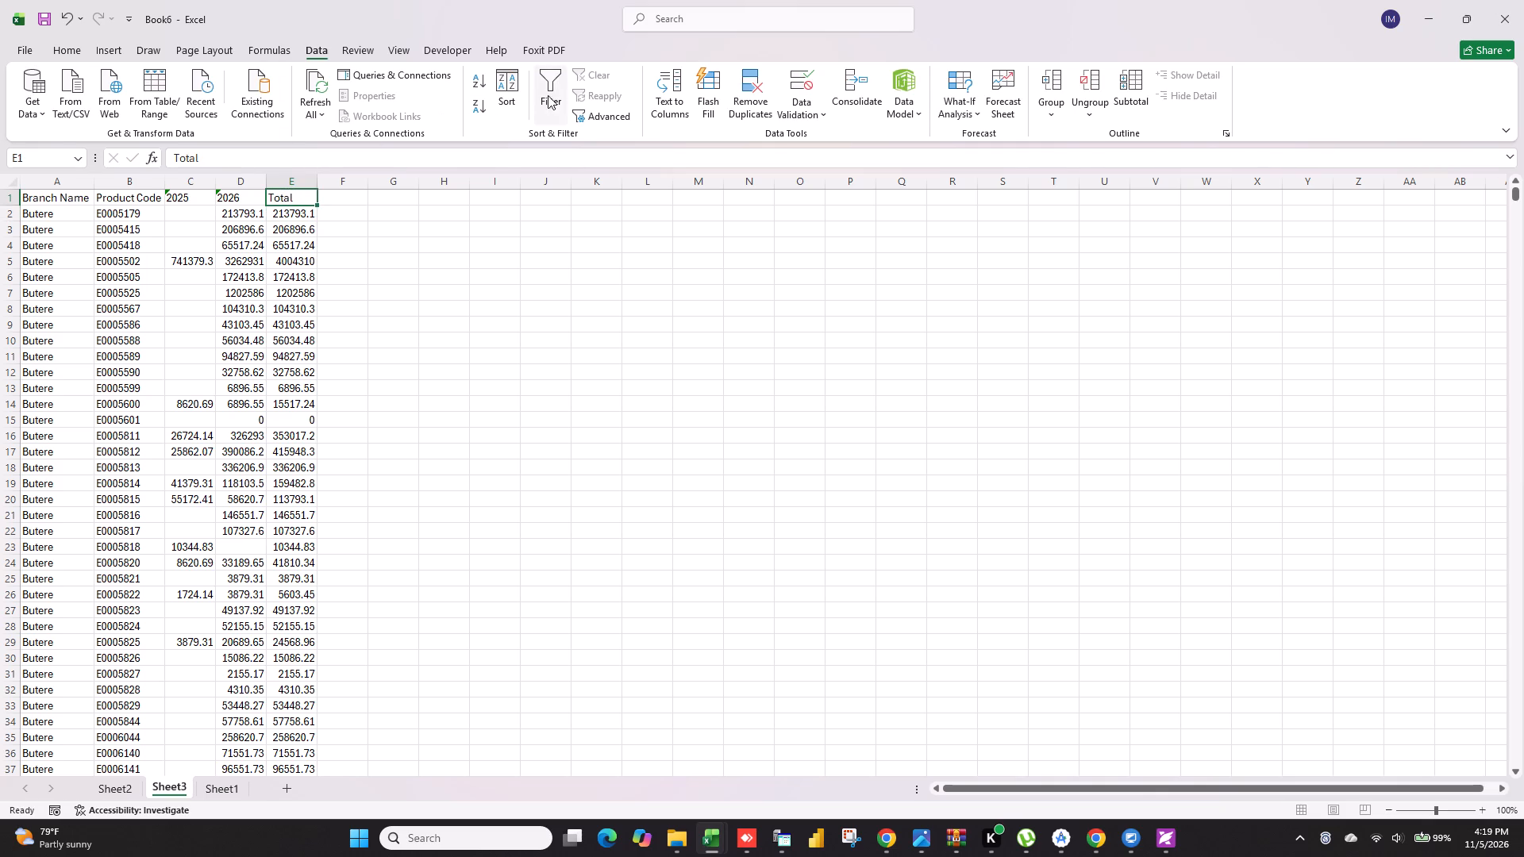
left_click(554, 92)
left_click(312, 196)
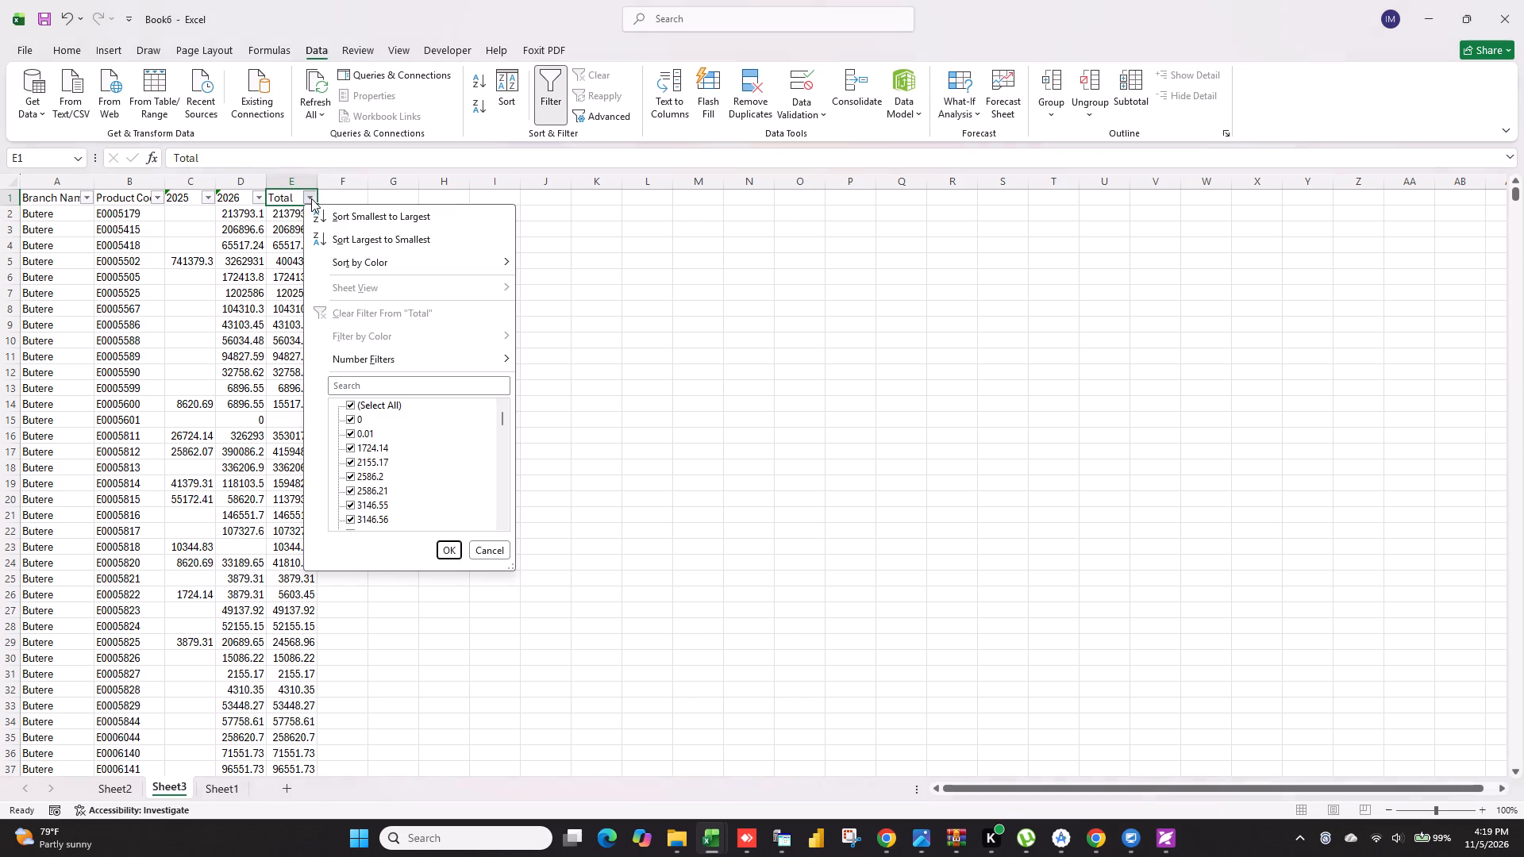
left_click(394, 242)
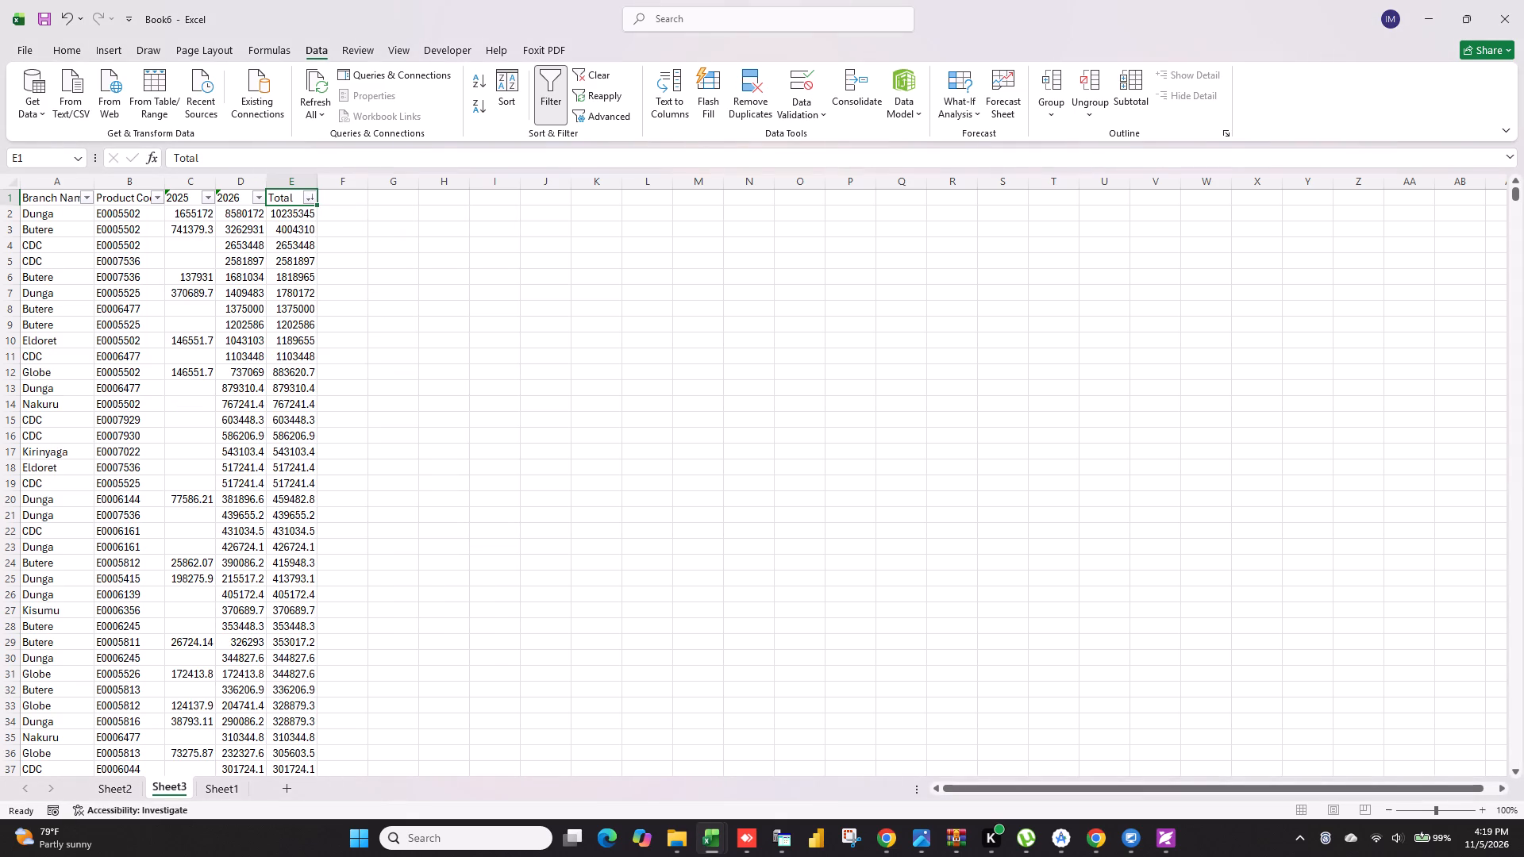
left_click(414, 269)
Apply the comma number format to the 2025, 2026 and Total columns.
left_click_drag(202, 174, 283, 182)
left_click(59, 45)
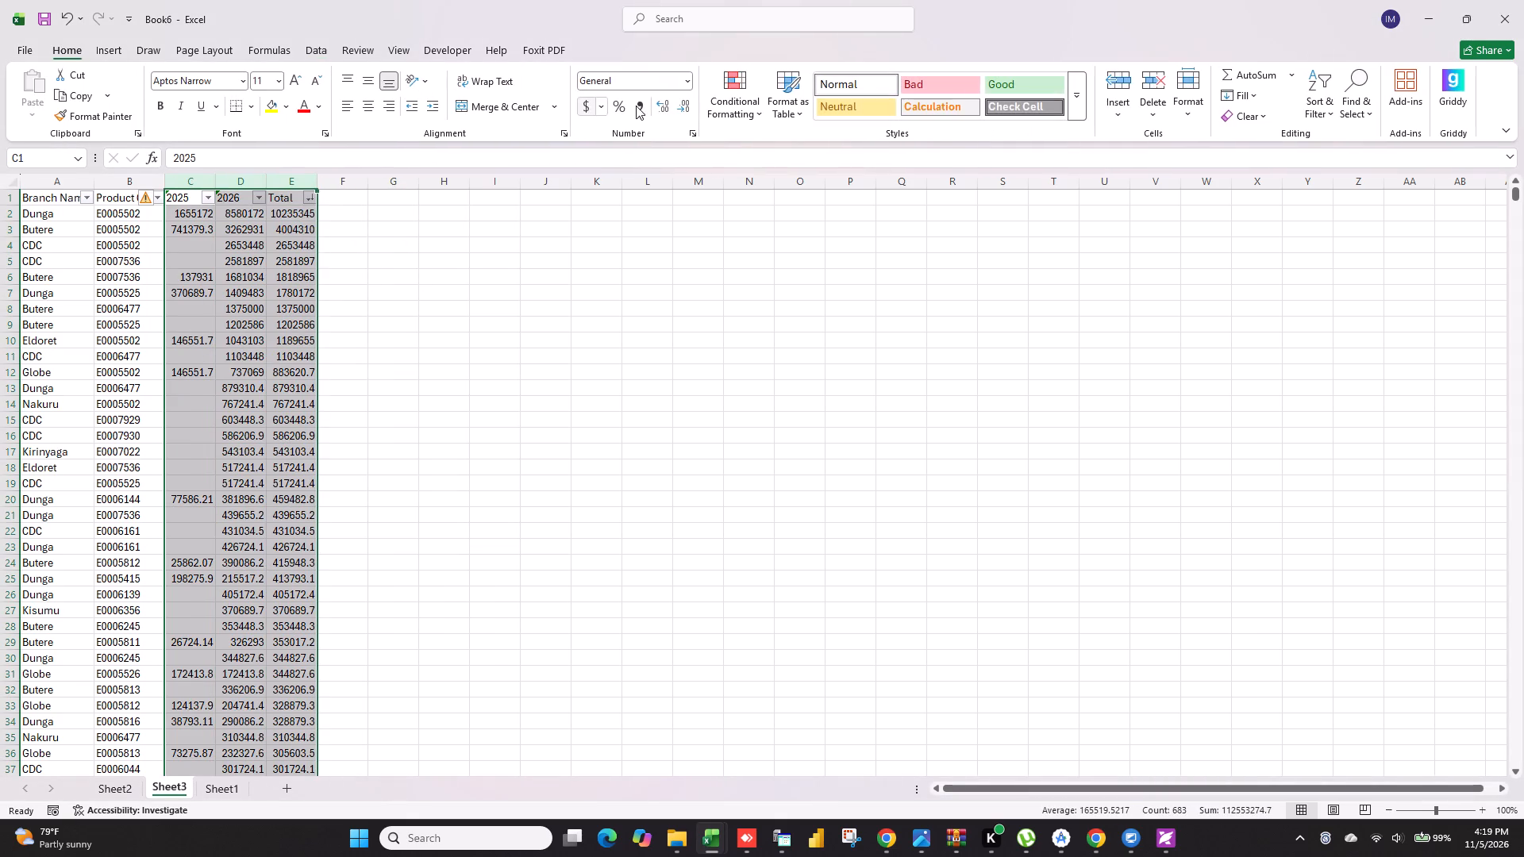
left_click(648, 108)
left_click(554, 344)
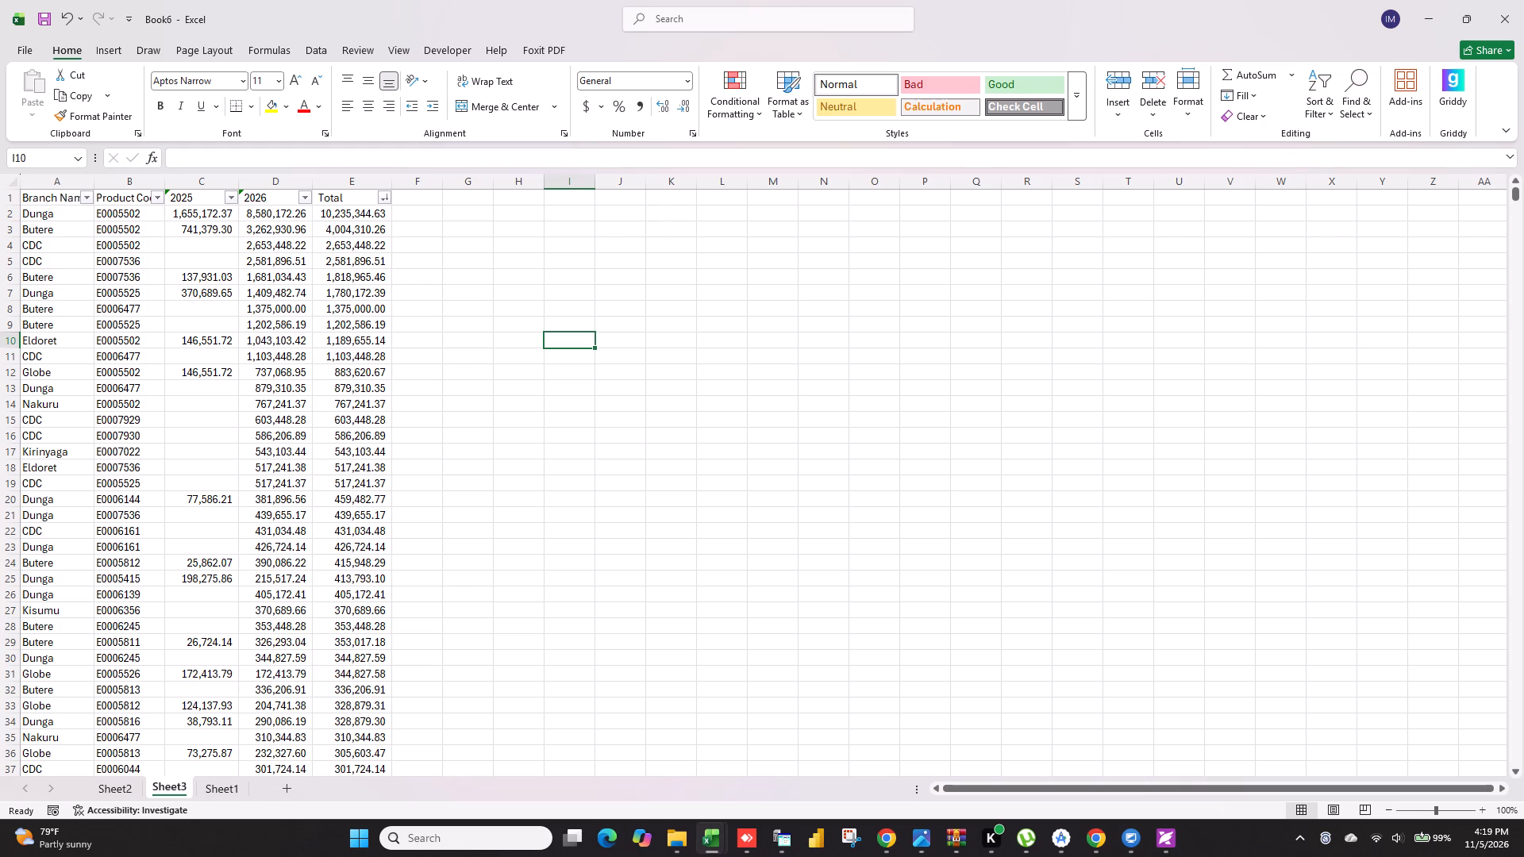
Apply all borders to the whole sales table, from the Branch Name header through the last row of the Total column.
left_click_drag(57, 202, 328, 200)
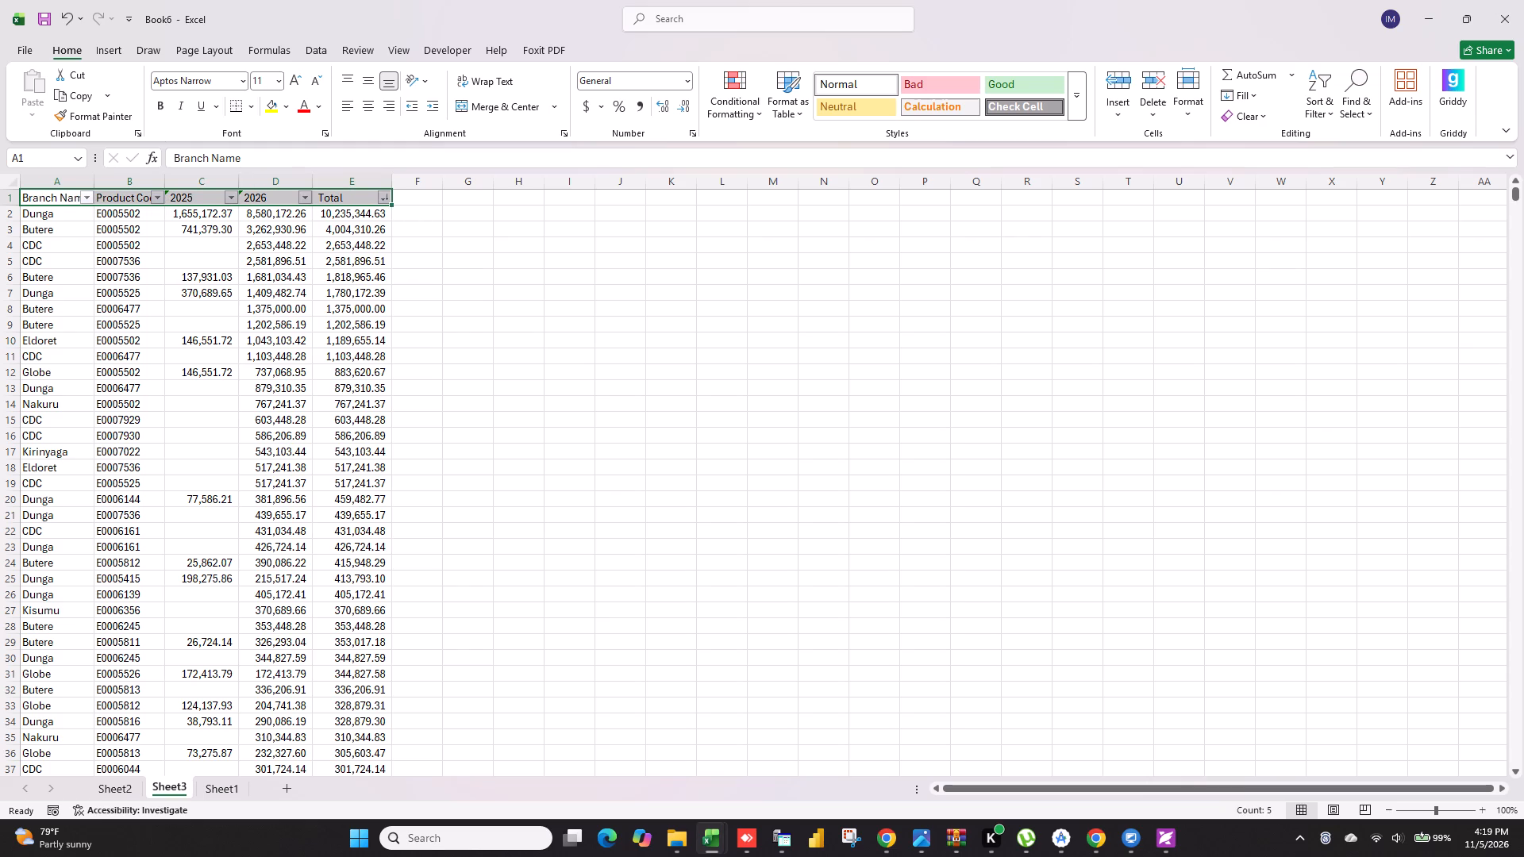
left_click(700, 244)
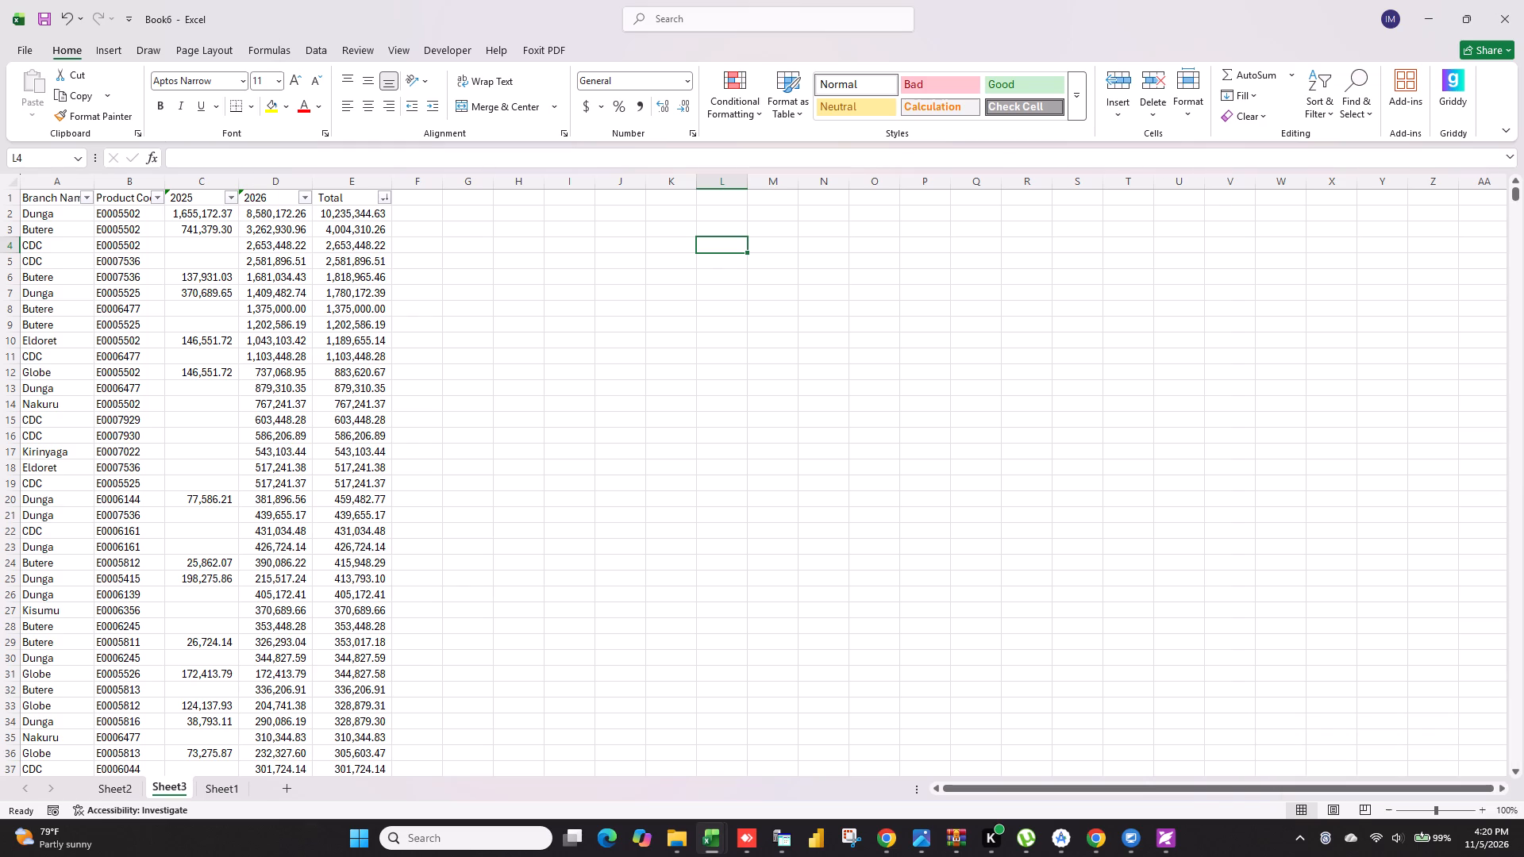
left_click_drag(54, 199, 308, 206)
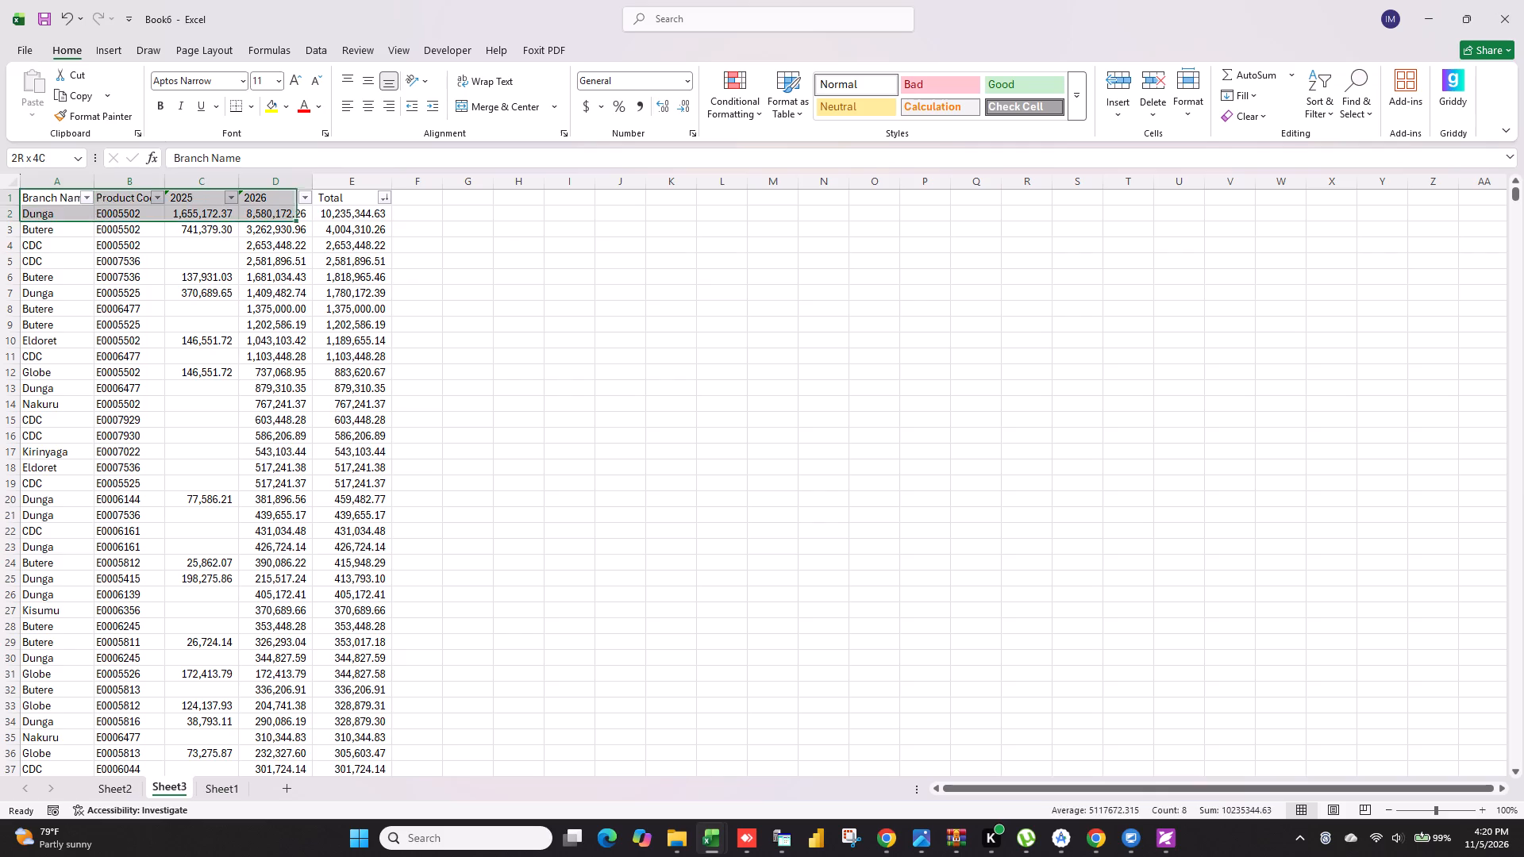
left_click_drag(308, 206, 348, 194)
key("ctrl+shift+Down")
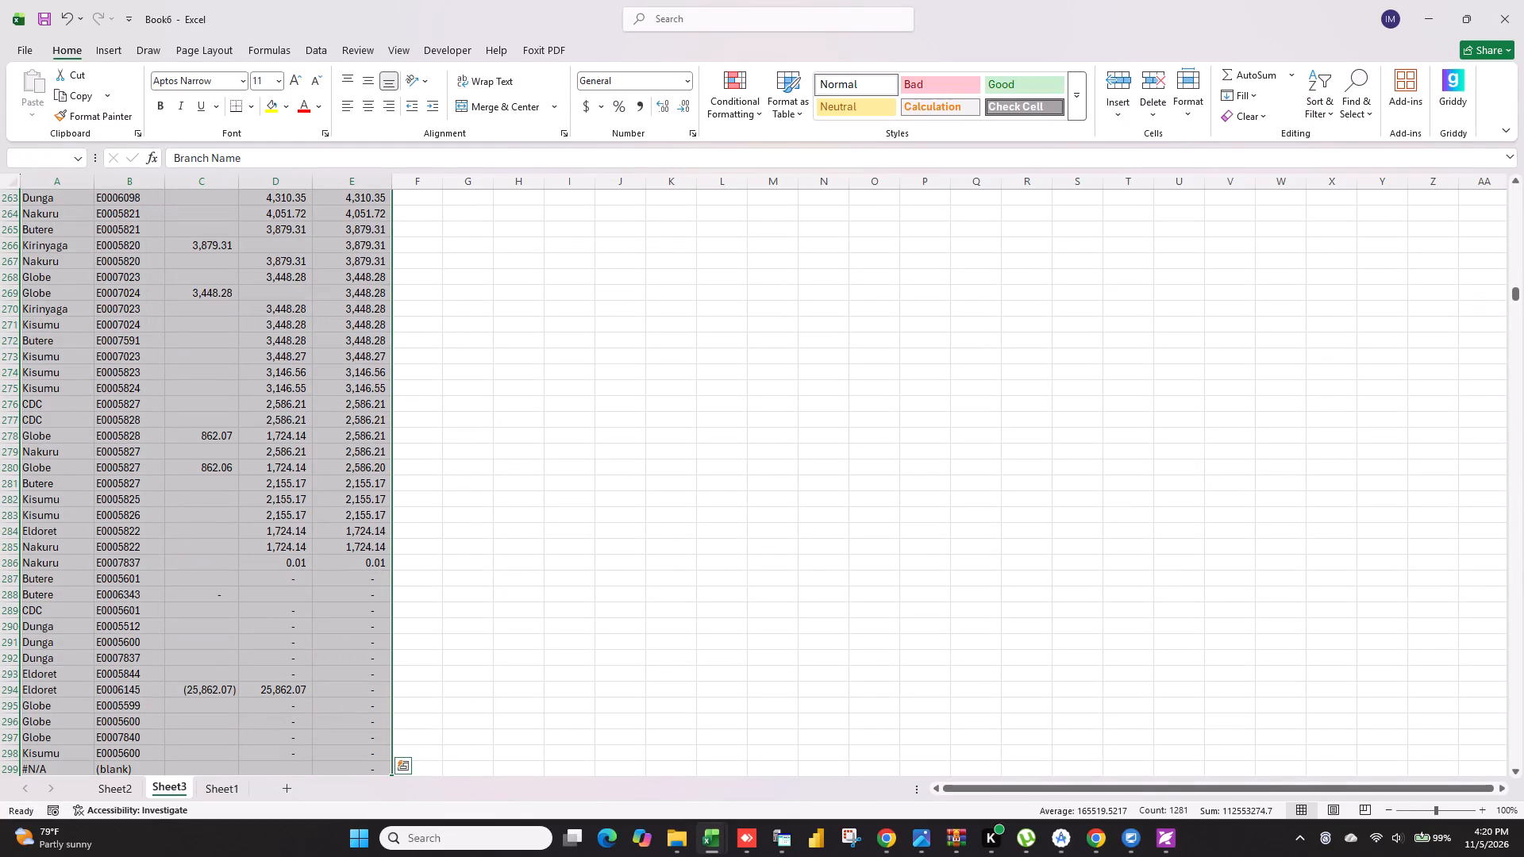
left_click(251, 114)
left_click(292, 268)
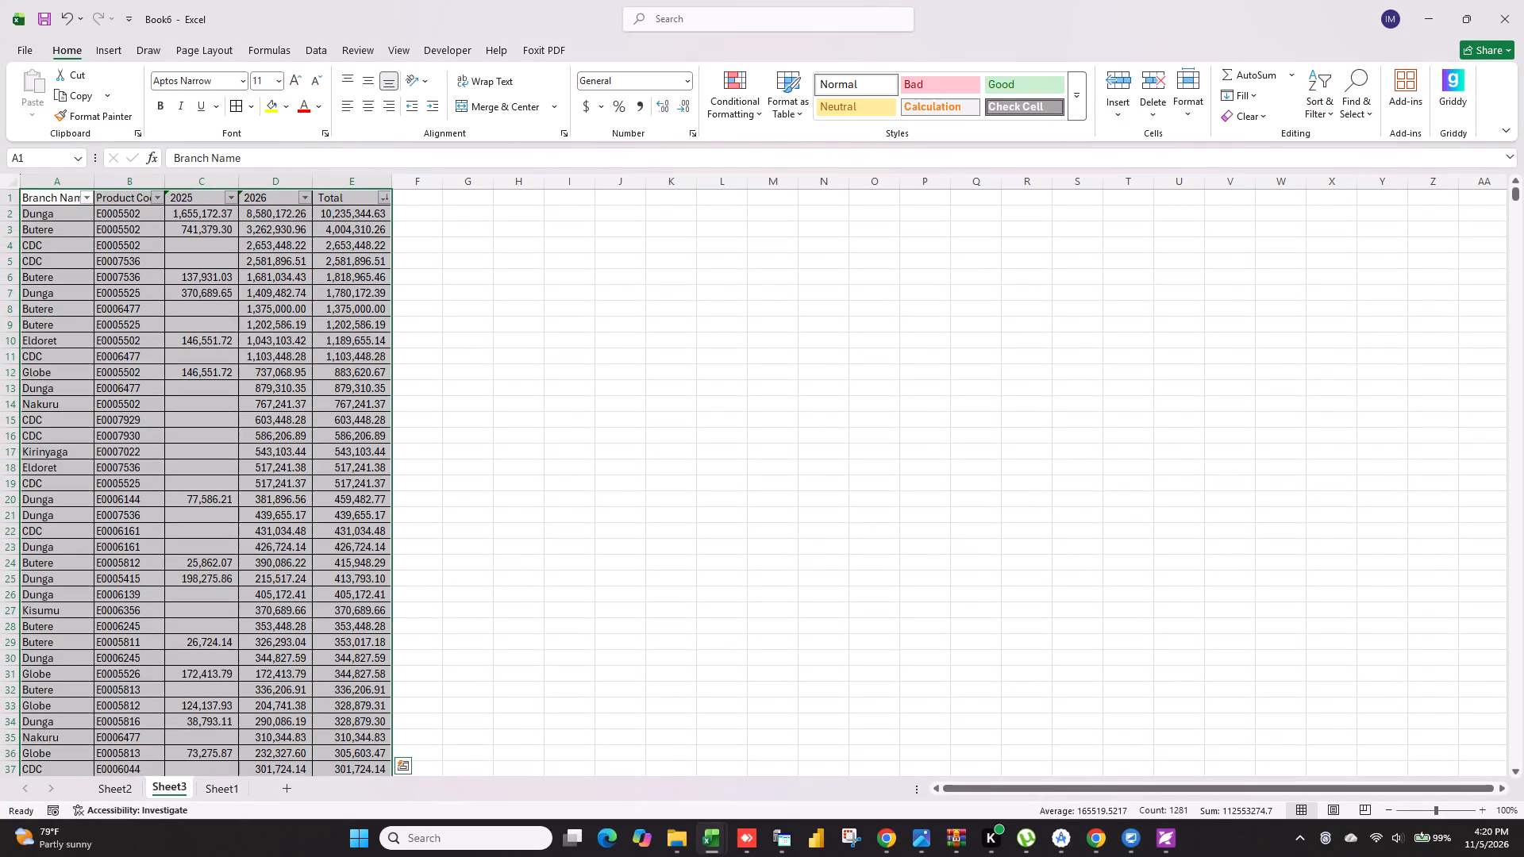
left_click(110, 321)
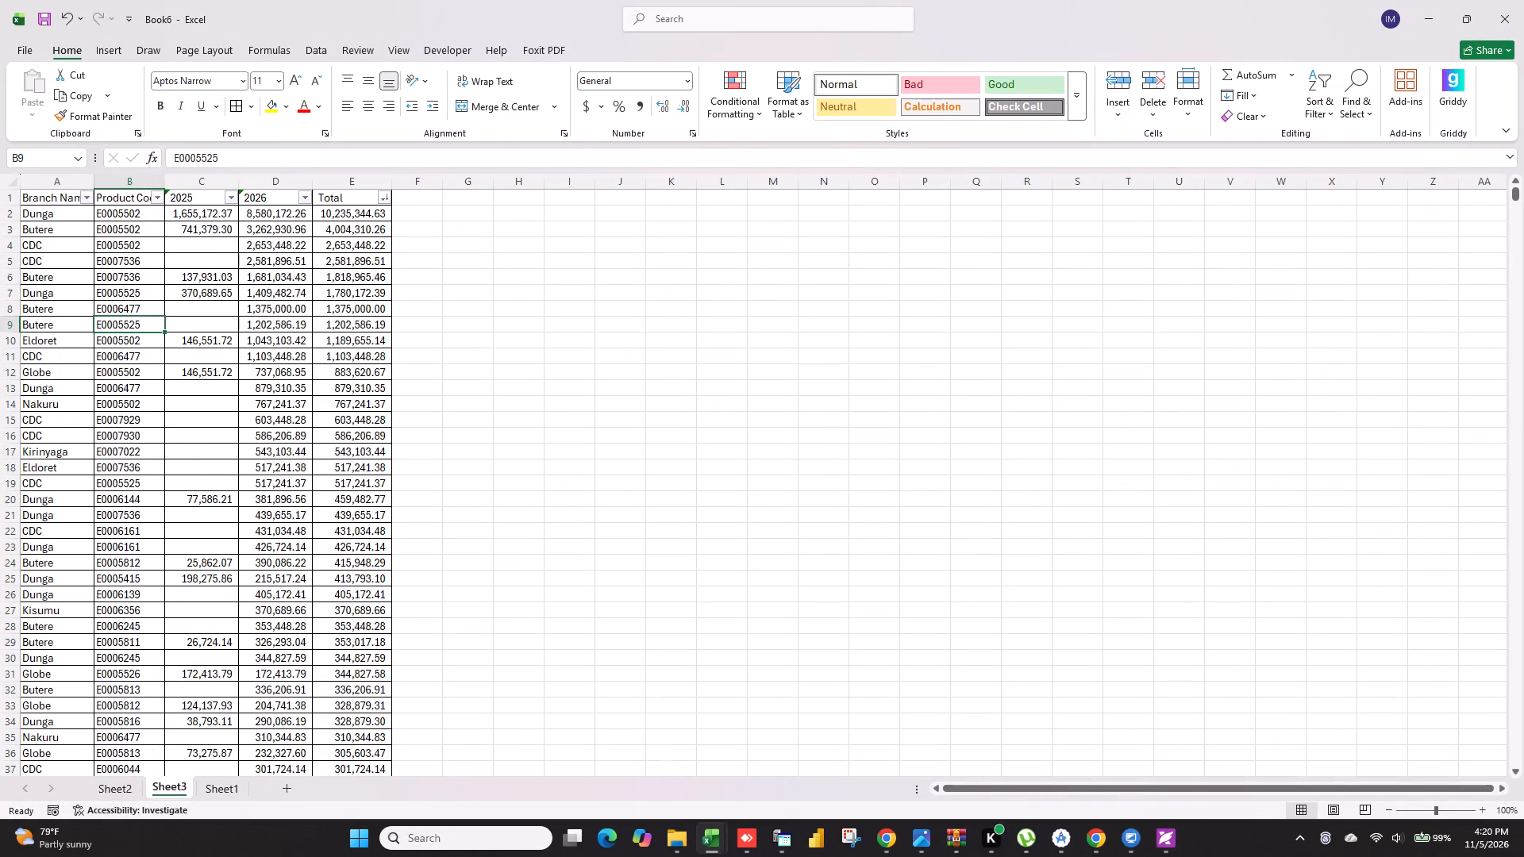
Make the header row A1 to E1 bold.
left_click_drag(71, 195, 328, 194)
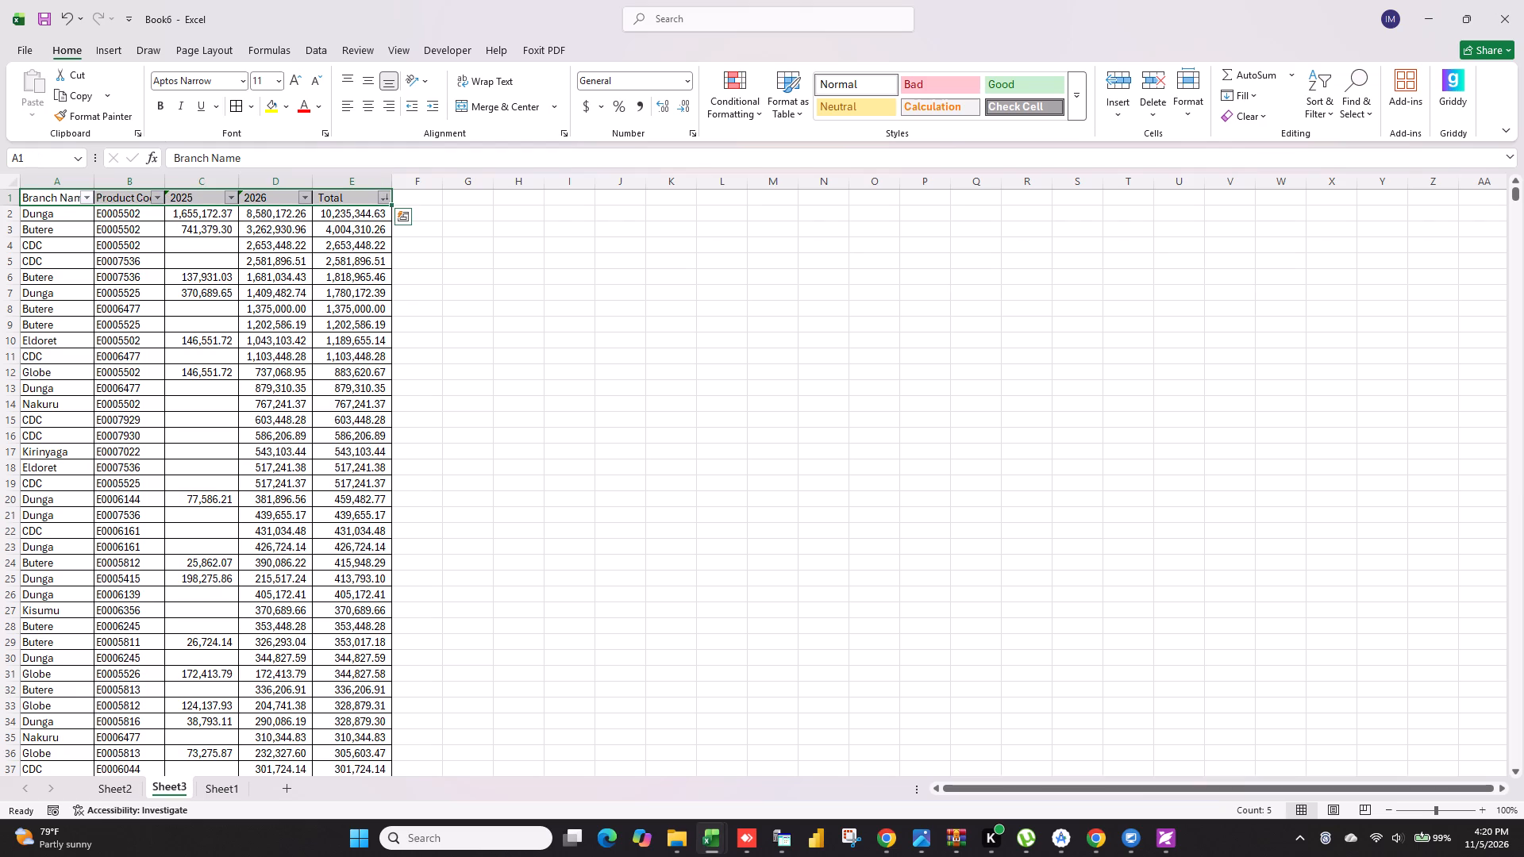
key("ctrl+b")
left_click(706, 379)
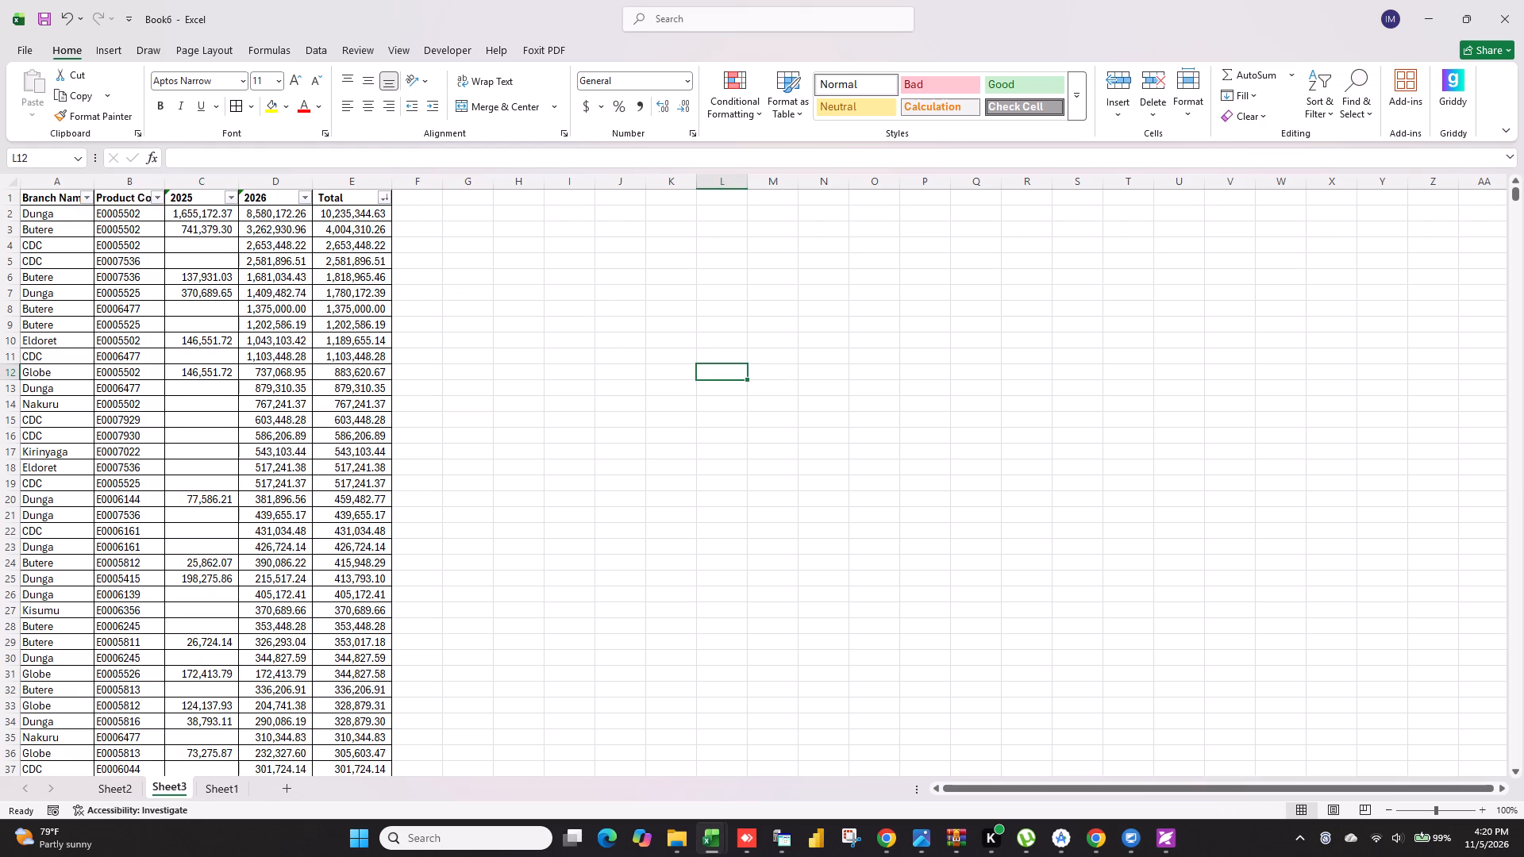
Insert a column between Product Code and 2025 with the header Description.
left_click(178, 186)
right_click(178, 186)
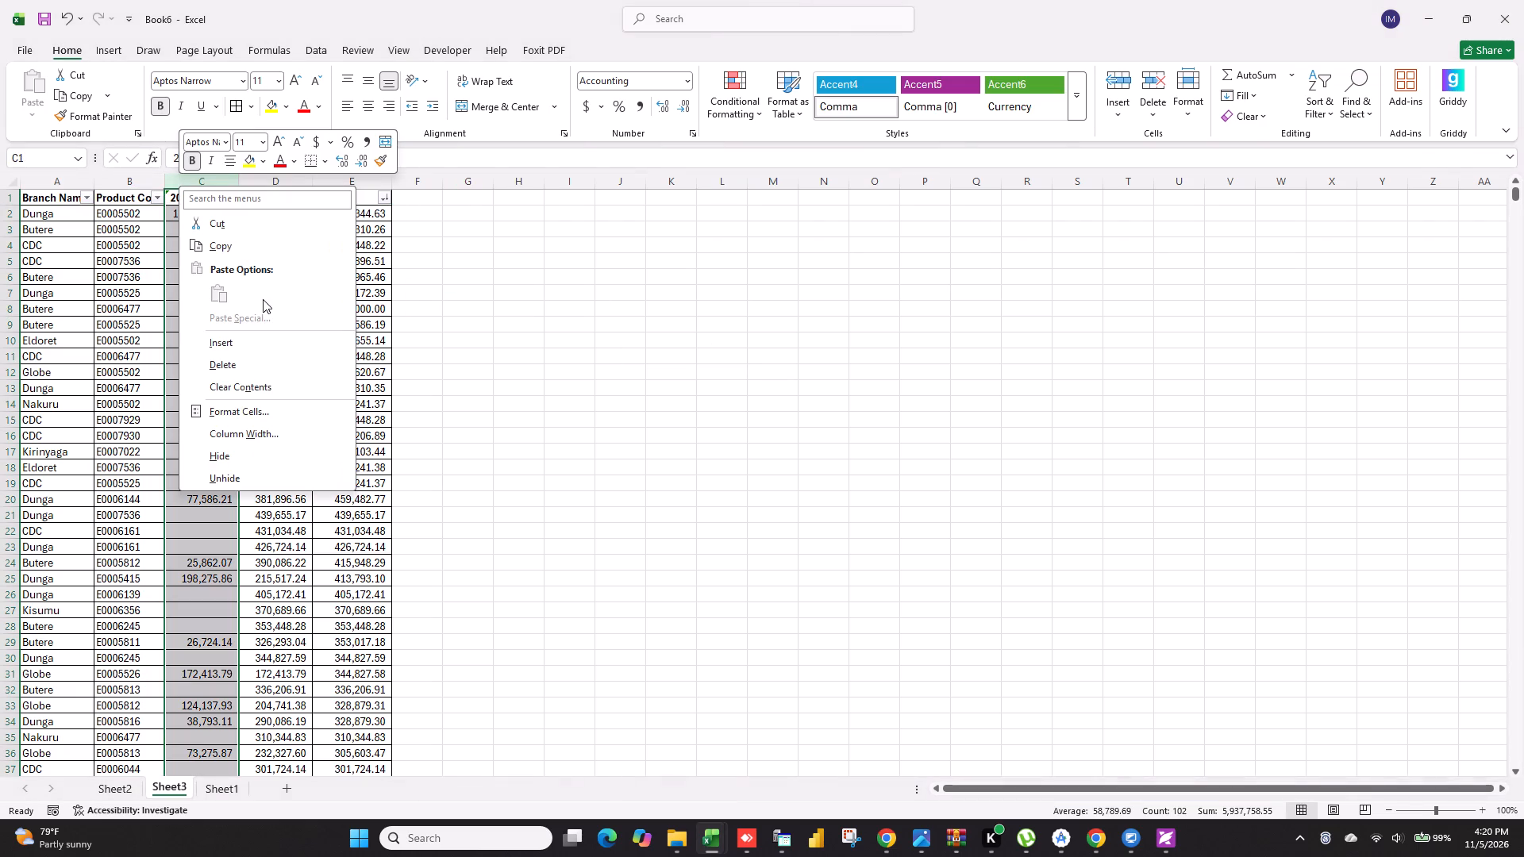
left_click(229, 344)
left_click(565, 313)
left_click(189, 202)
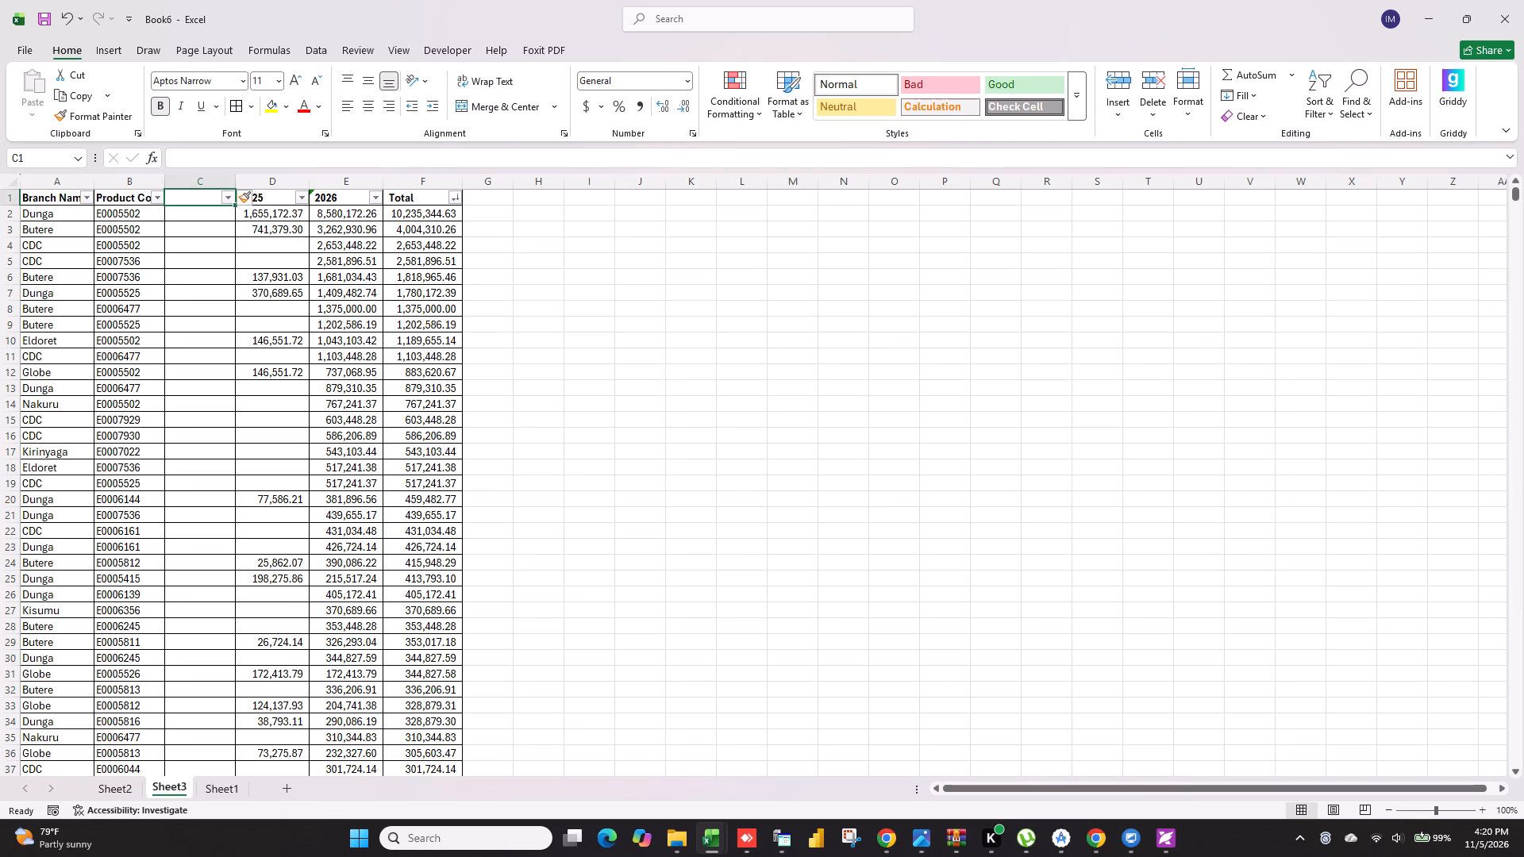
type("Description")
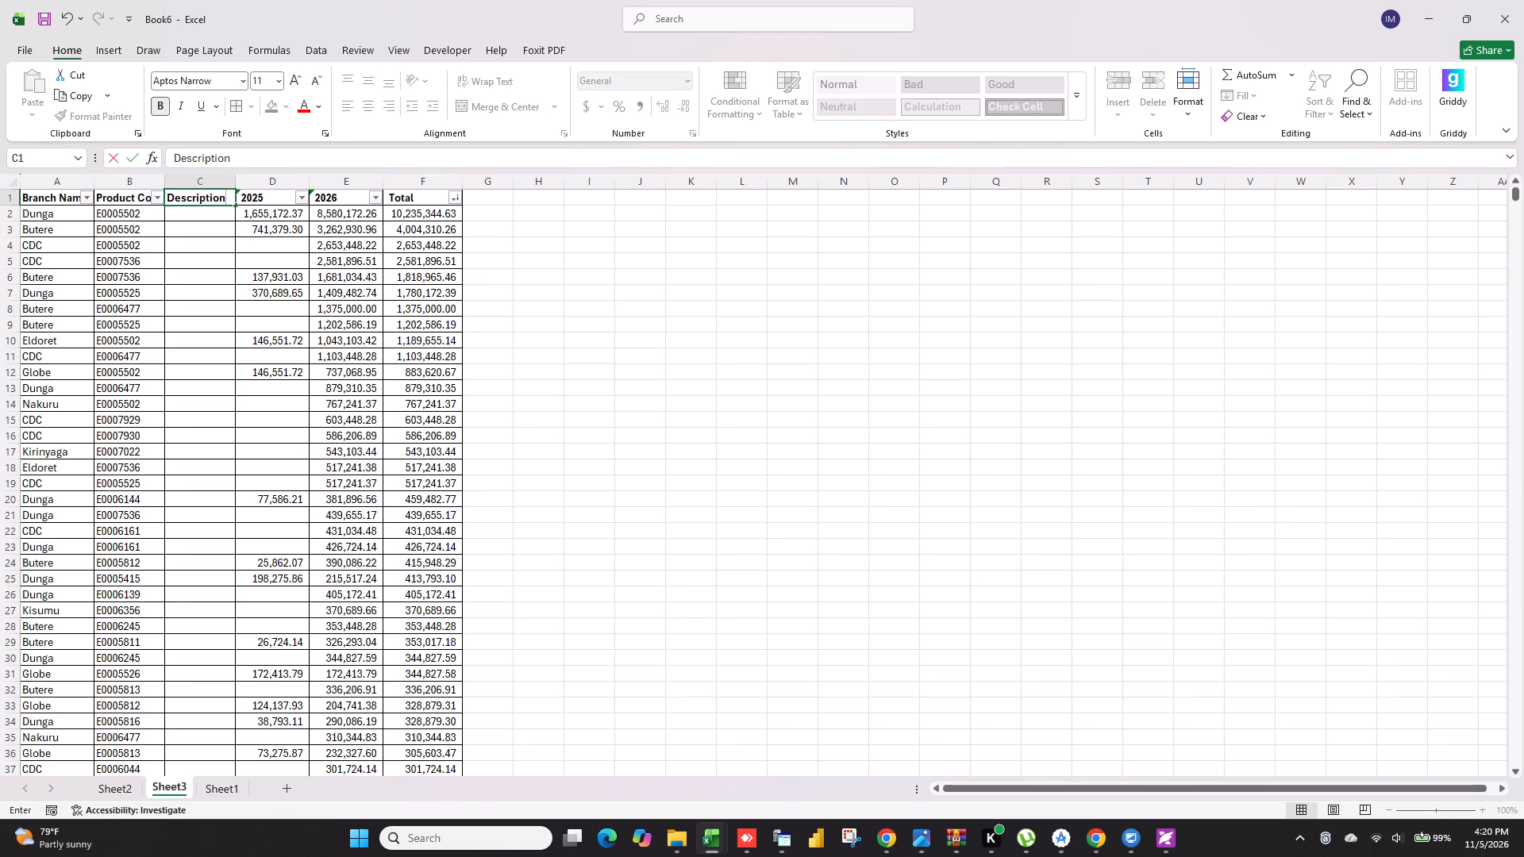
Fill the Description column with an exact-match VLOOKUP of B2 in columns A:B of Item Detail 4.11.2026, returning column 2, and widen it.
left_click(216, 213)
key("equal")
type("vl")
key("Tab")
left_click(139, 212)
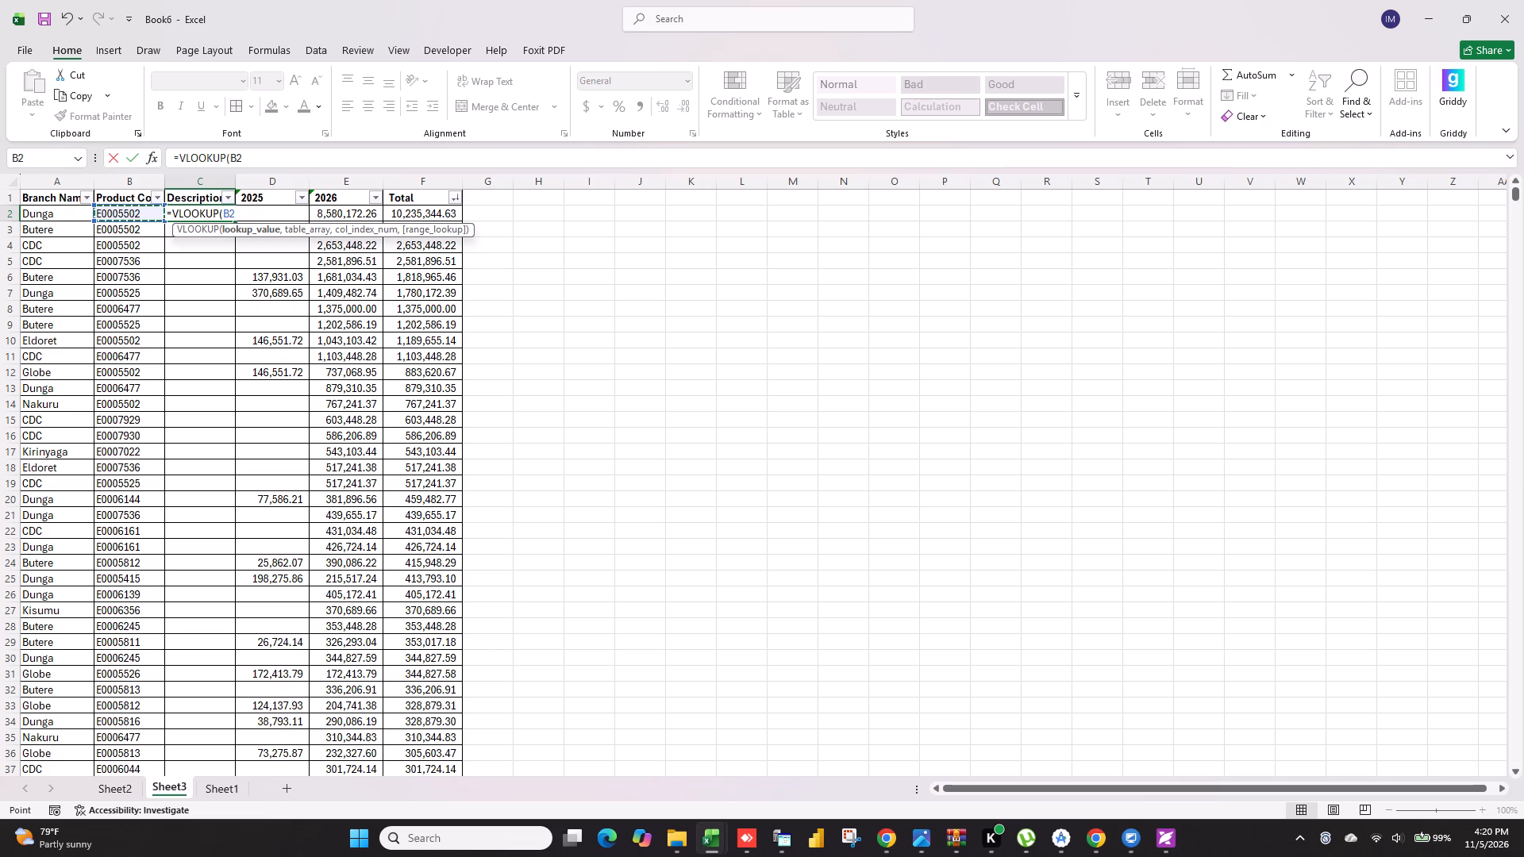
key("comma")
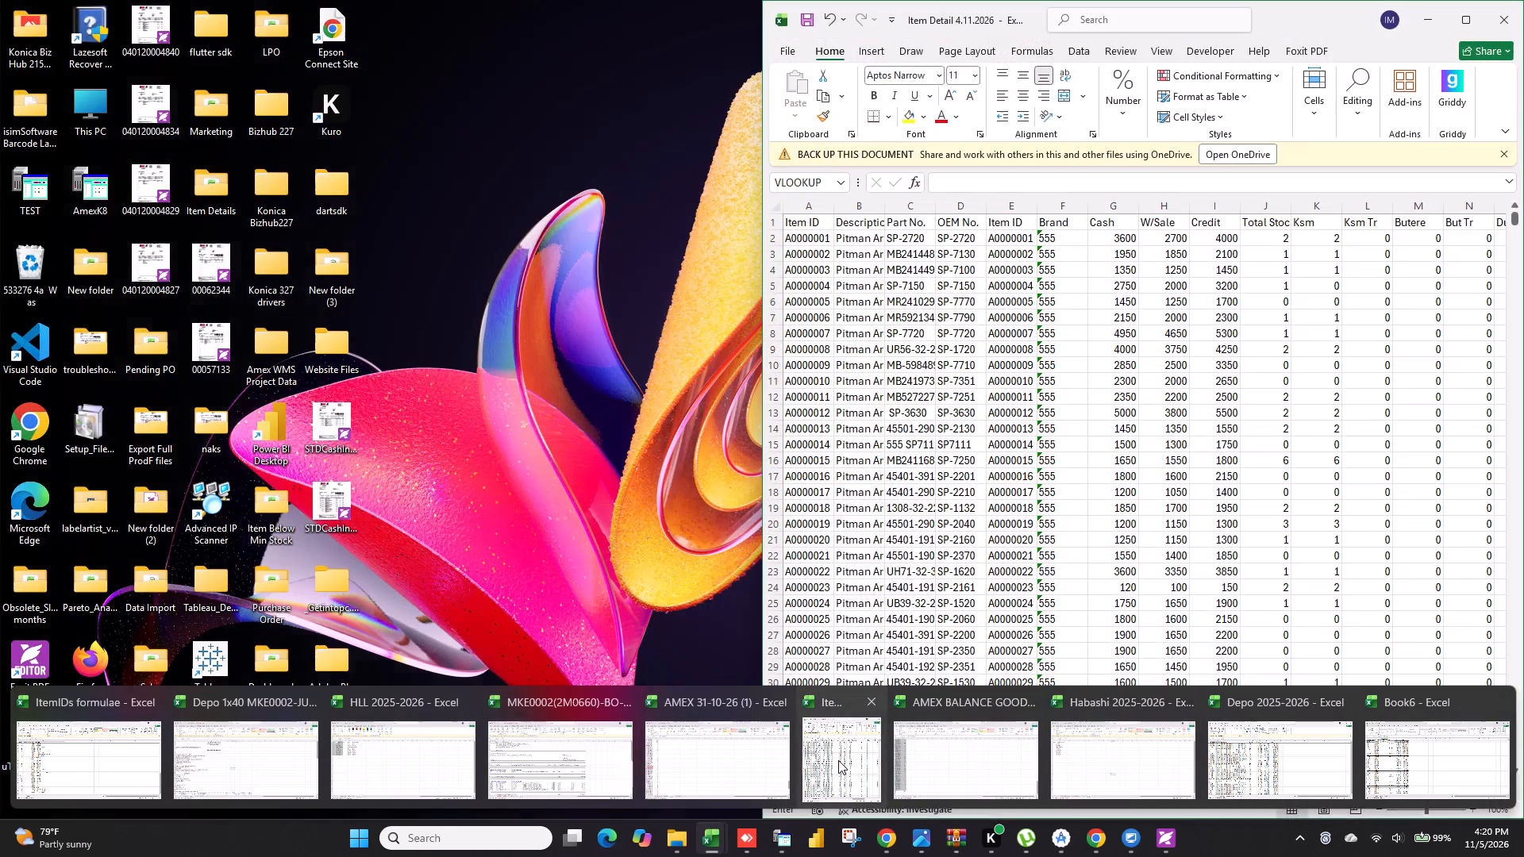
left_click(838, 760)
left_click_drag(817, 211, 852, 213)
type(",2,0")
key("Return")
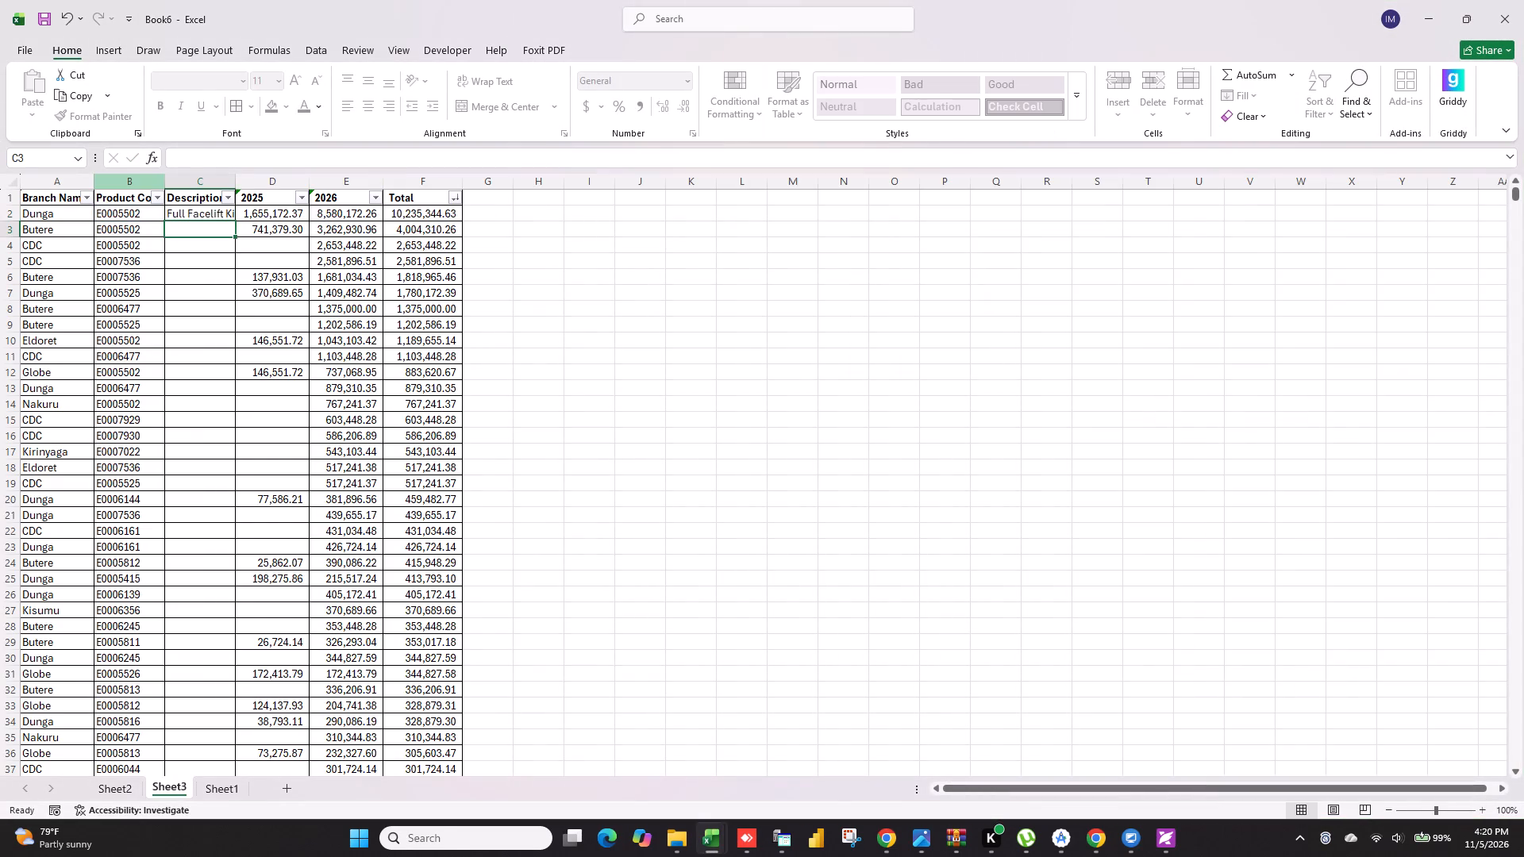
left_click_drag(240, 189, 327, 187)
left_click(255, 210)
double_click(321, 221)
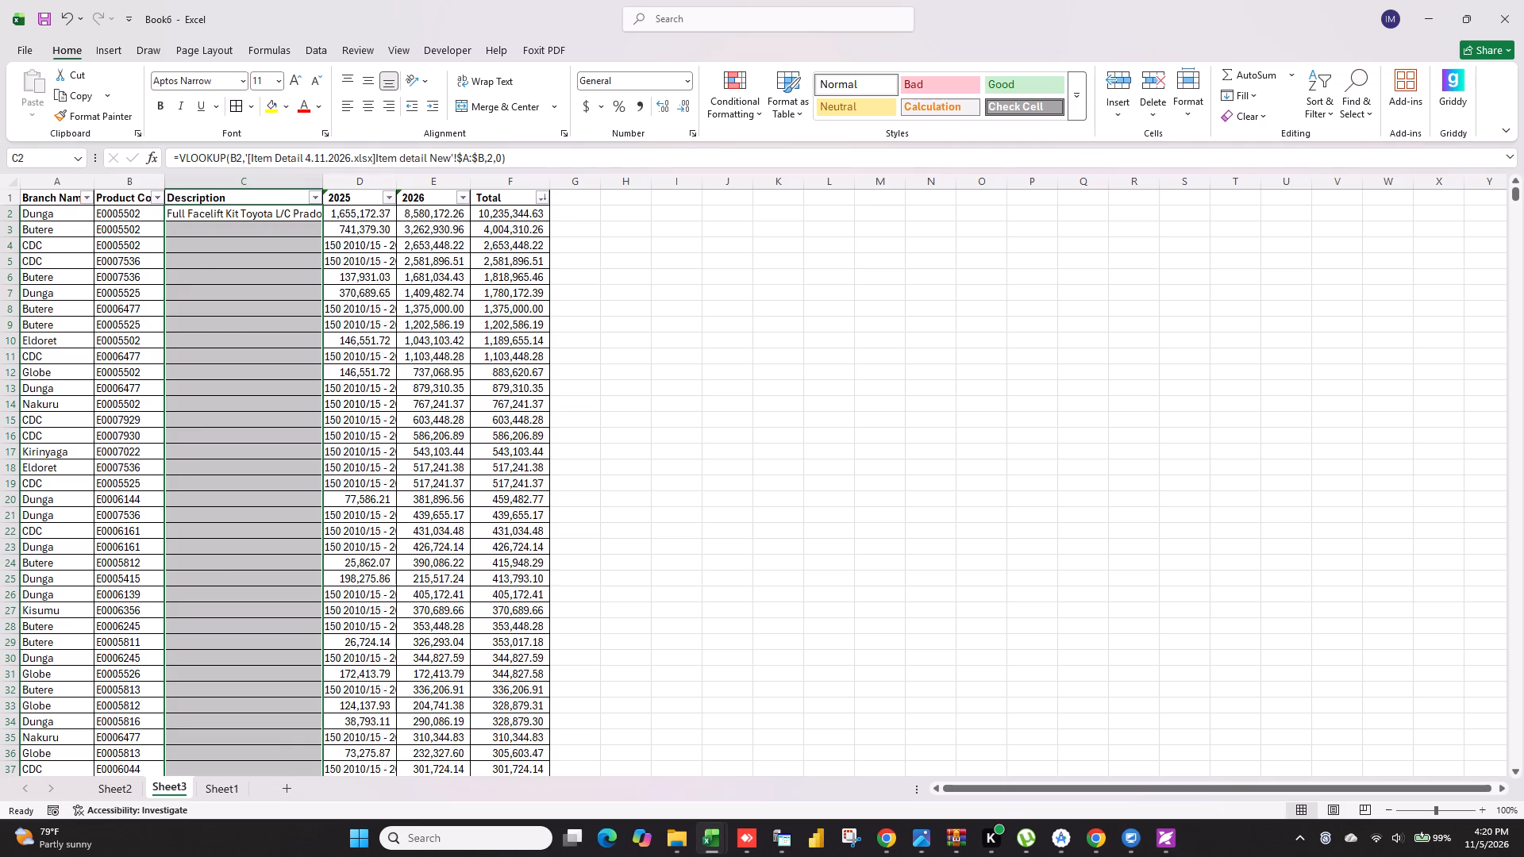
Insert a column between Description and 2025 with the header Brand.
left_click(355, 177)
right_click(355, 177)
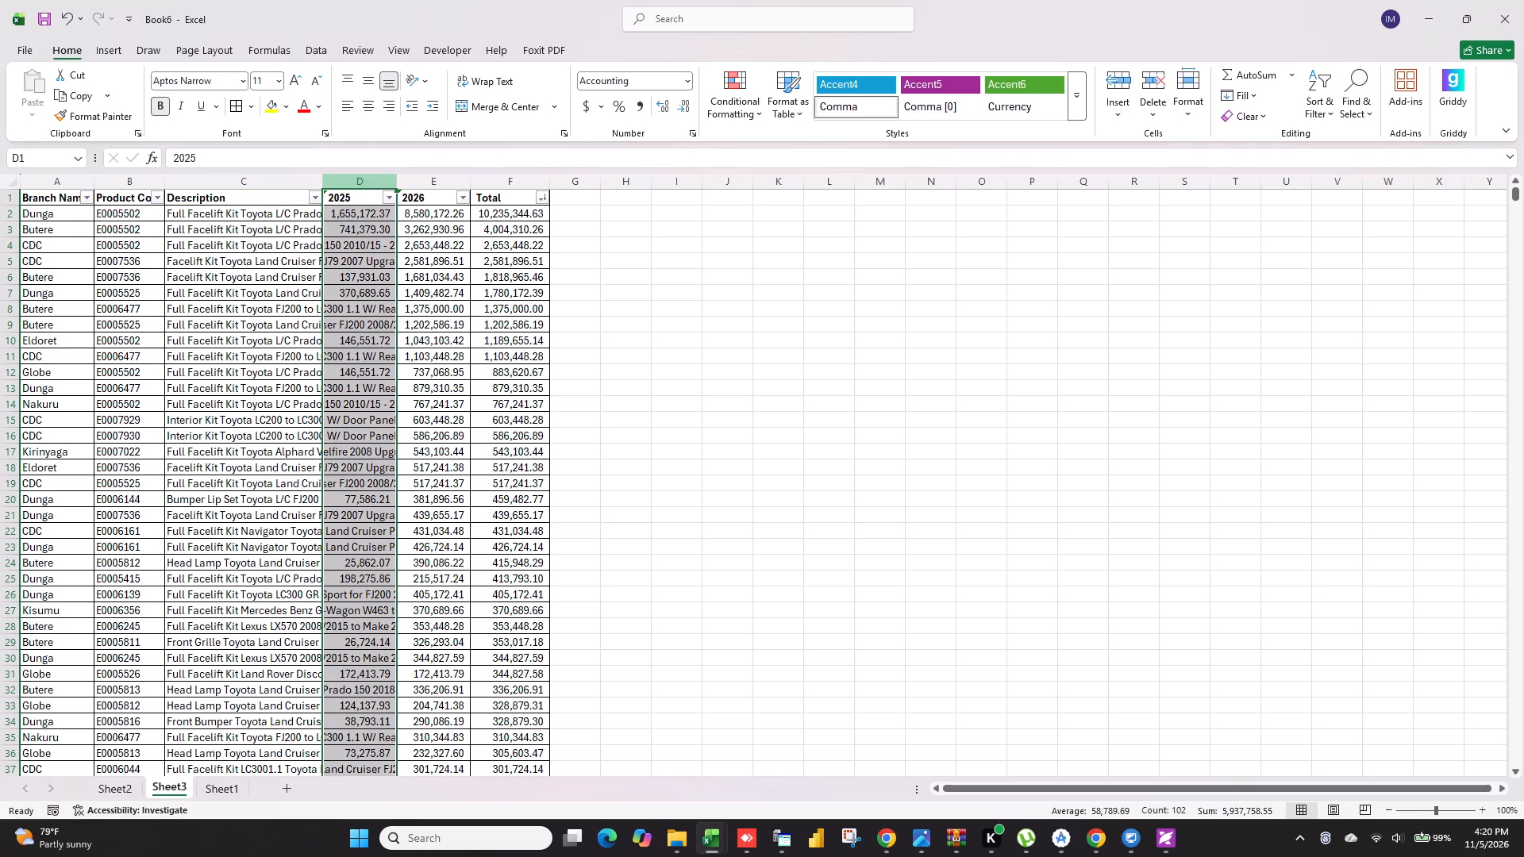
left_click(410, 324)
left_click(367, 195)
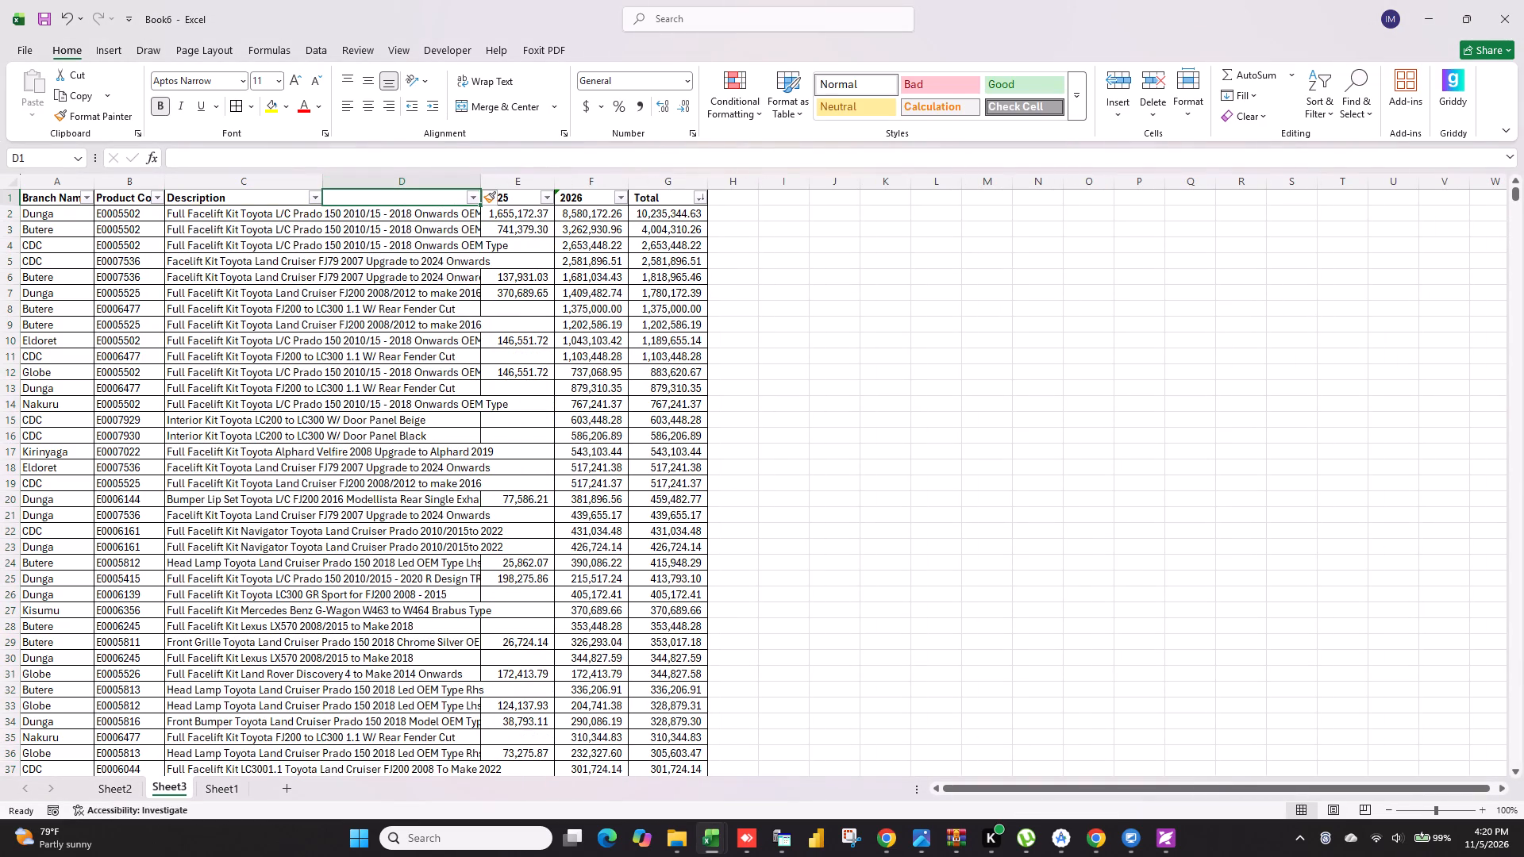
type("Brand")
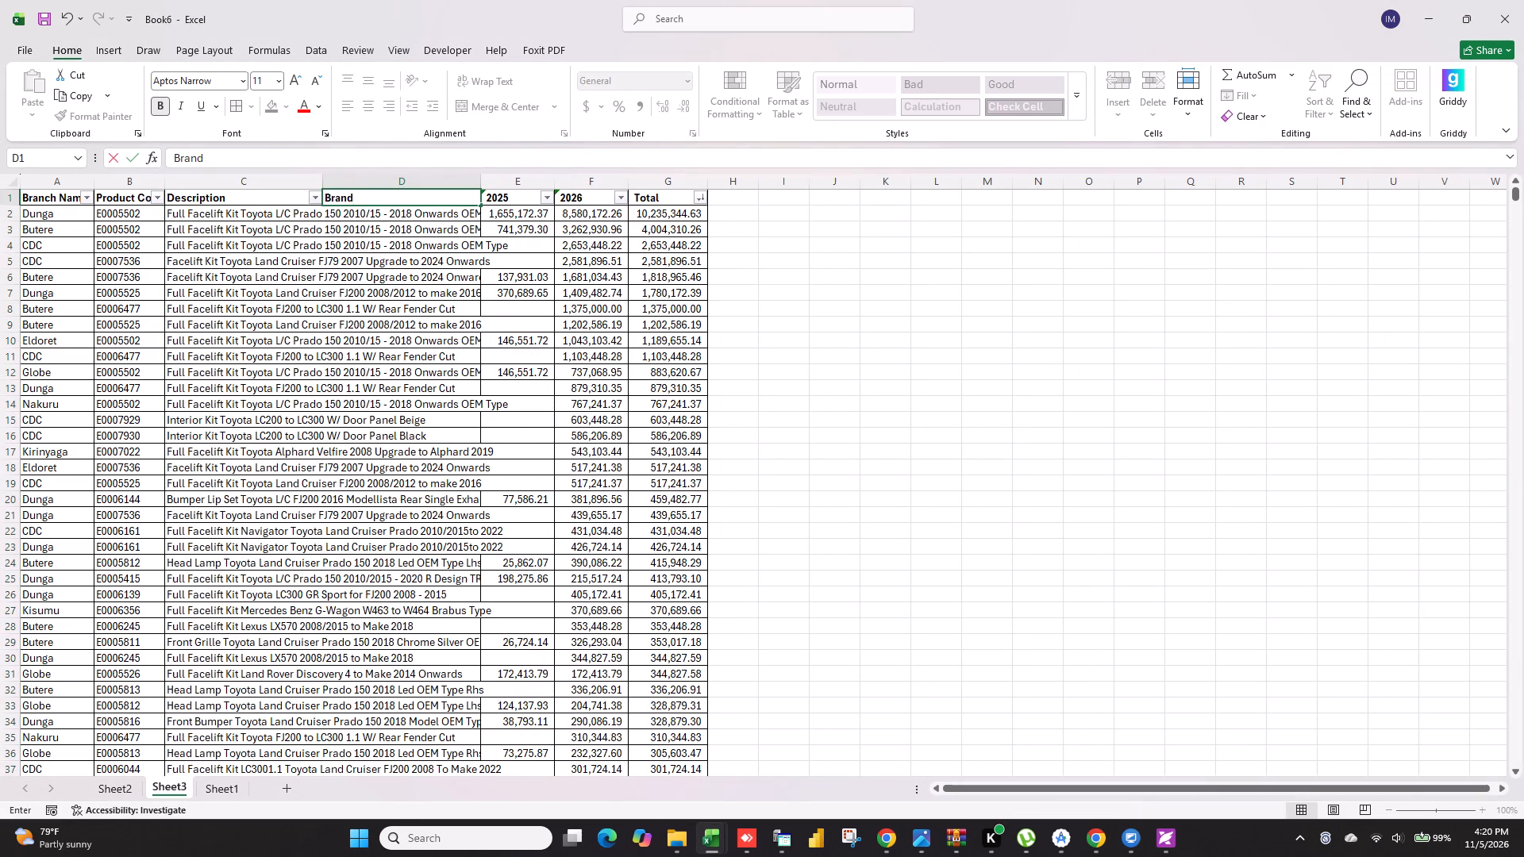
key("Return")
Fill the Brand column with an exact-match VLOOKUP of B2 in columns A:F of Item Detail 4.11.2026, returning column 6.
type("=vl")
key("Tab")
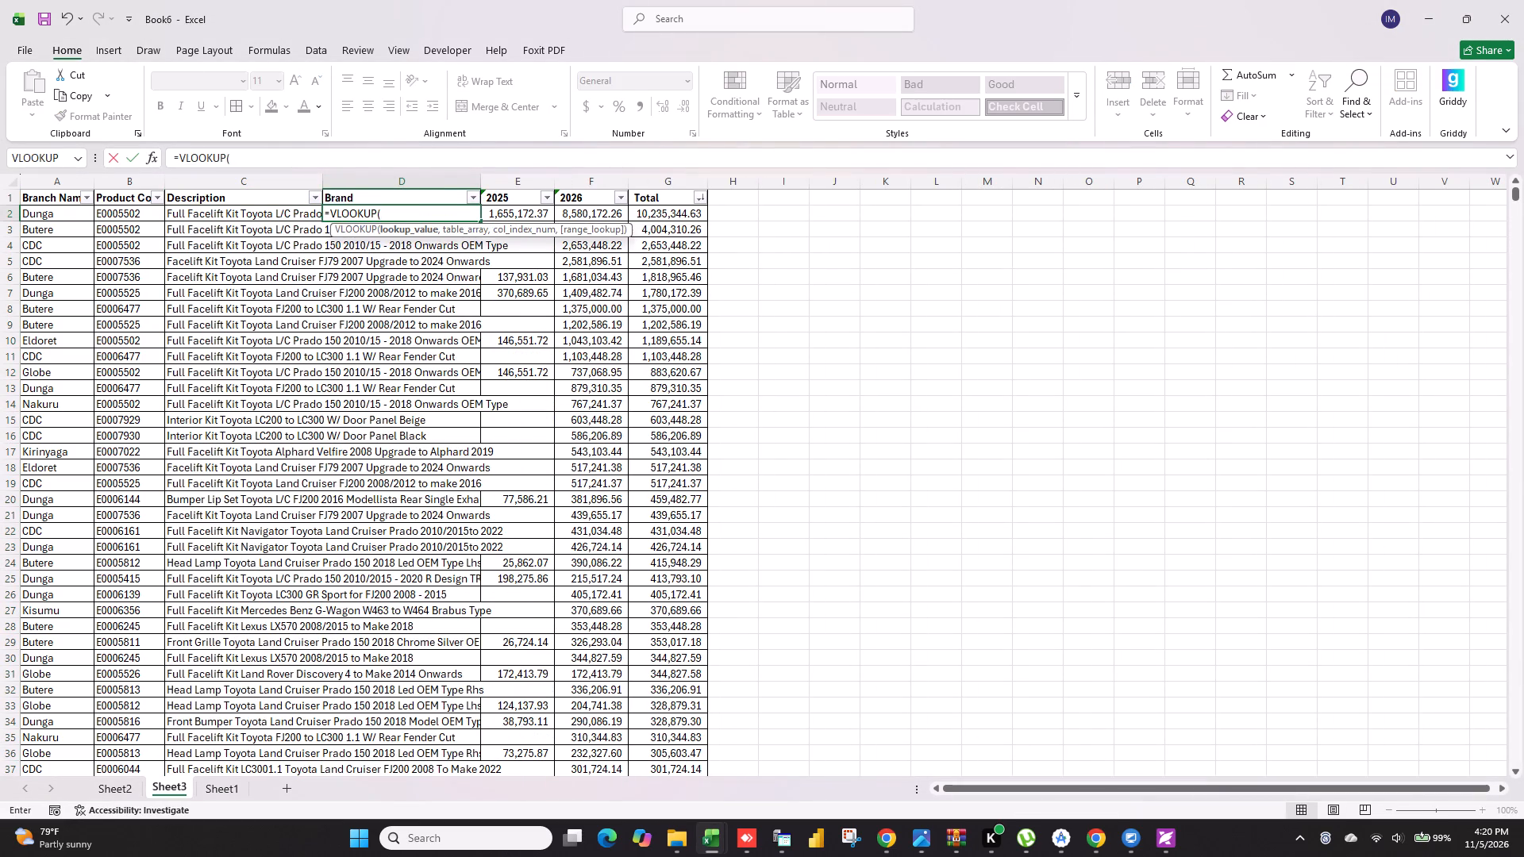
left_click(133, 214)
key("comma")
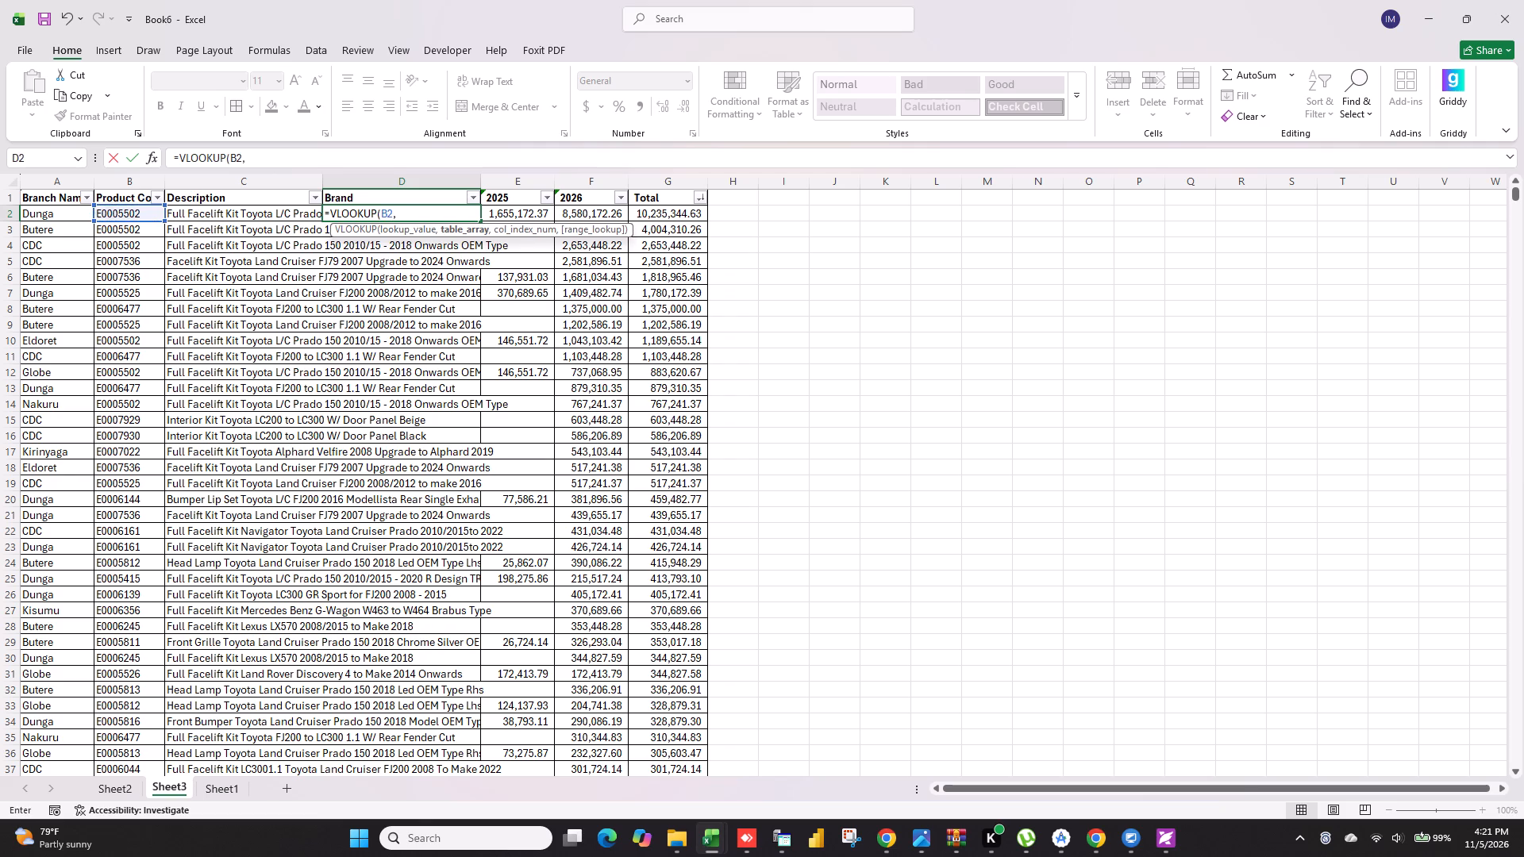
key("alt+Tab")
left_click_drag(806, 202, 1053, 204)
type(",6,0")
key("Return")
left_click(452, 210)
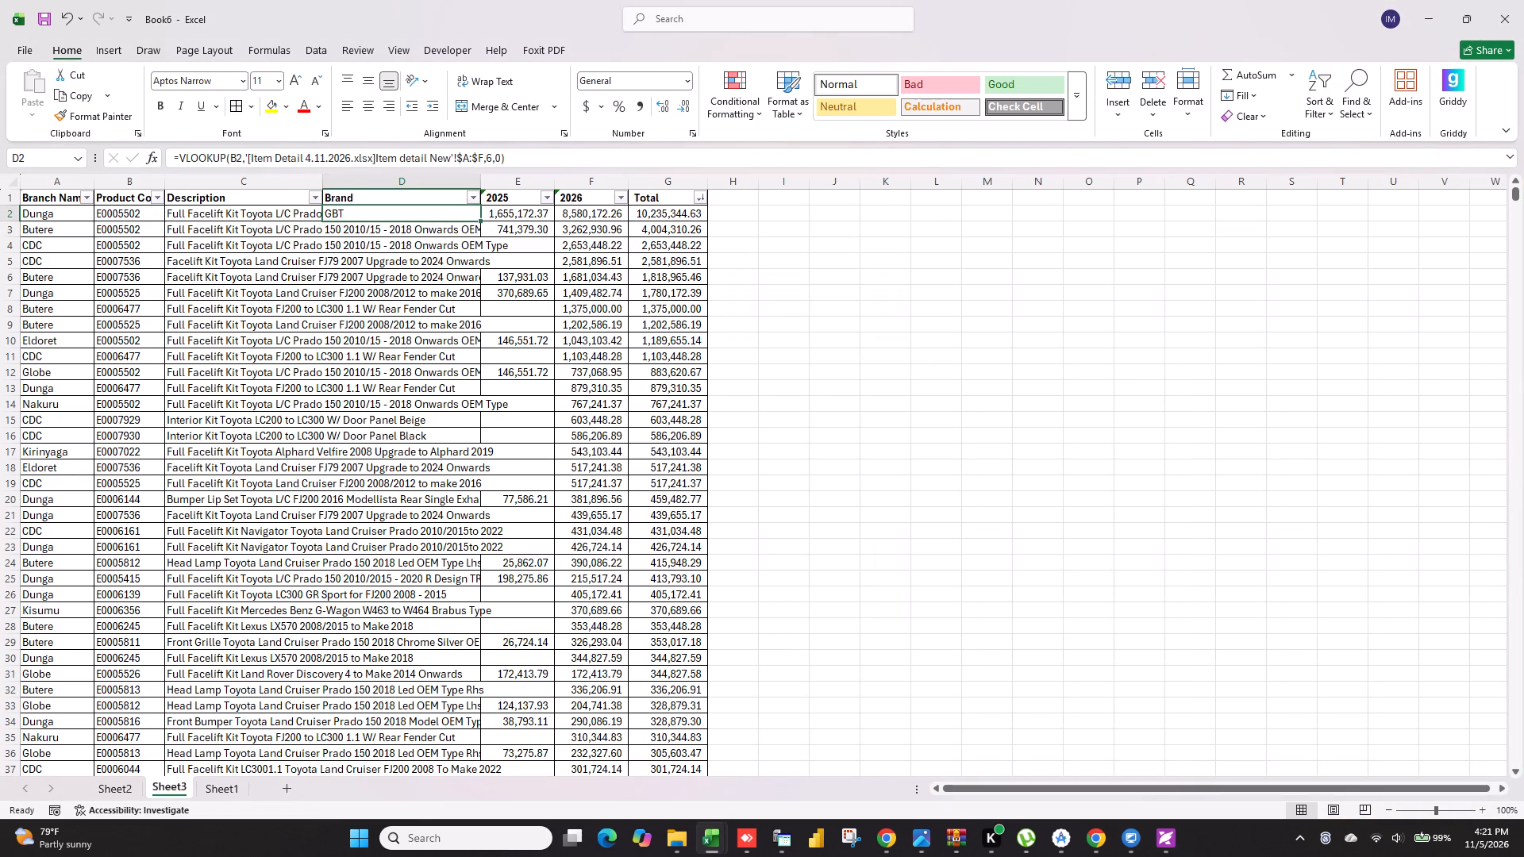
double_click(478, 219)
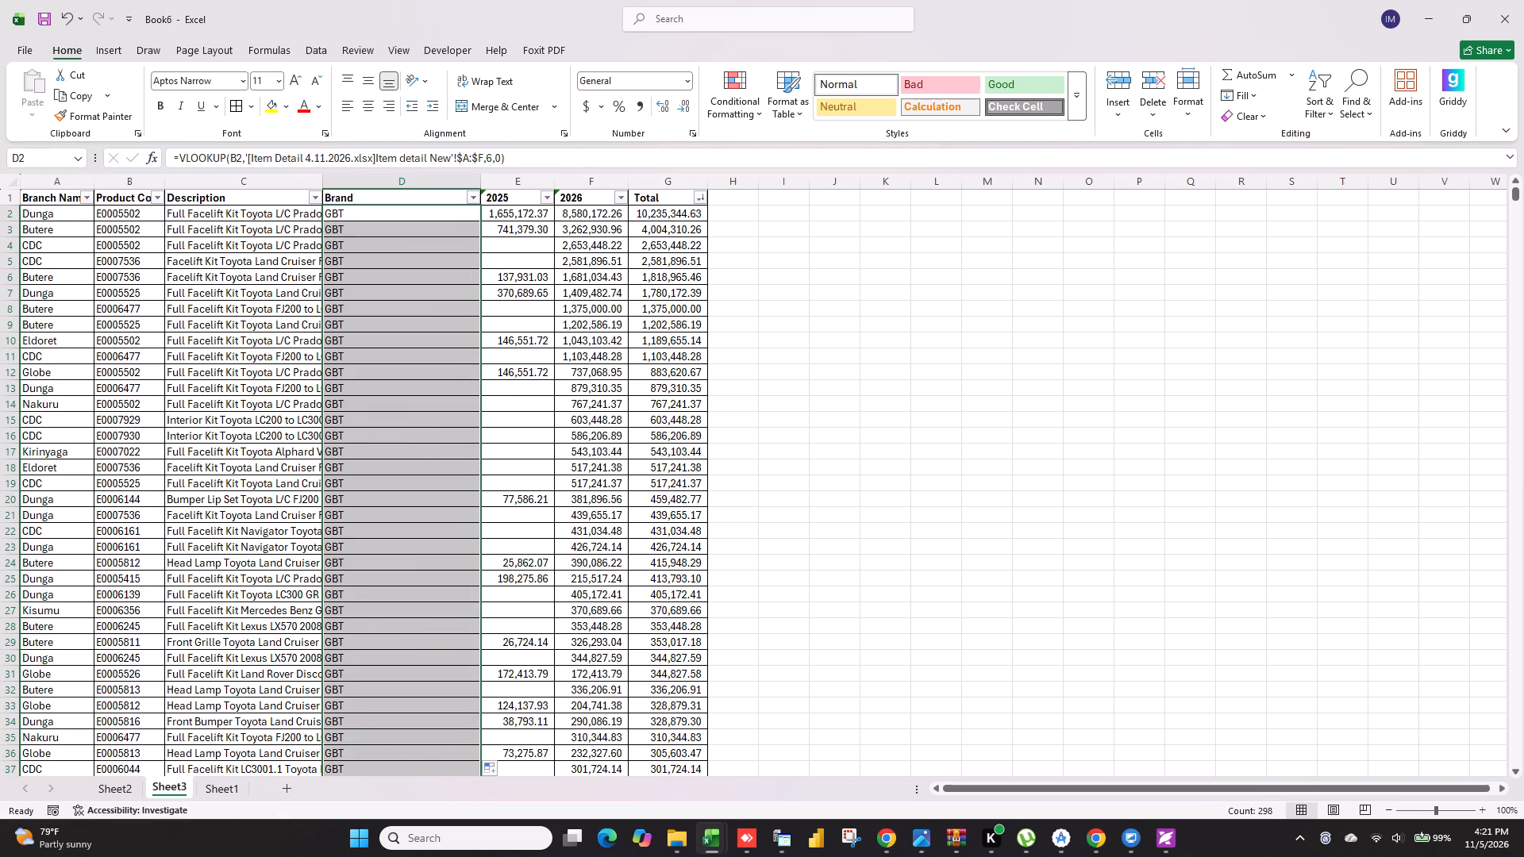
Rename Sheet3 as GBT 2025-2026.
double_click(167, 791)
key("BackSpace")
type("GBT 2025-2026")
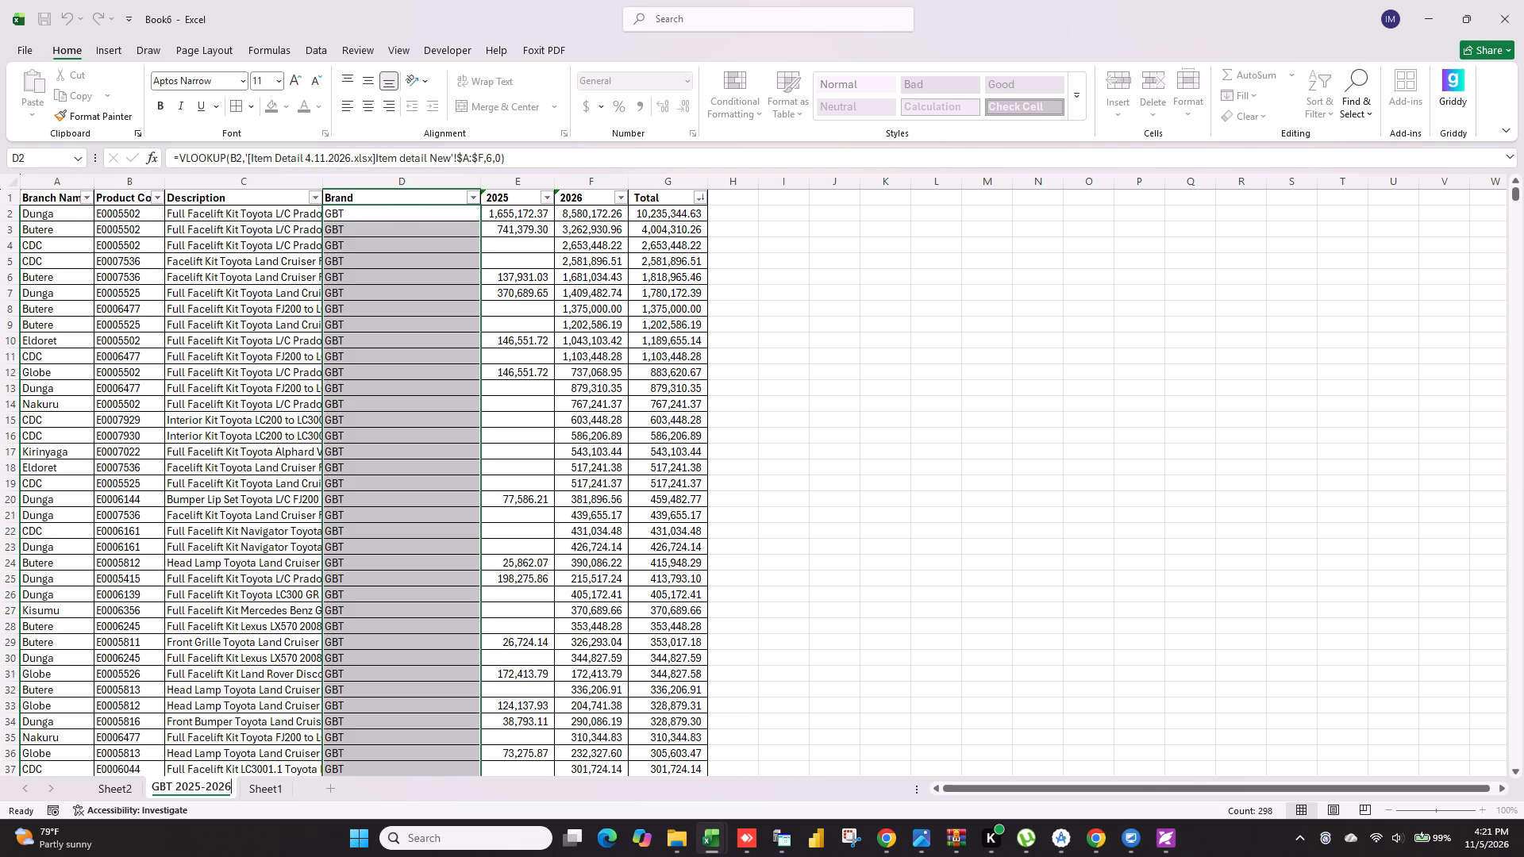
left_click(933, 500)
Widen the Description column so that the full product descriptions fit.
left_click_drag(325, 181, 388, 194)
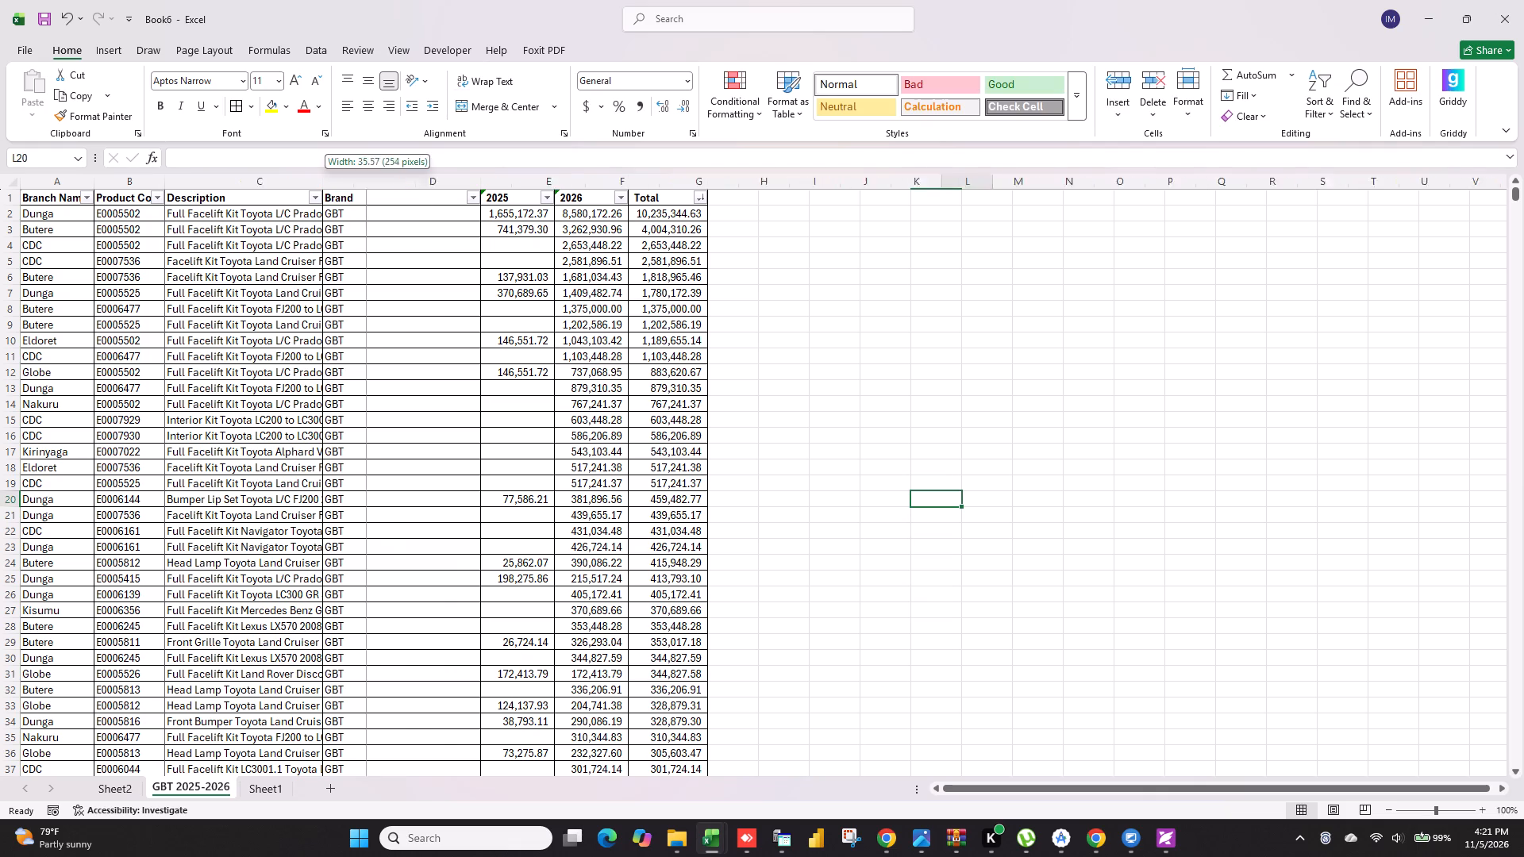
left_click_drag(388, 194, 497, 202)
left_click_drag(494, 181, 561, 189)
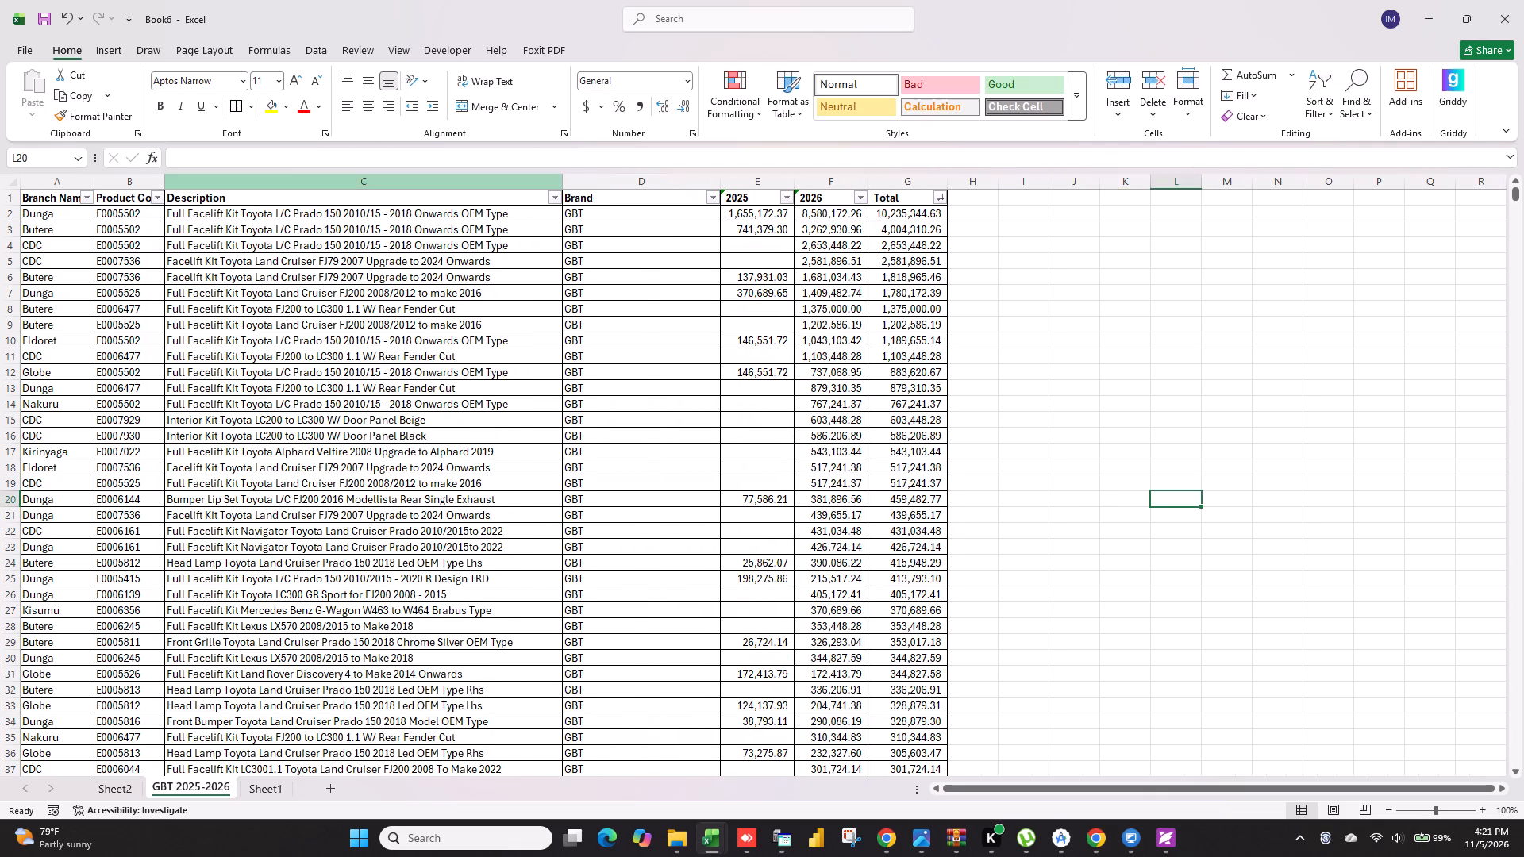
left_click_drag(565, 181, 528, 185)
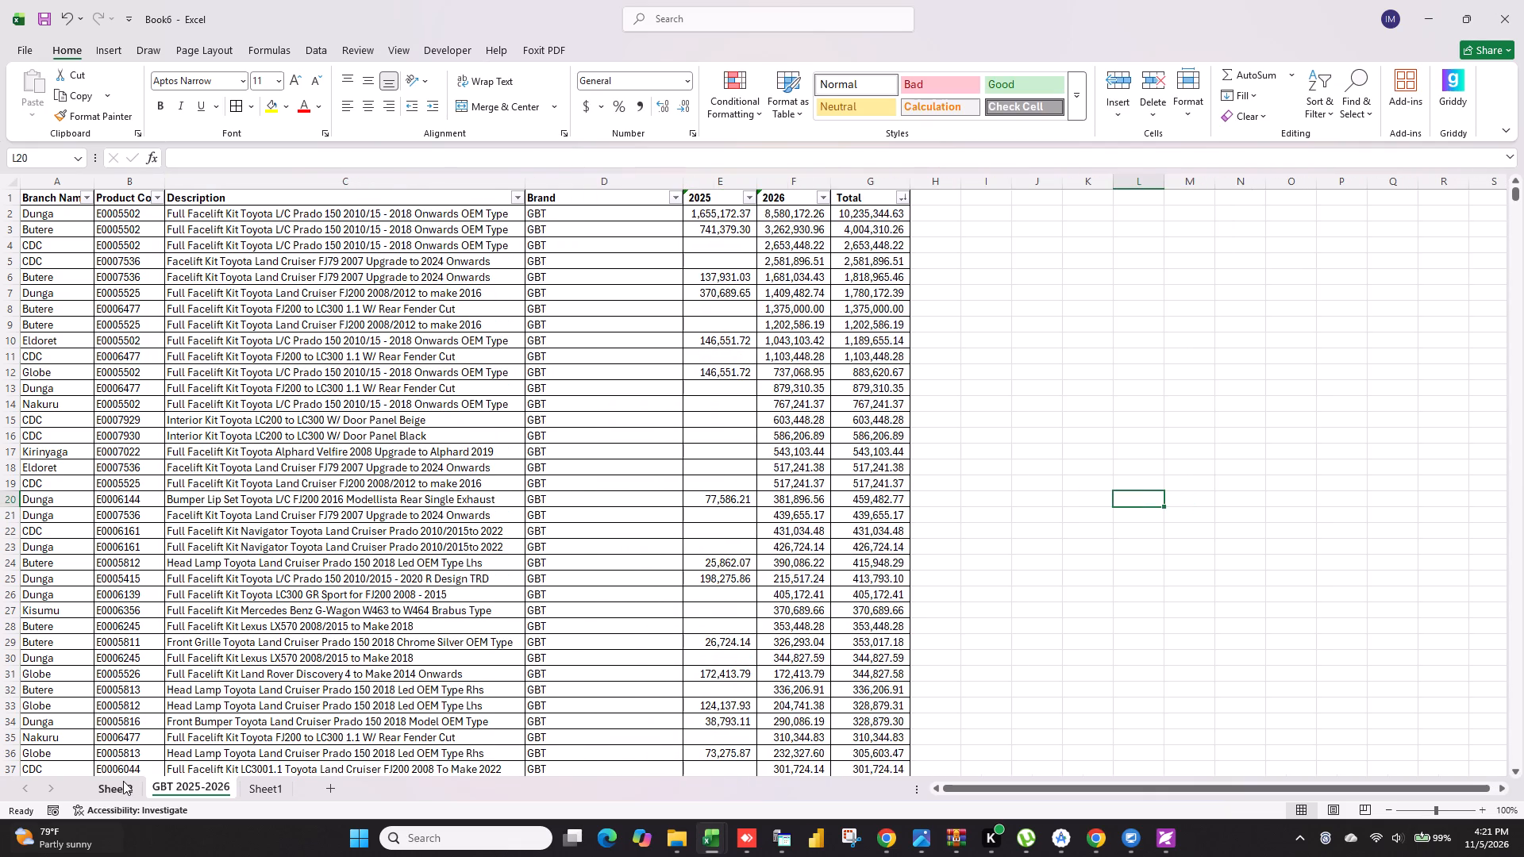
Rename the pivot table sheet, Sheet2, as Pivot.
left_click(123, 781)
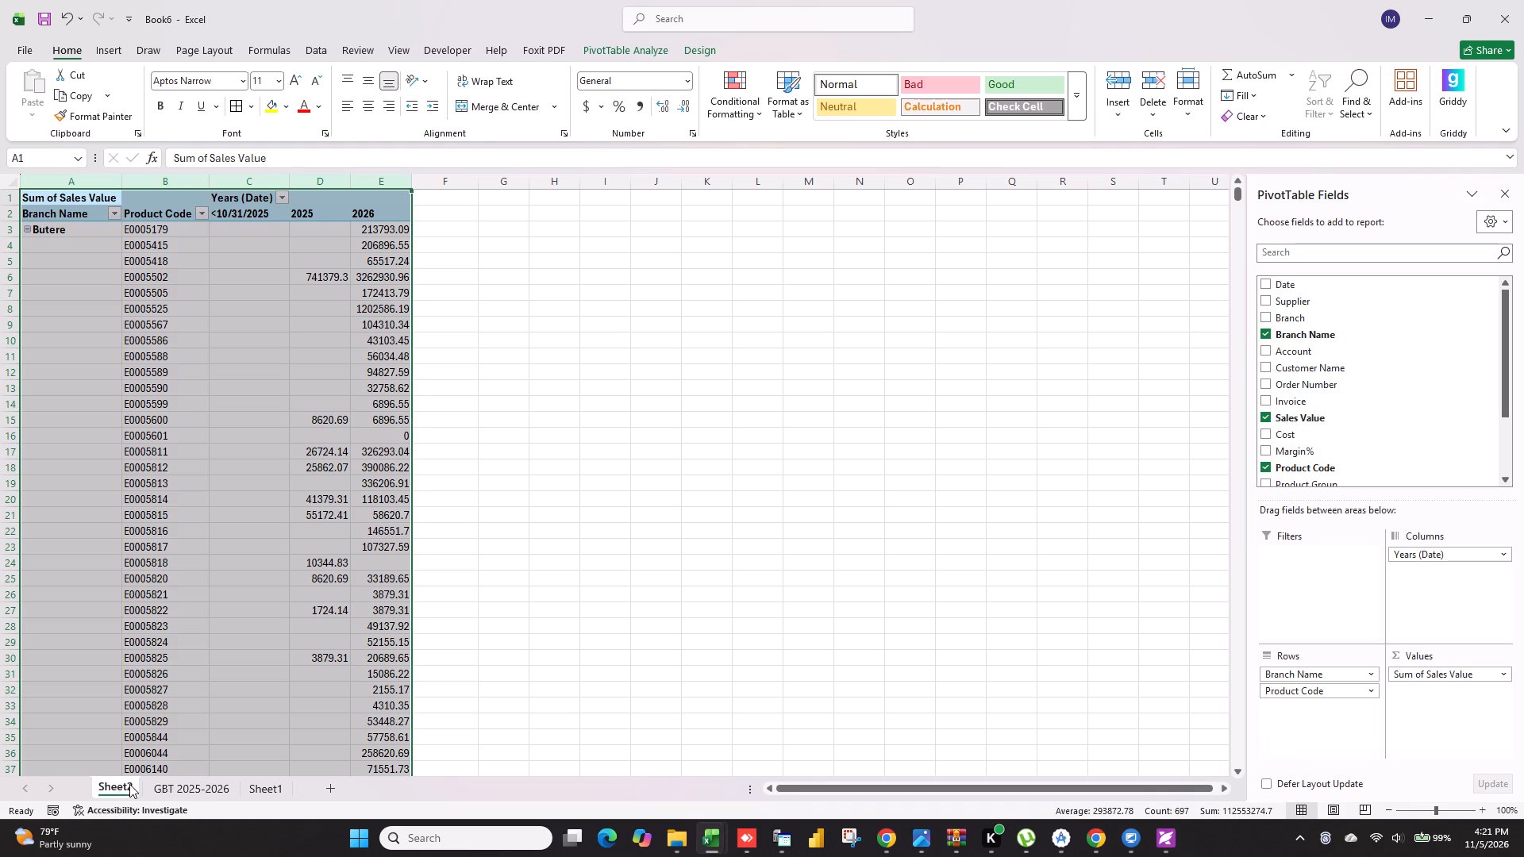
double_click(129, 784)
key("BackSpace")
type("Pivot")
left_click(645, 605)
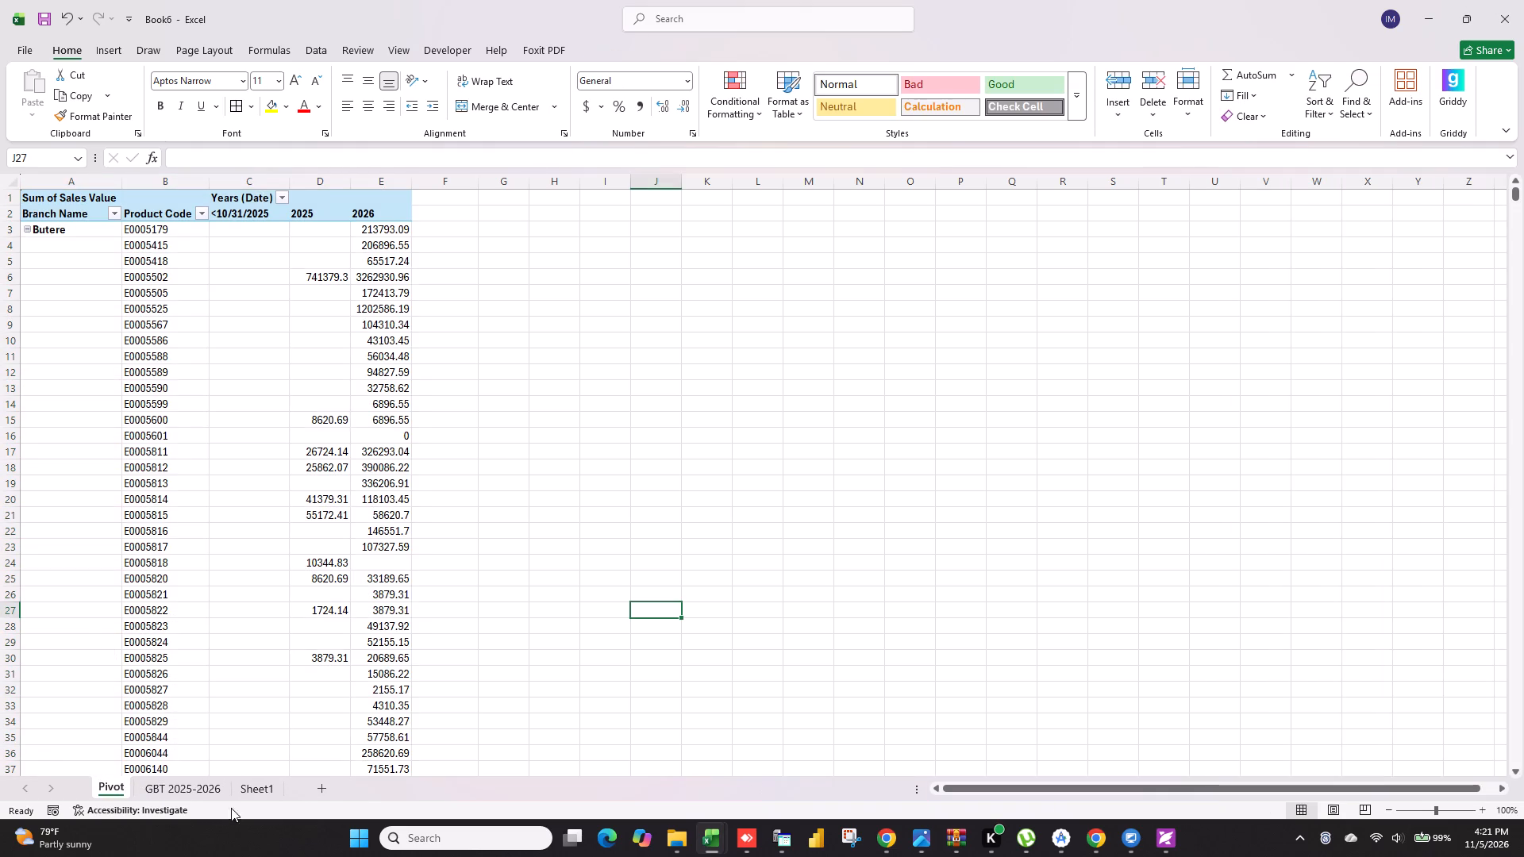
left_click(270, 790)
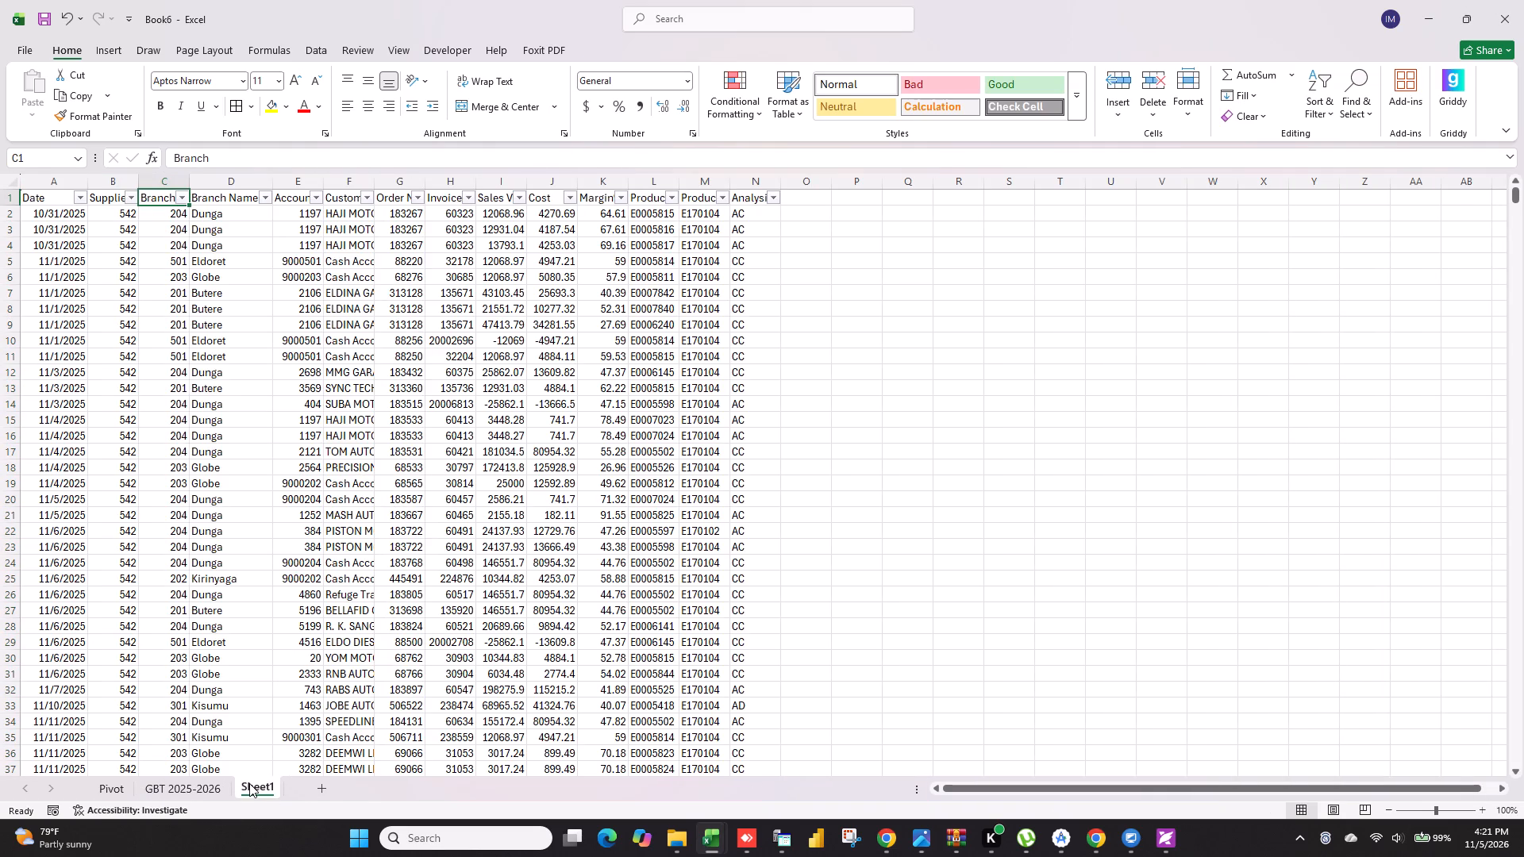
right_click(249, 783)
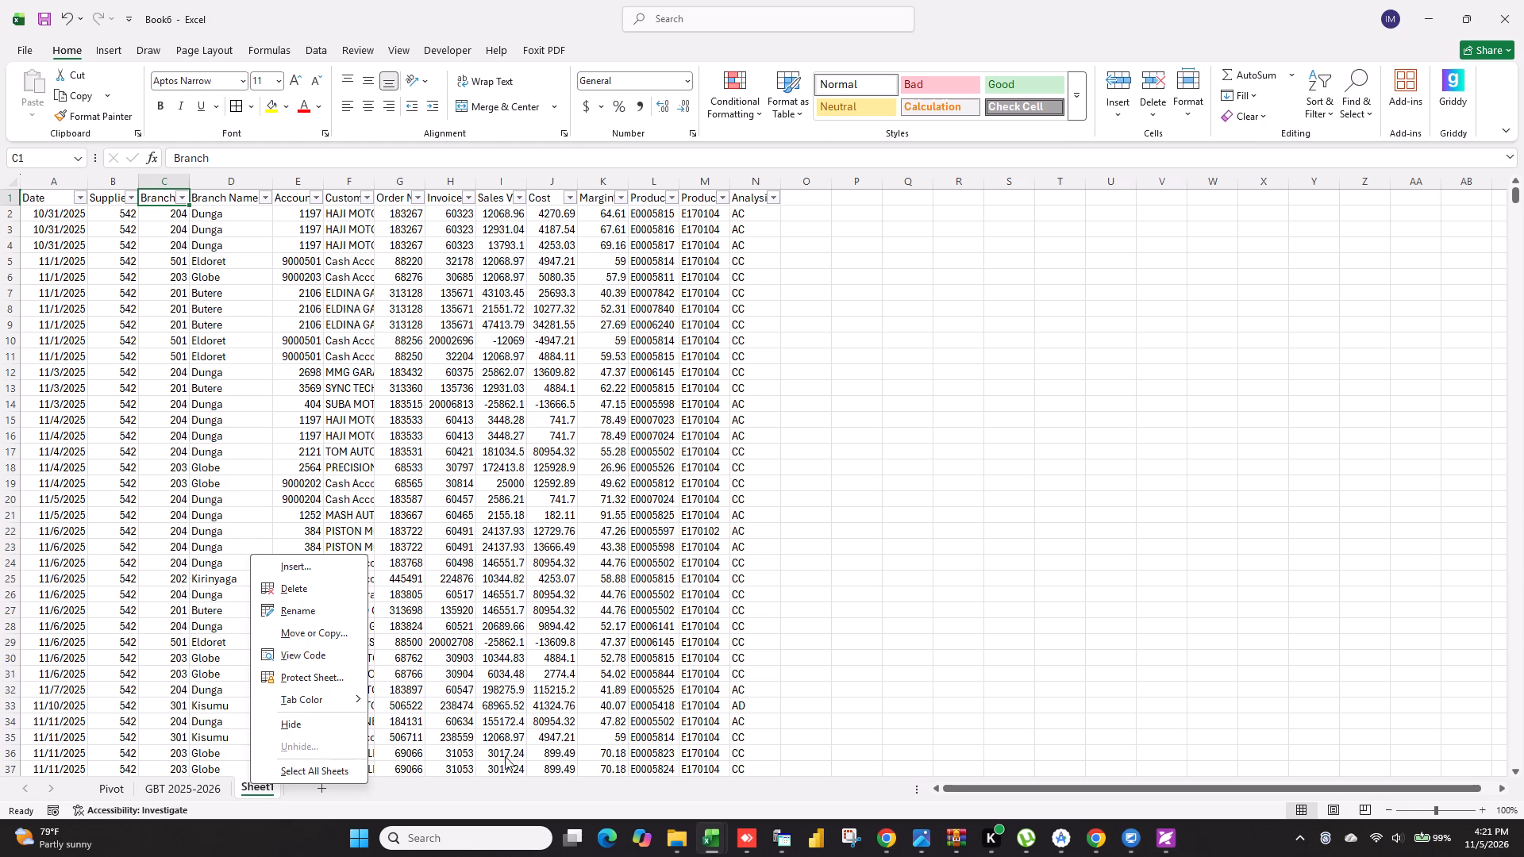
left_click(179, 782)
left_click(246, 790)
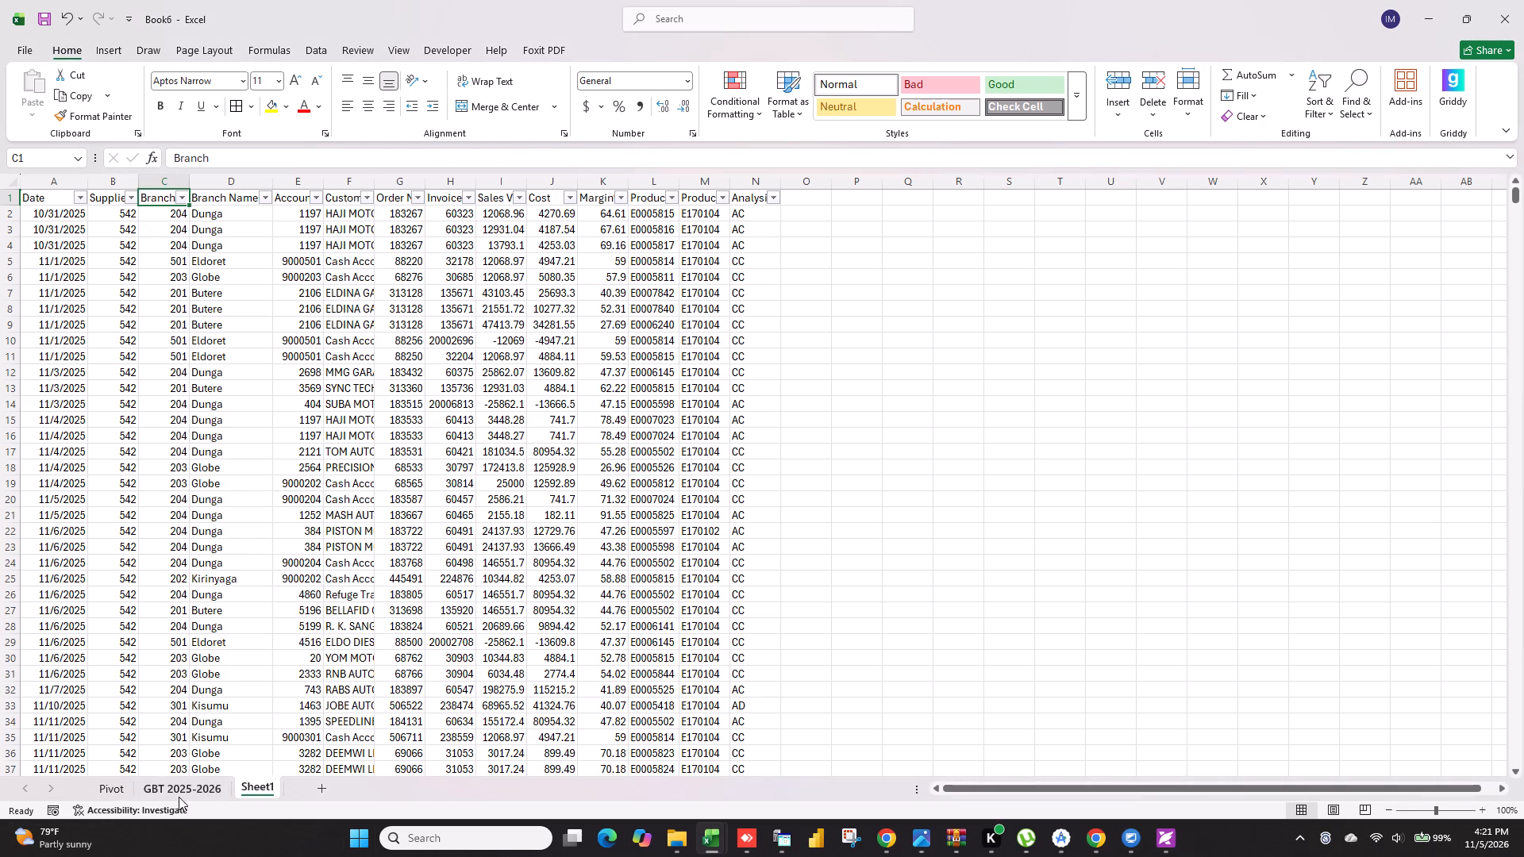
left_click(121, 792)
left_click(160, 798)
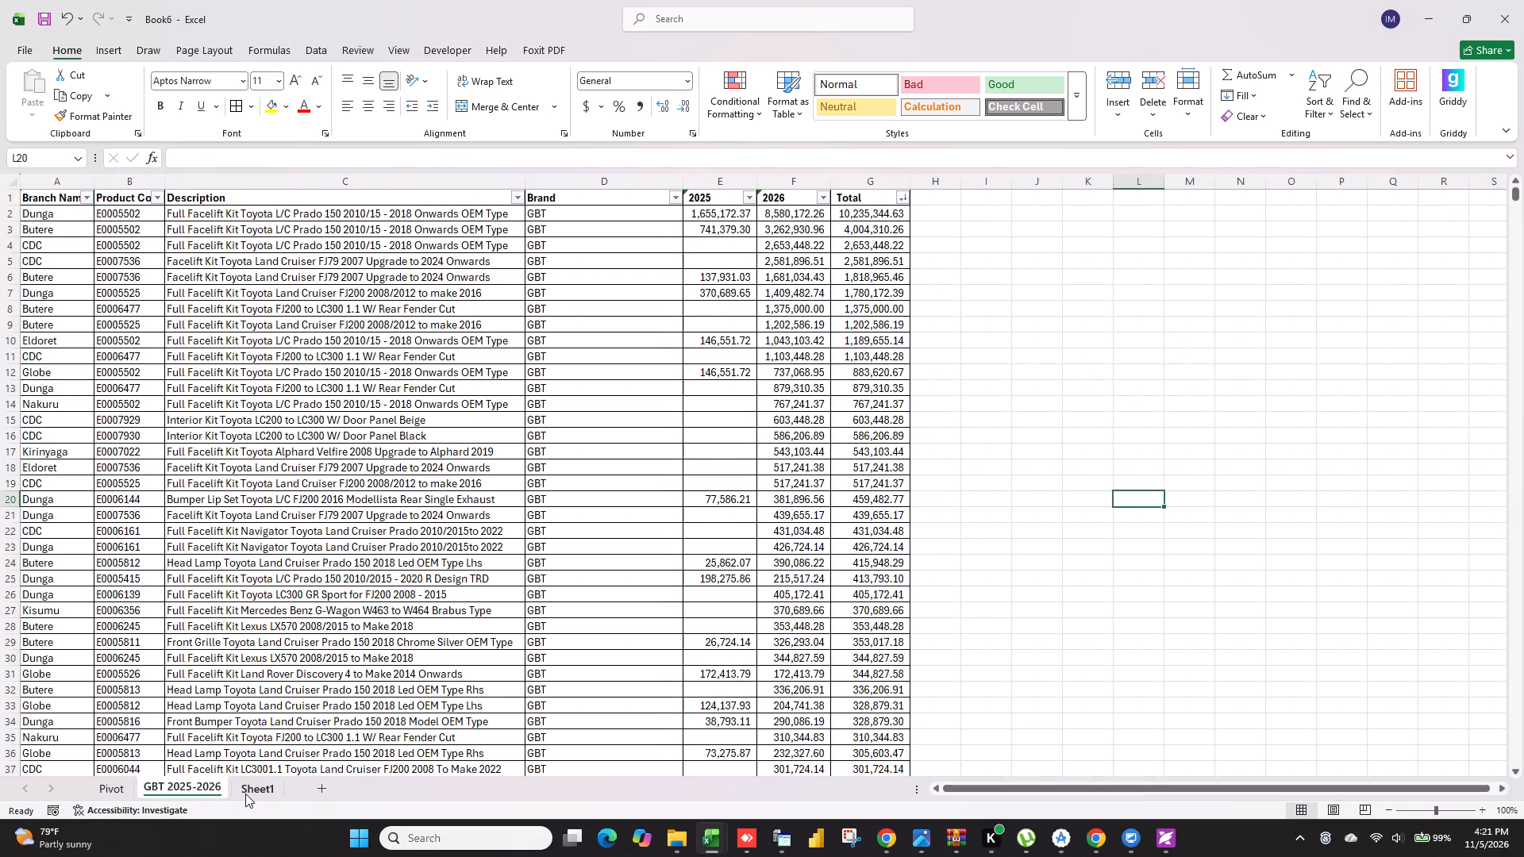
Rename Sheet1, which holds the exported sales transactions, as GBT Raw Data.
left_click(247, 794)
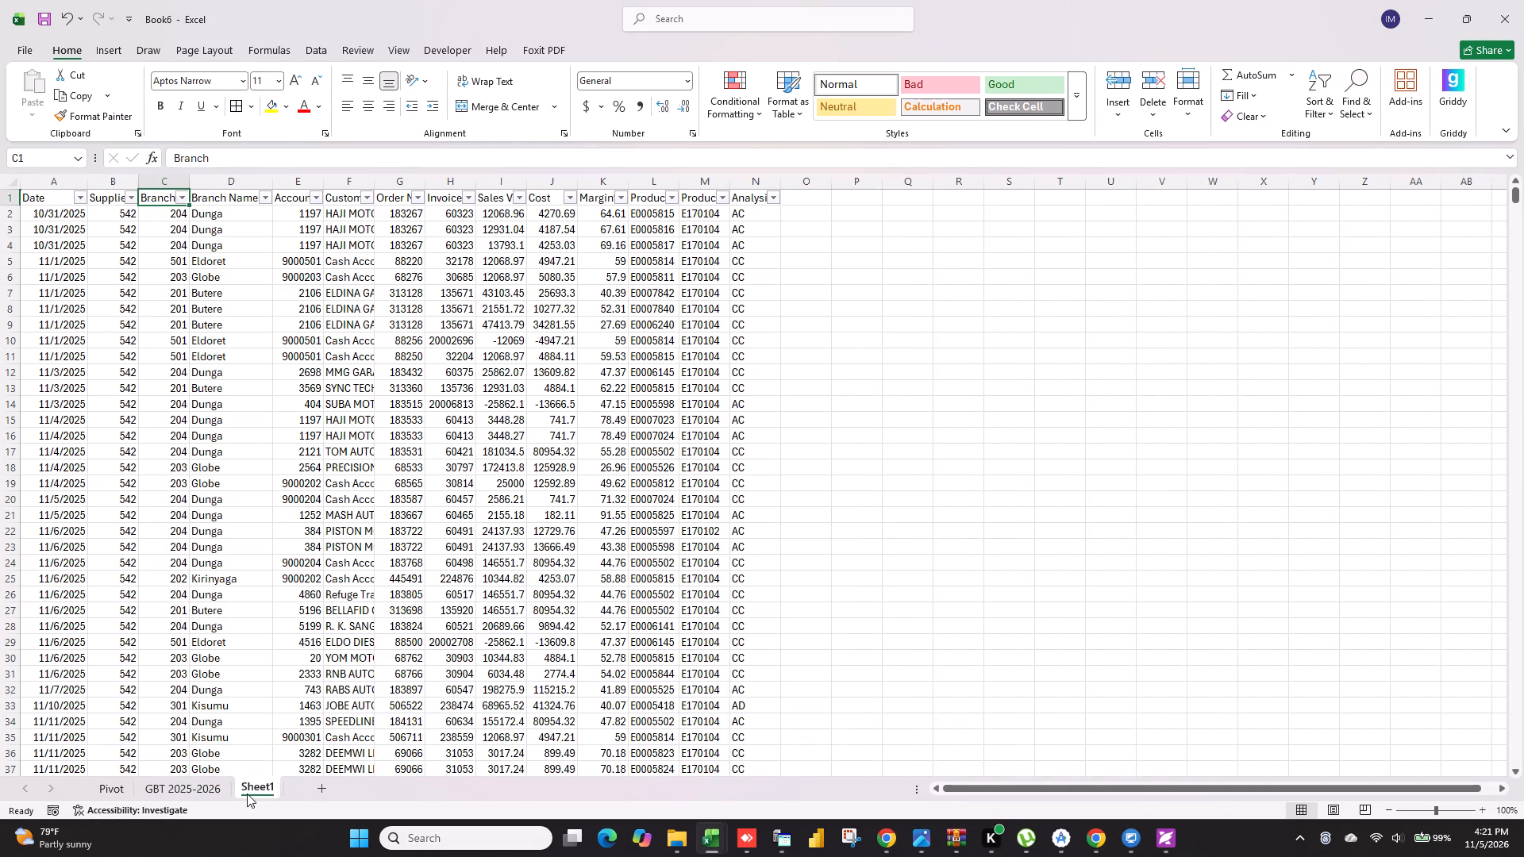
right_click(260, 789)
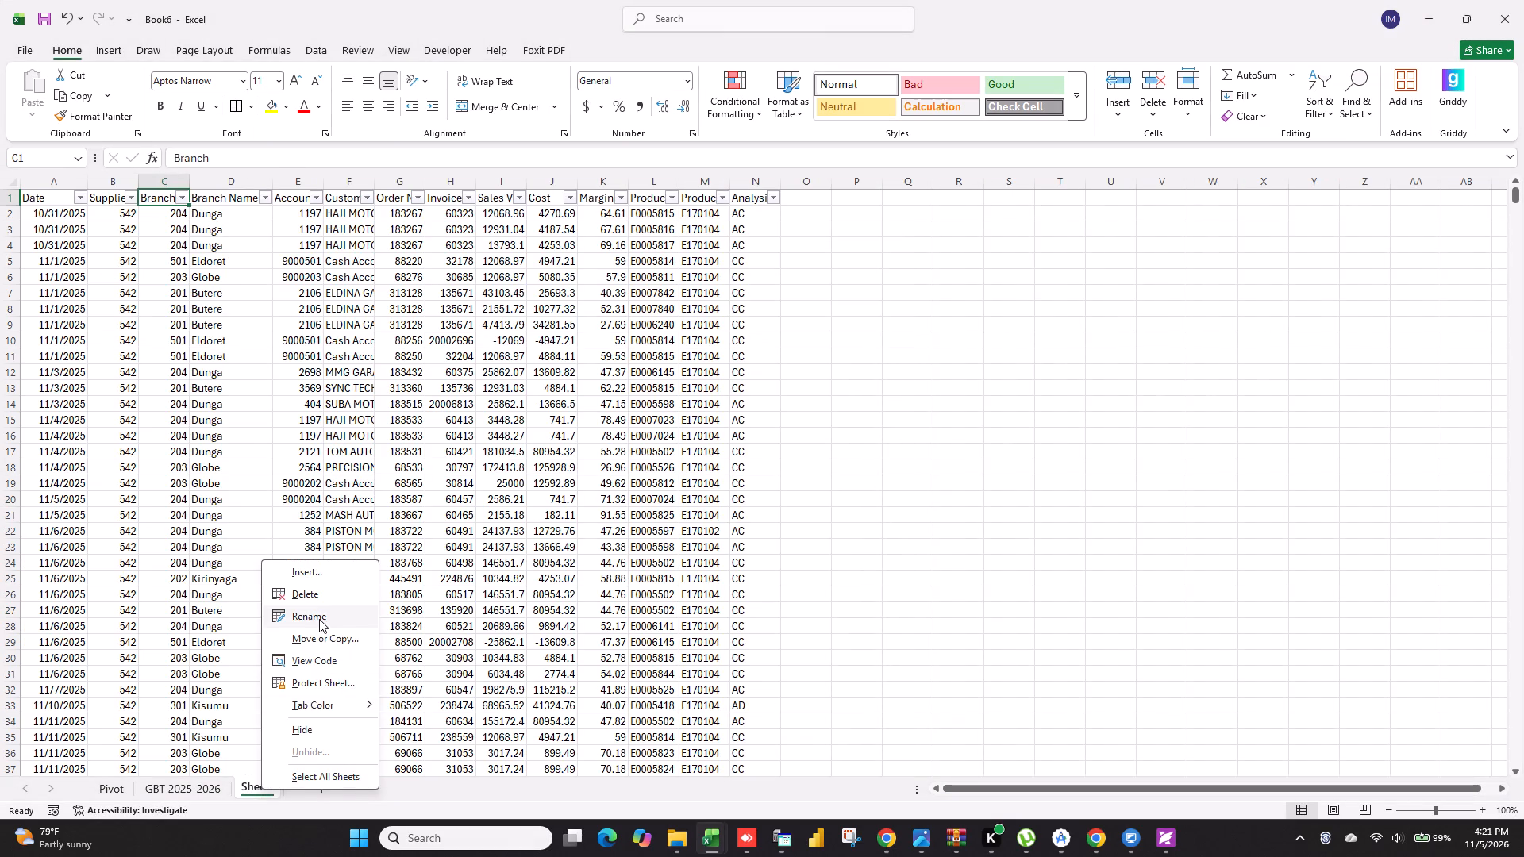
left_click(319, 619)
key("BackSpace")
type("GBT")
key("space")
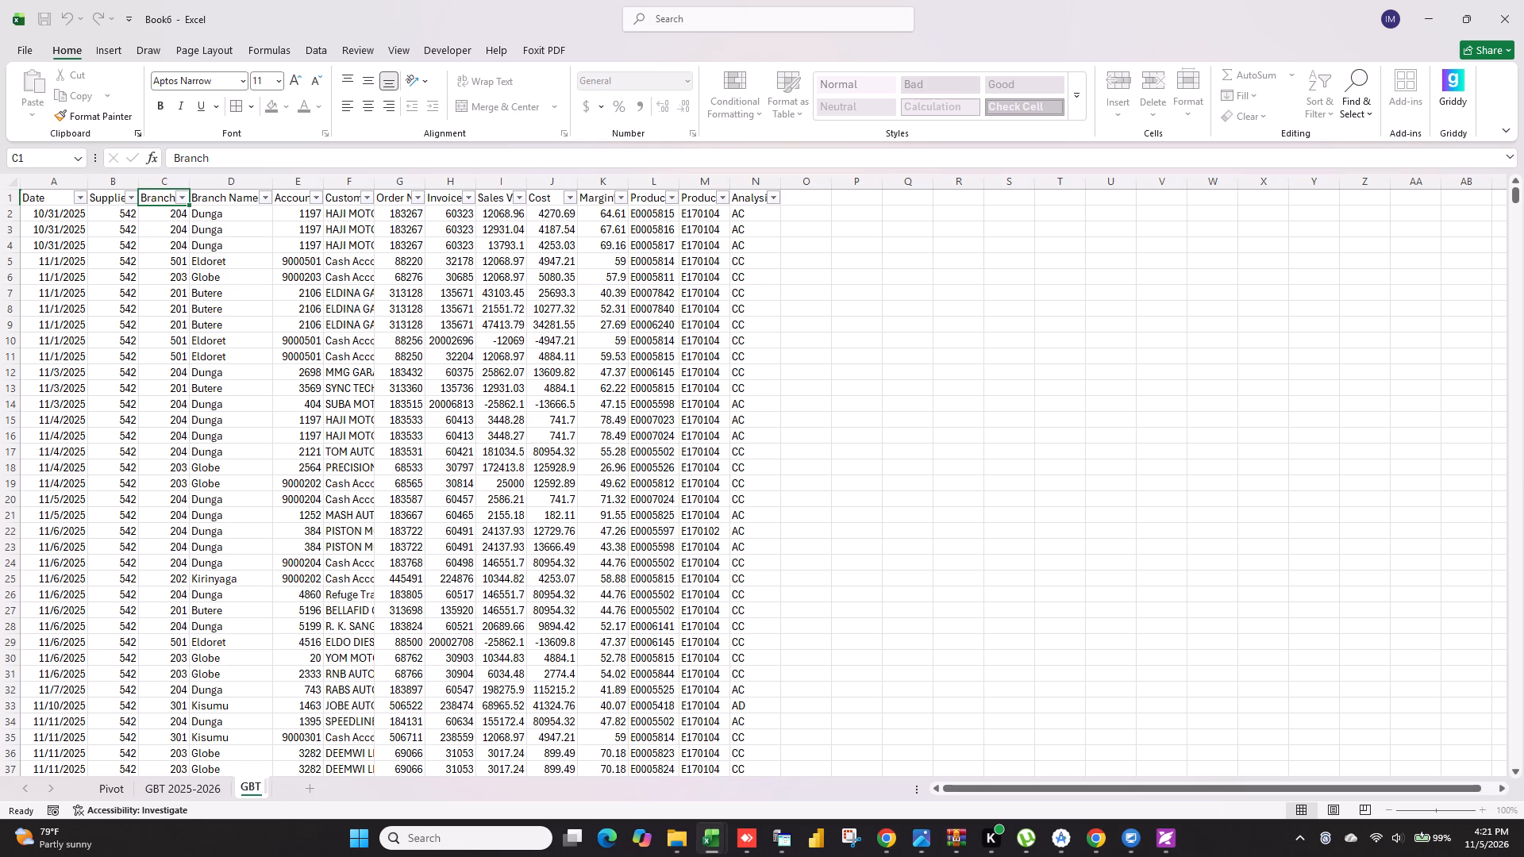
type("Ra")
type("w Data")
key("Return")
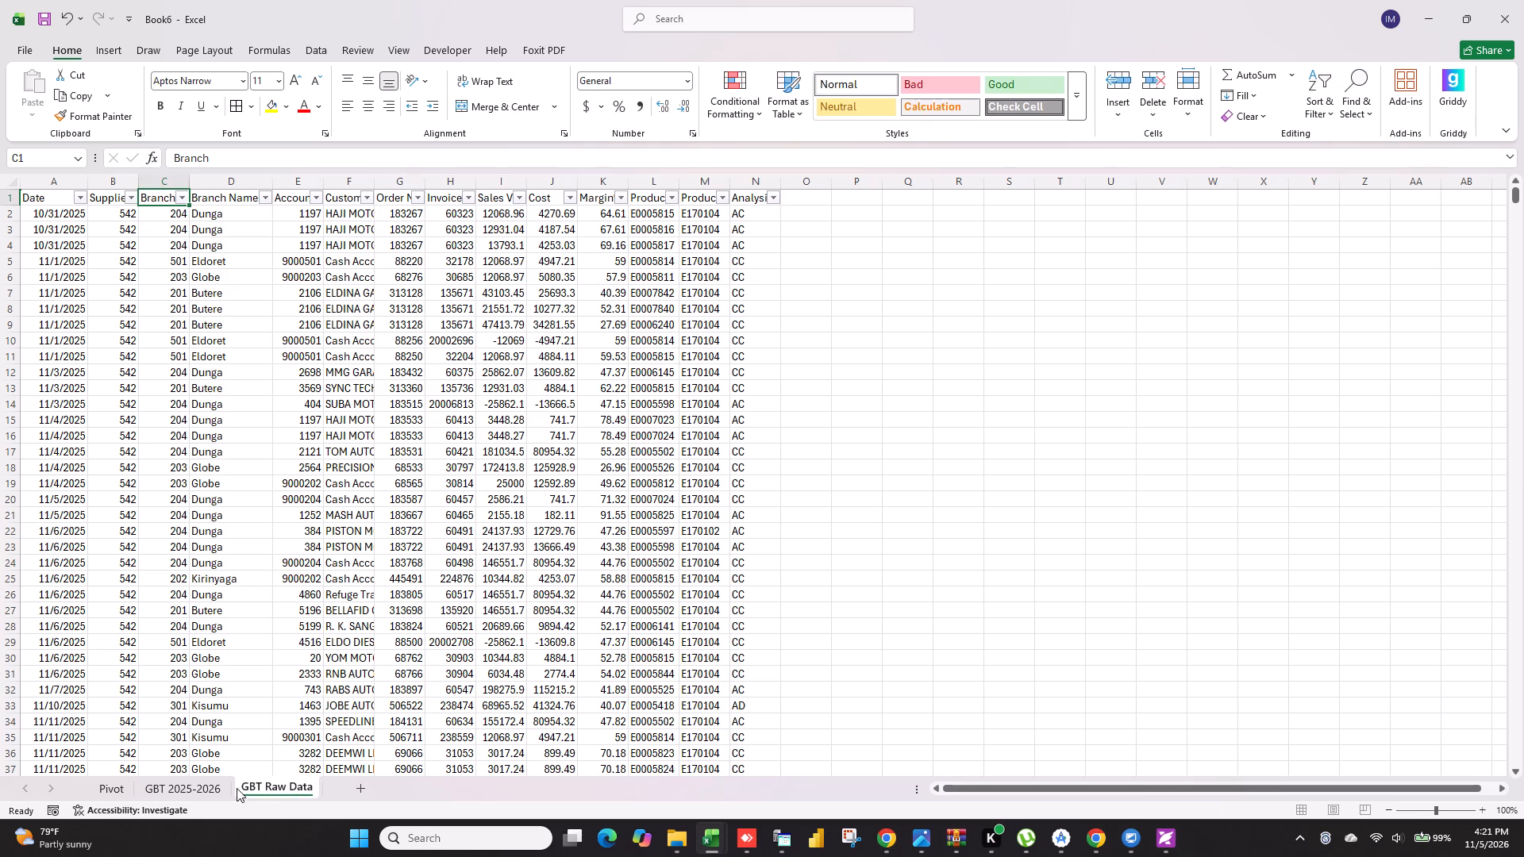
Move the GBT Raw Data sheet ahead of Pivot so that it comes first in the workbook.
left_click_drag(262, 792, 86, 792)
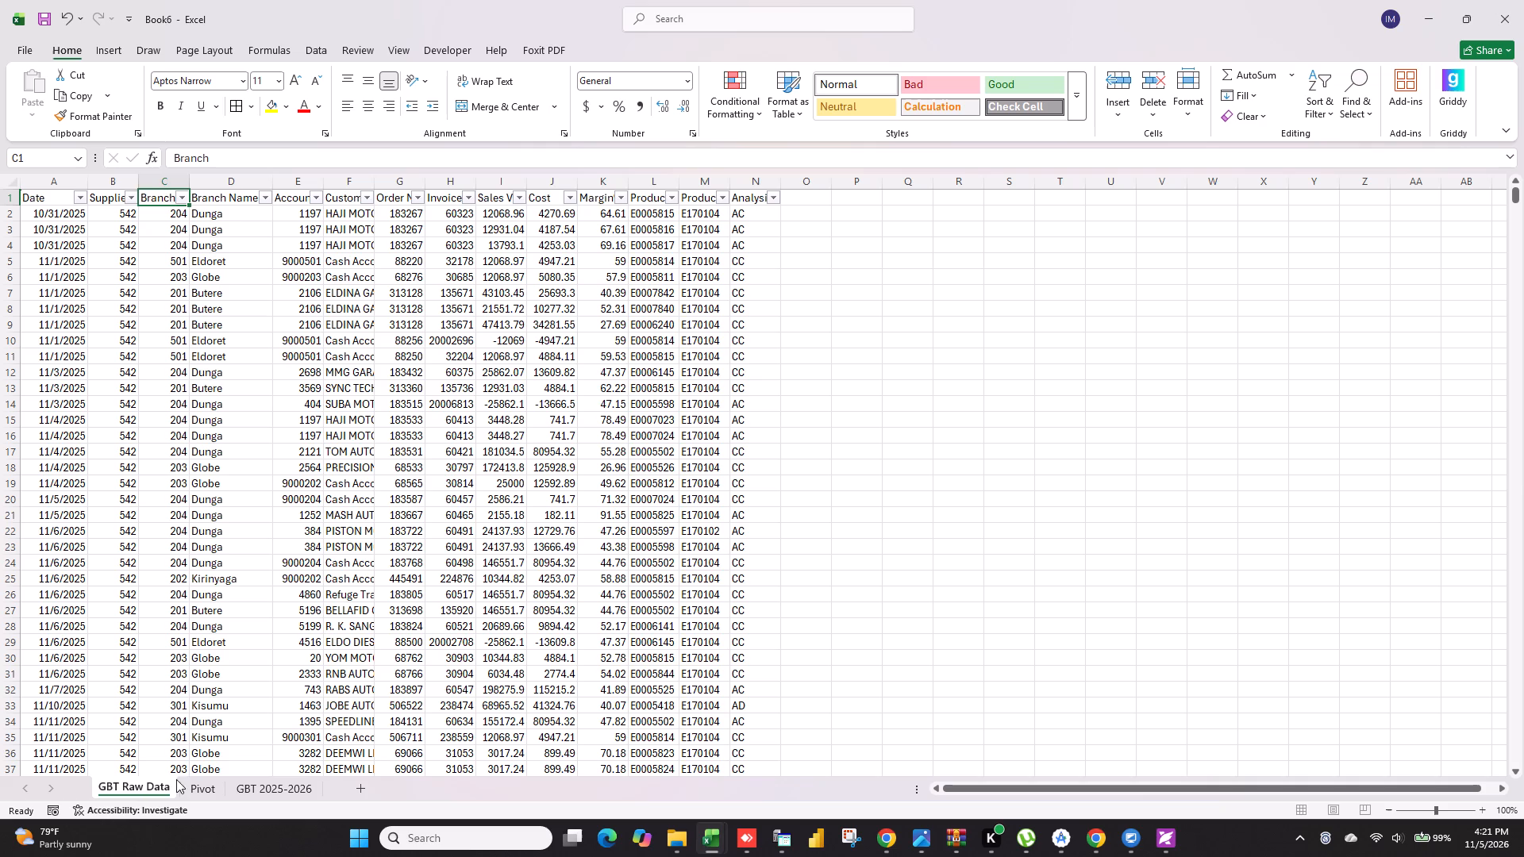
left_click(1003, 551)
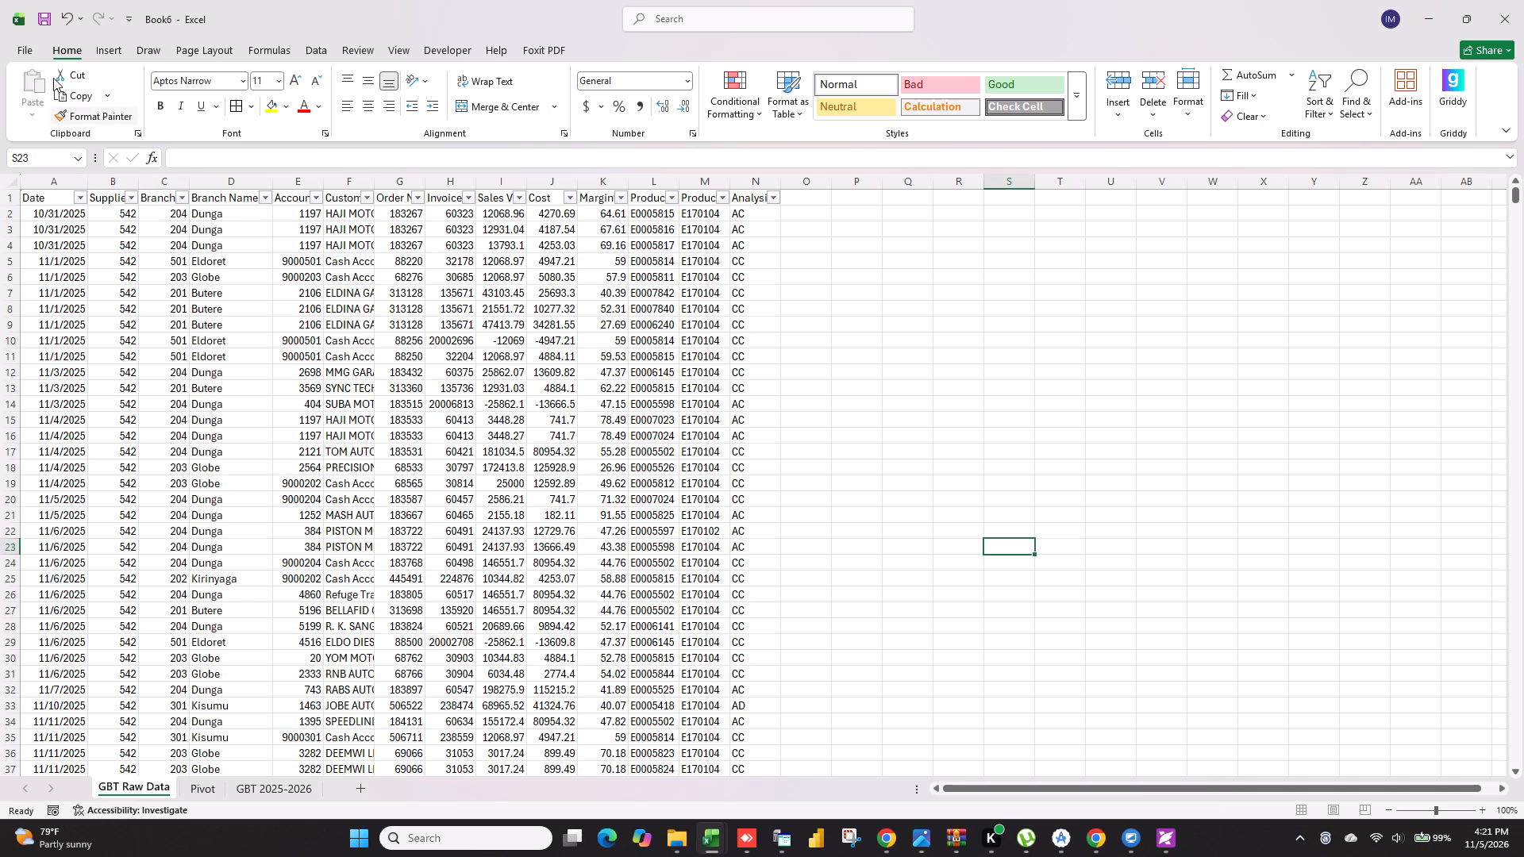
On GBT 2025-2026, narrow the Brand column and widen Product Code and Branch Name so their headers fit.
left_click(260, 795)
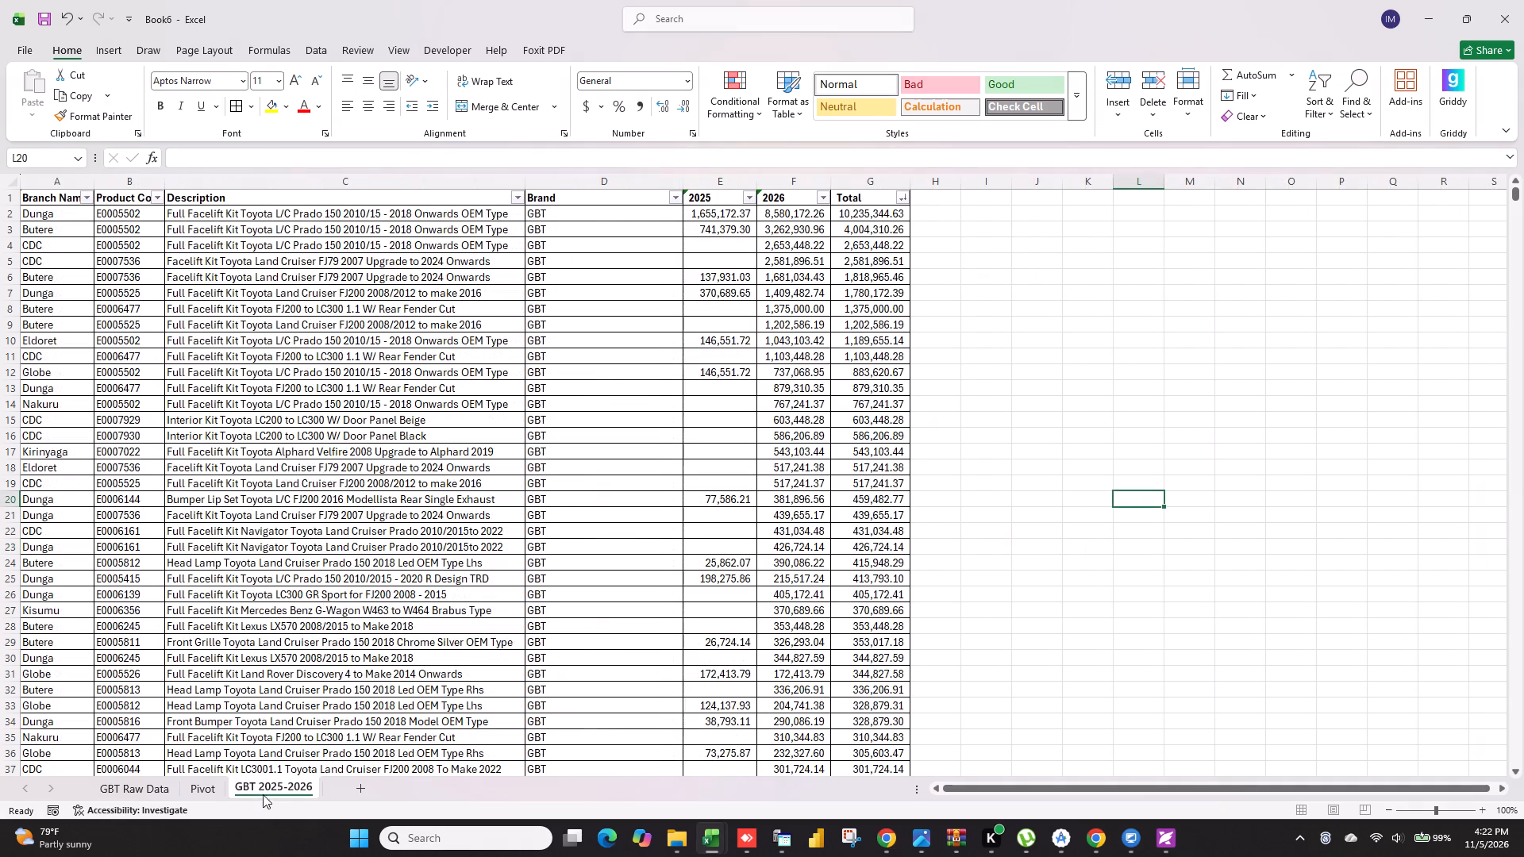
left_click_drag(683, 183, 573, 193)
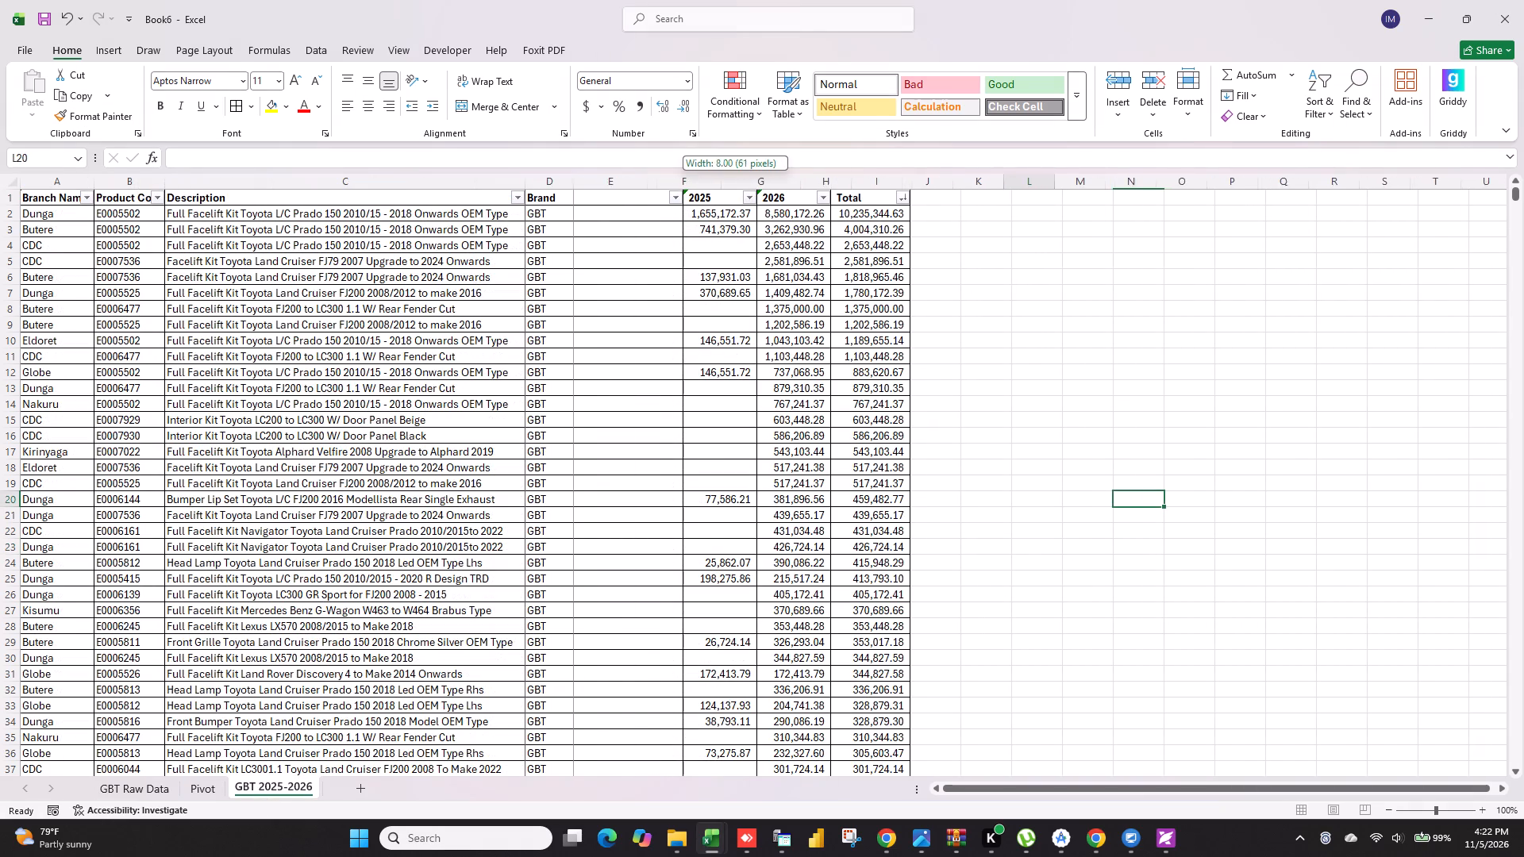
left_click_drag(573, 193, 583, 195)
left_click_drag(165, 183, 183, 188)
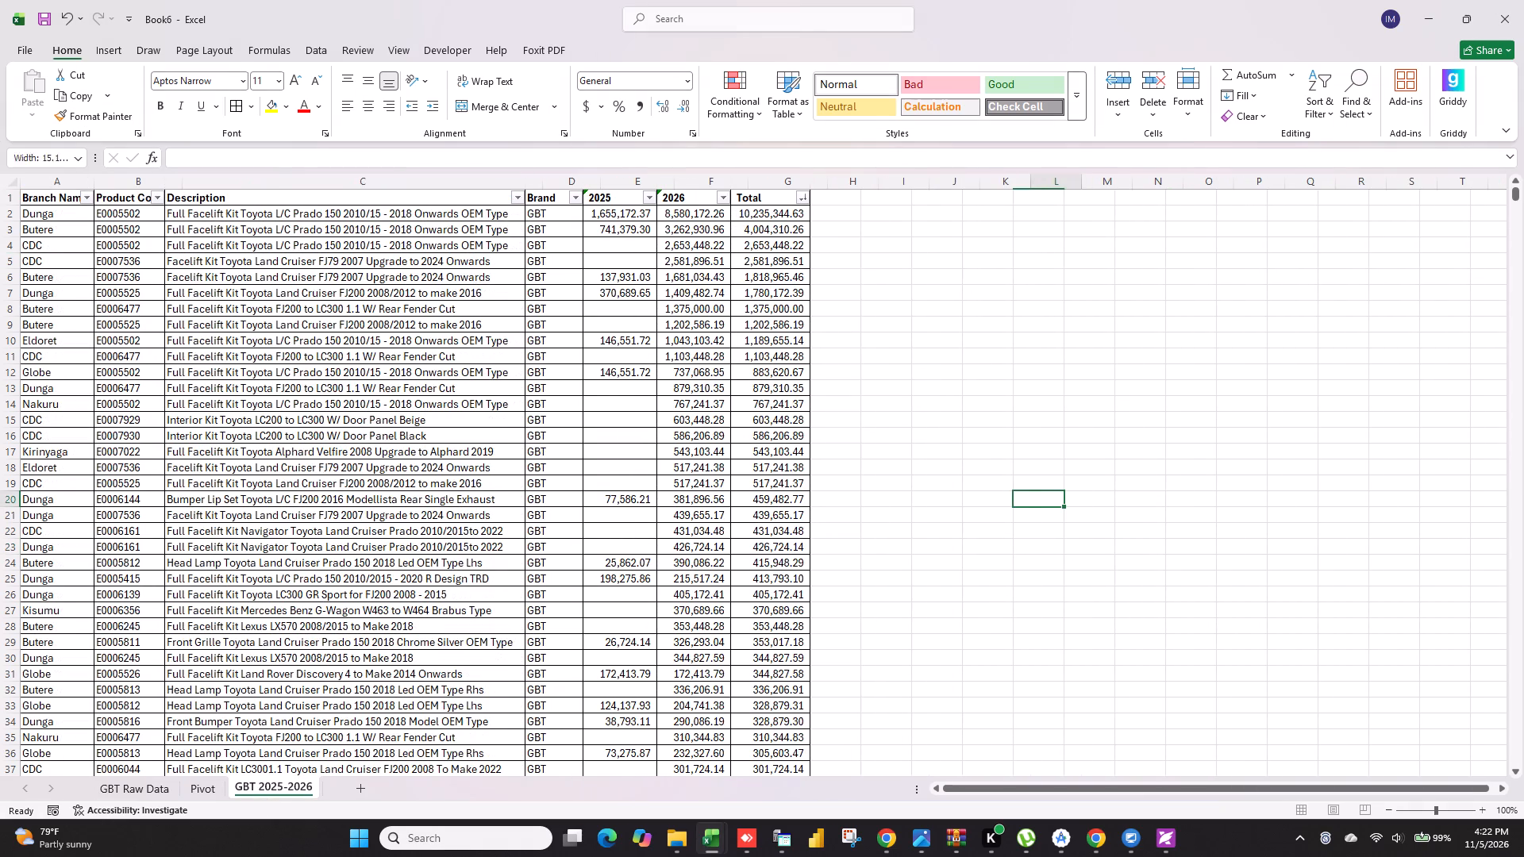
left_click(190, 302)
left_click_drag(93, 182, 107, 186)
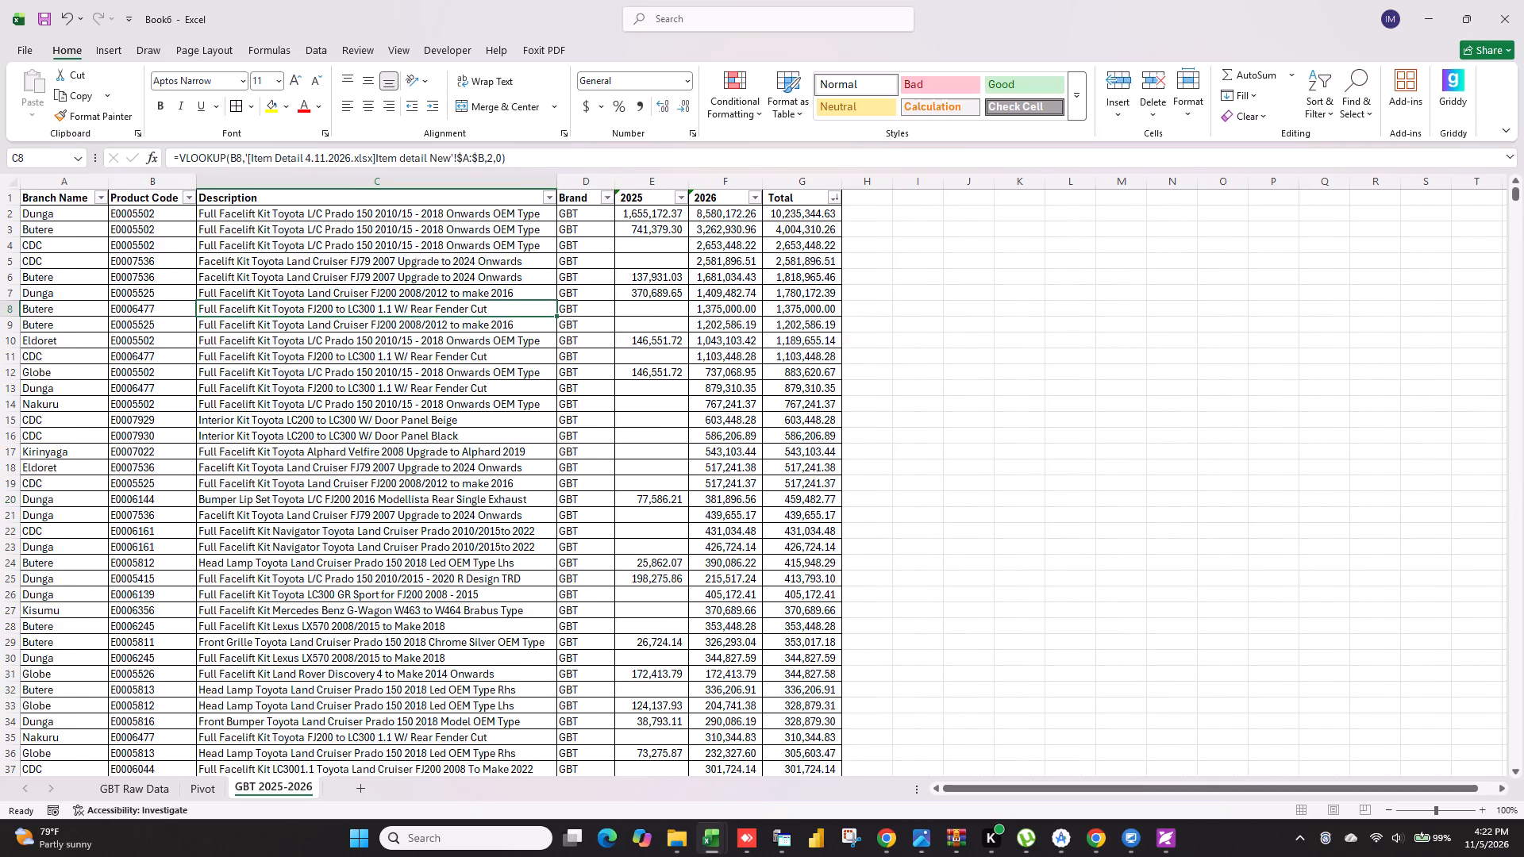
left_click(110, 323)
Save the workbook as GBT 2025-2026 in the 2026 Sales folder under Documents.
left_click(10, 45)
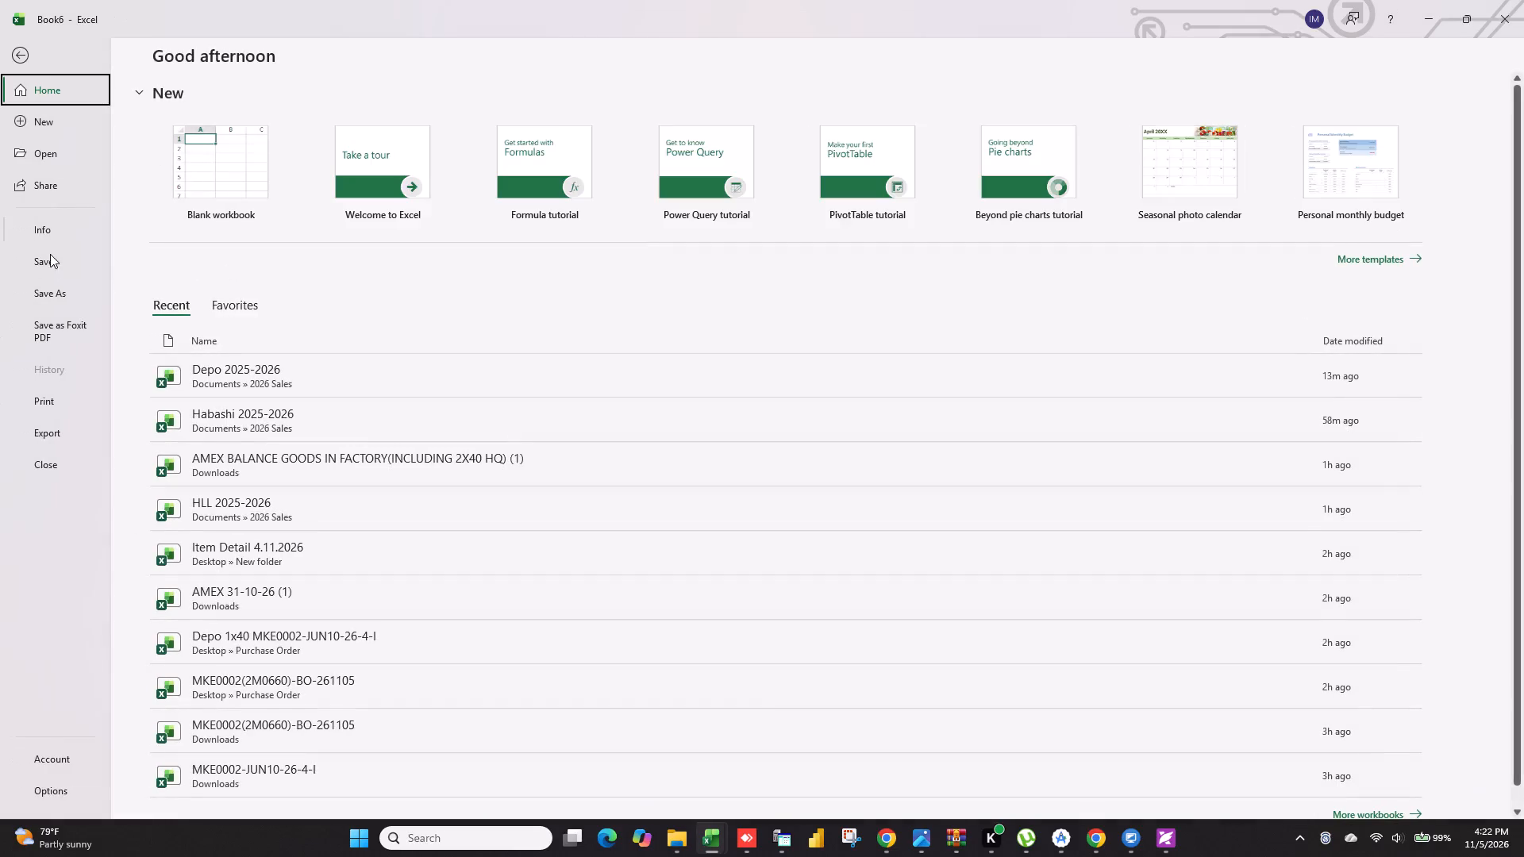
left_click(46, 281)
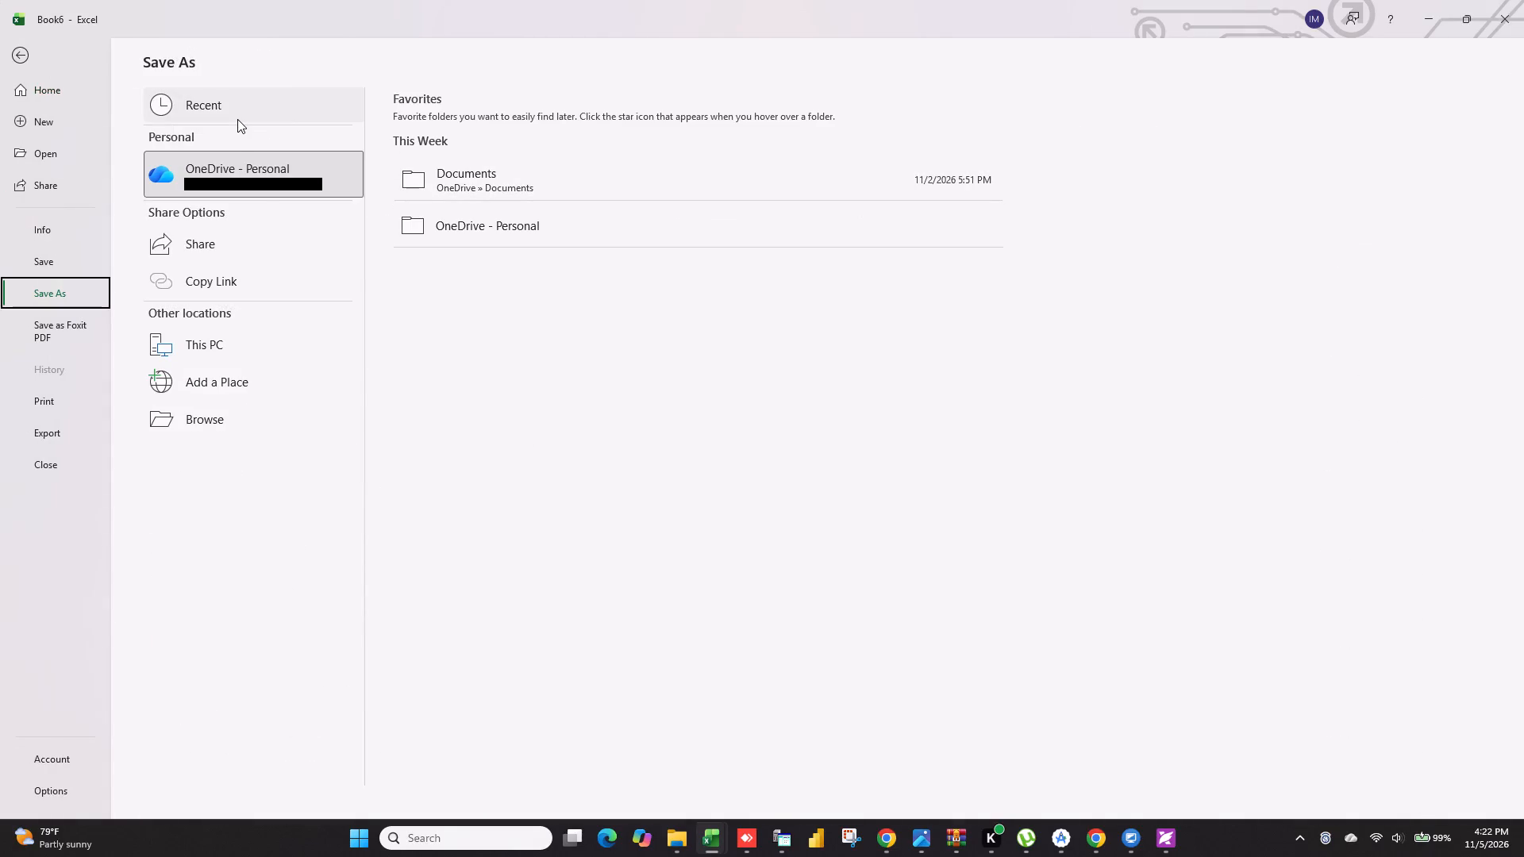
left_click(237, 119)
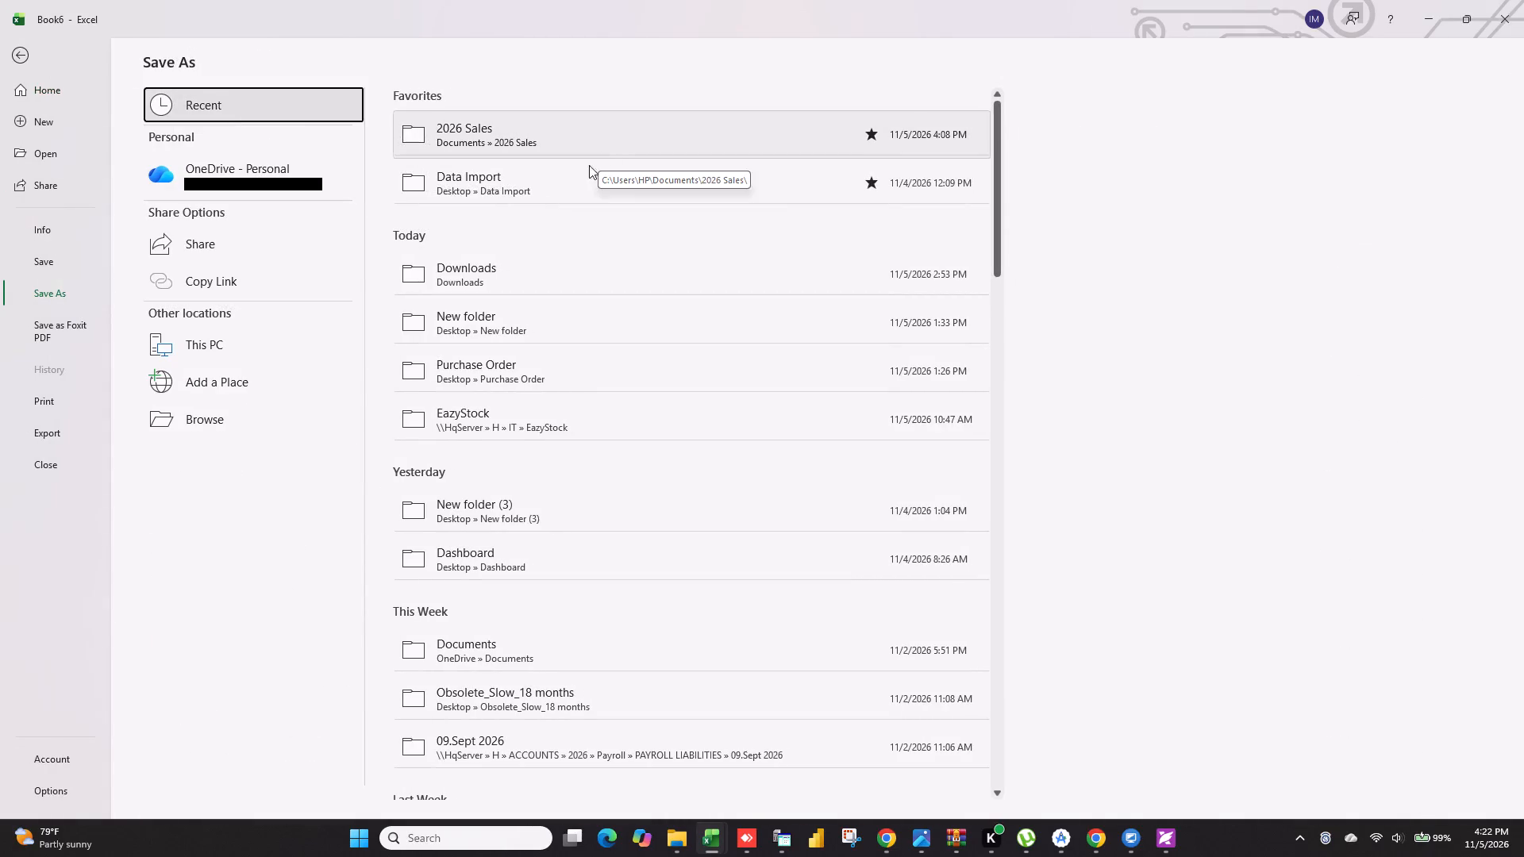
left_click(520, 117)
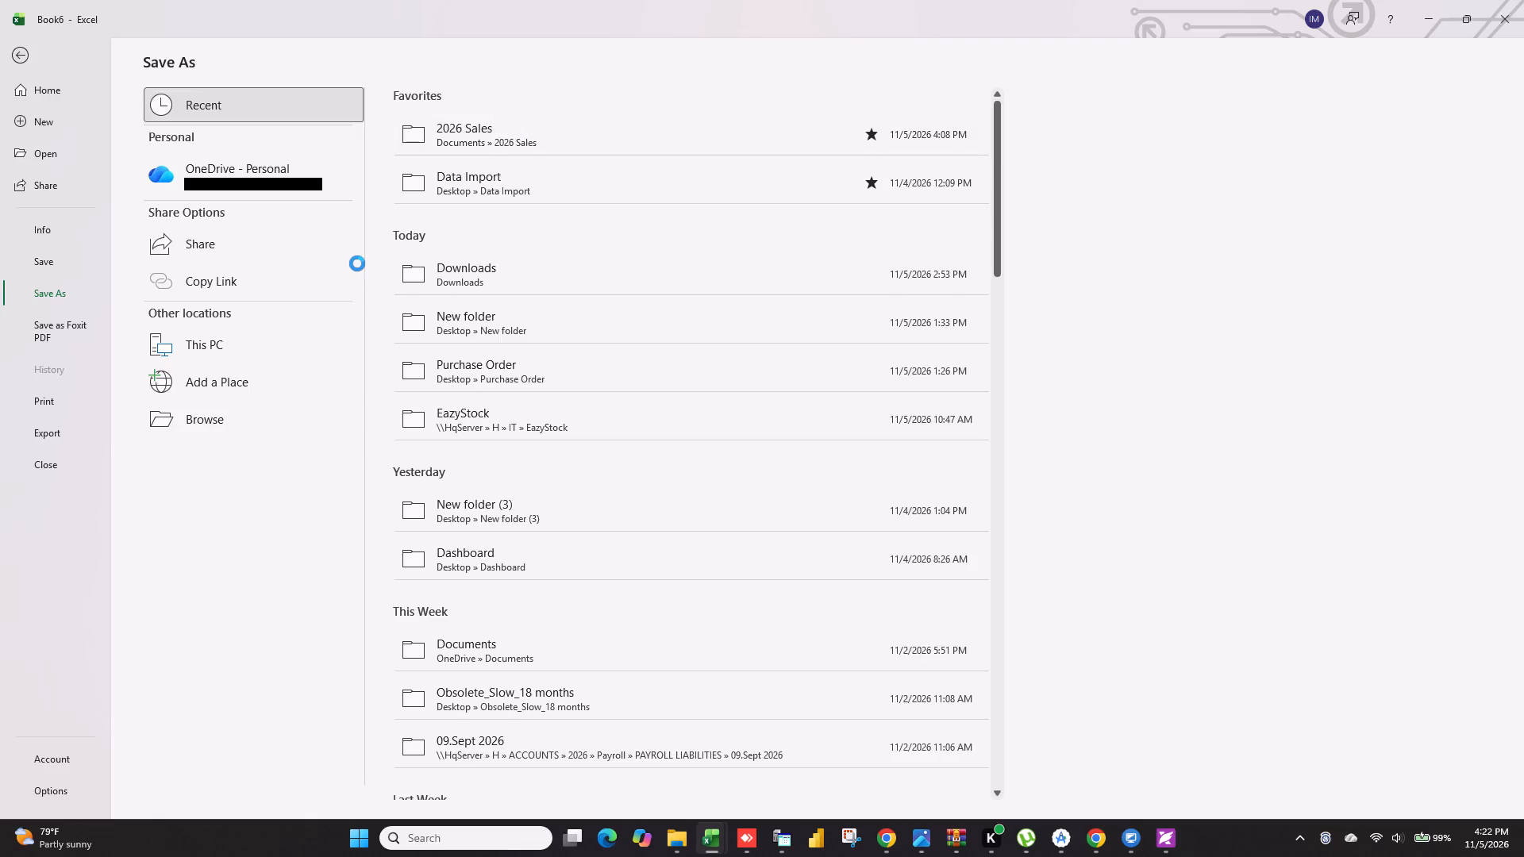
key("BackSpace")
type("GBT")
key("space")
type("202")
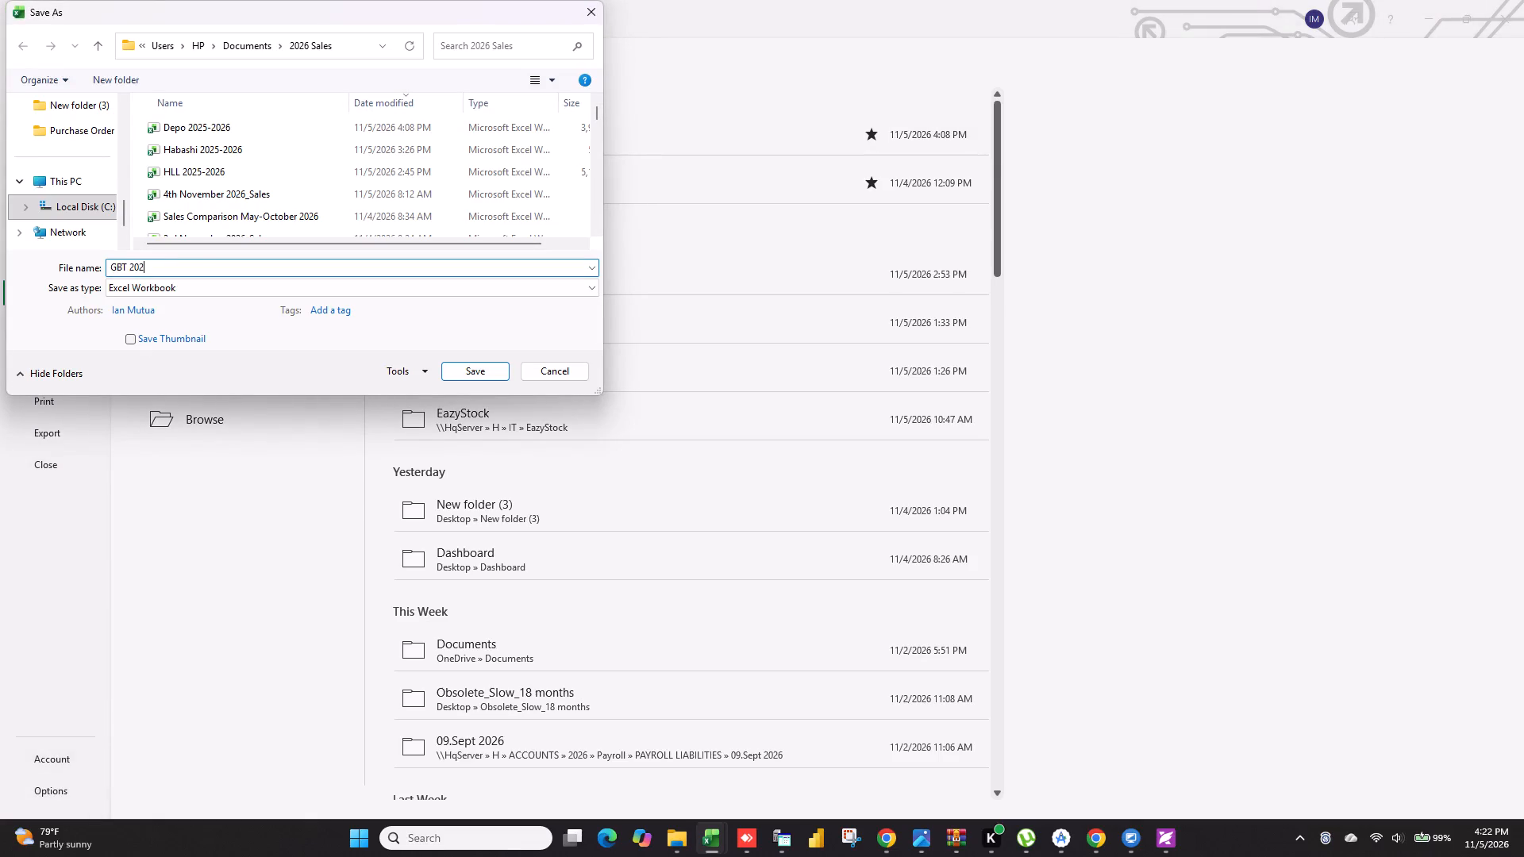
type("5-2026")
key("Return")
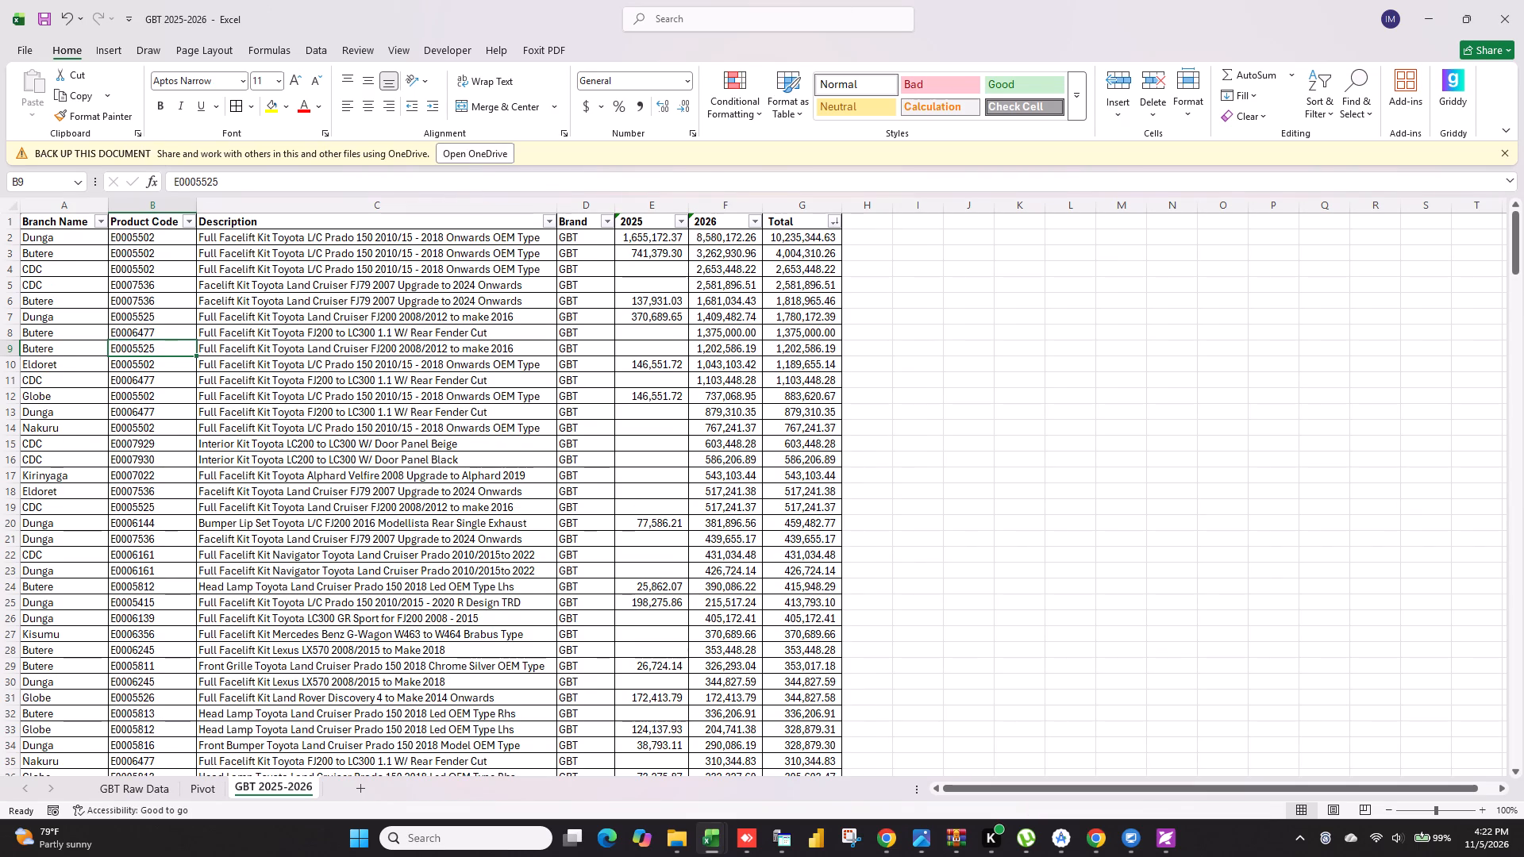
Switch to the Supplier Sales application and close the finished Jiangsu Gugao sales report.
left_click(770, 846)
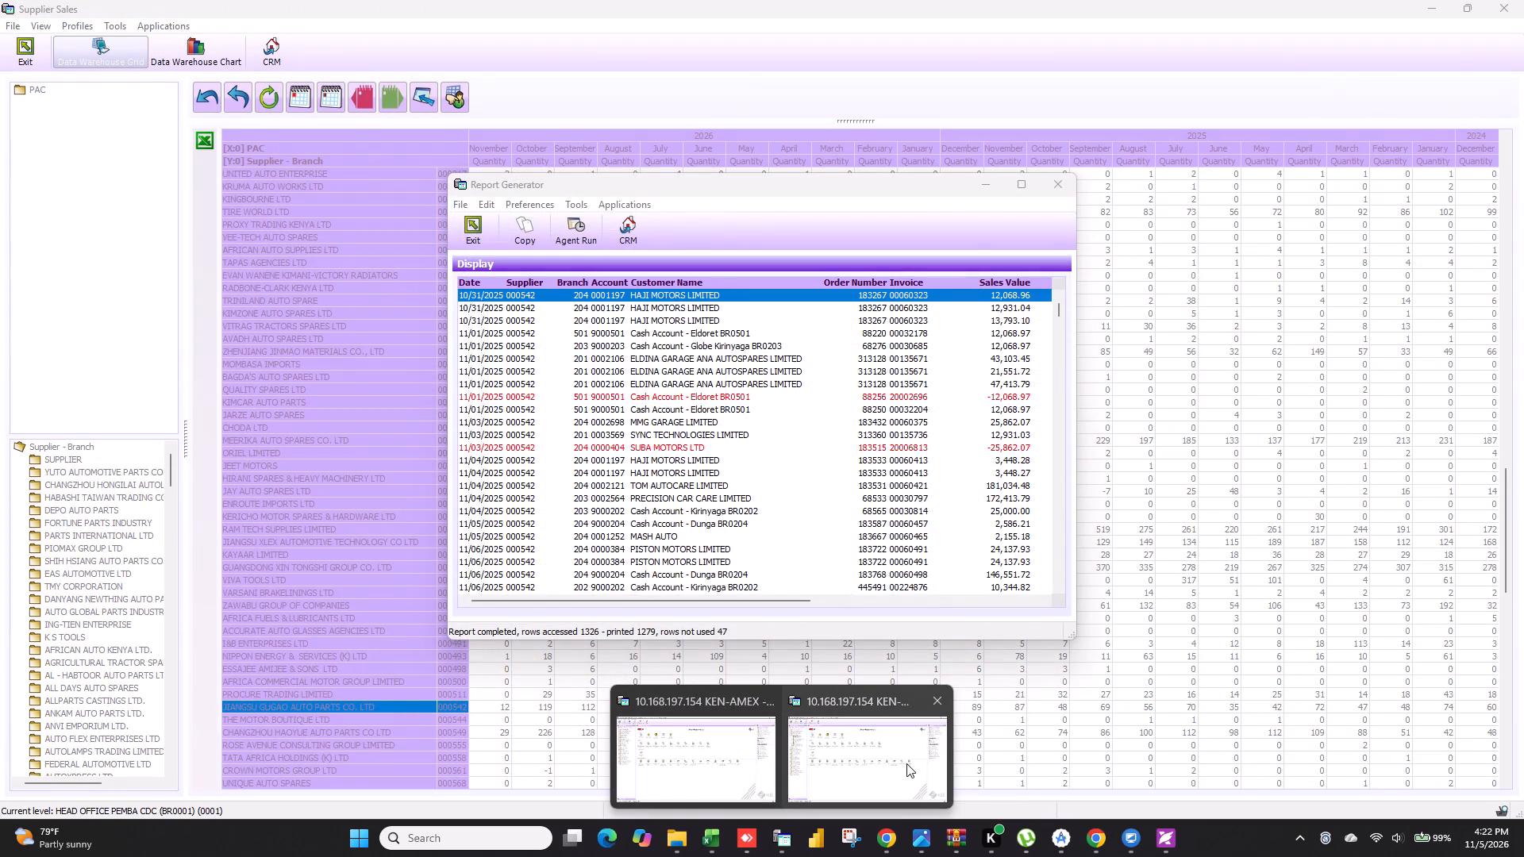
left_click(906, 763)
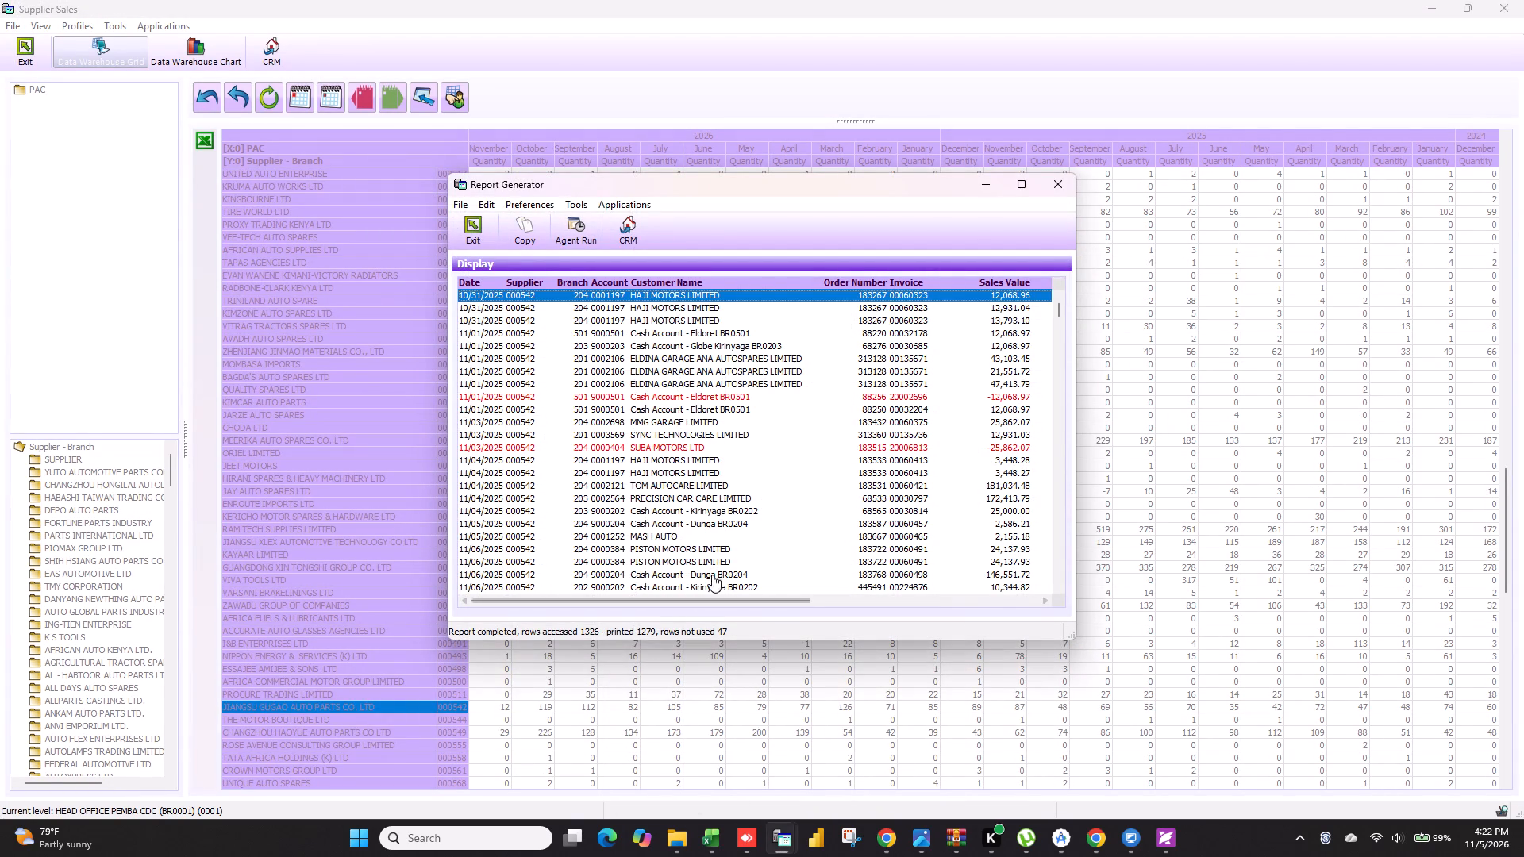
left_click(479, 235)
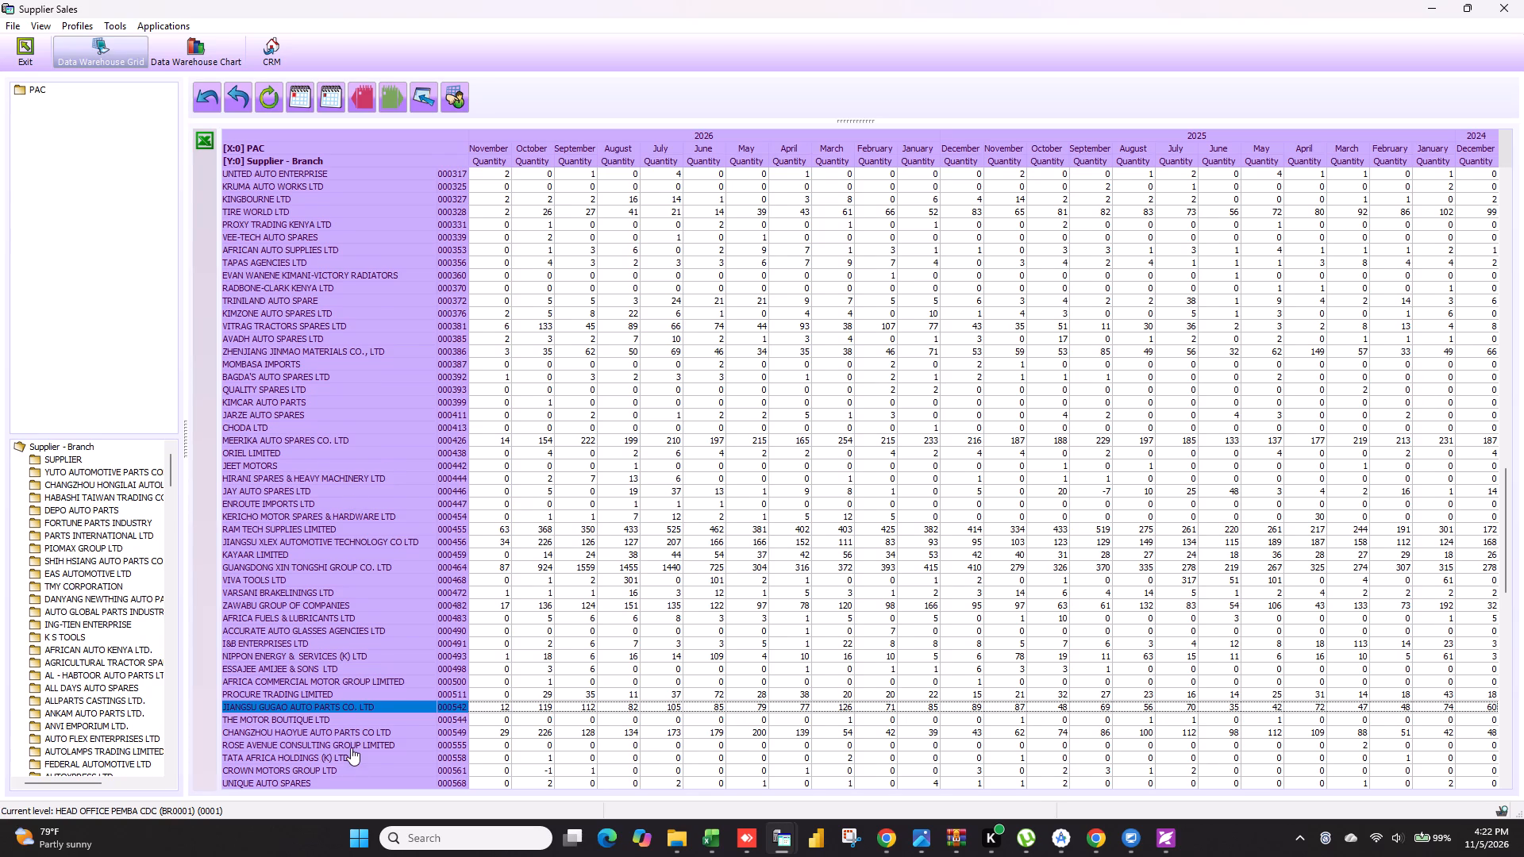
Run the Period Sales report for supplier Jiangsu Geling Auto Parts Co. Ltd (000952).
scroll(351, 747, "down", 11)
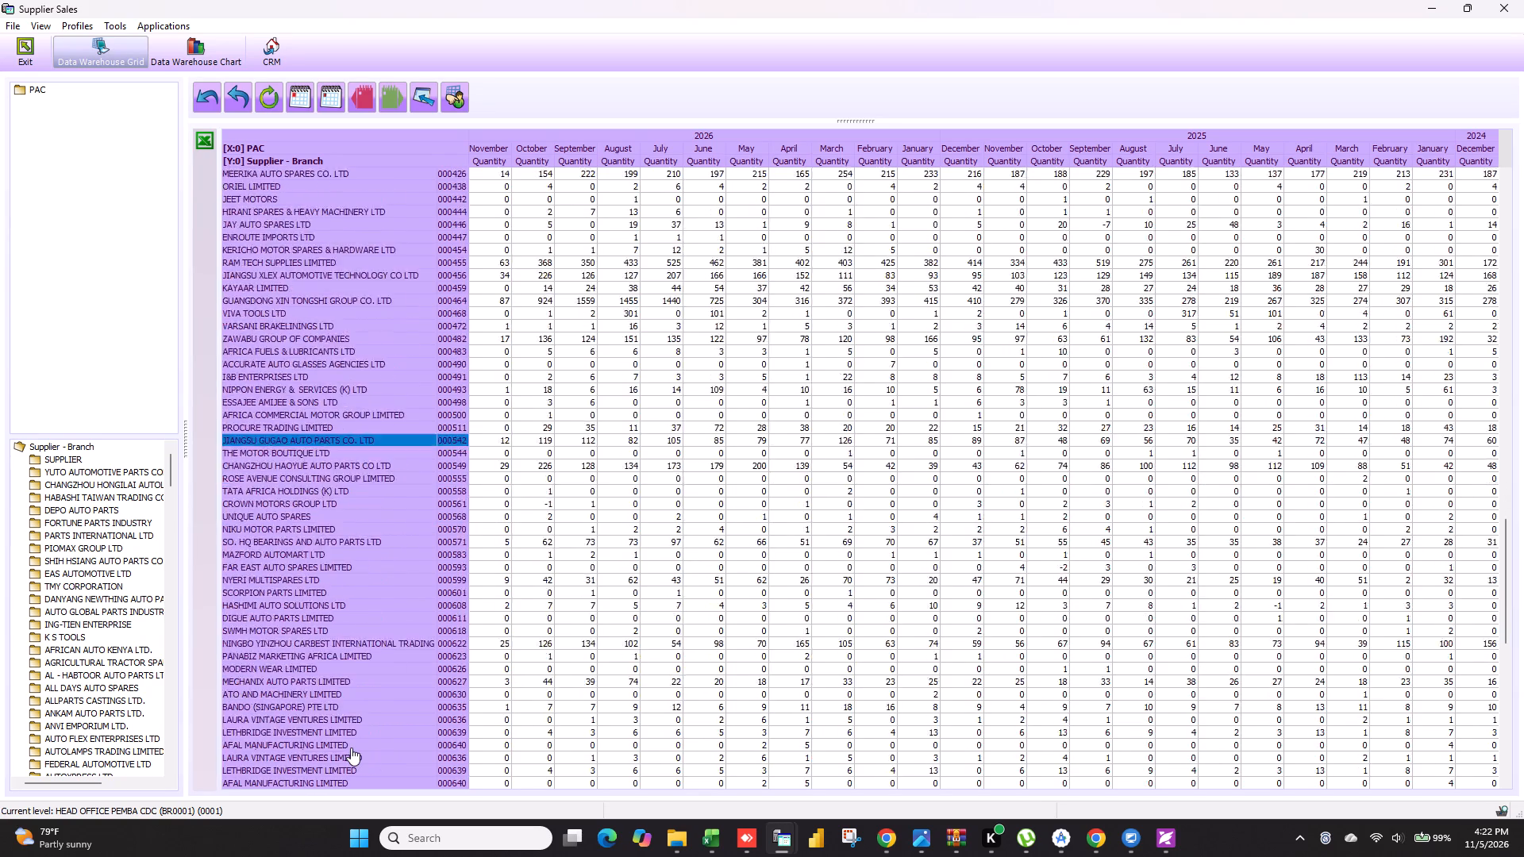
scroll(351, 747, "down", 17)
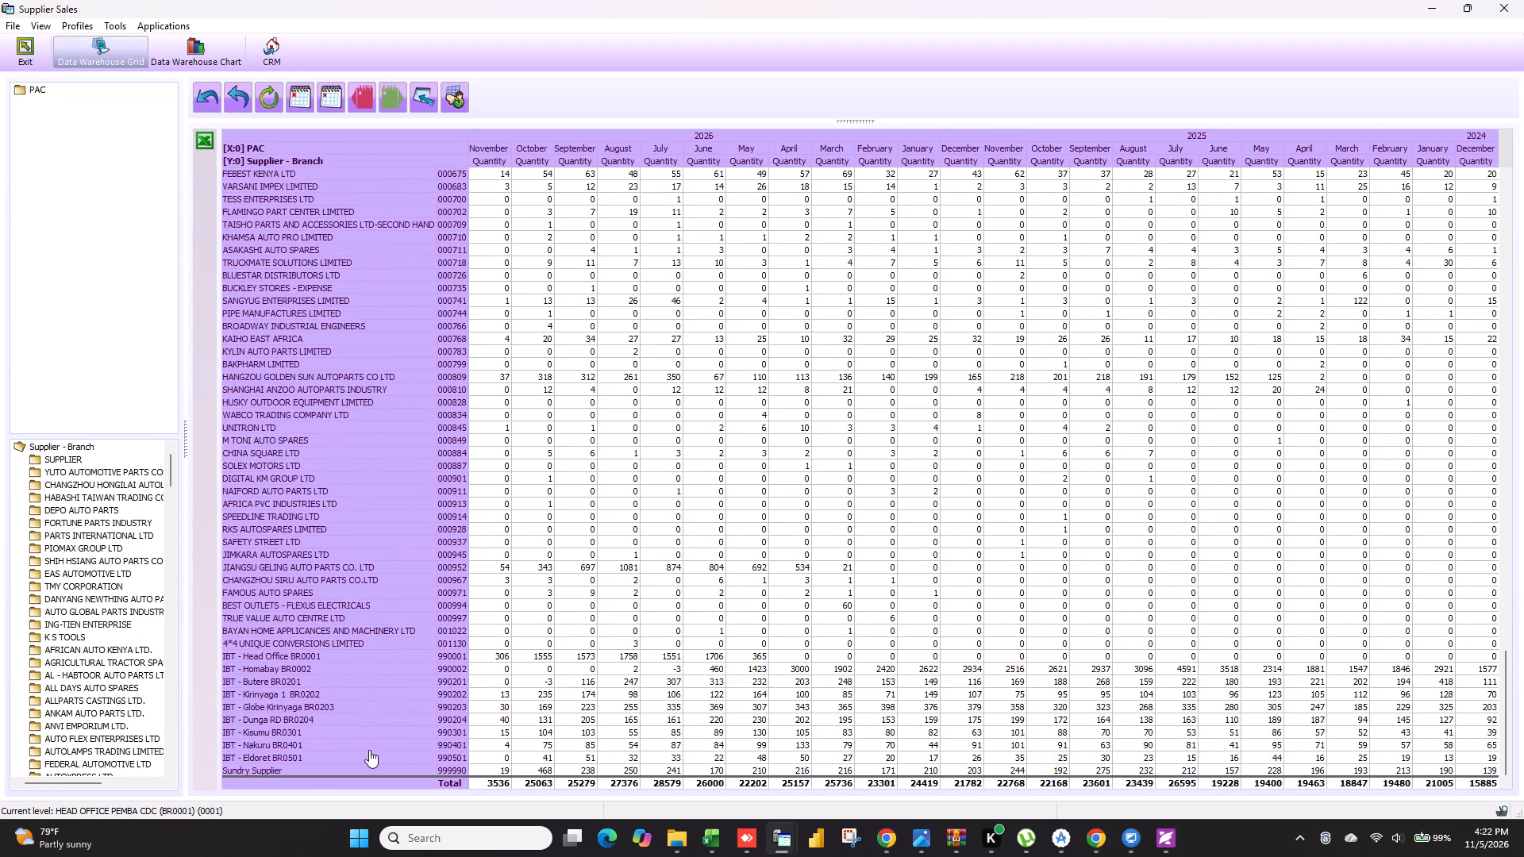
scroll(369, 750, "down", 1)
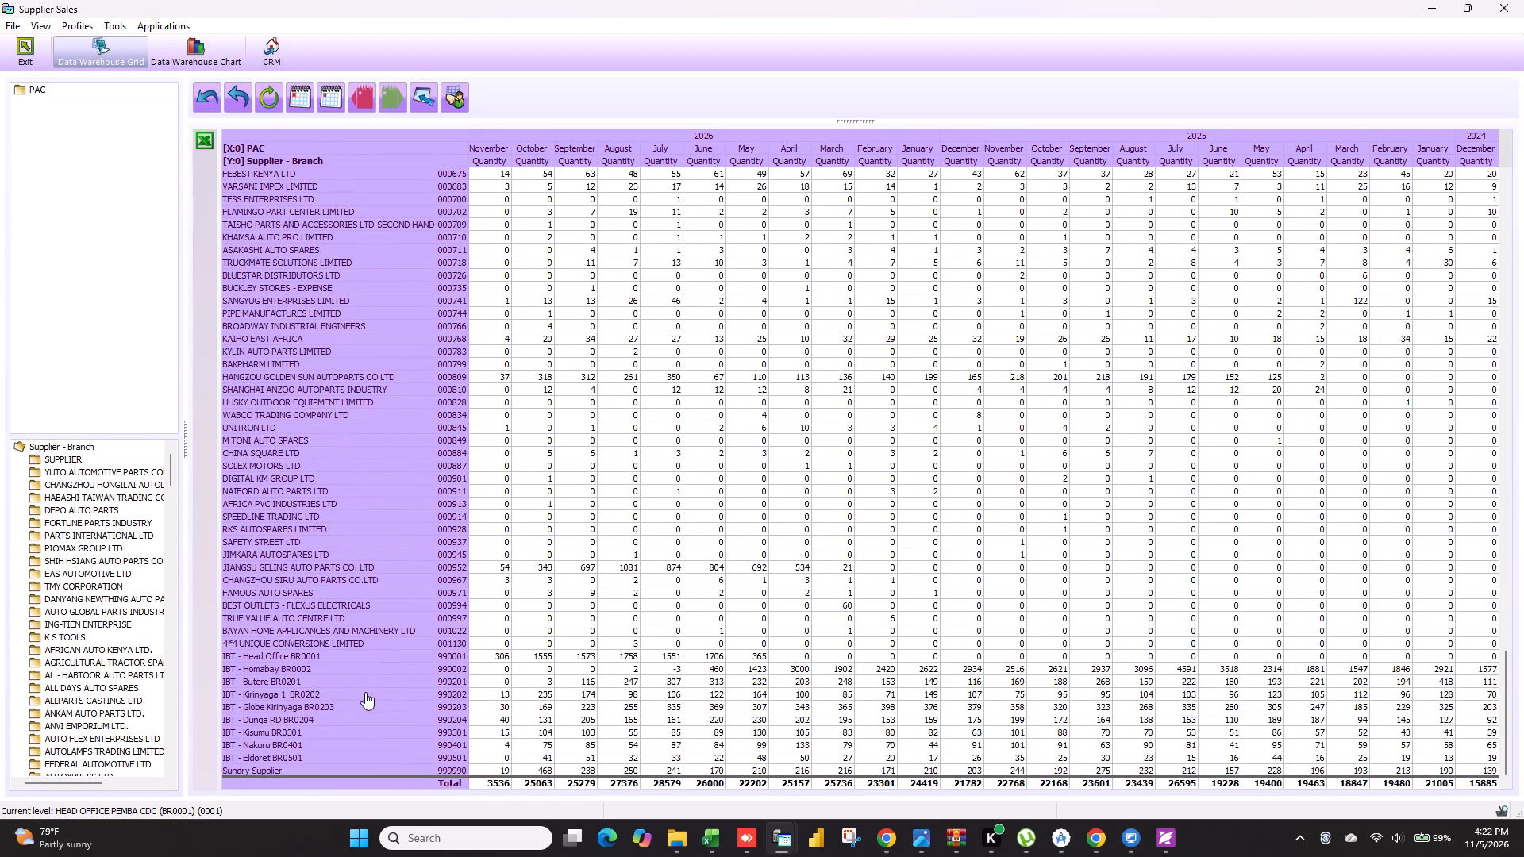
right_click(307, 571)
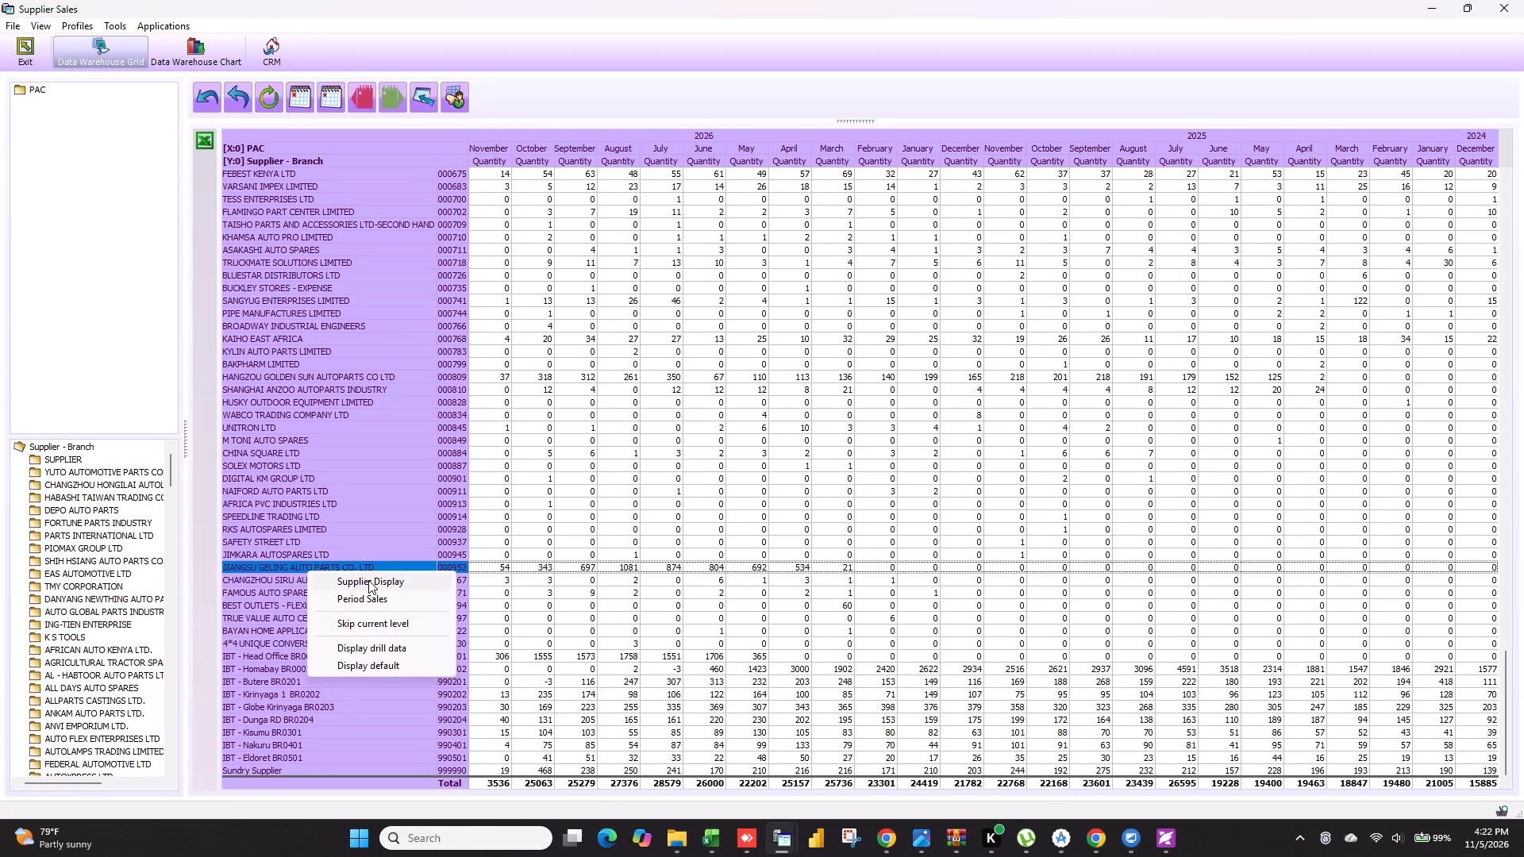
left_click(373, 593)
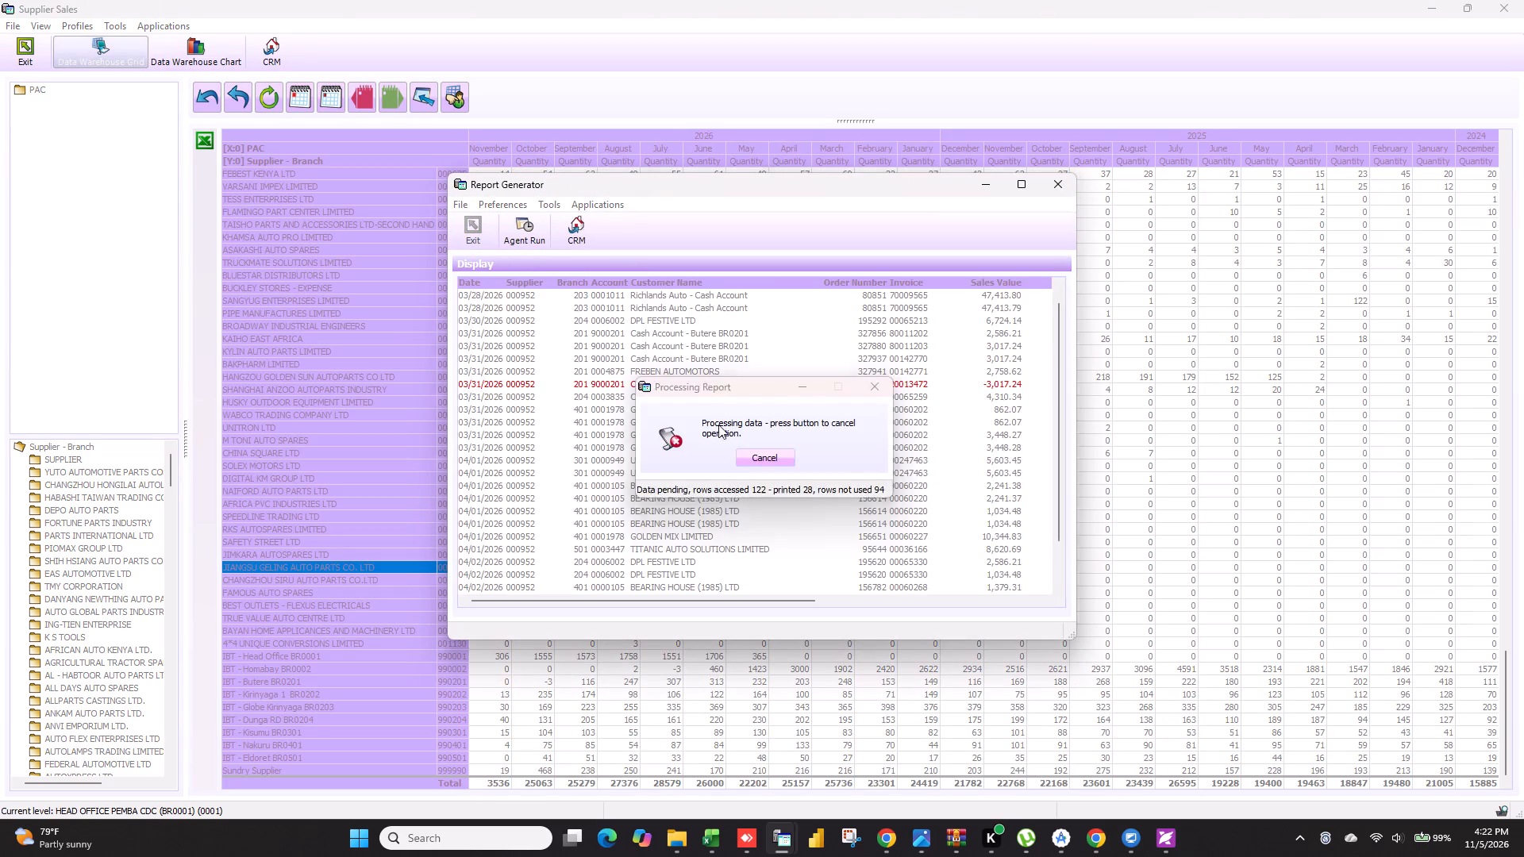
Copy the Jiangsu Geling period sales report grid to the clipboard.
right_click(476, 279, "ctrl")
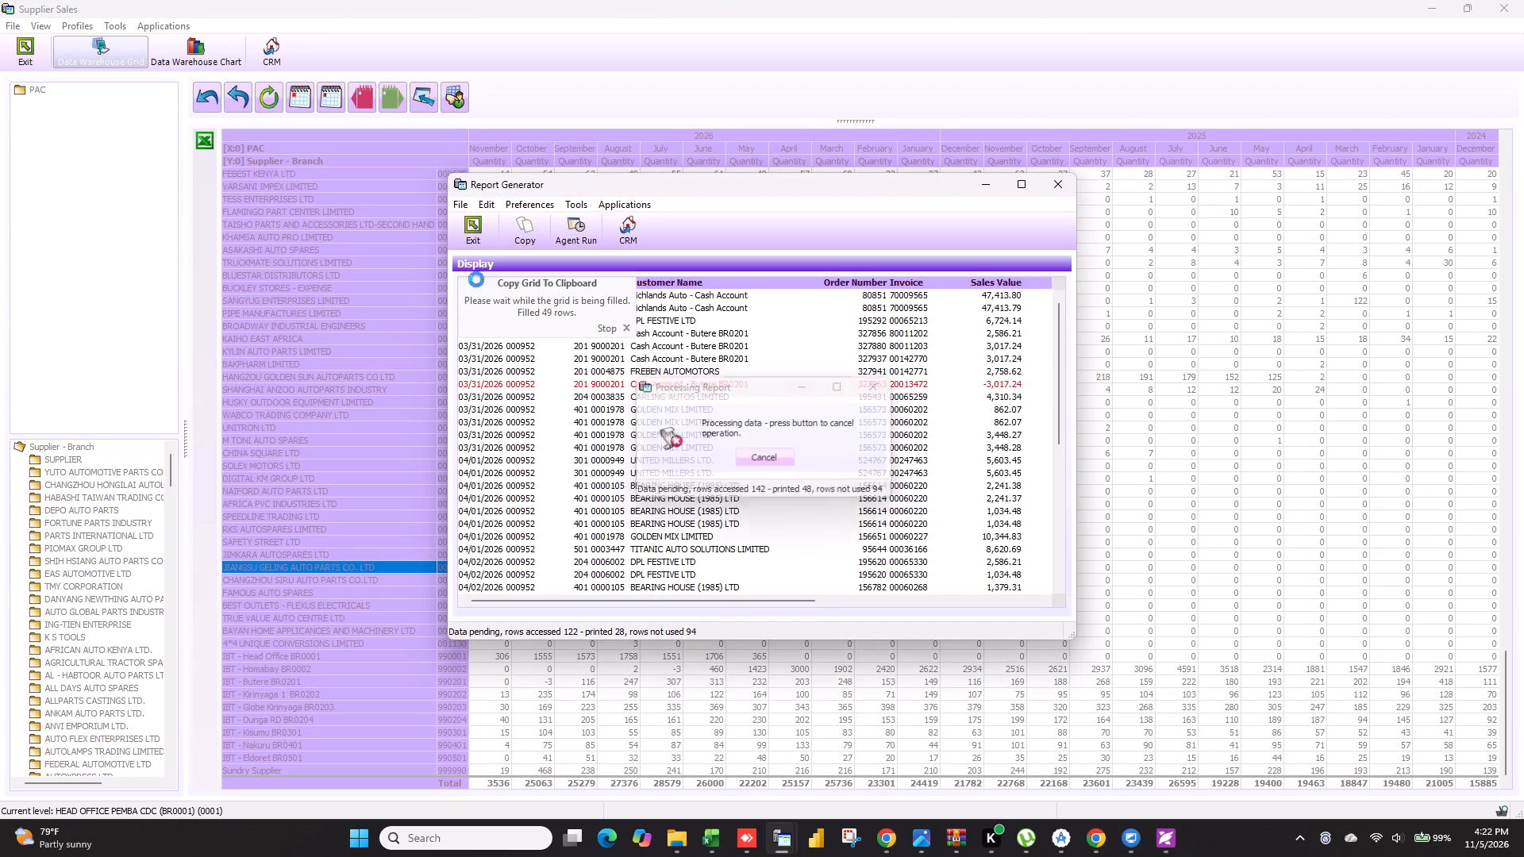
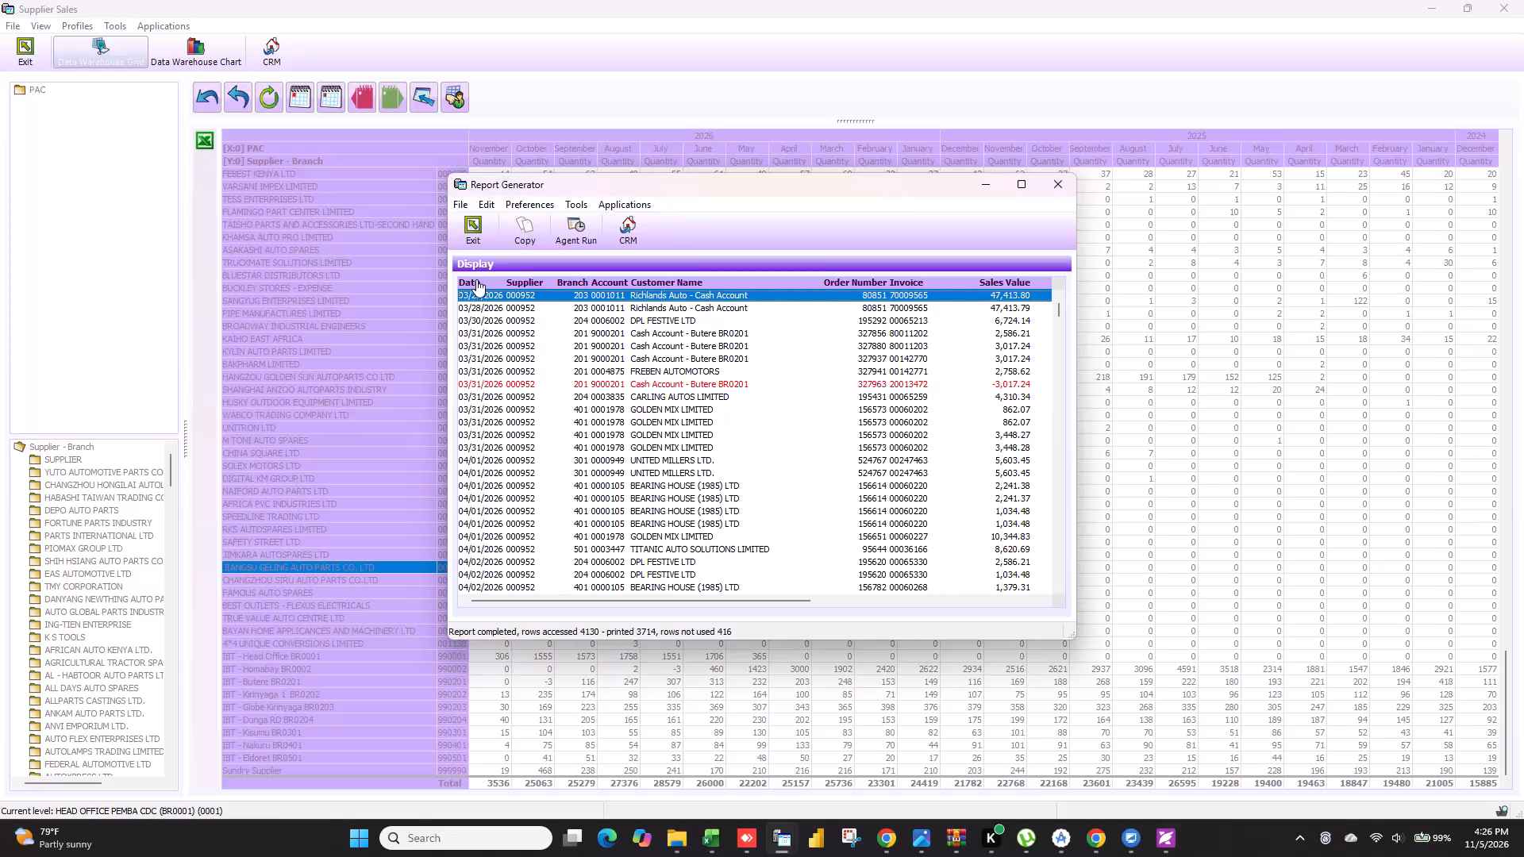
Switch to Excel, create a new blank workbook and paste the copied Jiangsu Geling sales data starting at cell A1.
key("alt+Tab")
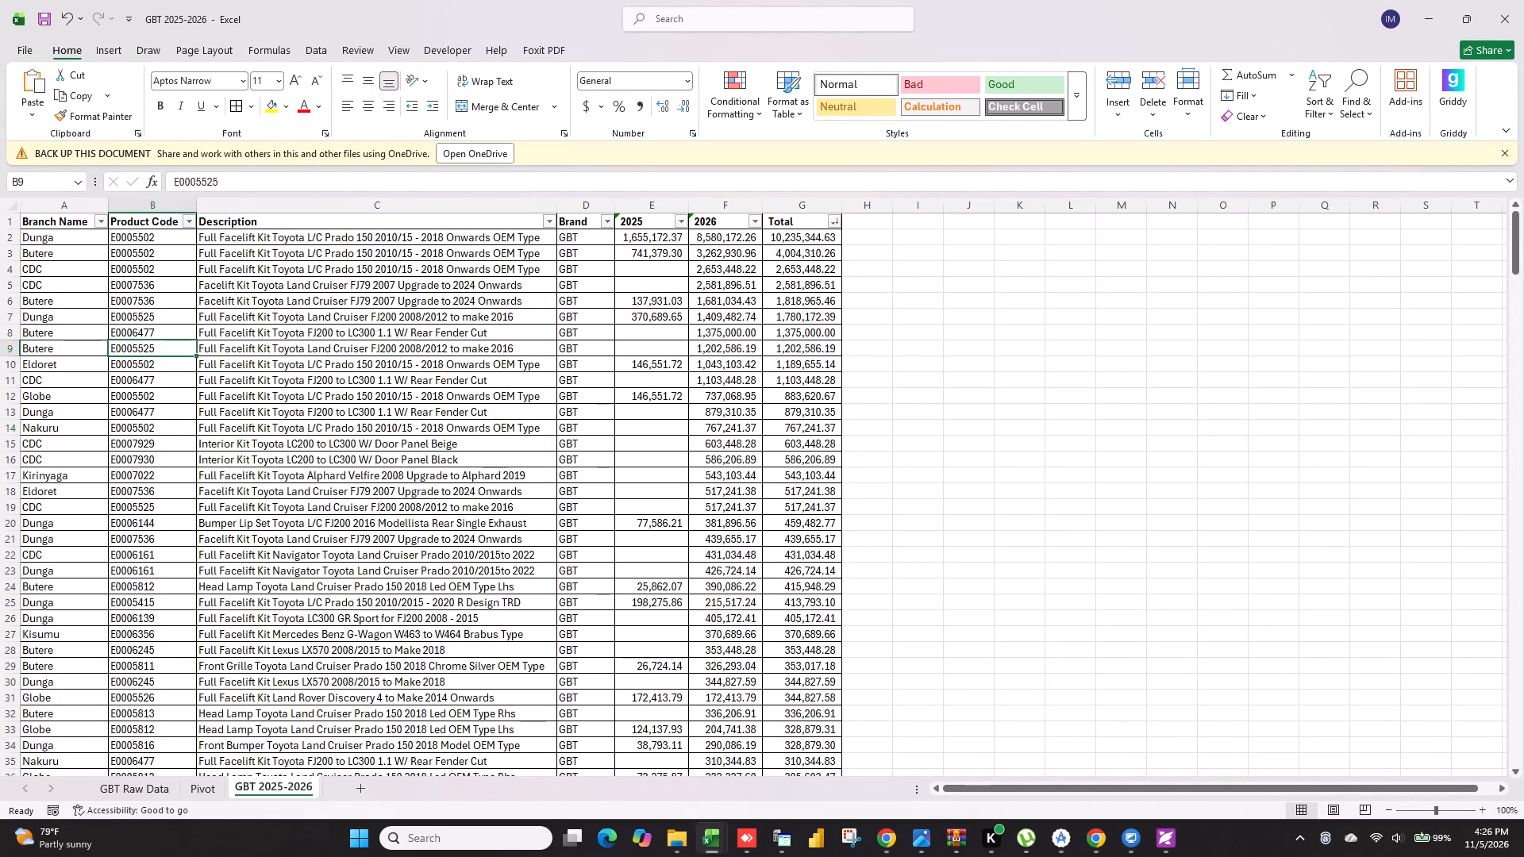
key("ctrl+n")
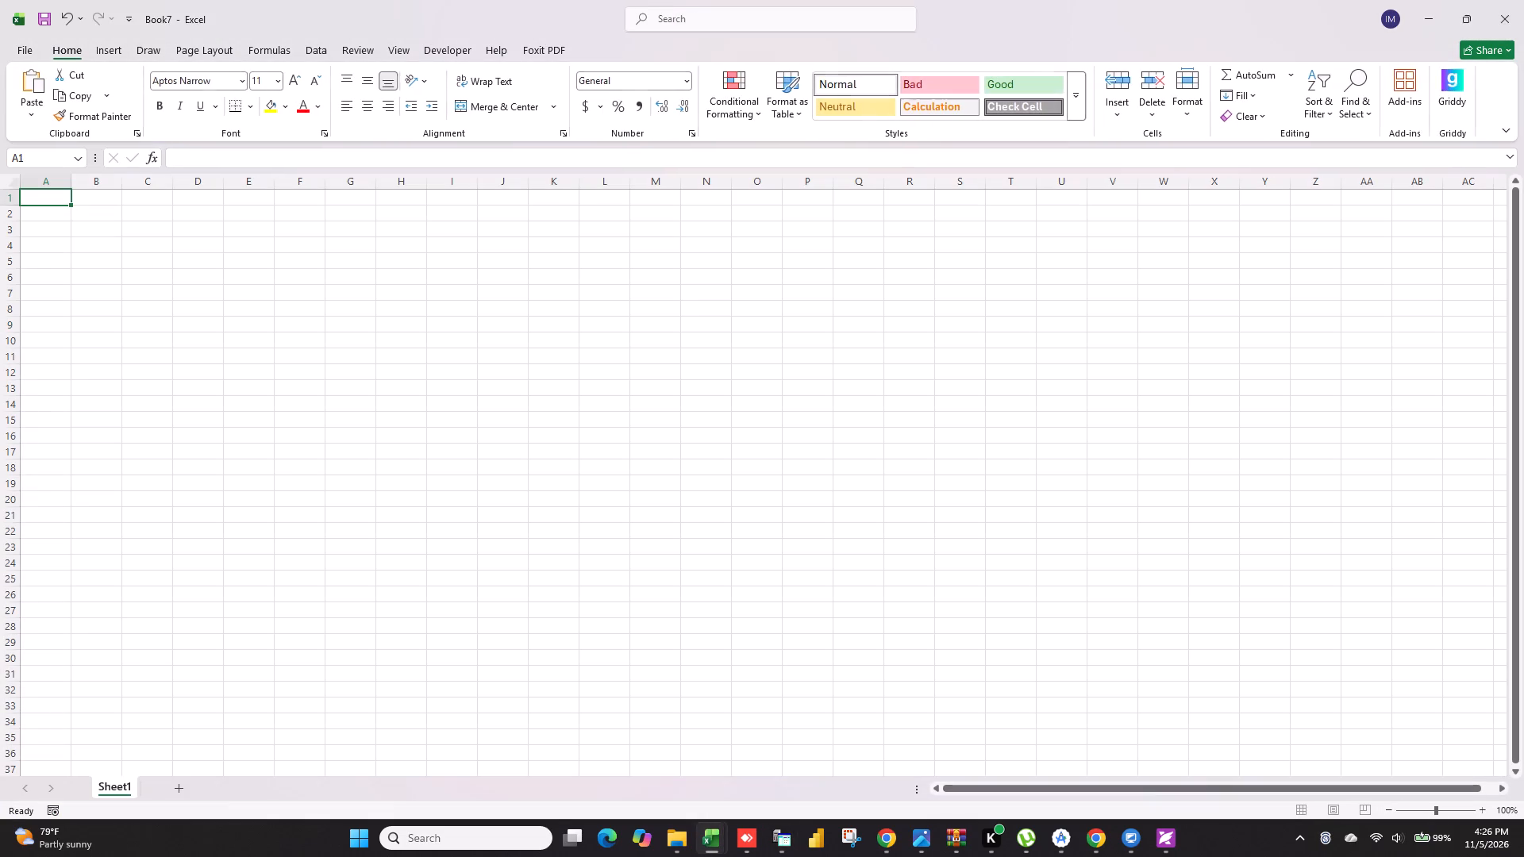
right_click(46, 198)
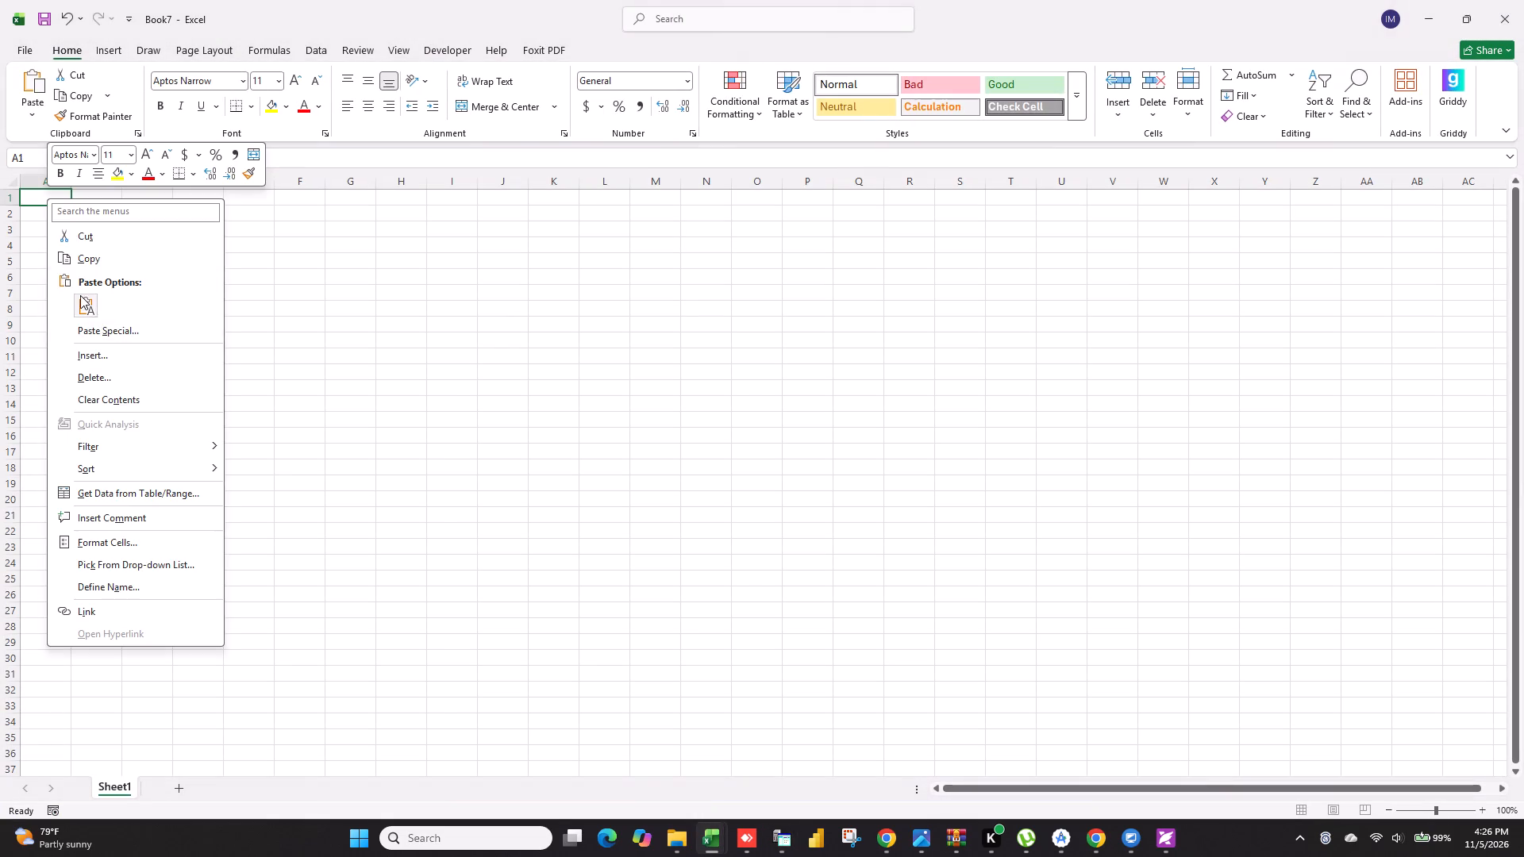
left_click(80, 295)
left_click(449, 390)
Insert a new column before Account and head it Branch Name.
left_click(197, 186)
right_click(197, 186)
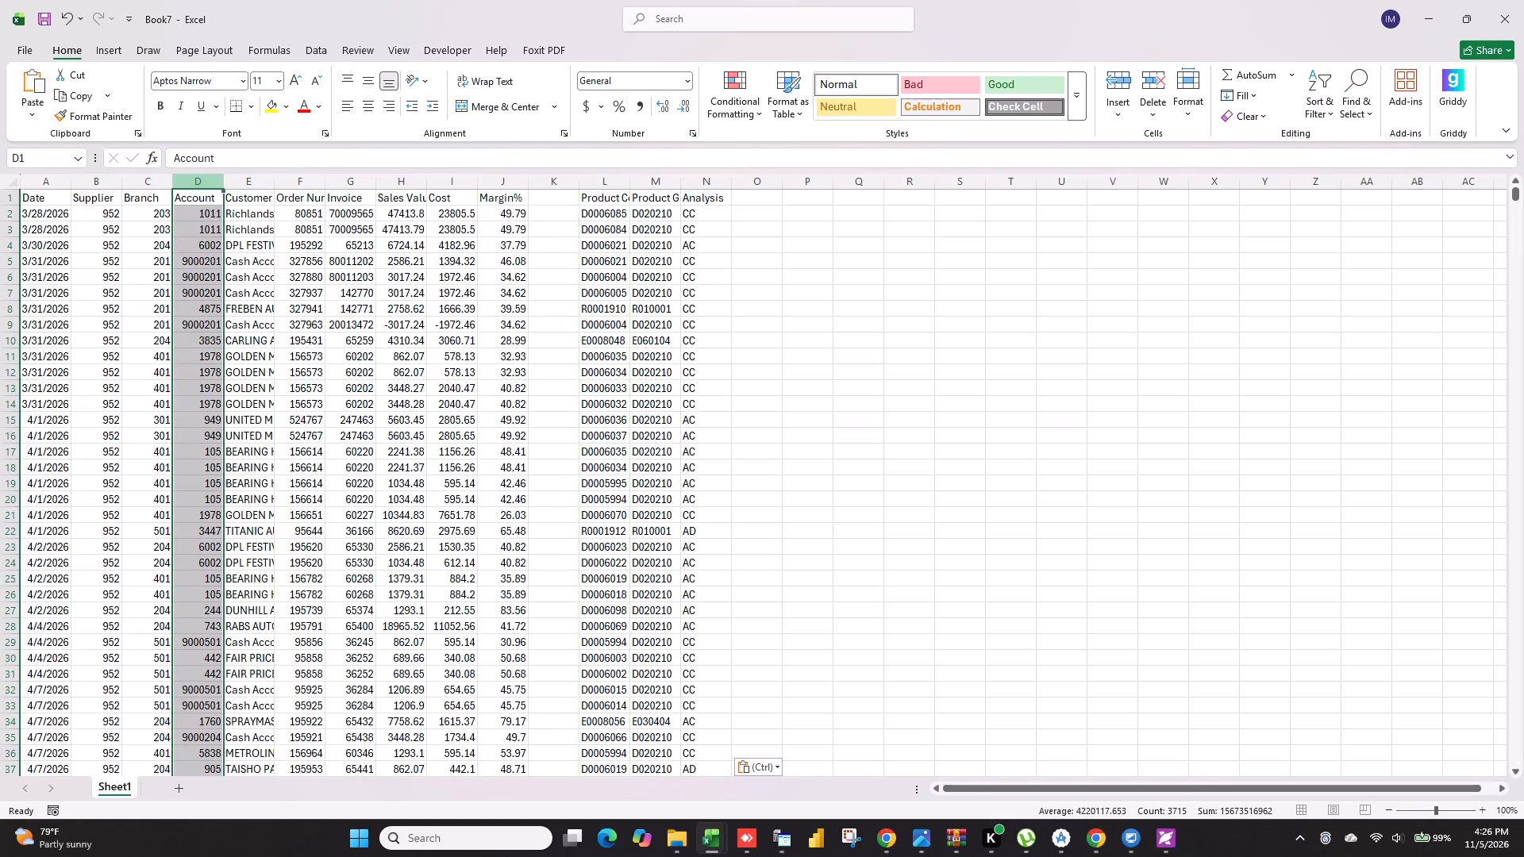
left_click(264, 340)
left_click(198, 195)
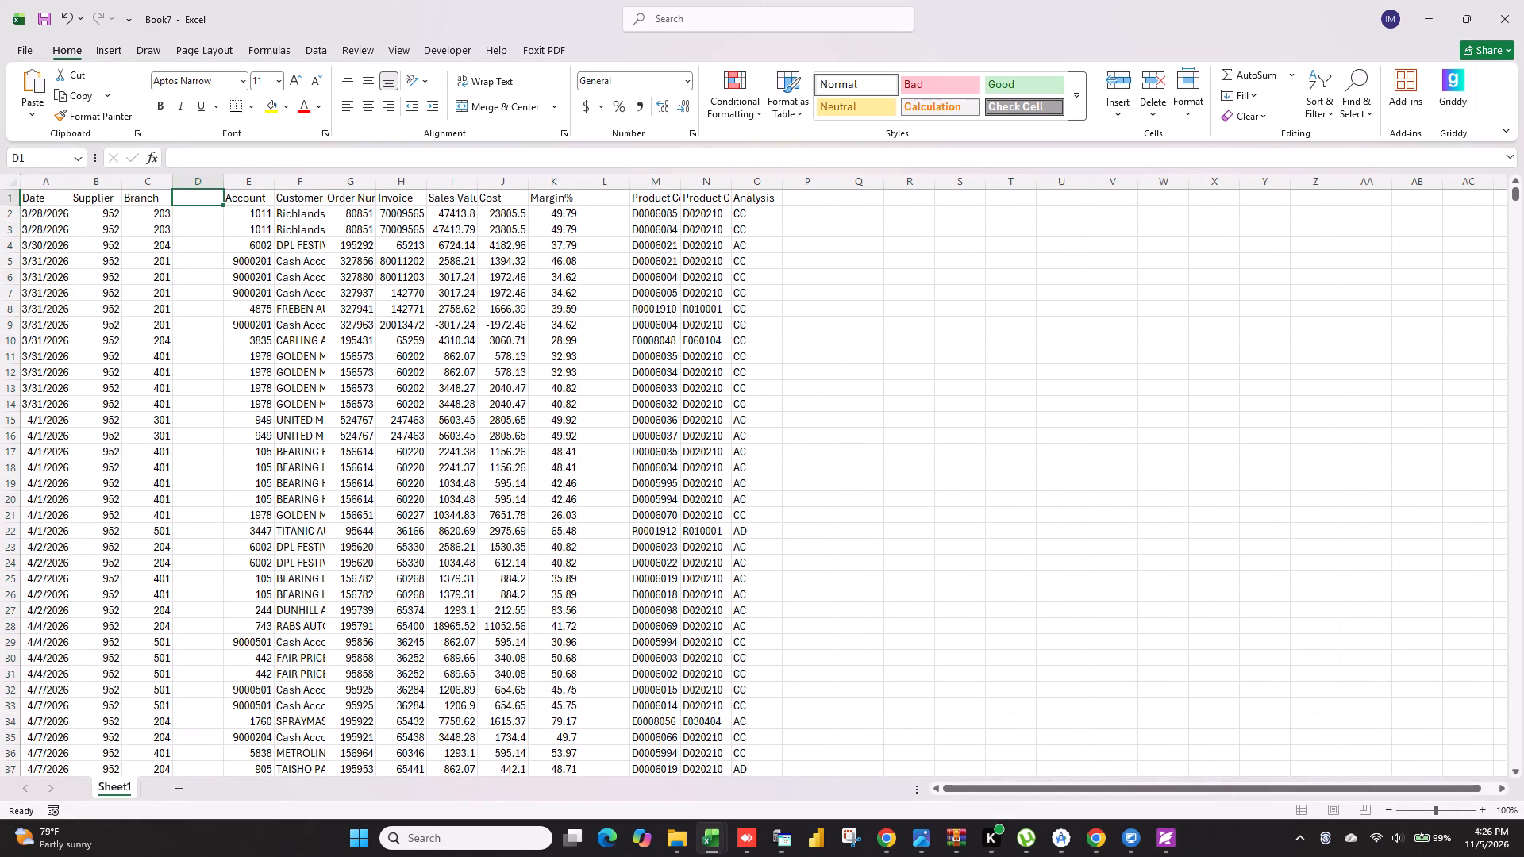
type("Branch Name")
key("Return")
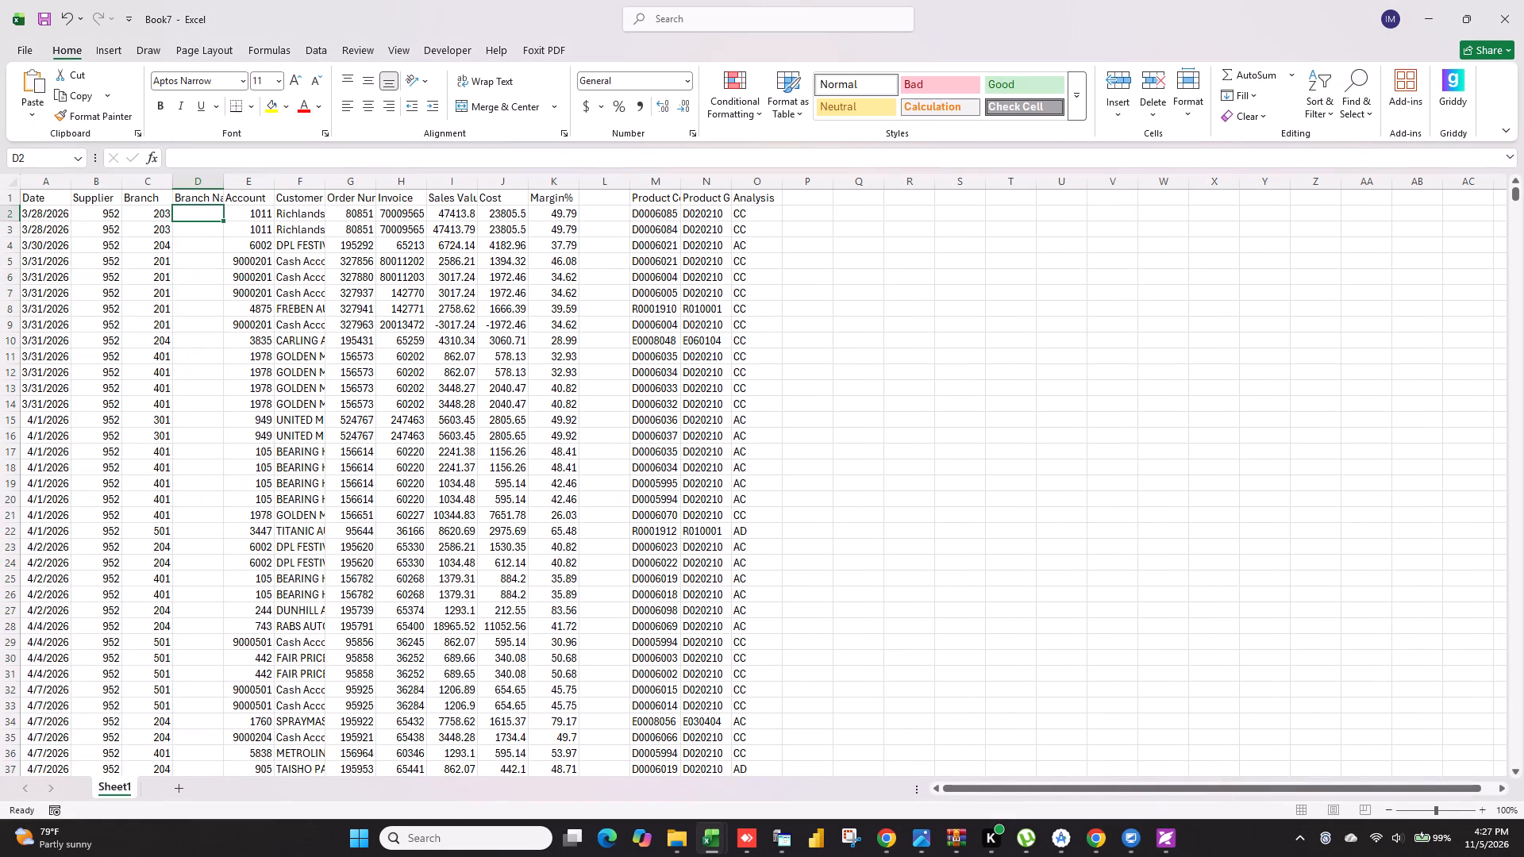
Fill the Branch Name column with an exact-match VLOOKUP of C2 against columns A:B of the Habashi 2025-2026 Branches sheet, returning column 2.
type("=vl")
key("Tab")
left_click(137, 214)
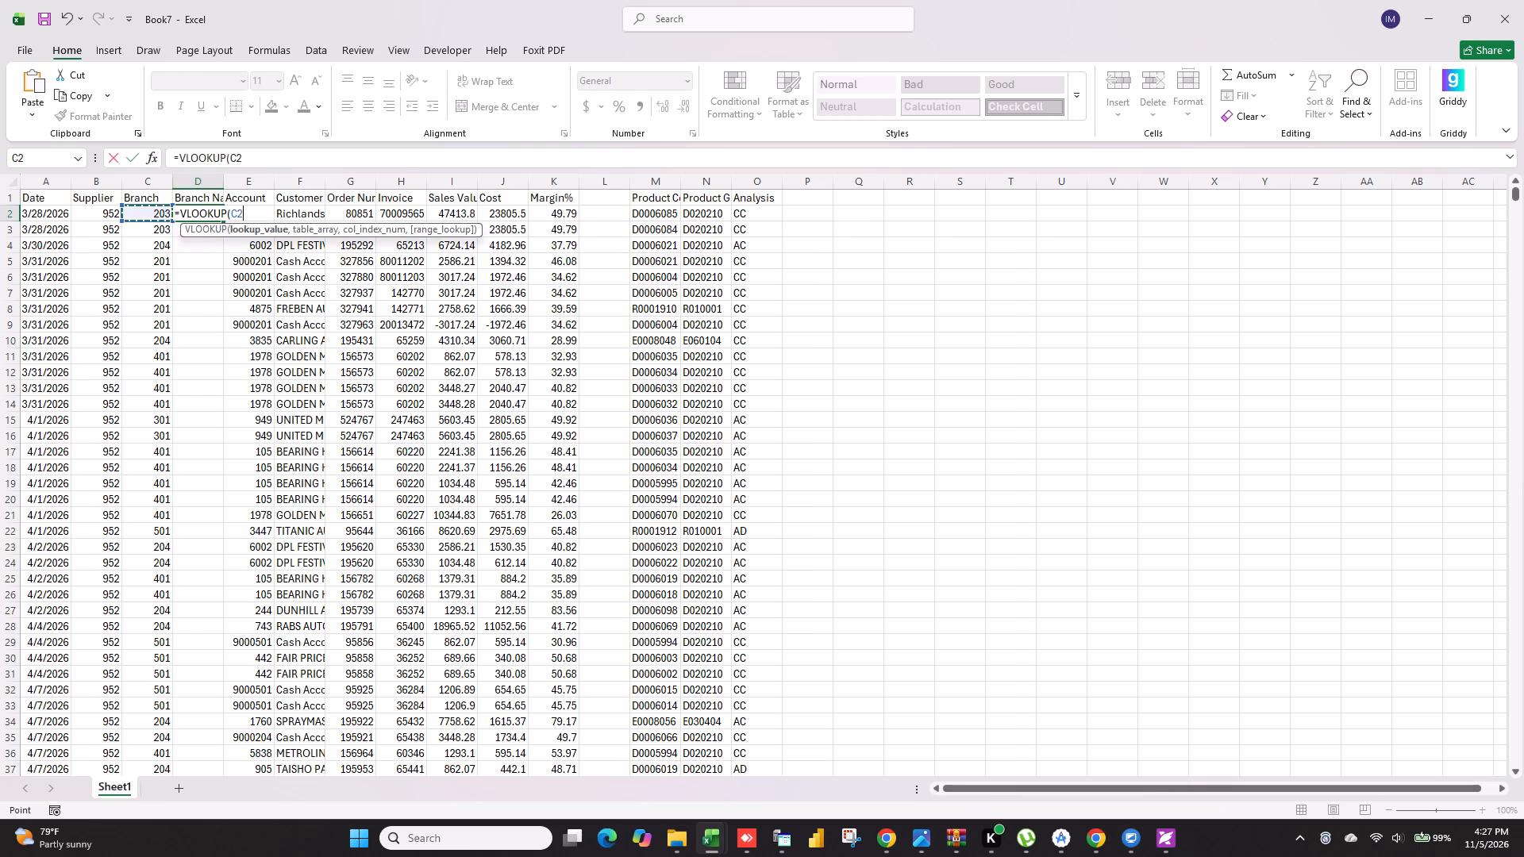
key("comma")
left_click(716, 828)
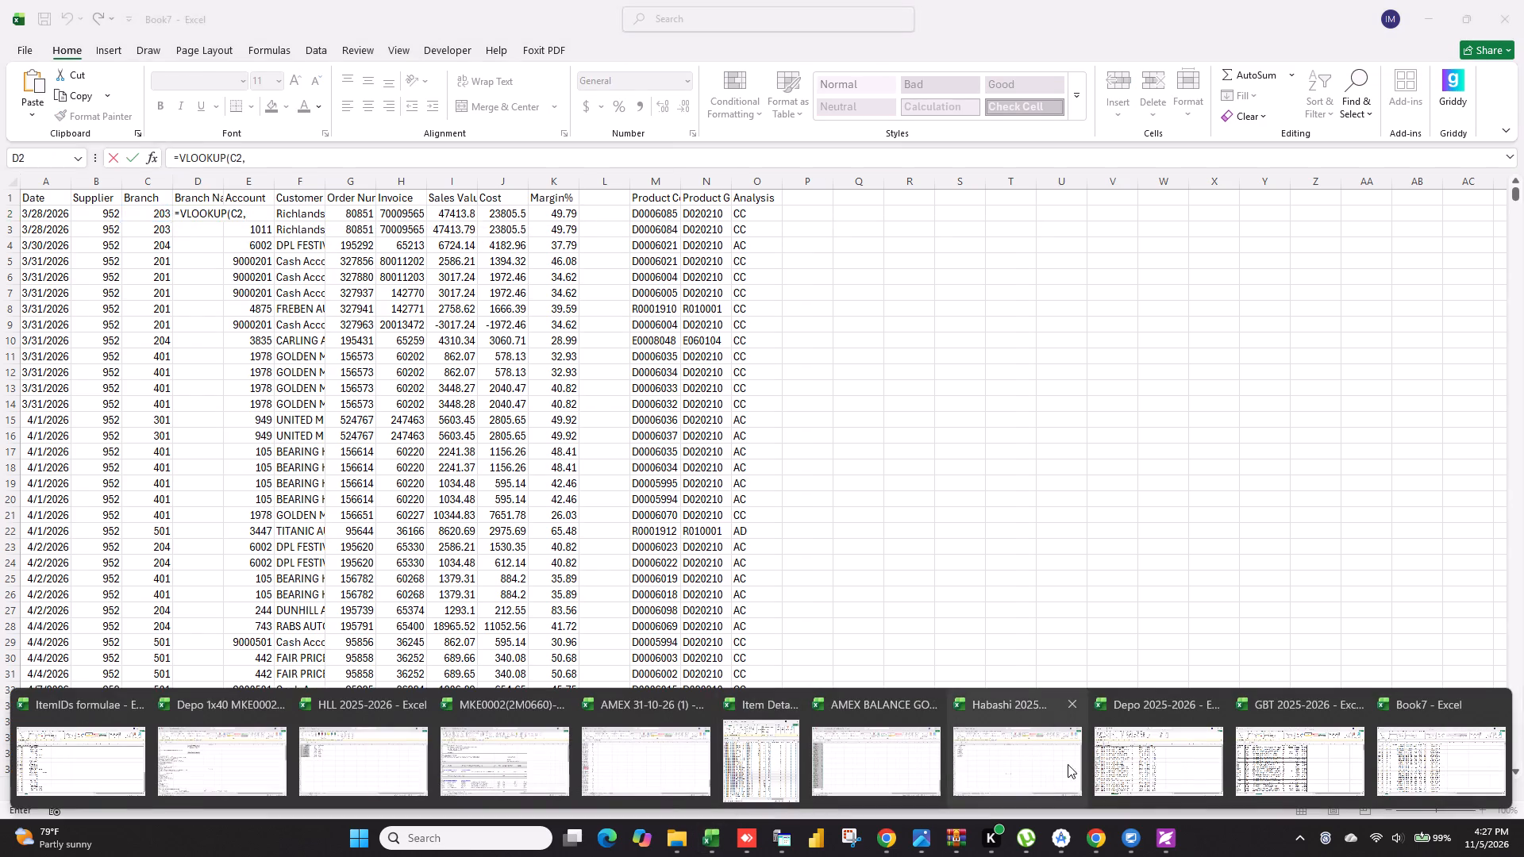
left_click(1034, 763)
left_click_drag(50, 206, 78, 206)
type(",2,0")
key("Return")
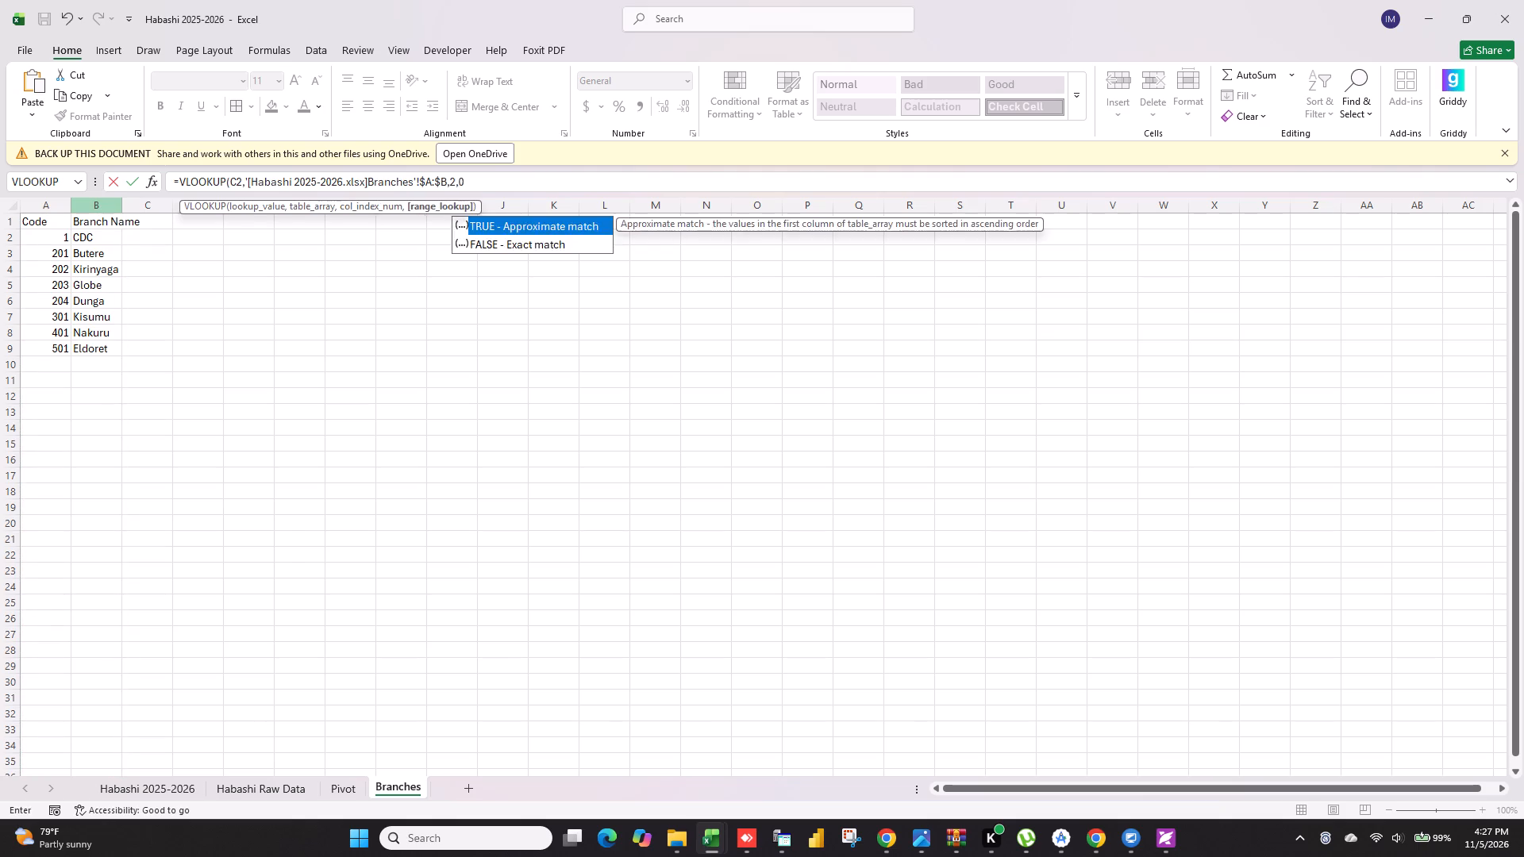
left_click(204, 212)
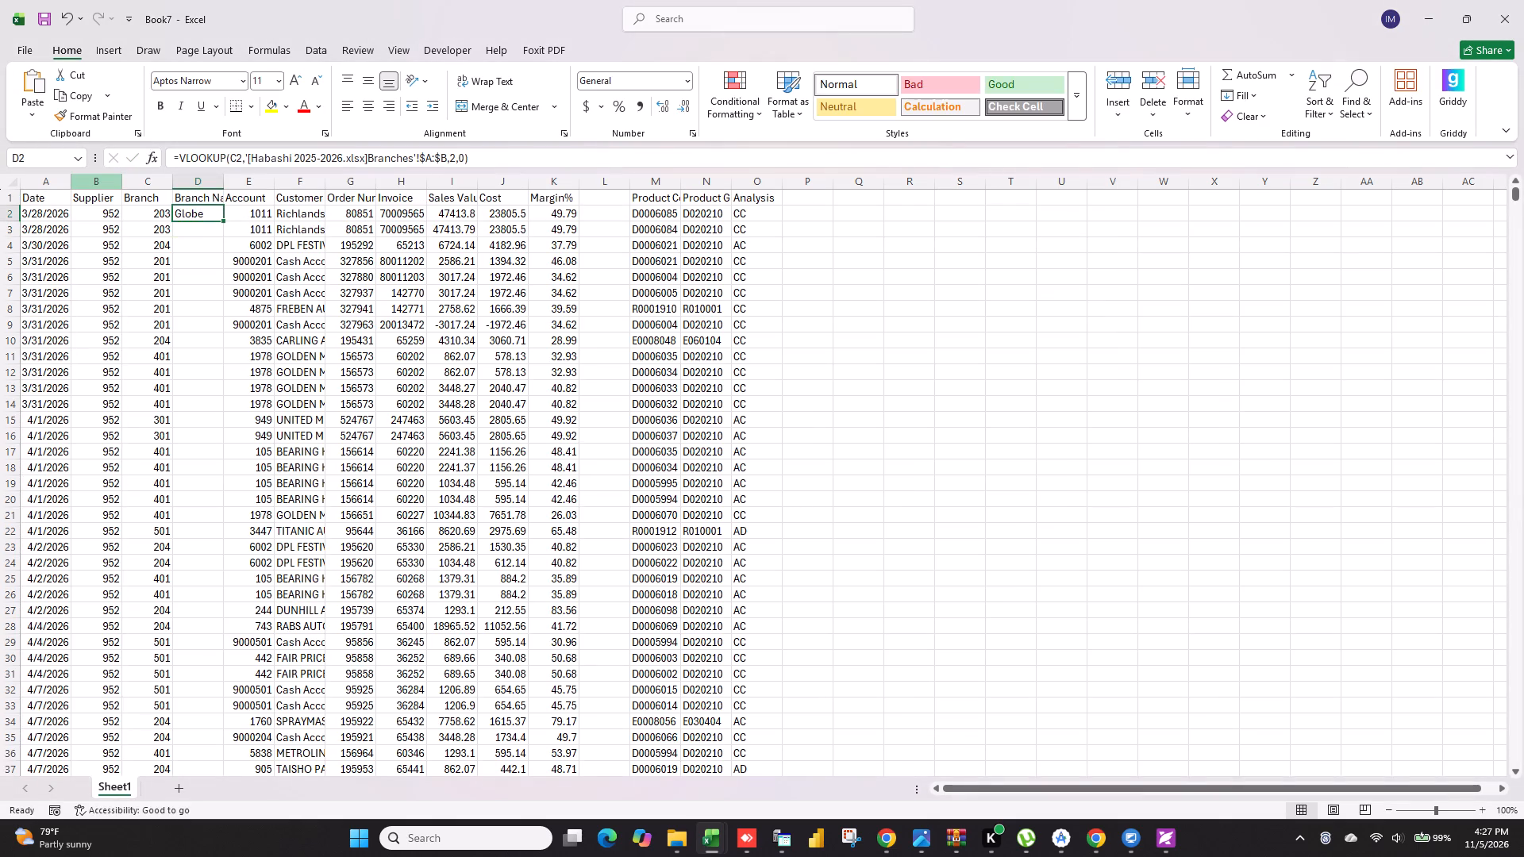
double_click(220, 221)
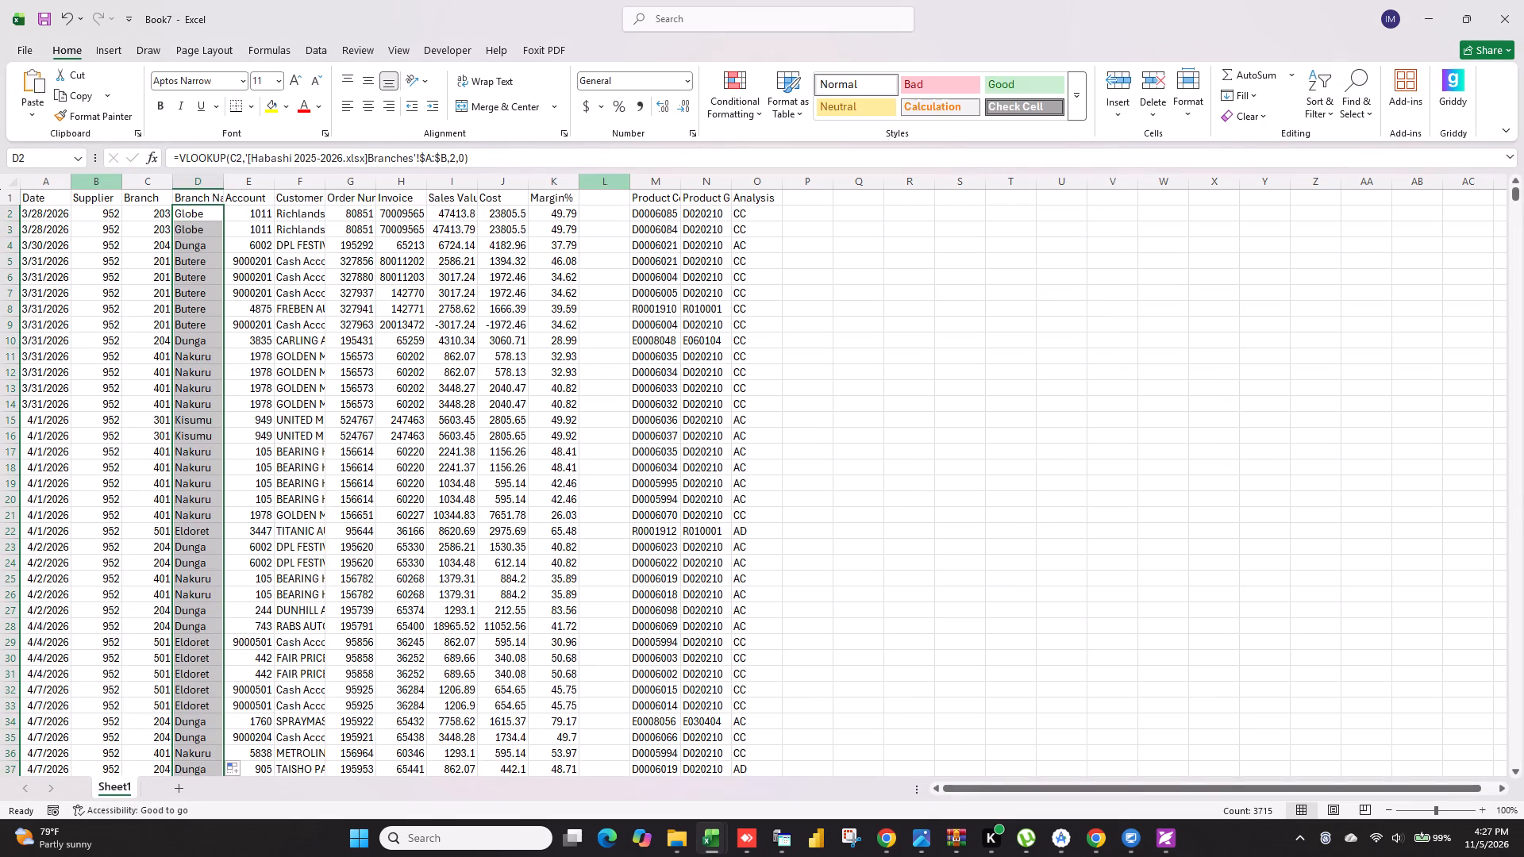
Delete the empty column between Margin% and Product Code.
left_click(619, 175)
key("ctrl+minus")
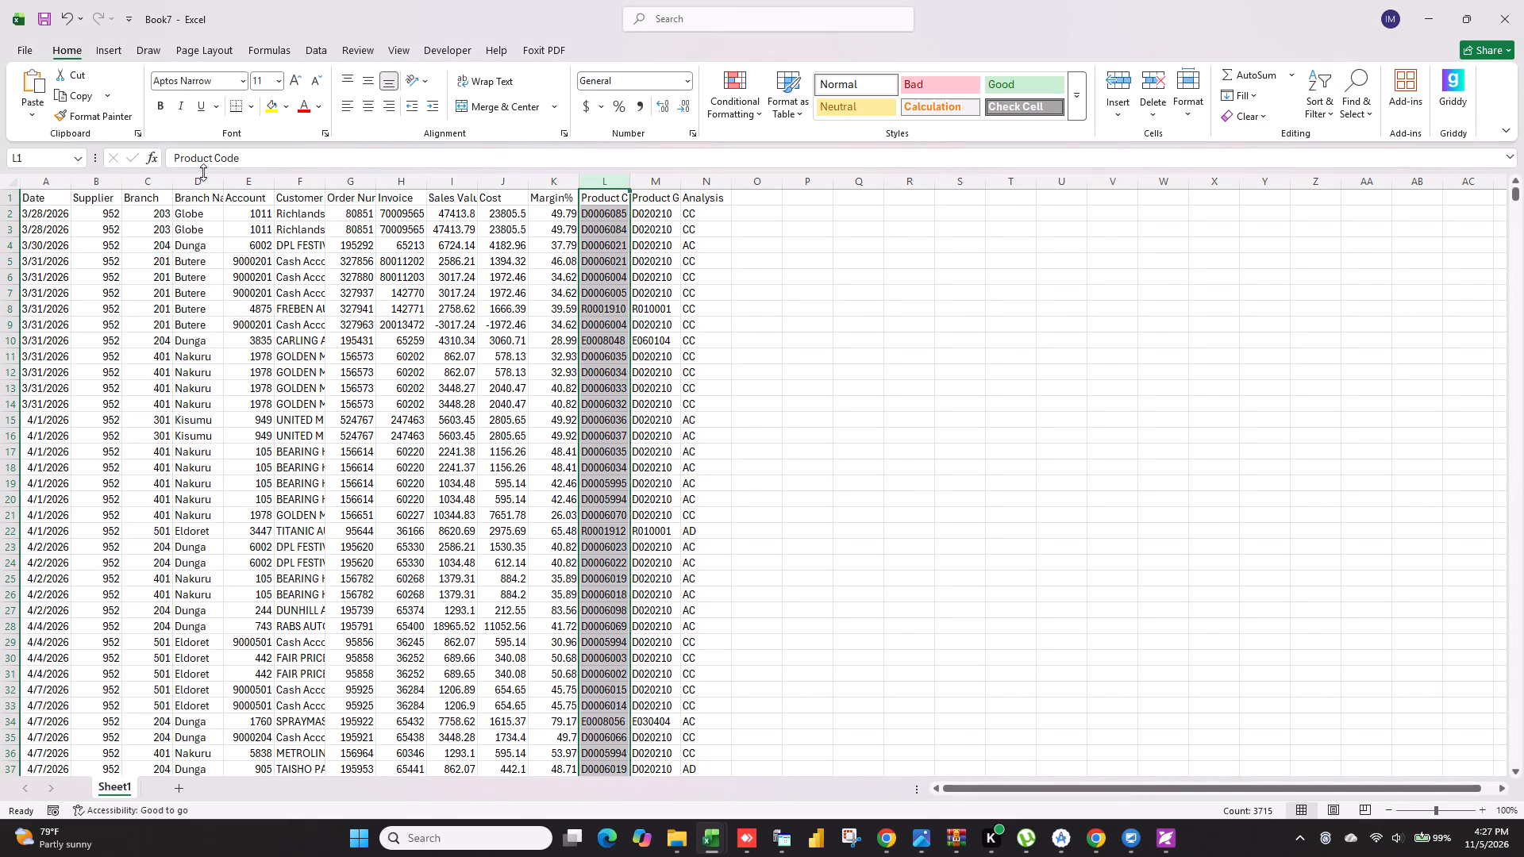
Convert the Branch Name column's lookup formulas to plain values by copying and pasting it over itself.
left_click(199, 174)
right_click(205, 182)
left_click(283, 244)
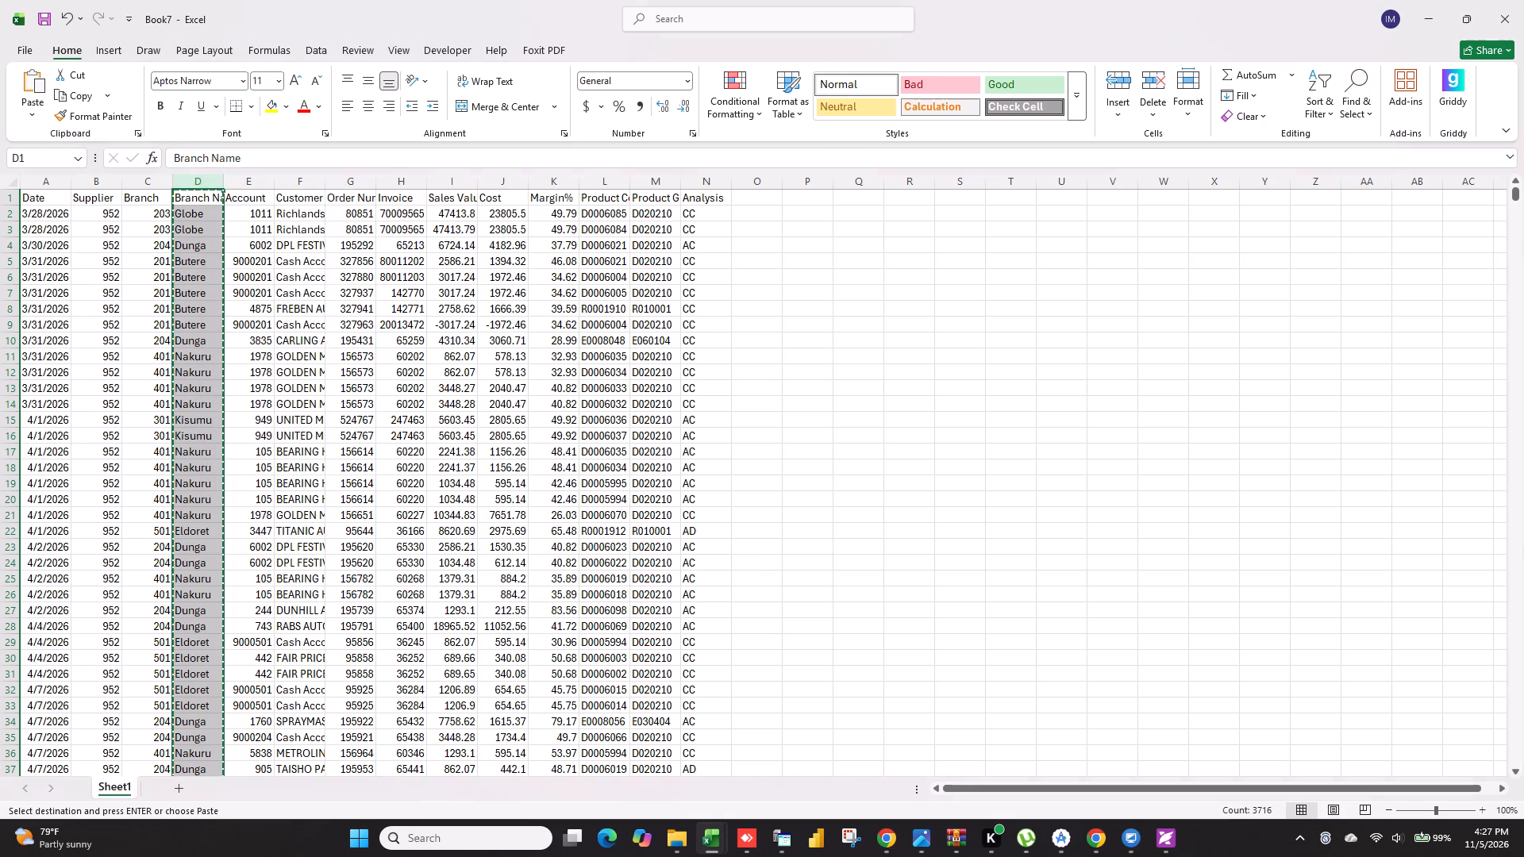
right_click(211, 182)
left_click(275, 290)
left_click(955, 394)
key("Escape")
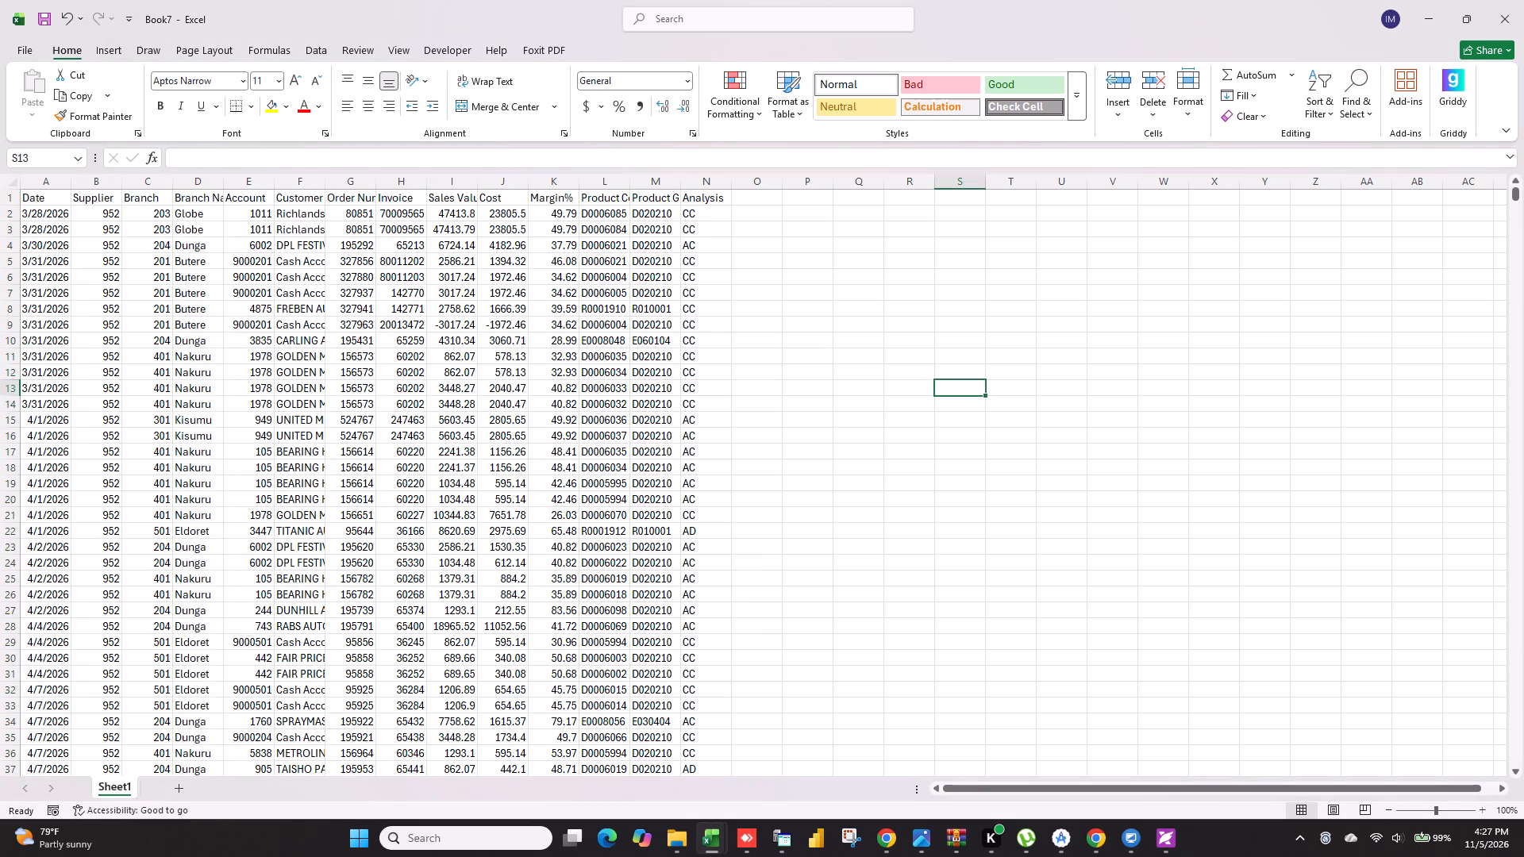
Insert a PivotChart with its PivotTable on a new sheet, based on the whole sales data range.
left_click(54, 192)
key("ctrl+a")
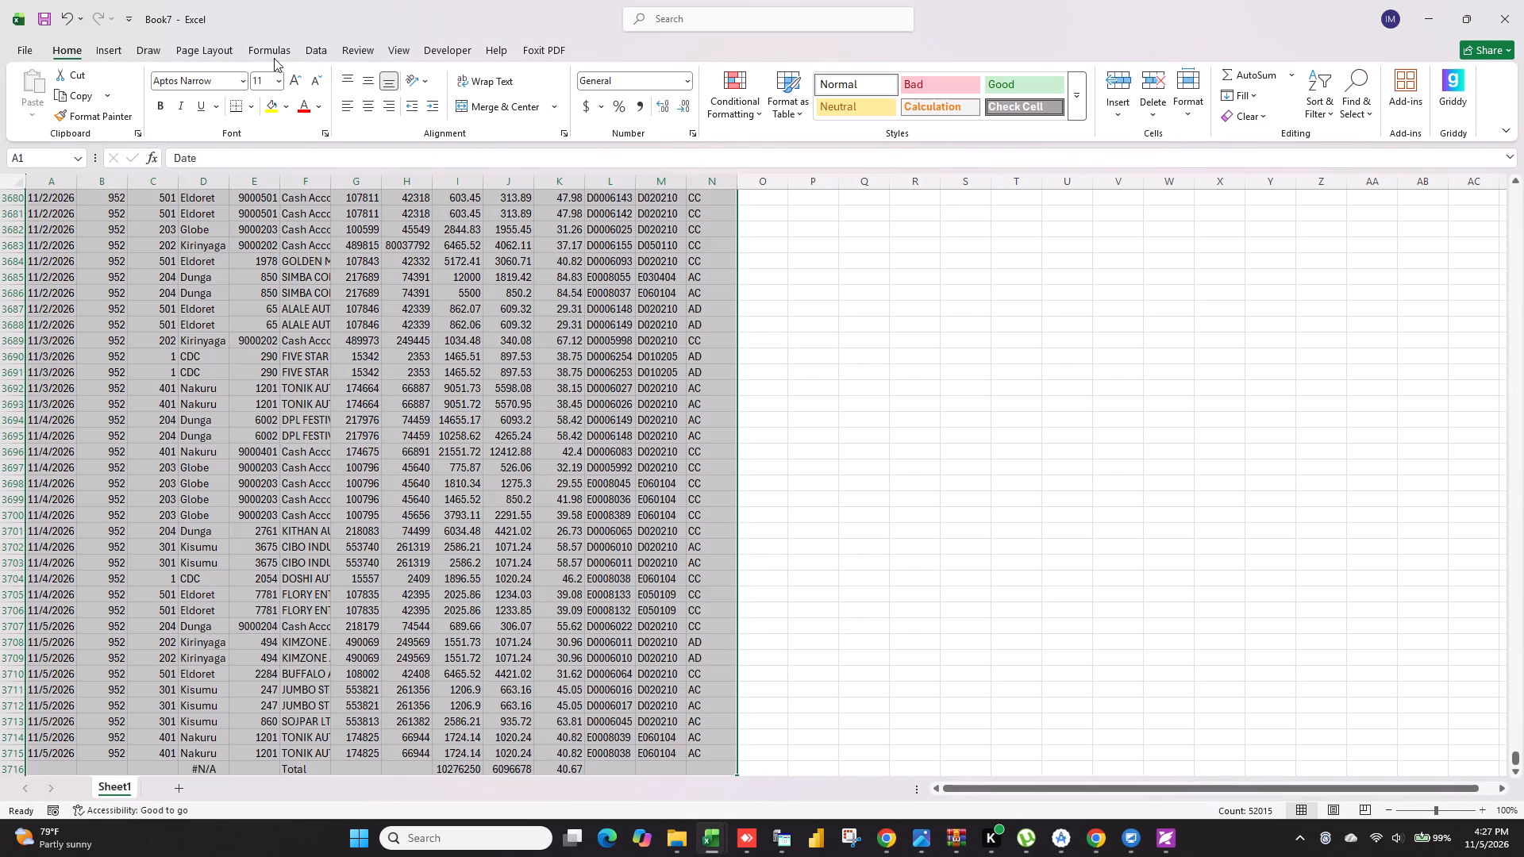
left_click(117, 47)
left_click(612, 115)
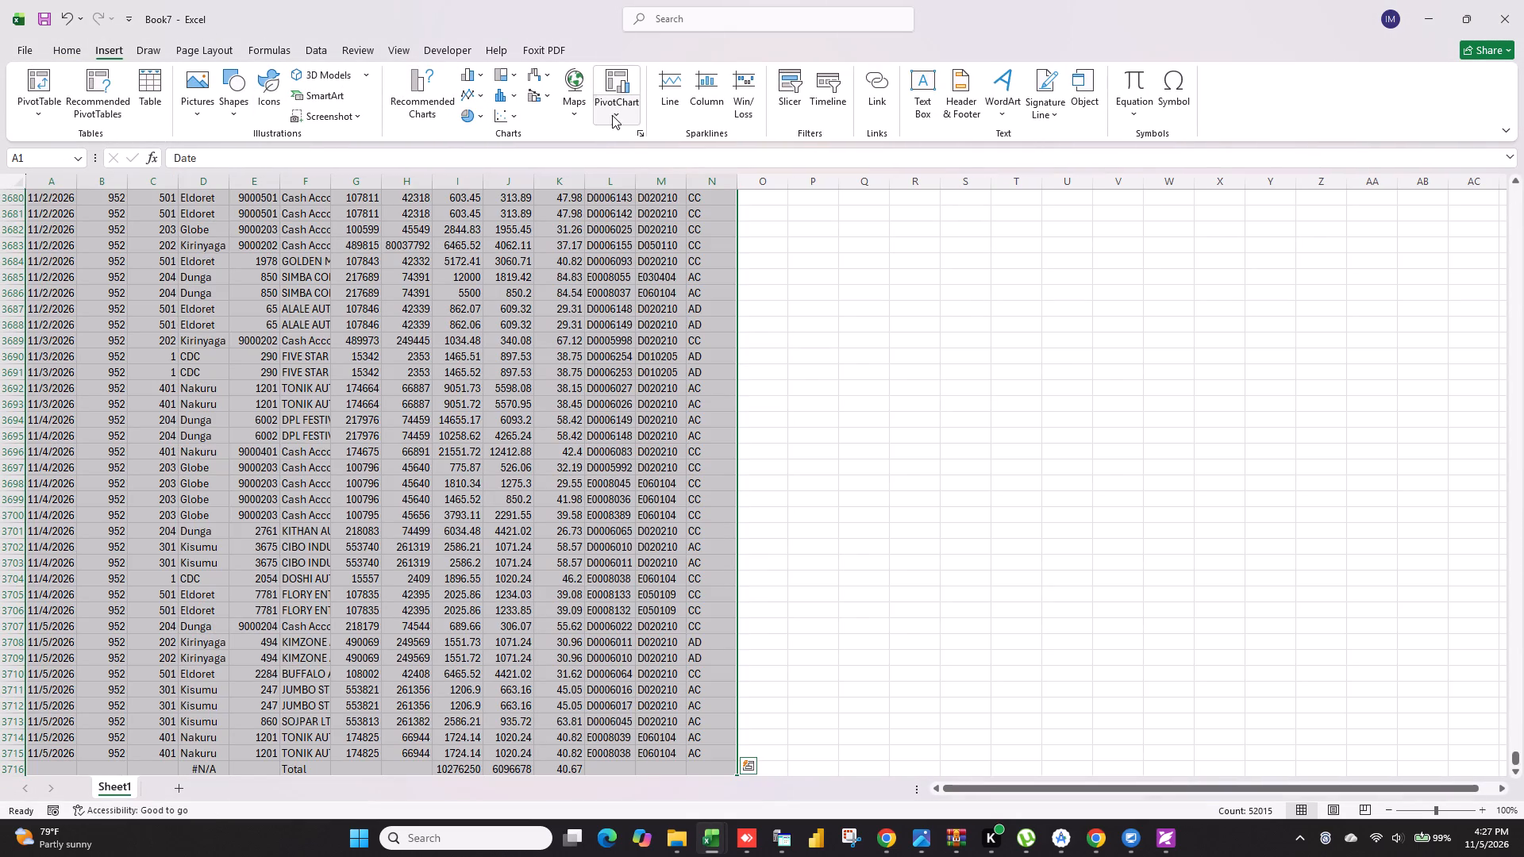
left_click(654, 134)
left_click(560, 527)
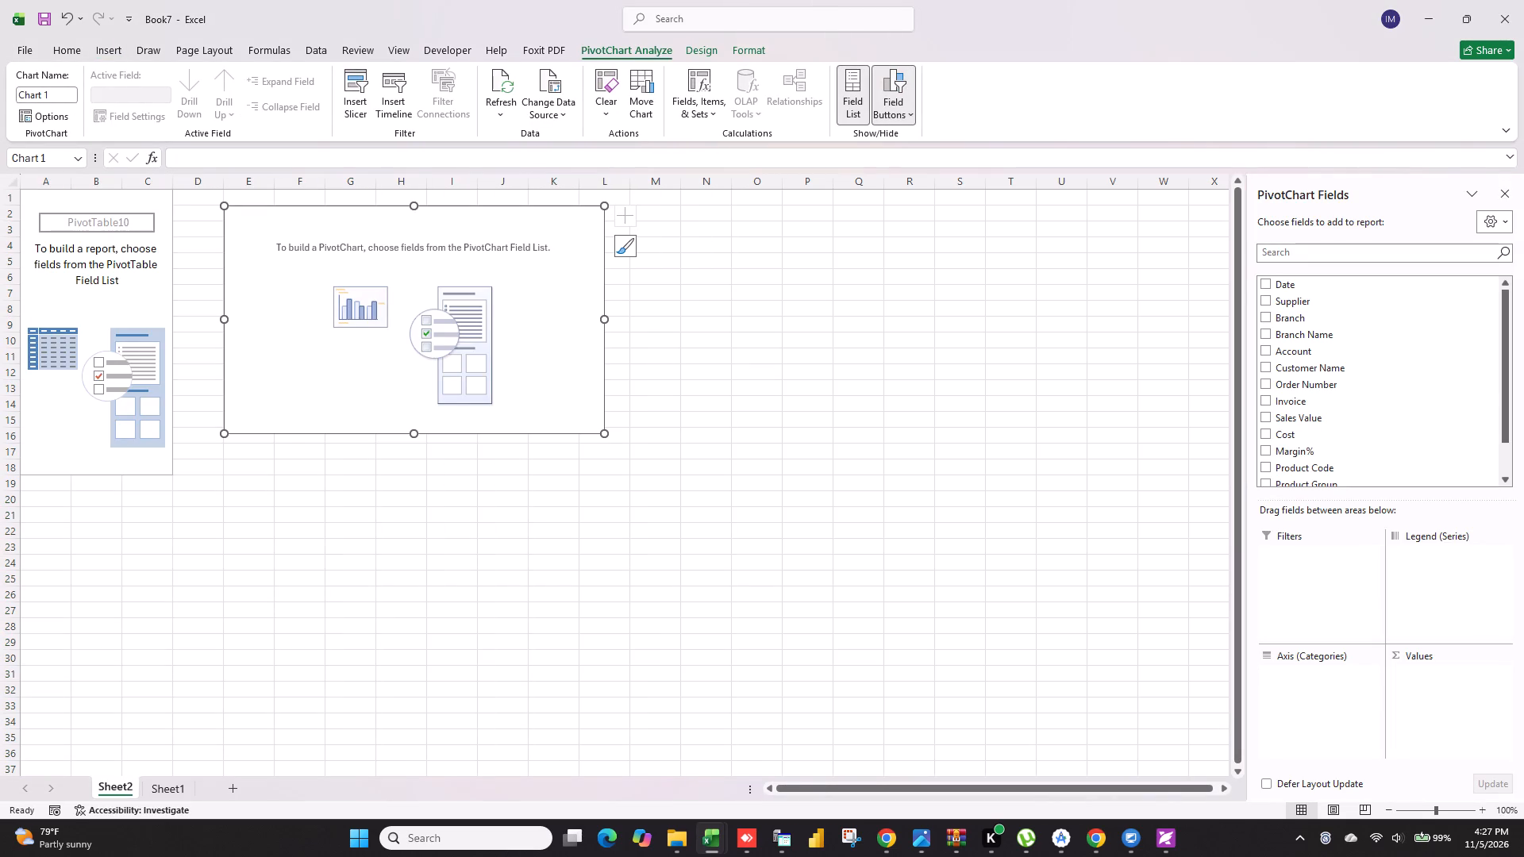
Add the Branch Name, Product Code and Date fields to the pivot's axis categories.
left_click(1270, 334)
scroll(1320, 451, "down", 2)
left_click(1268, 428)
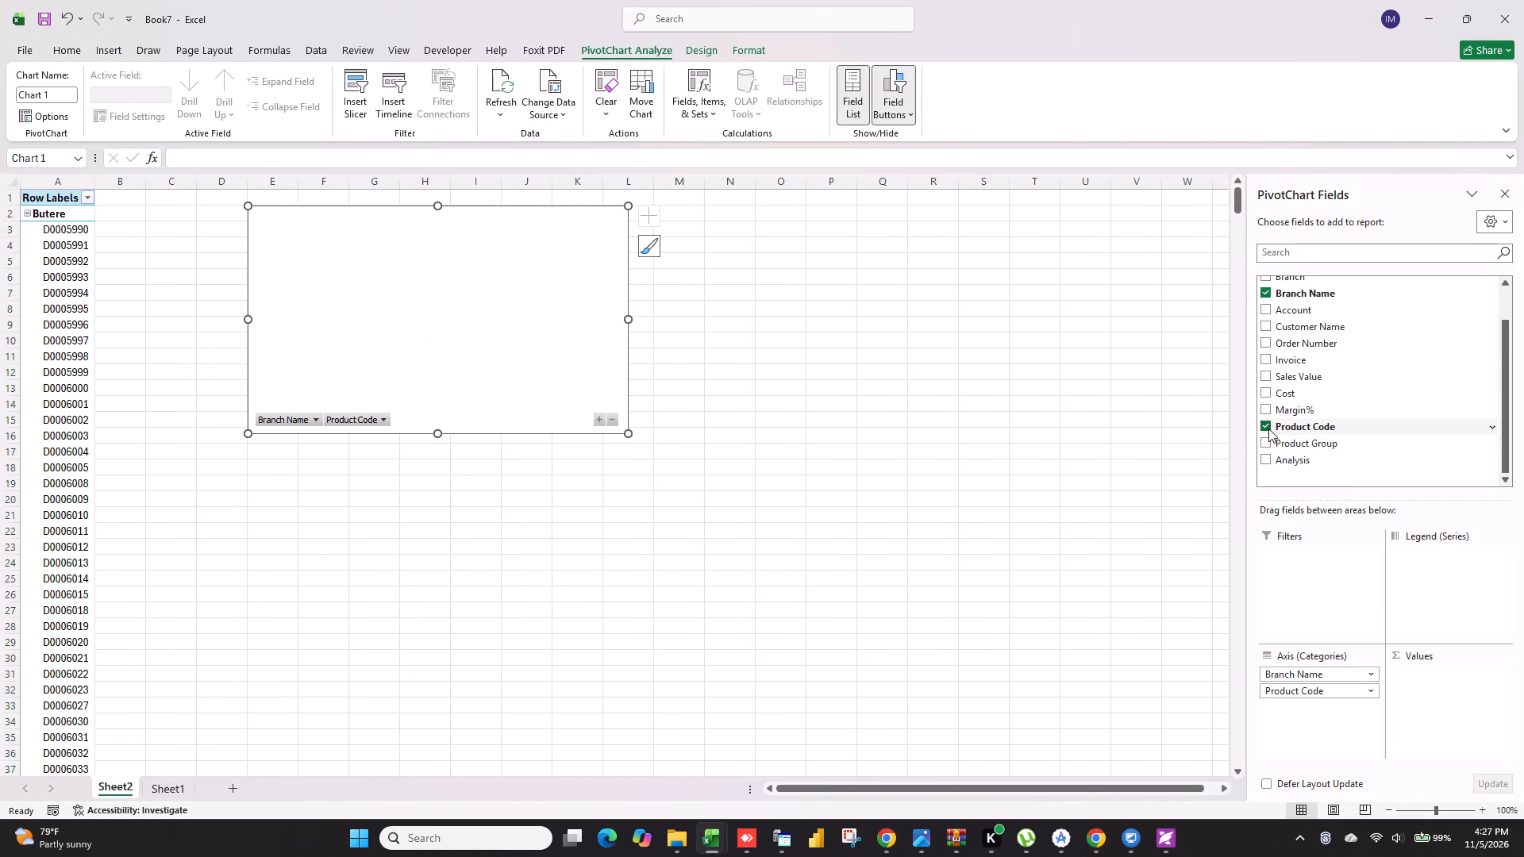
scroll(1335, 383, "up", 4)
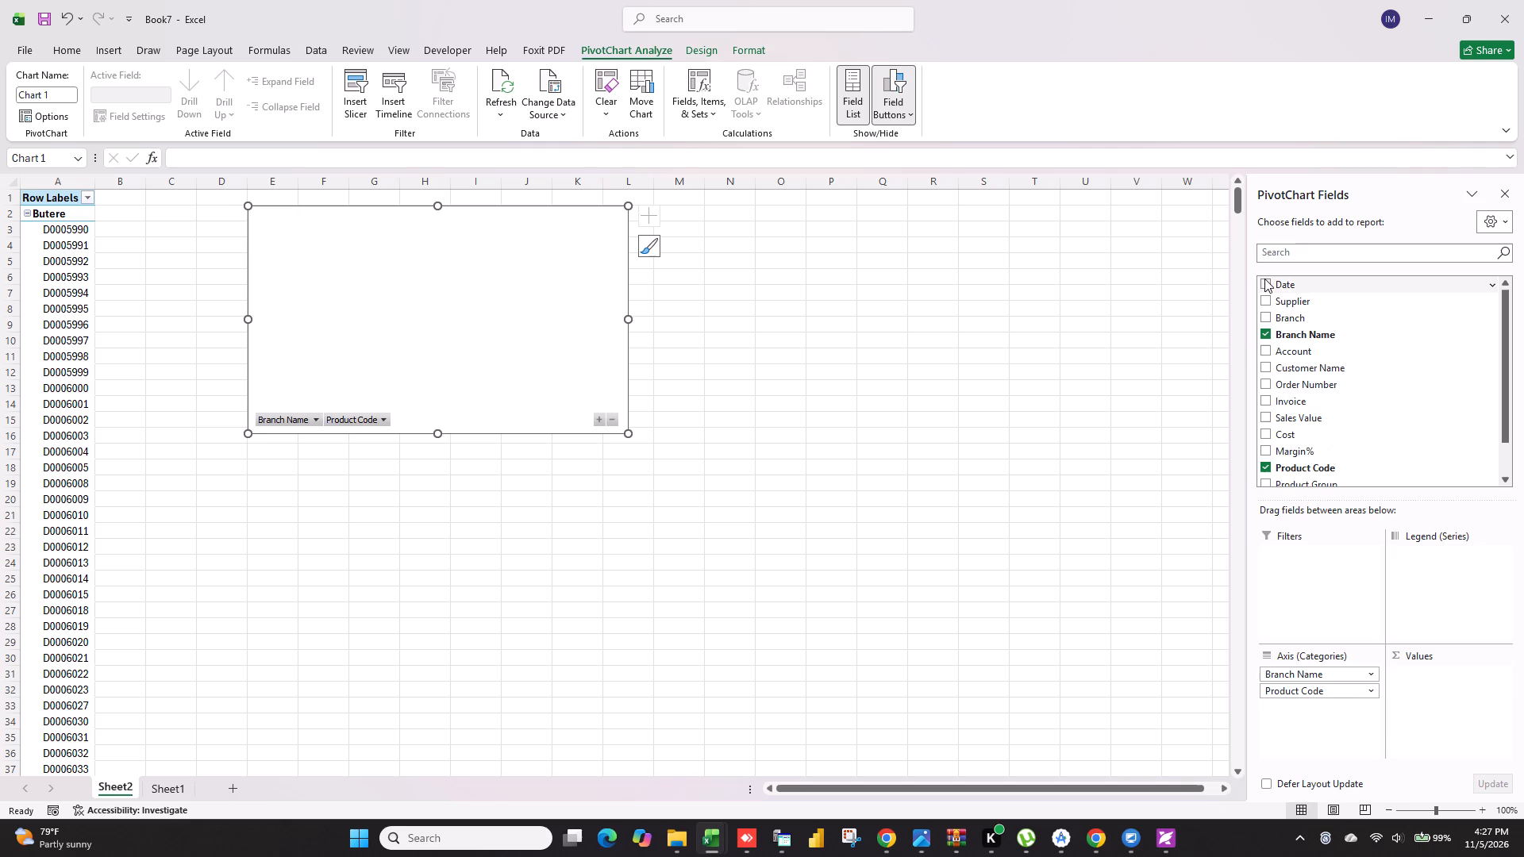
left_click(1264, 279)
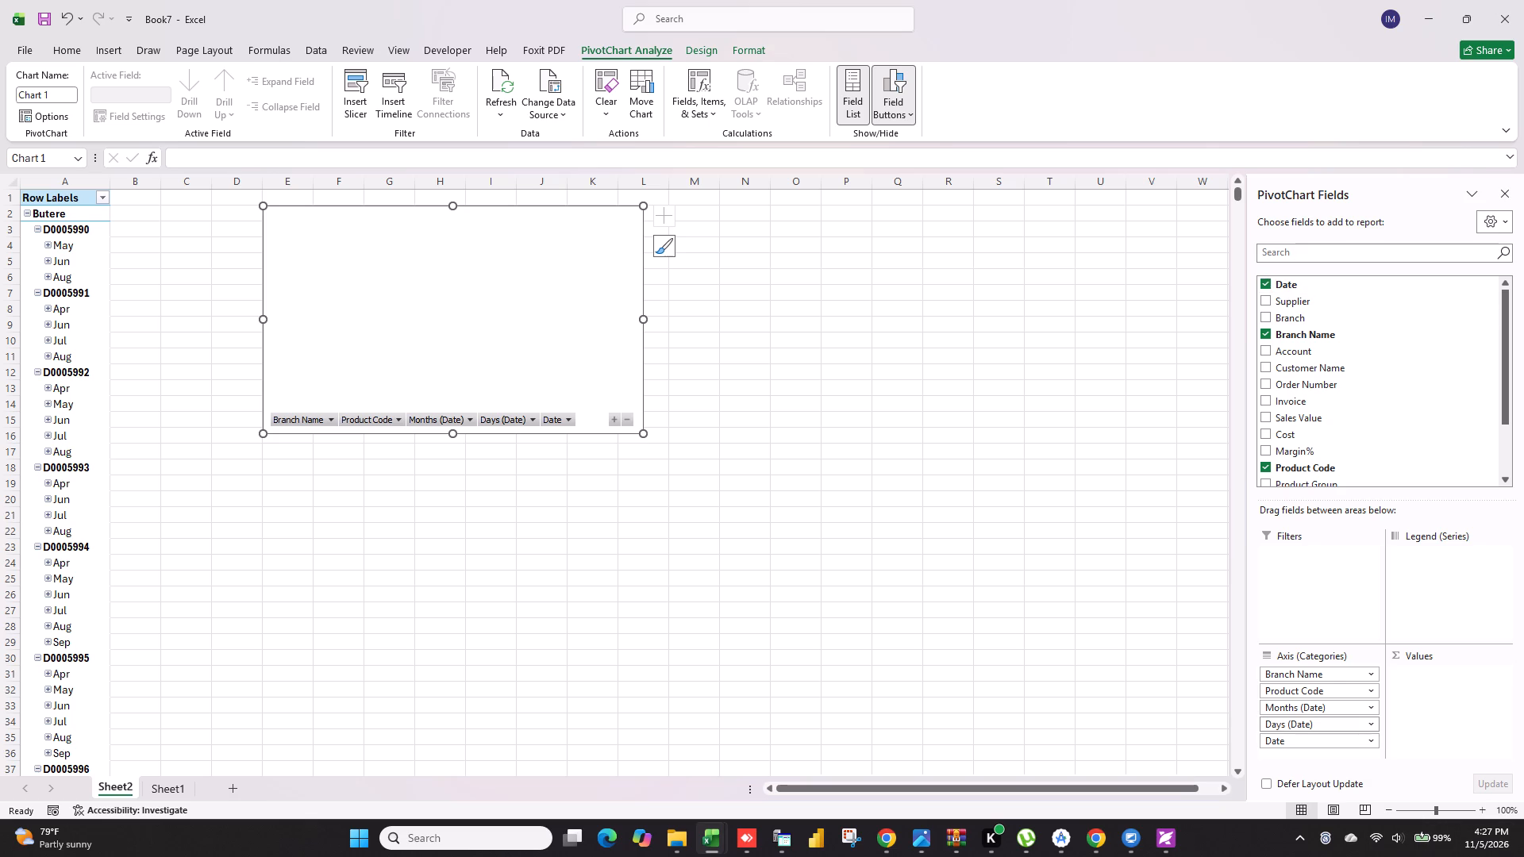
Move Months (Date) to the pivot's legend series and remove the Date and Days (Date) fields from the axis categories.
scroll(1321, 721, "down", 2)
scroll(1283, 439, "down", 3)
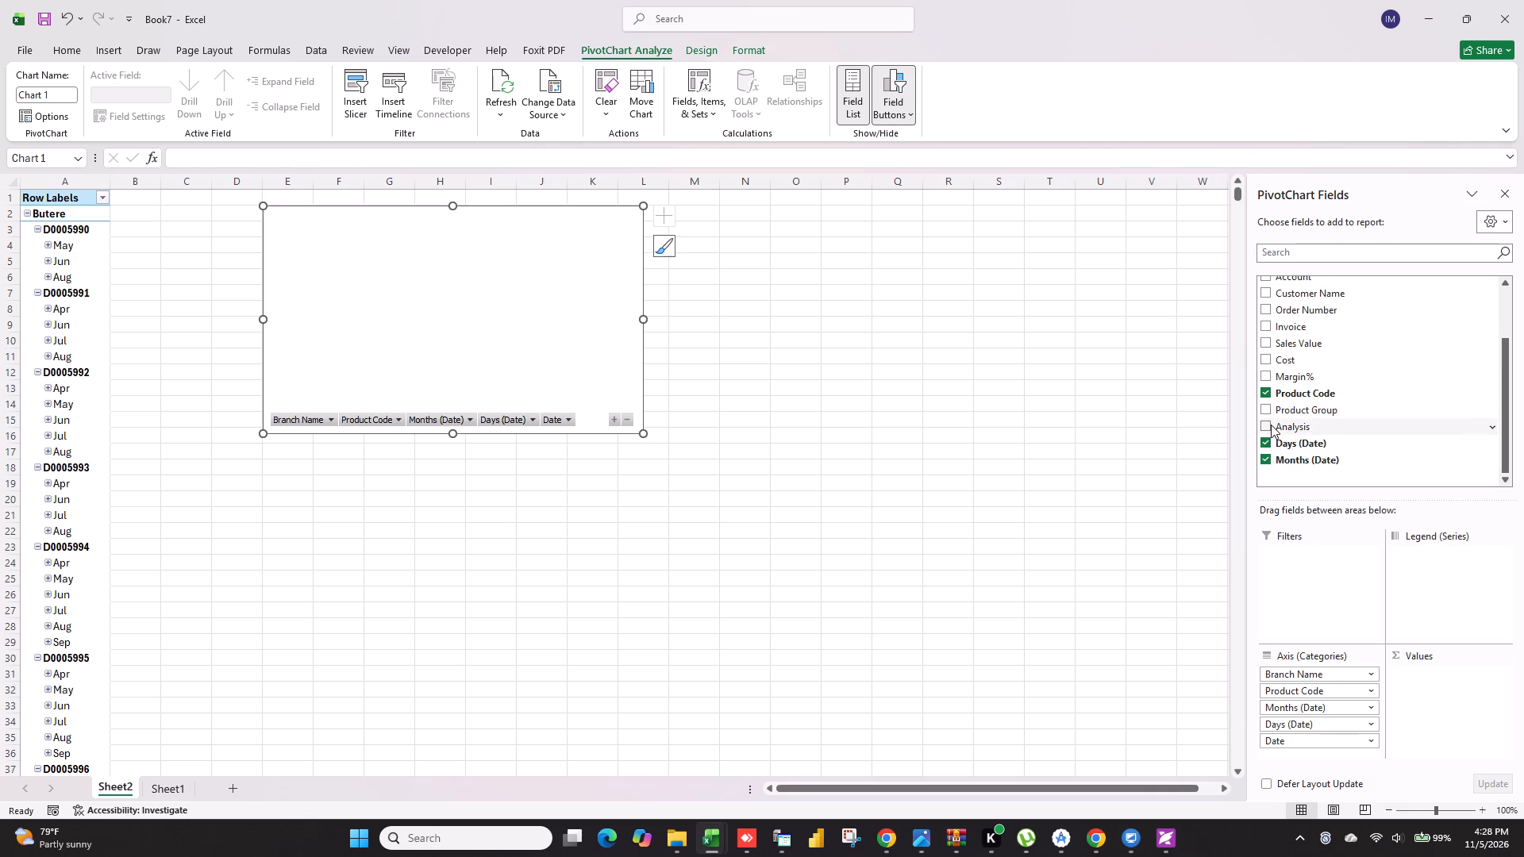
left_click(1288, 444)
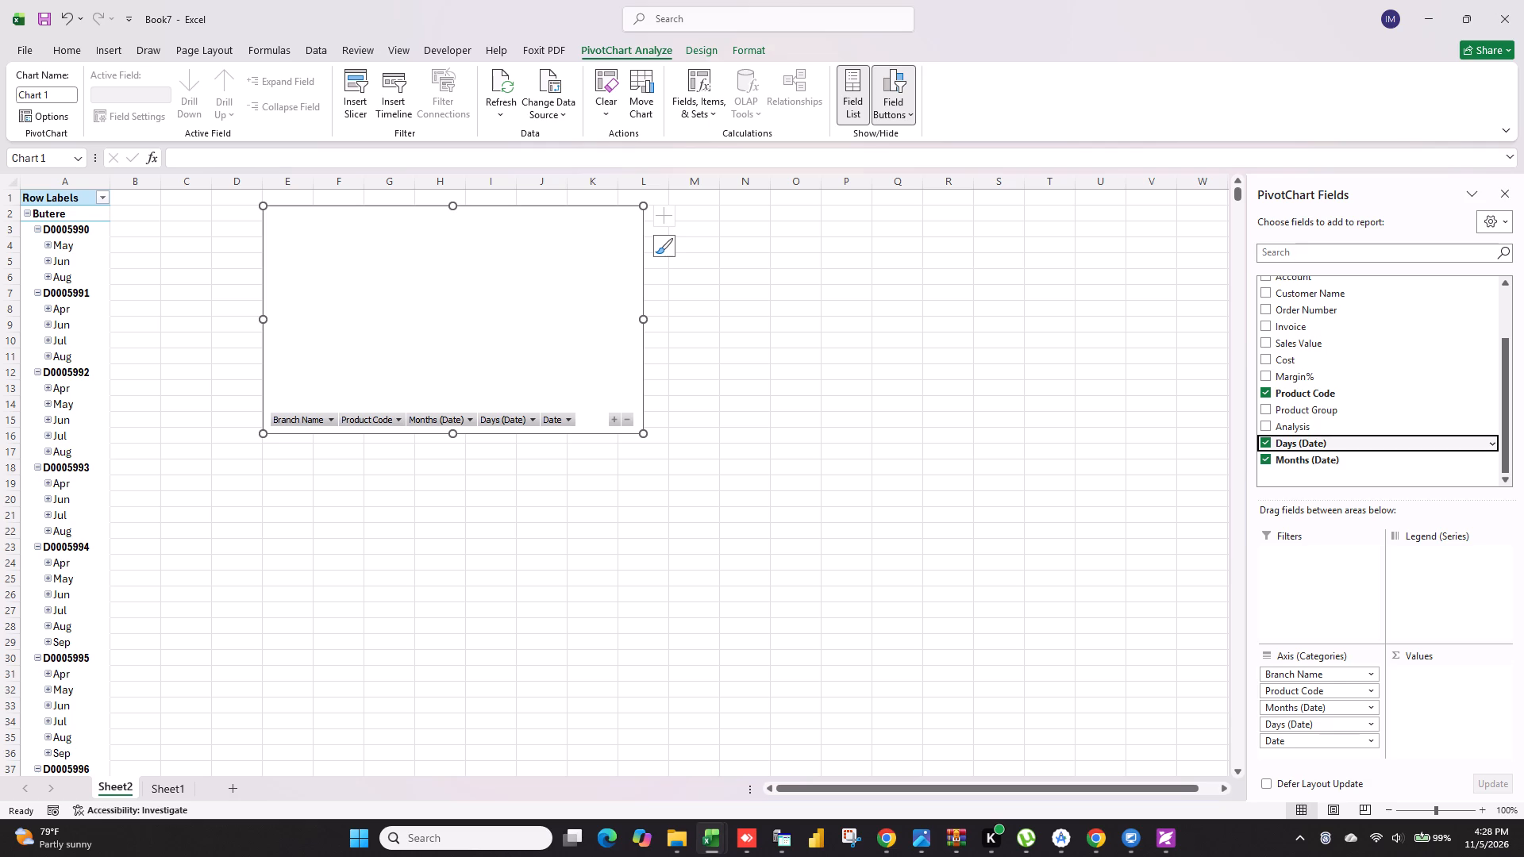
left_click(1301, 740)
left_click(1316, 705)
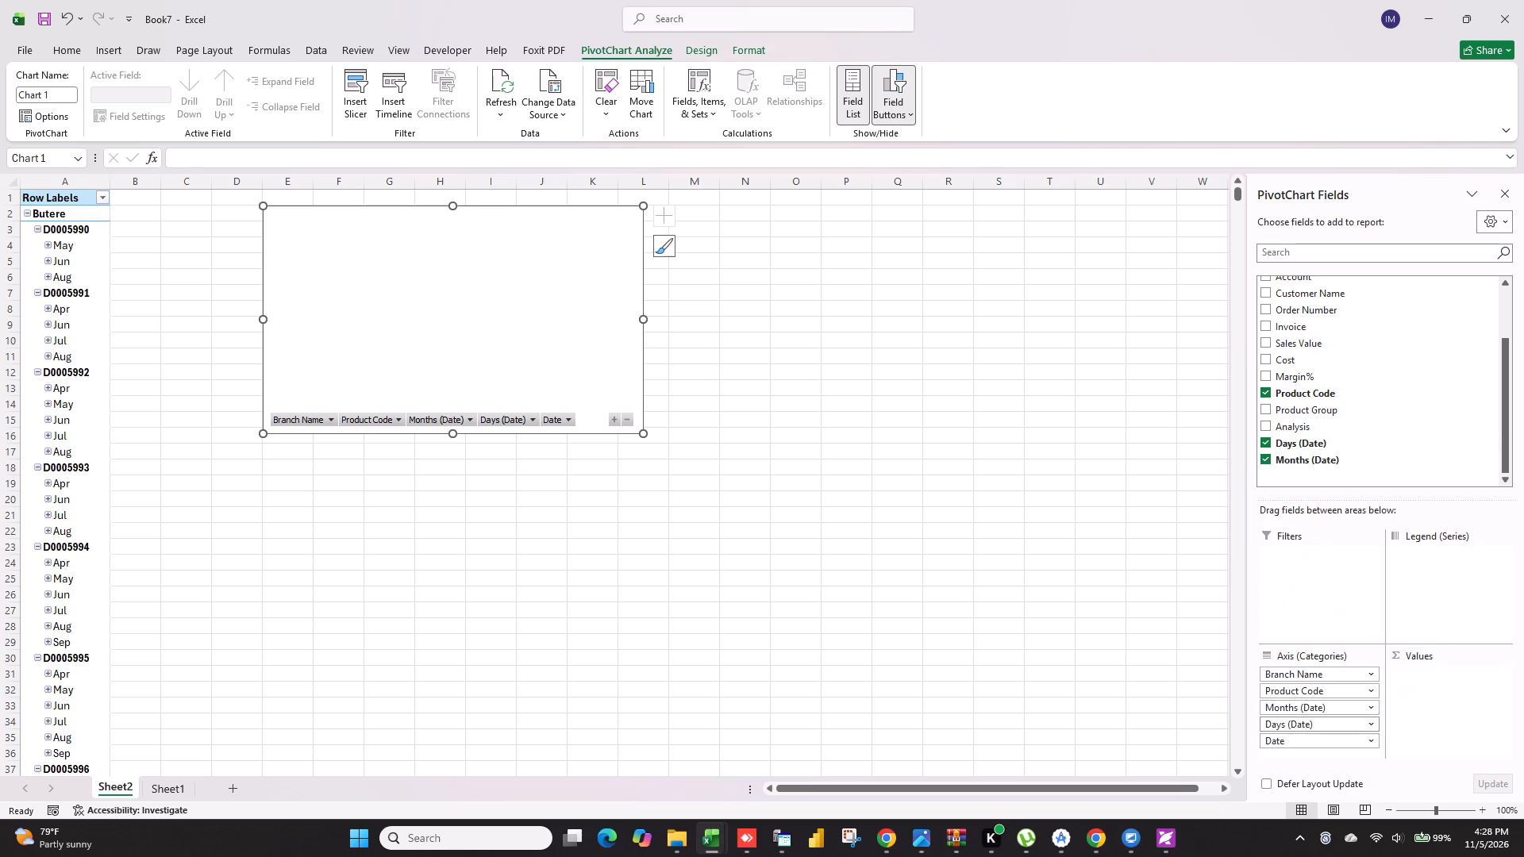
left_click_drag(1303, 709, 1426, 581)
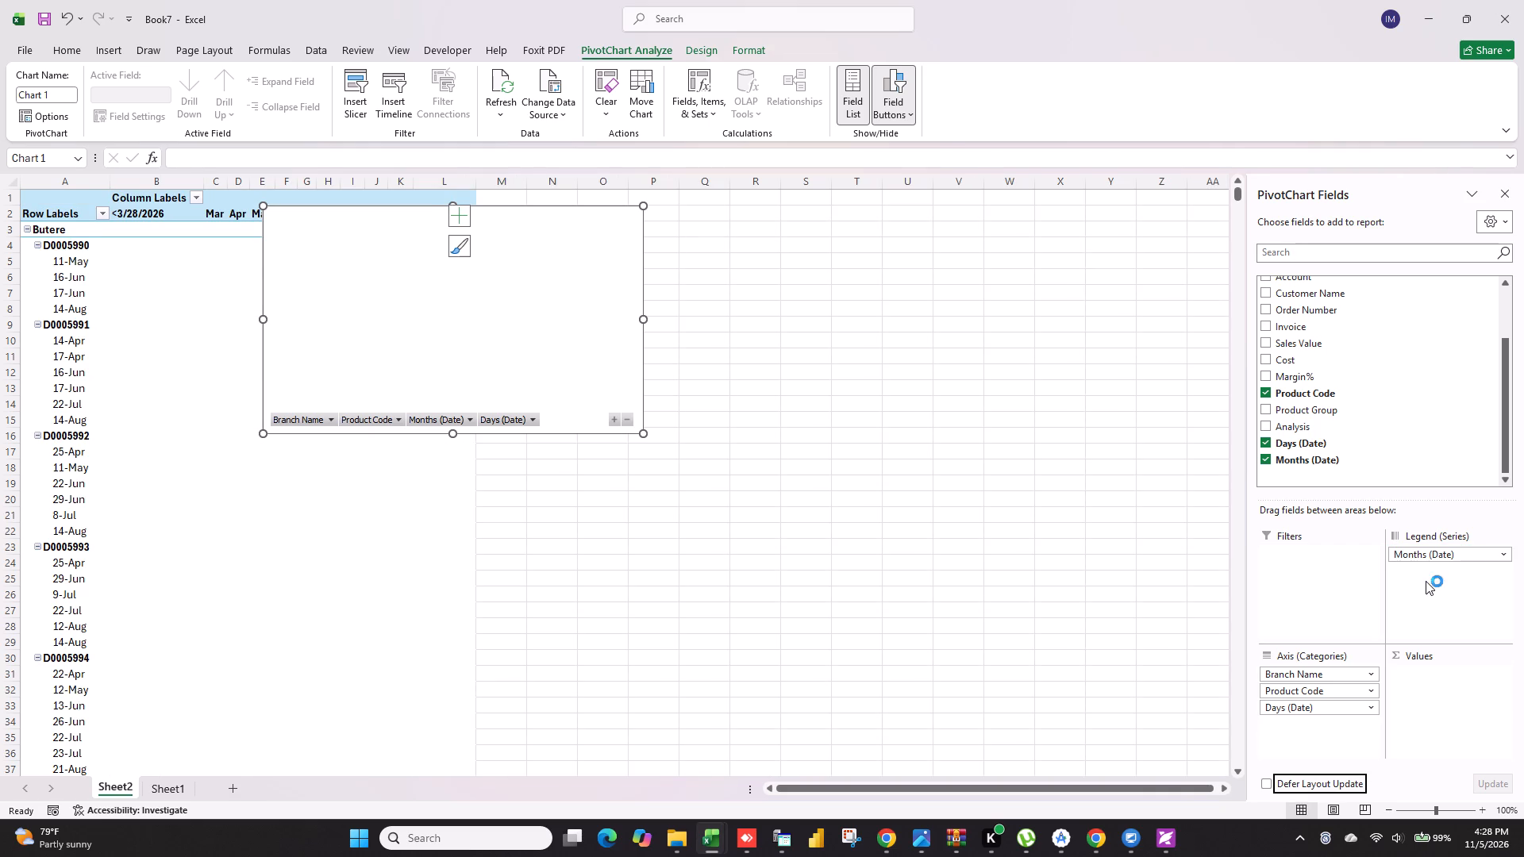
right_click(1313, 713)
left_click(1316, 698)
left_click(1315, 708)
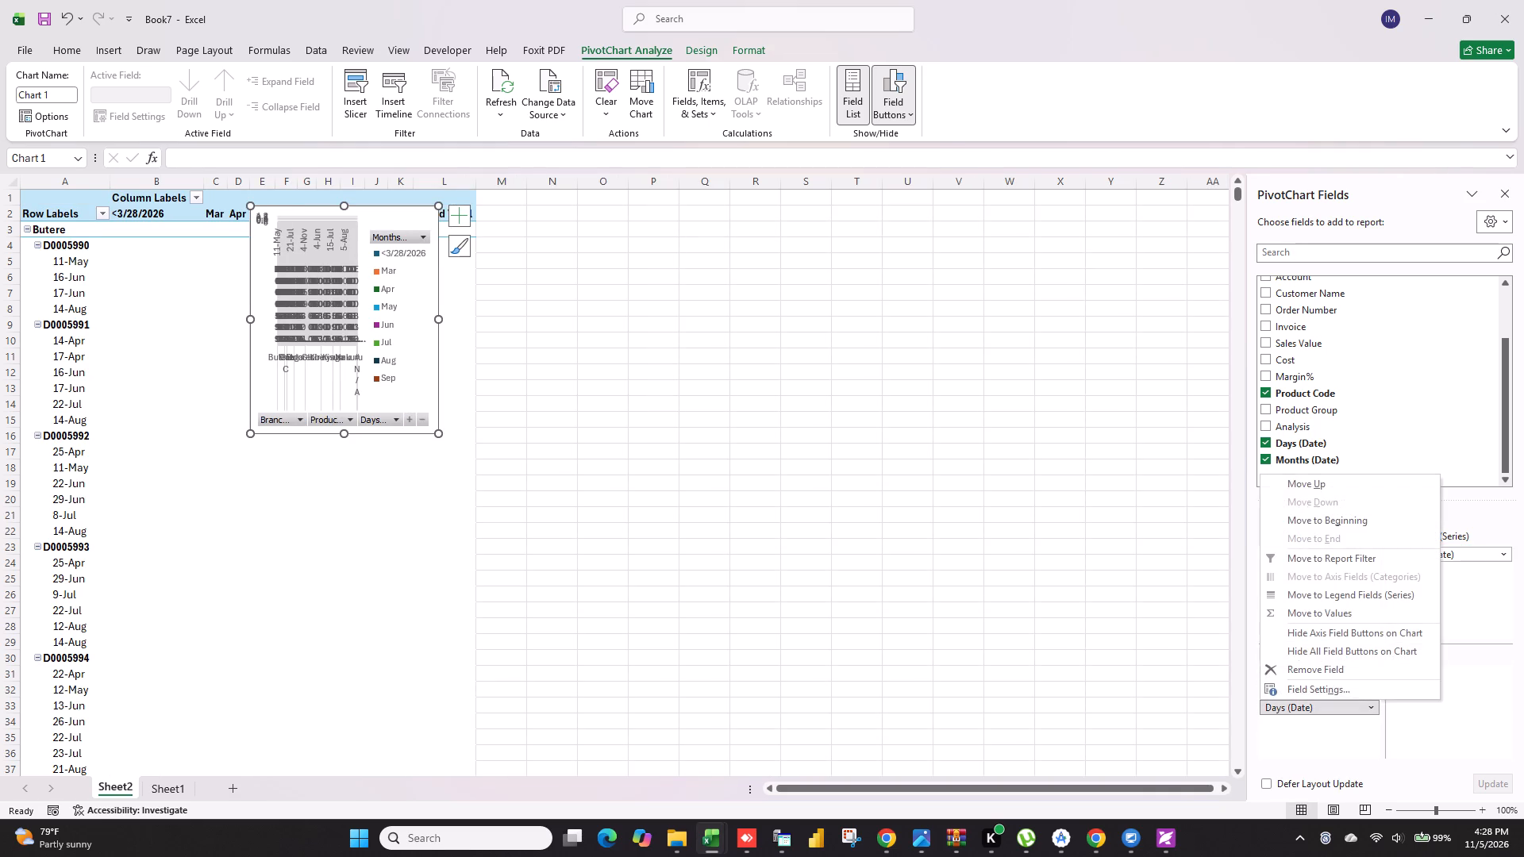
left_click(1347, 664)
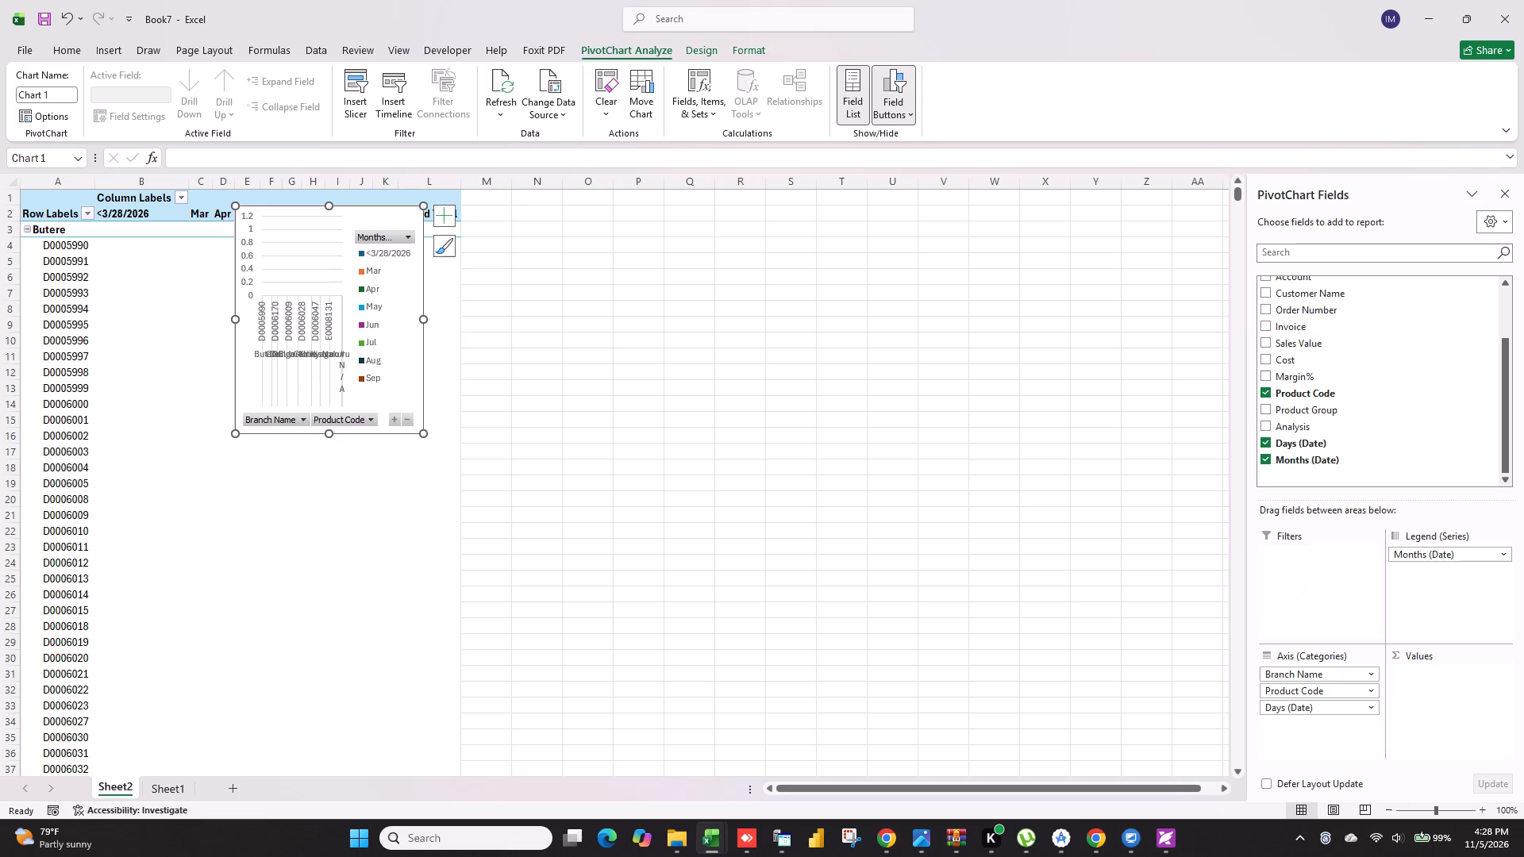
Remove the PivotChart from the sheet, keeping only the PivotTable.
right_click(382, 278)
left_click(350, 213)
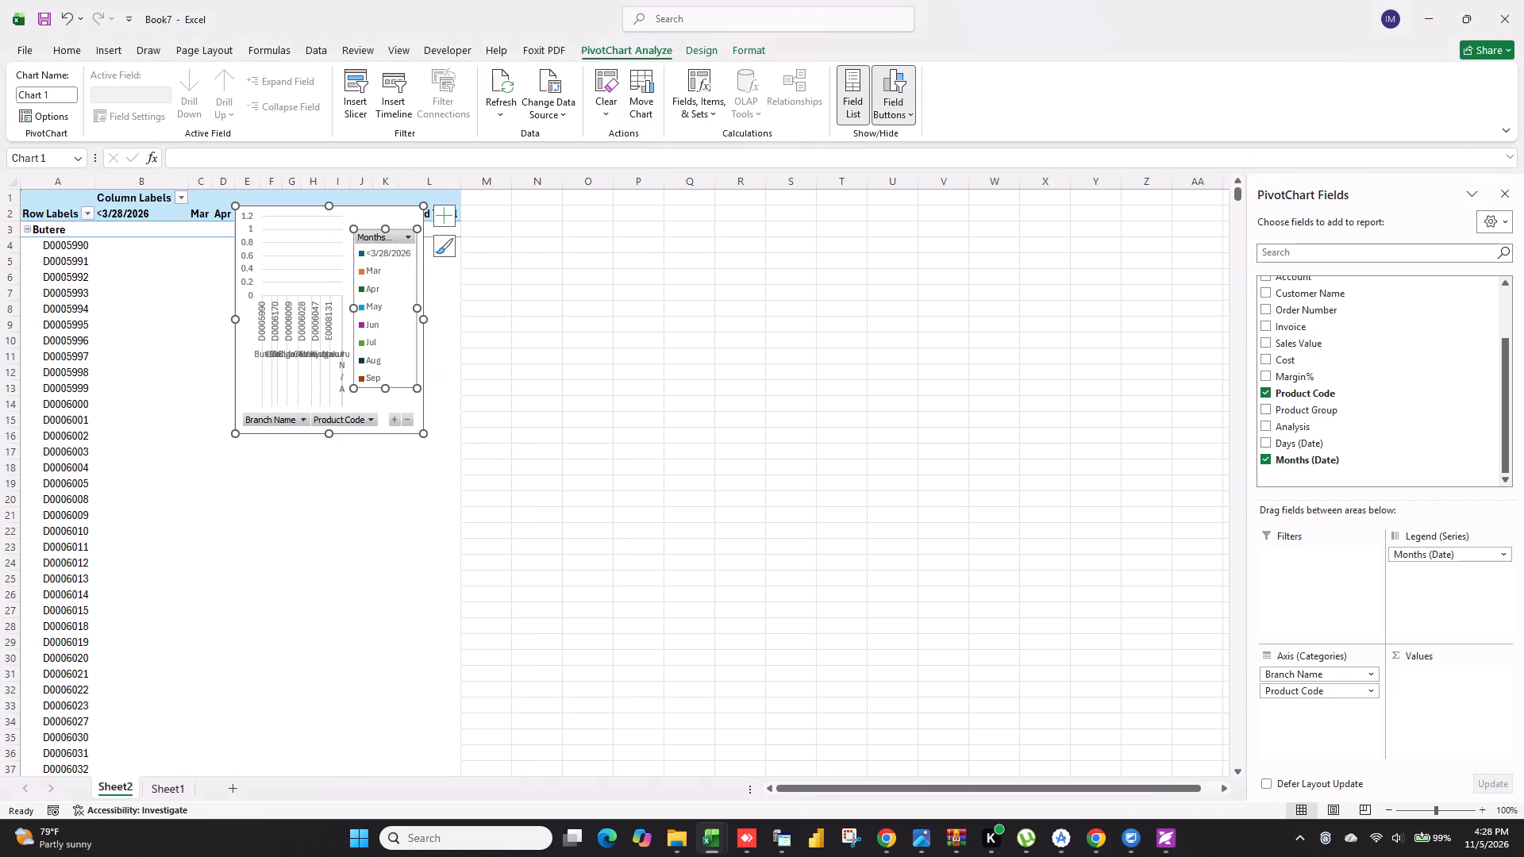
right_click(350, 213)
left_click(350, 213)
right_click(350, 213)
left_click(401, 280)
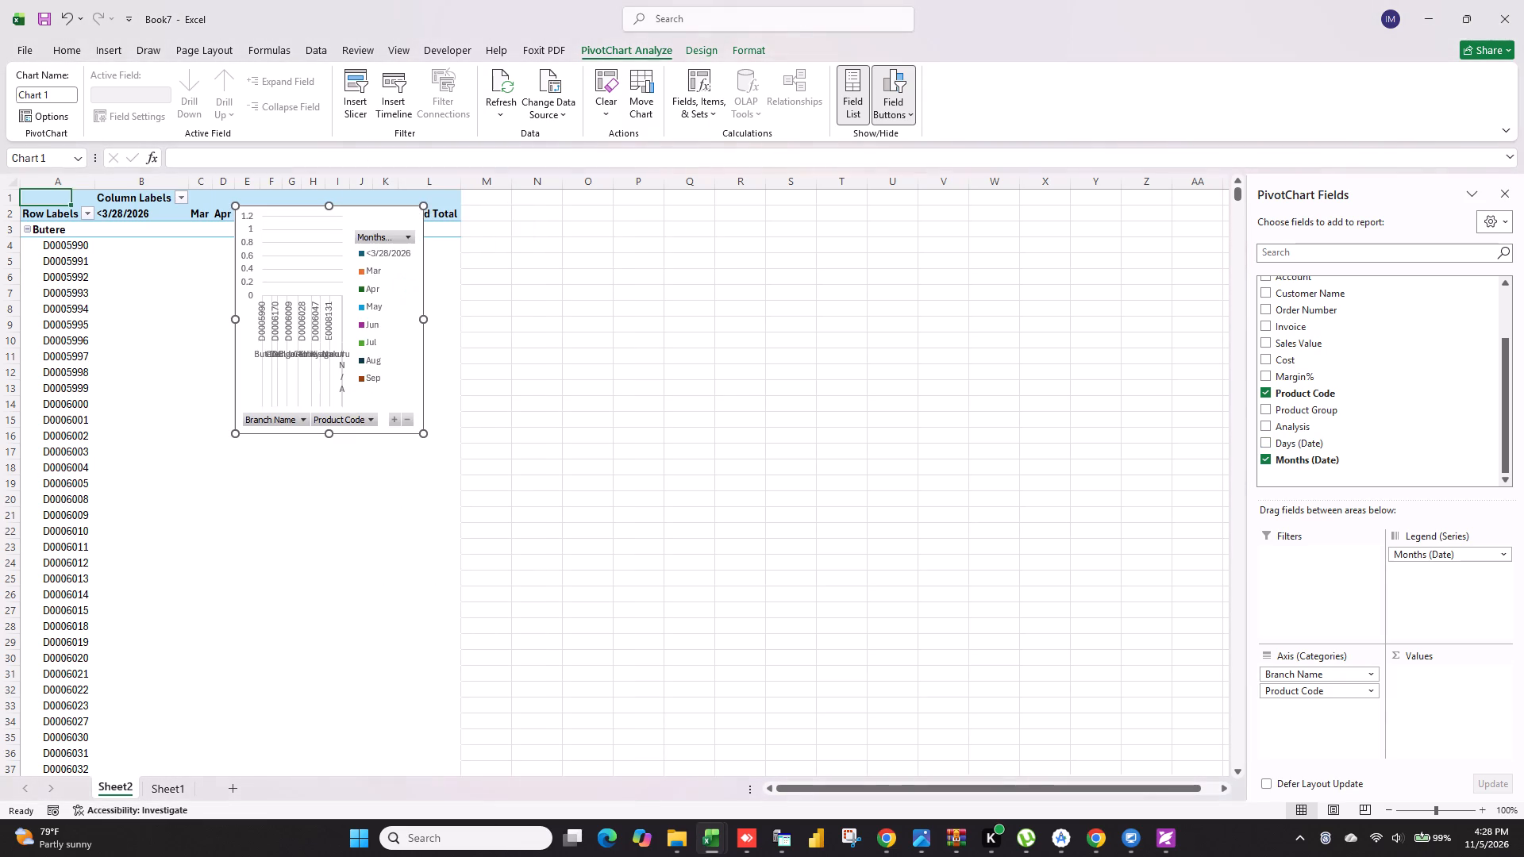
Add Sales Value to the PivotTable's values as a sum.
left_click(1264, 342)
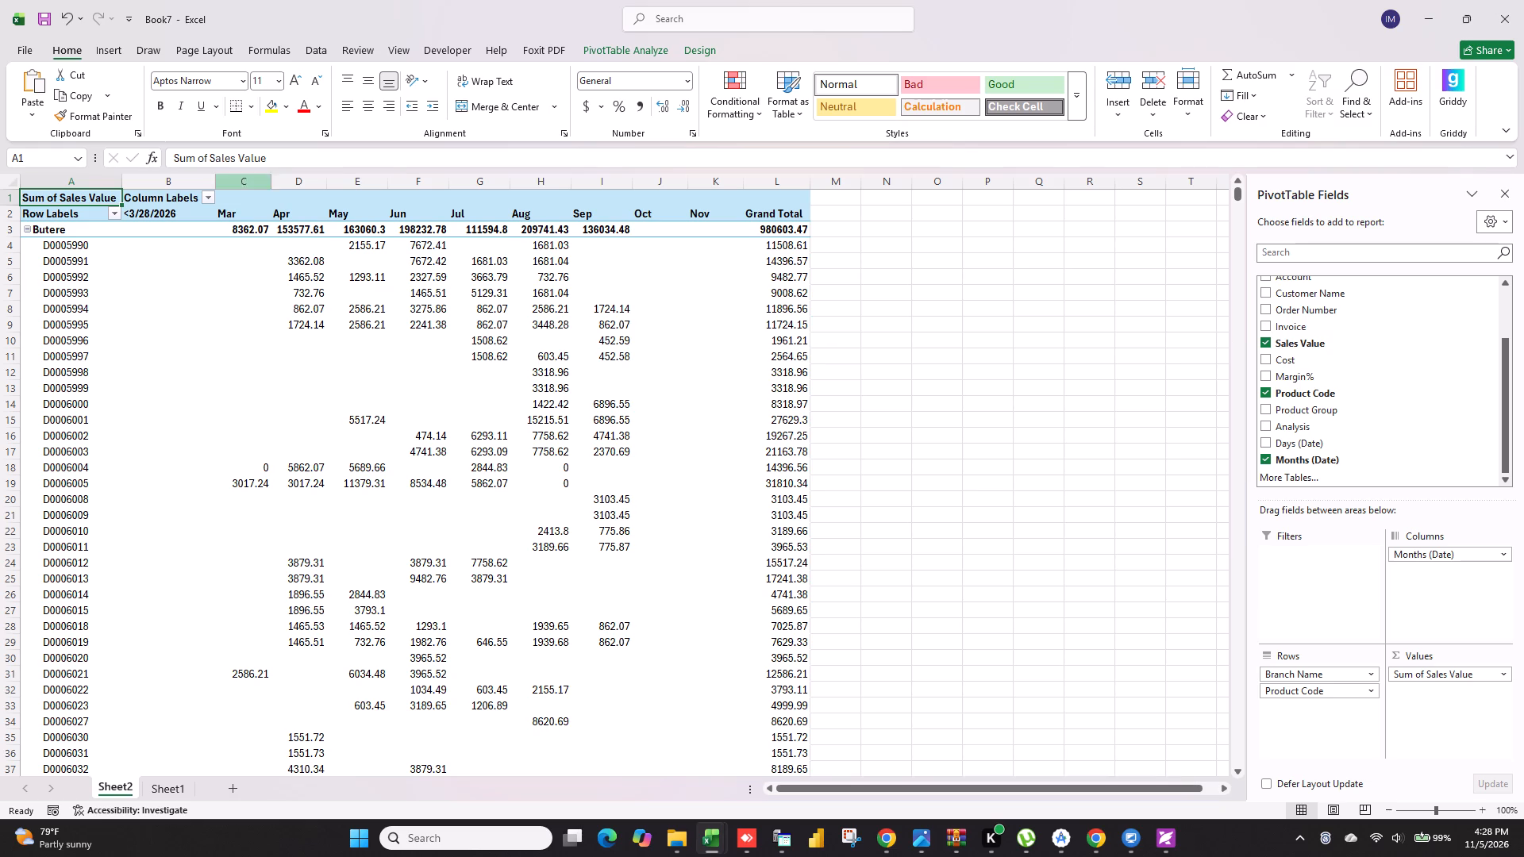
Set the PivotTable's report layout to tabular form.
right_click(267, 195)
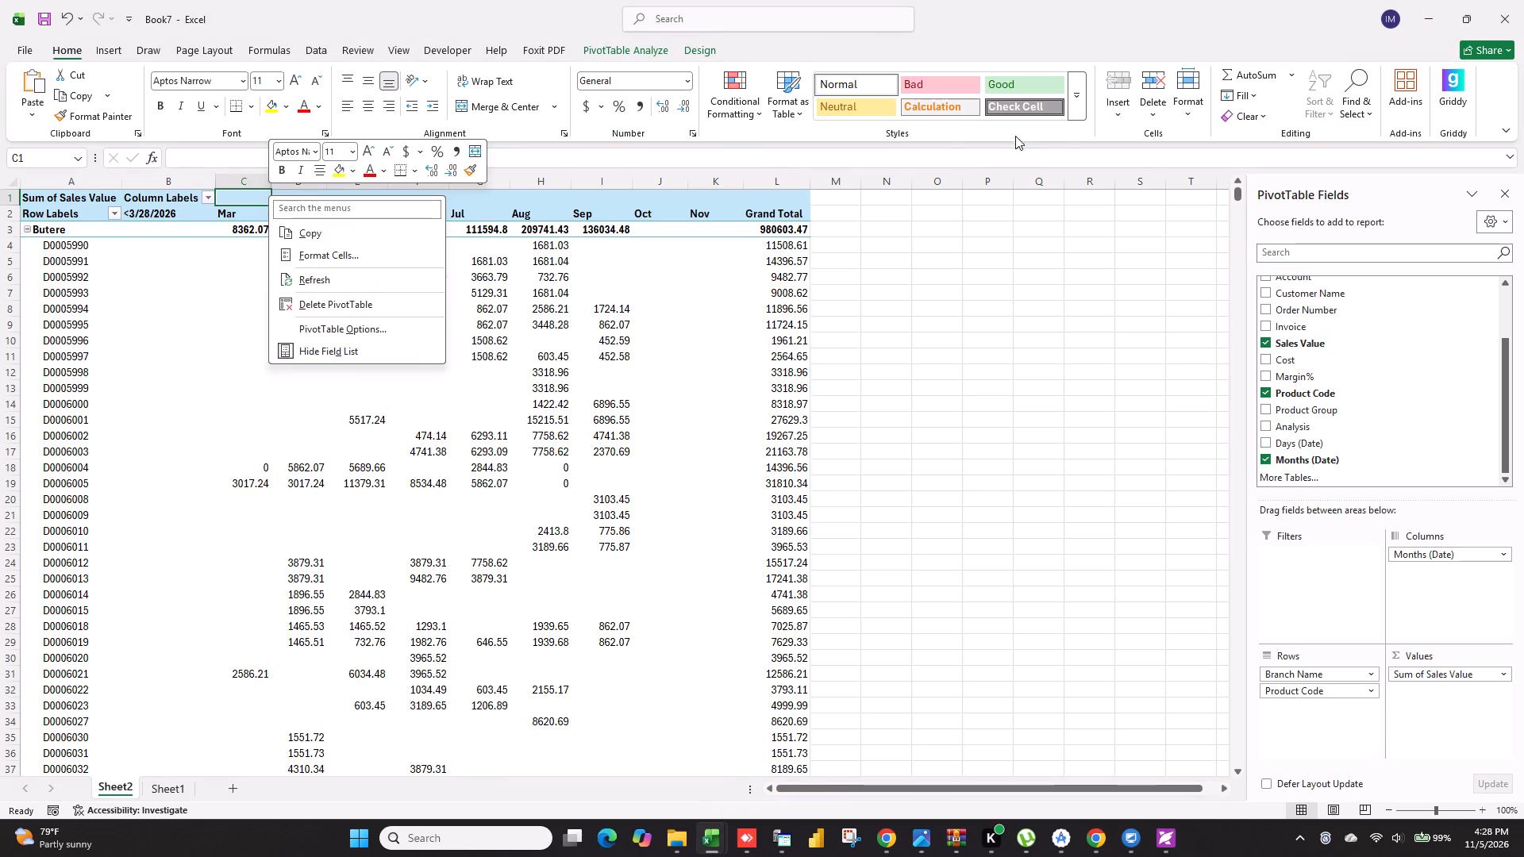
left_click(687, 45)
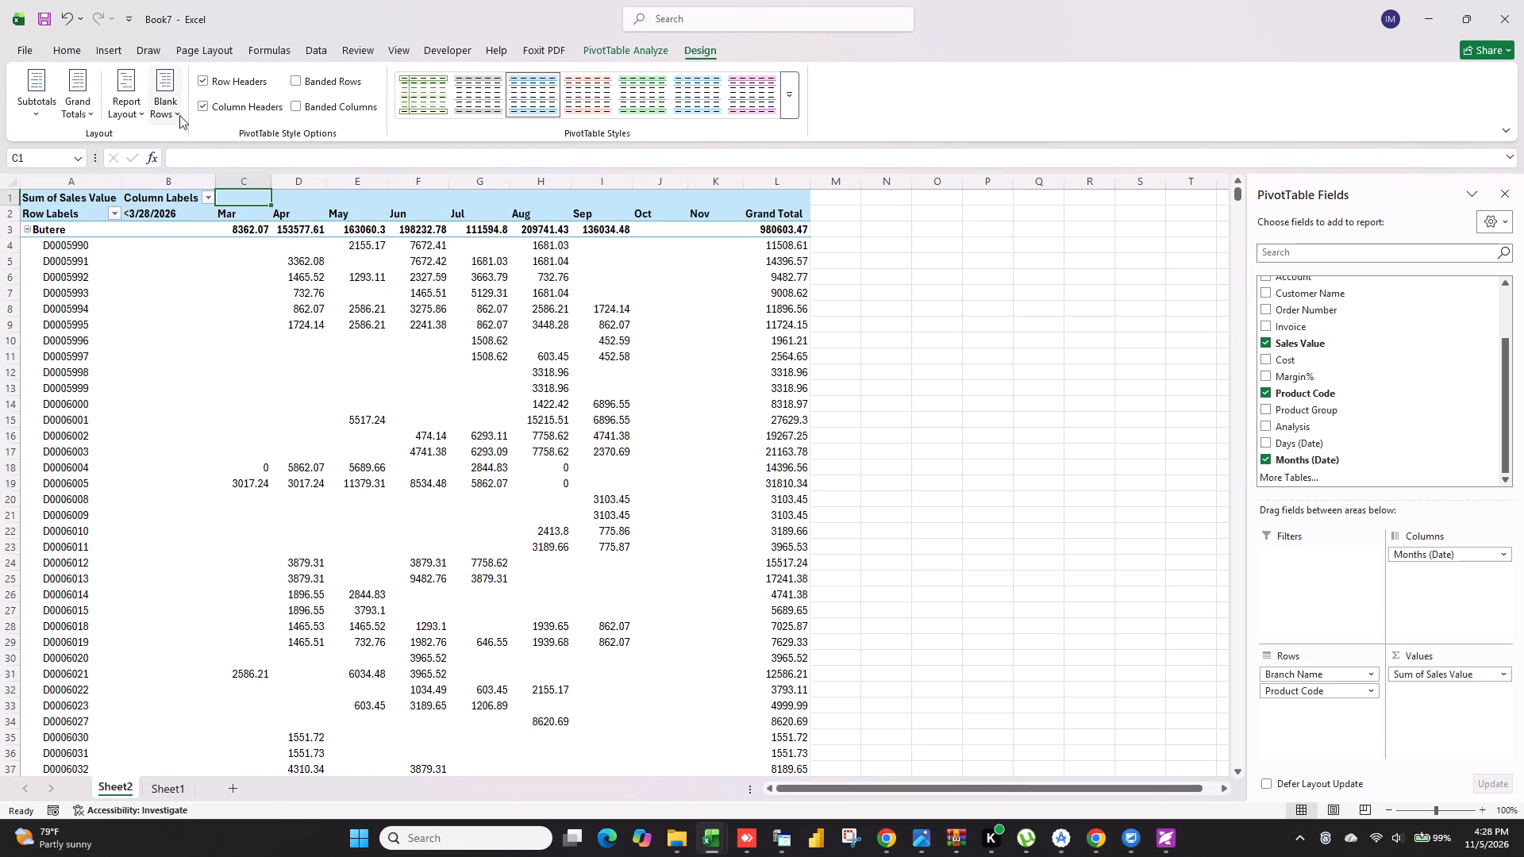
left_click(137, 107)
left_click(214, 216)
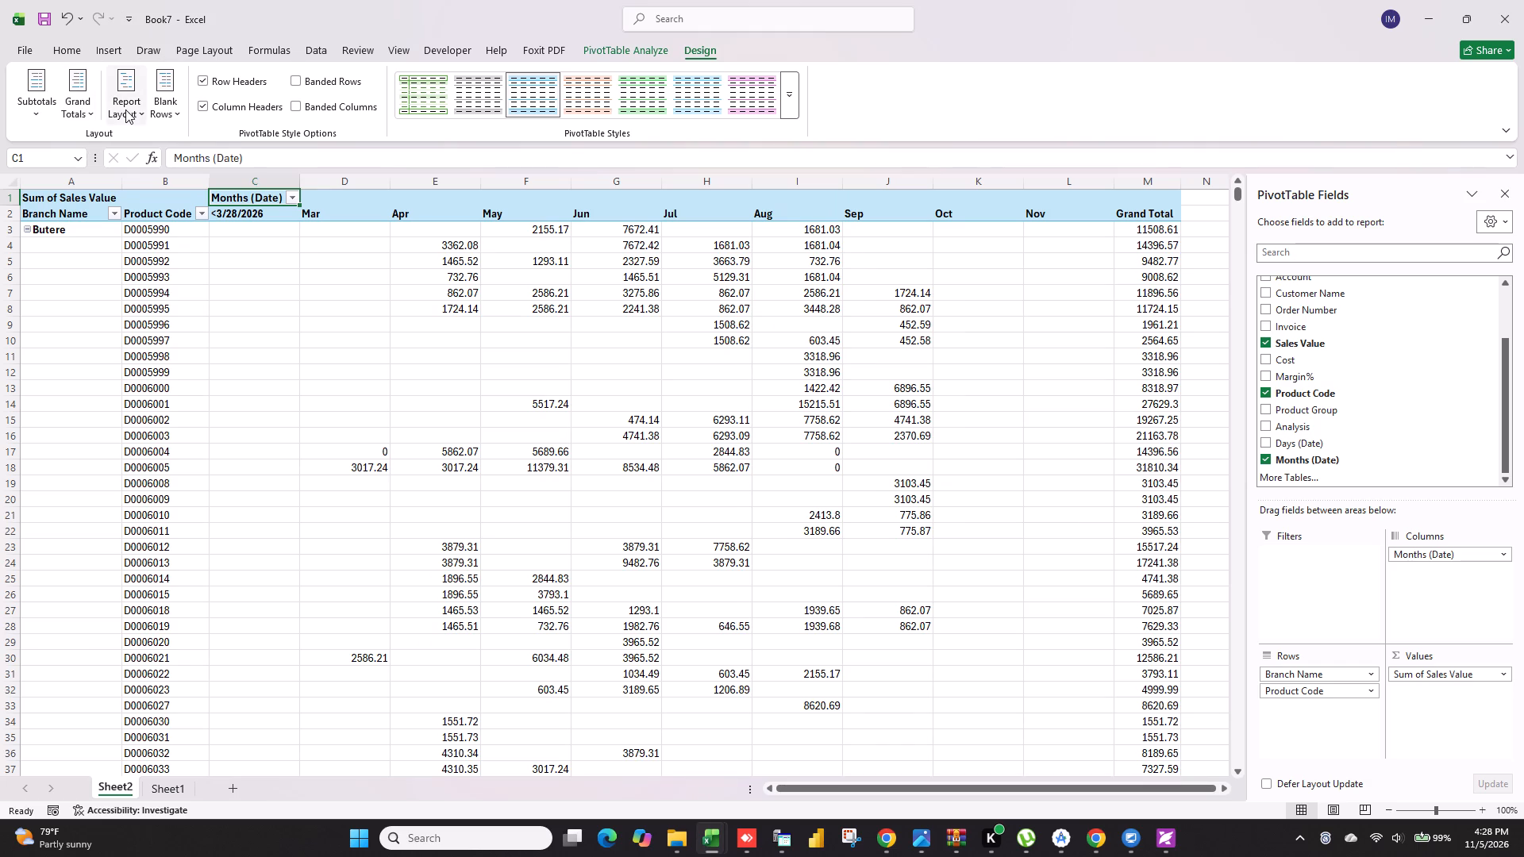
Show the PivotTable in tabular form with subtotals hidden and grand totals off for rows and columns.
left_click(125, 110)
left_click(198, 209)
left_click(57, 104)
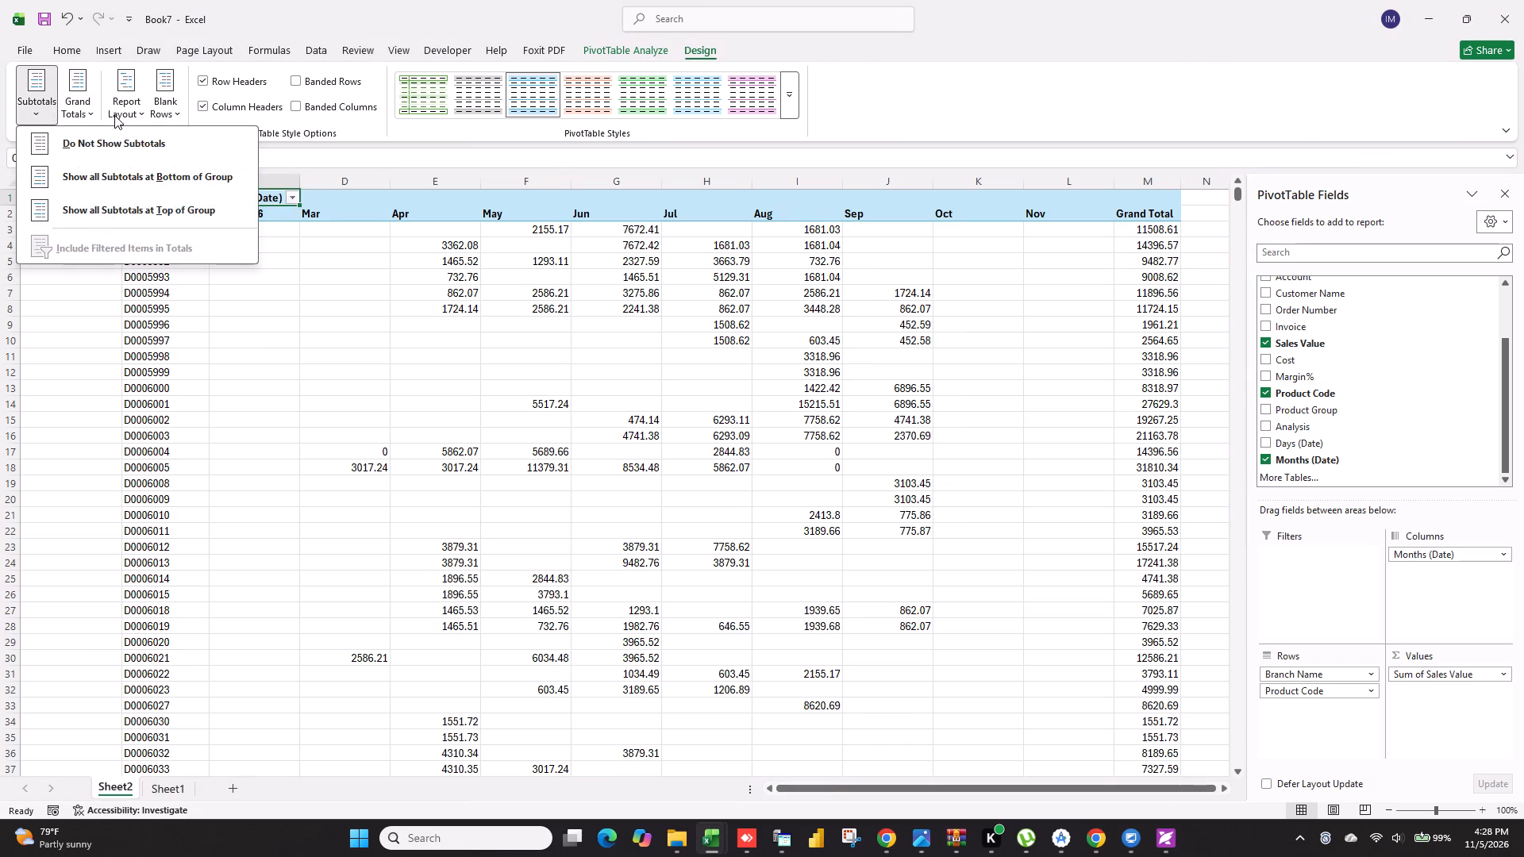
left_click(110, 140)
left_click(82, 103)
left_click(138, 140)
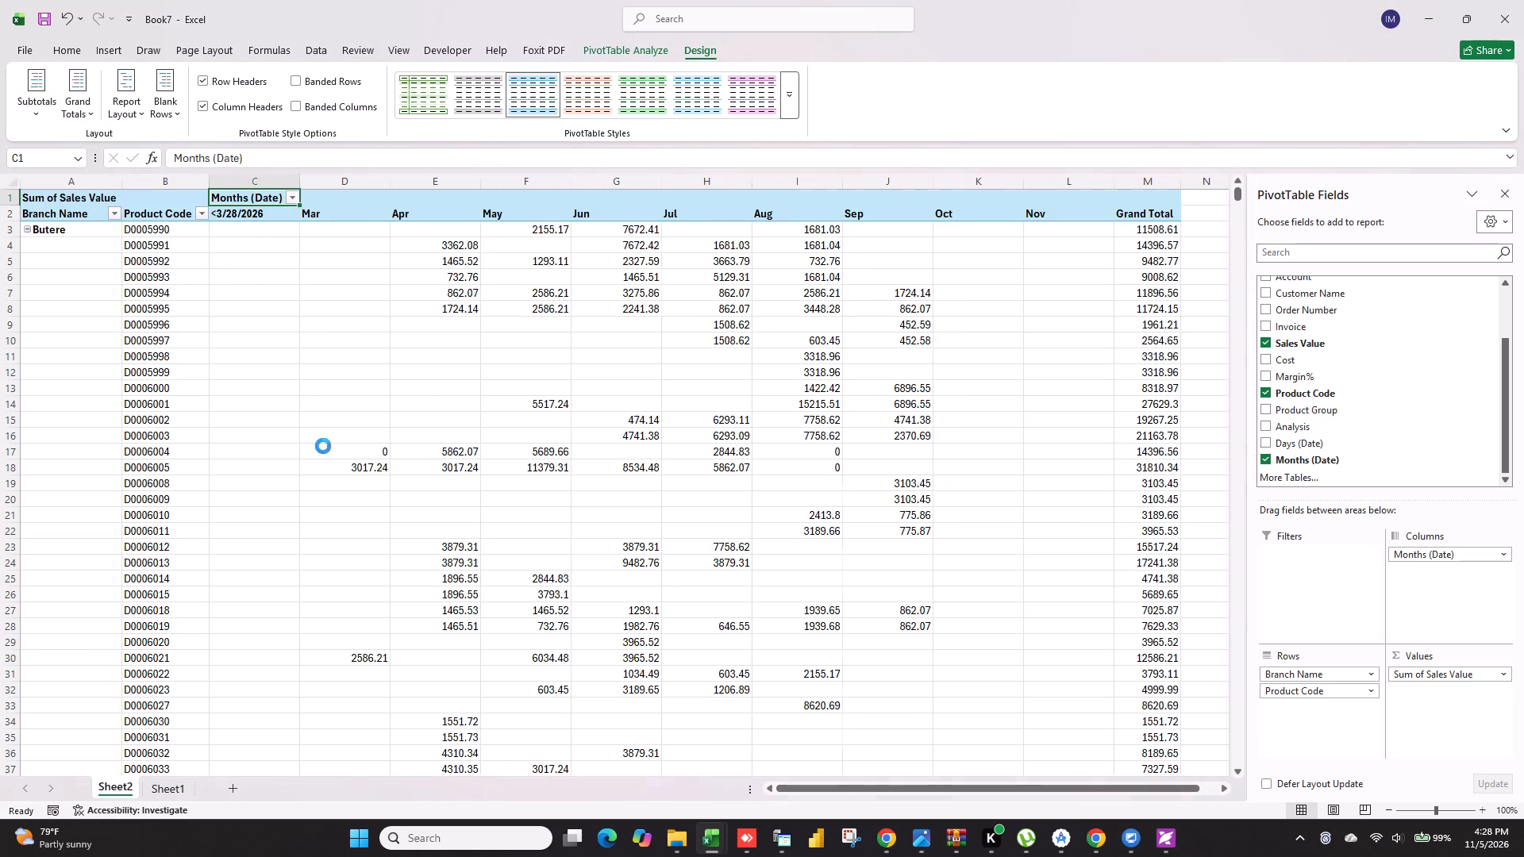
left_click(327, 471)
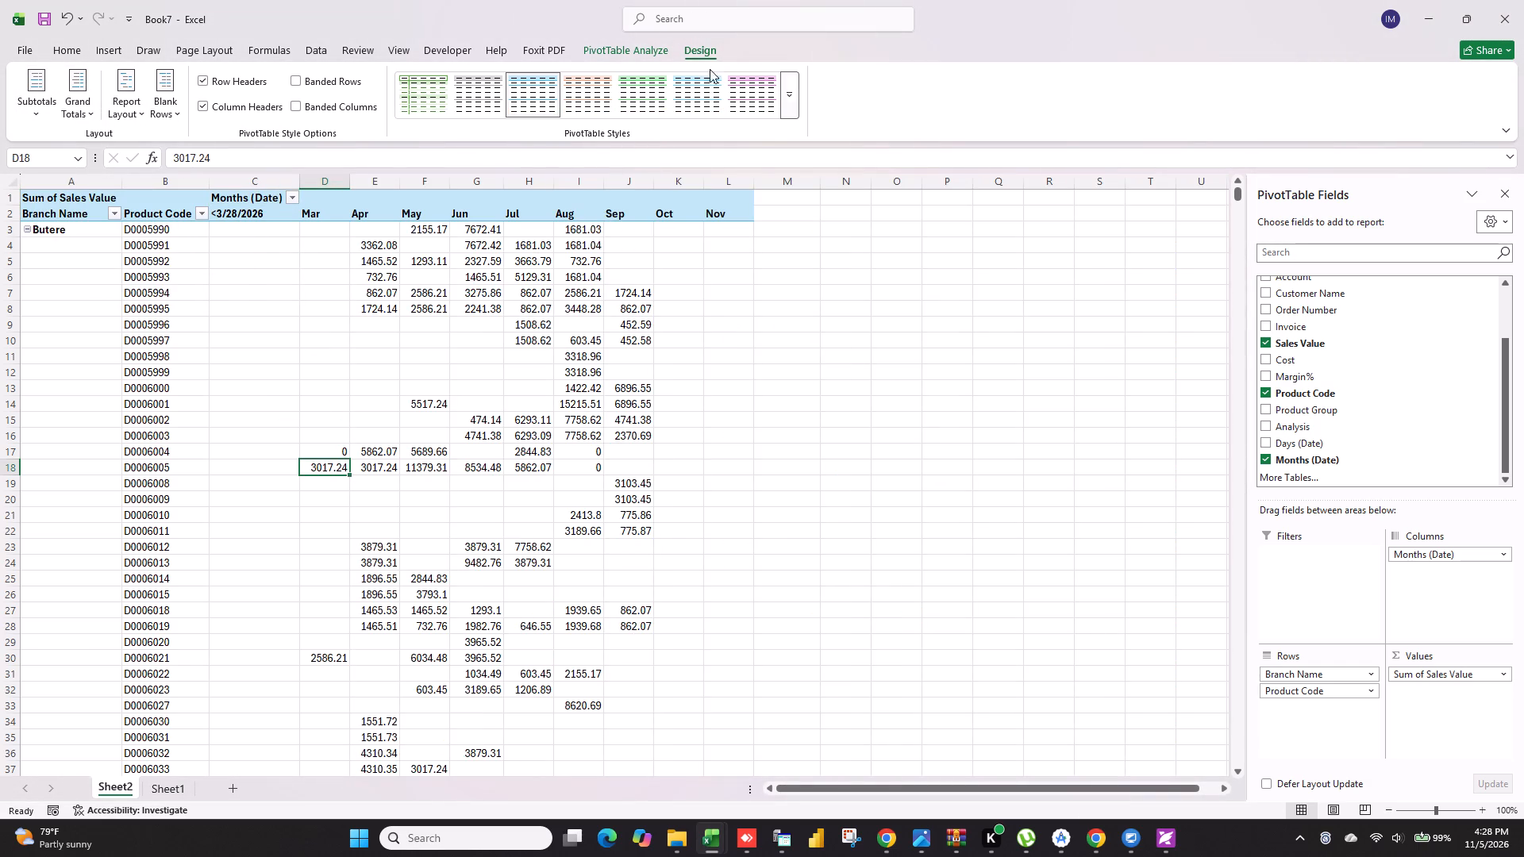
Copy the PivotTable's columns A to L and paste them as values into a new sheet.
left_click_drag(50, 214, 148, 213)
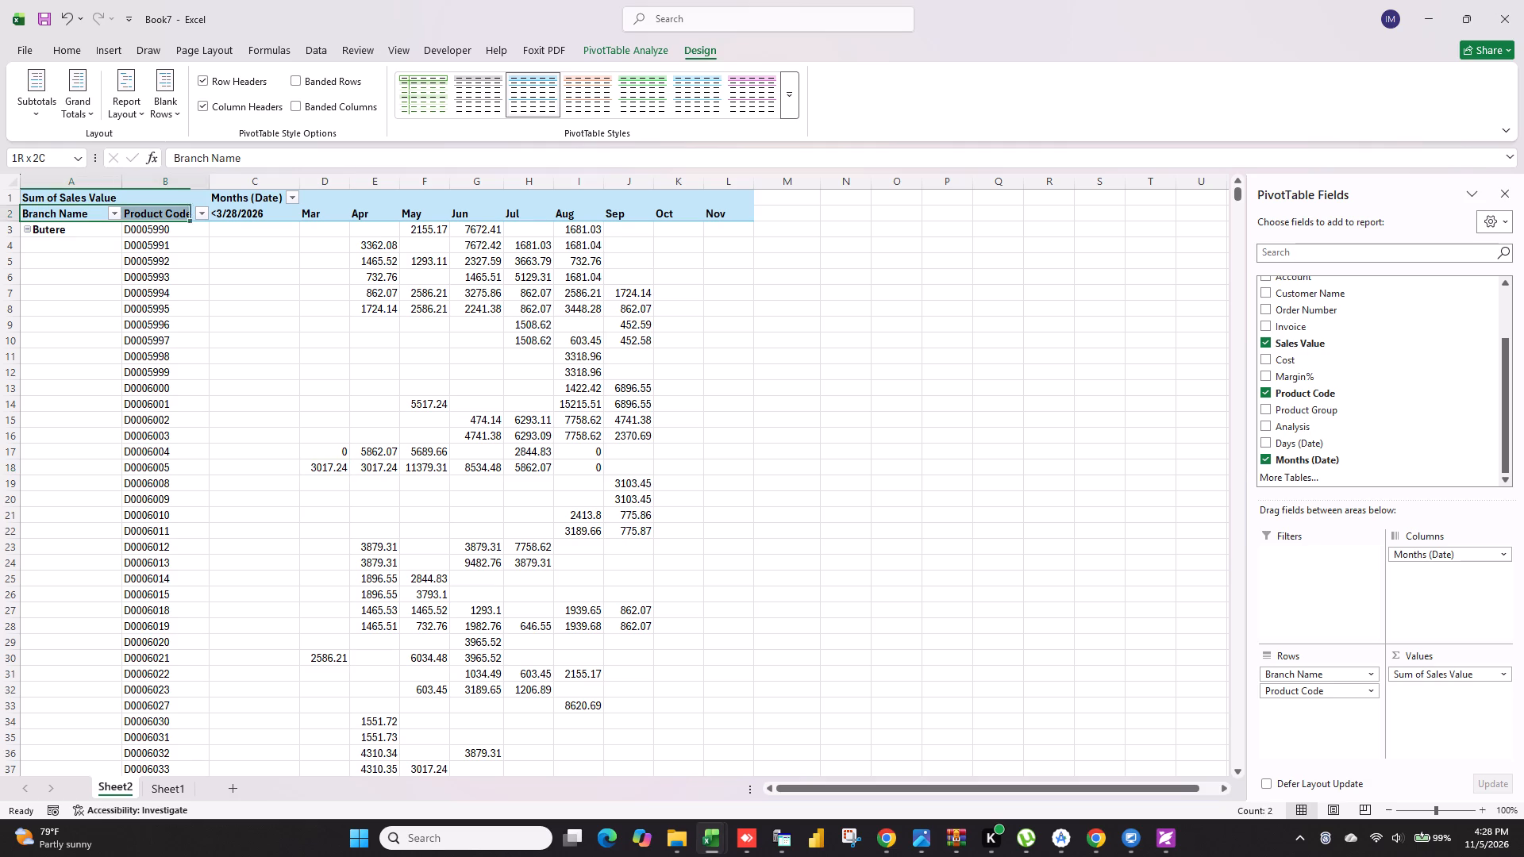
left_click_drag(148, 213, 729, 213)
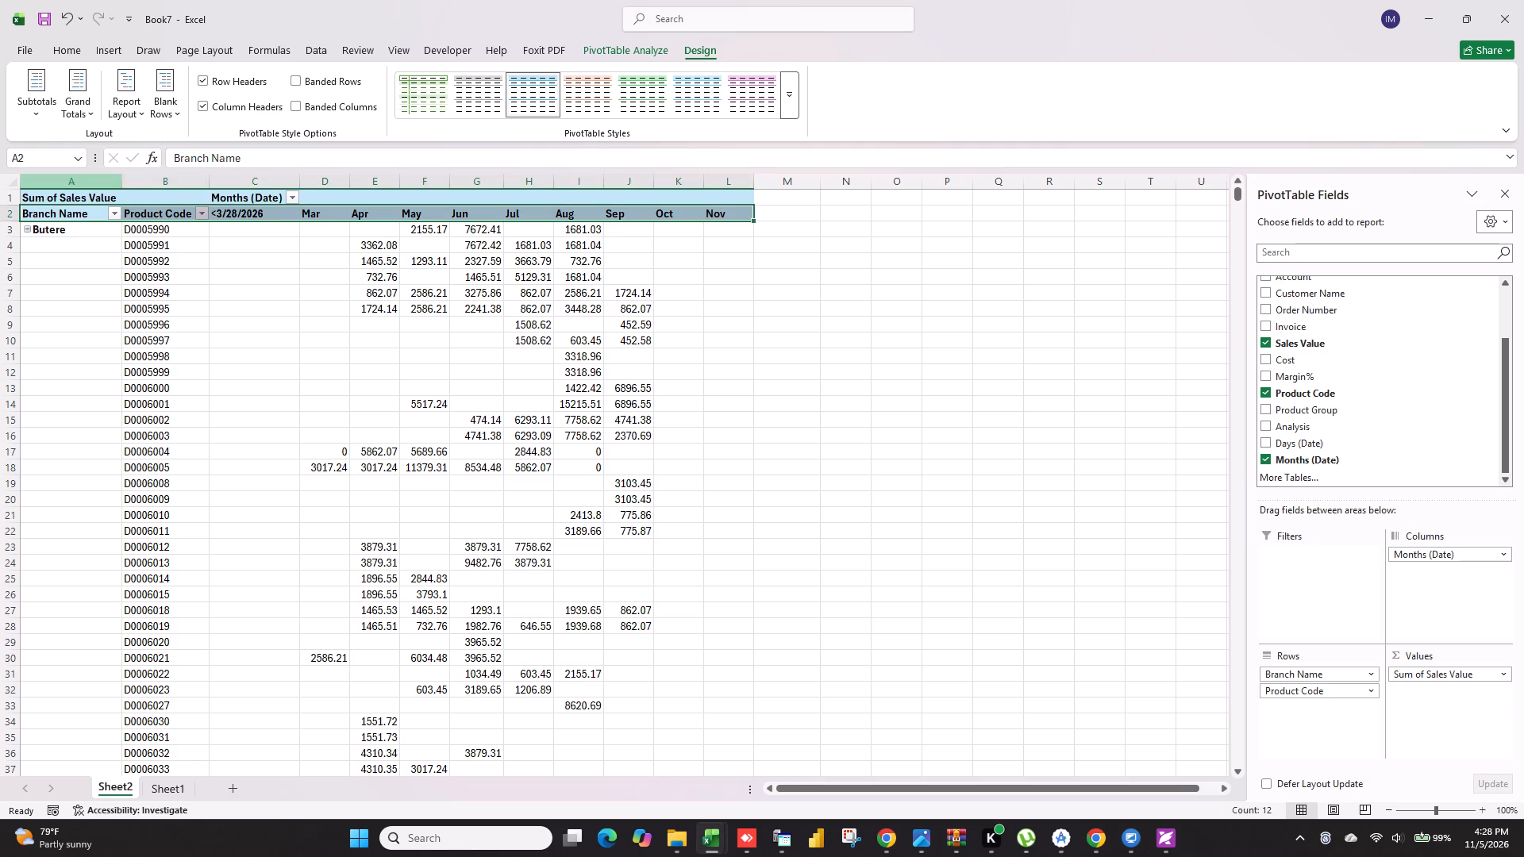
left_click_drag(62, 179, 722, 186)
key("ctrl+c")
left_click(240, 794)
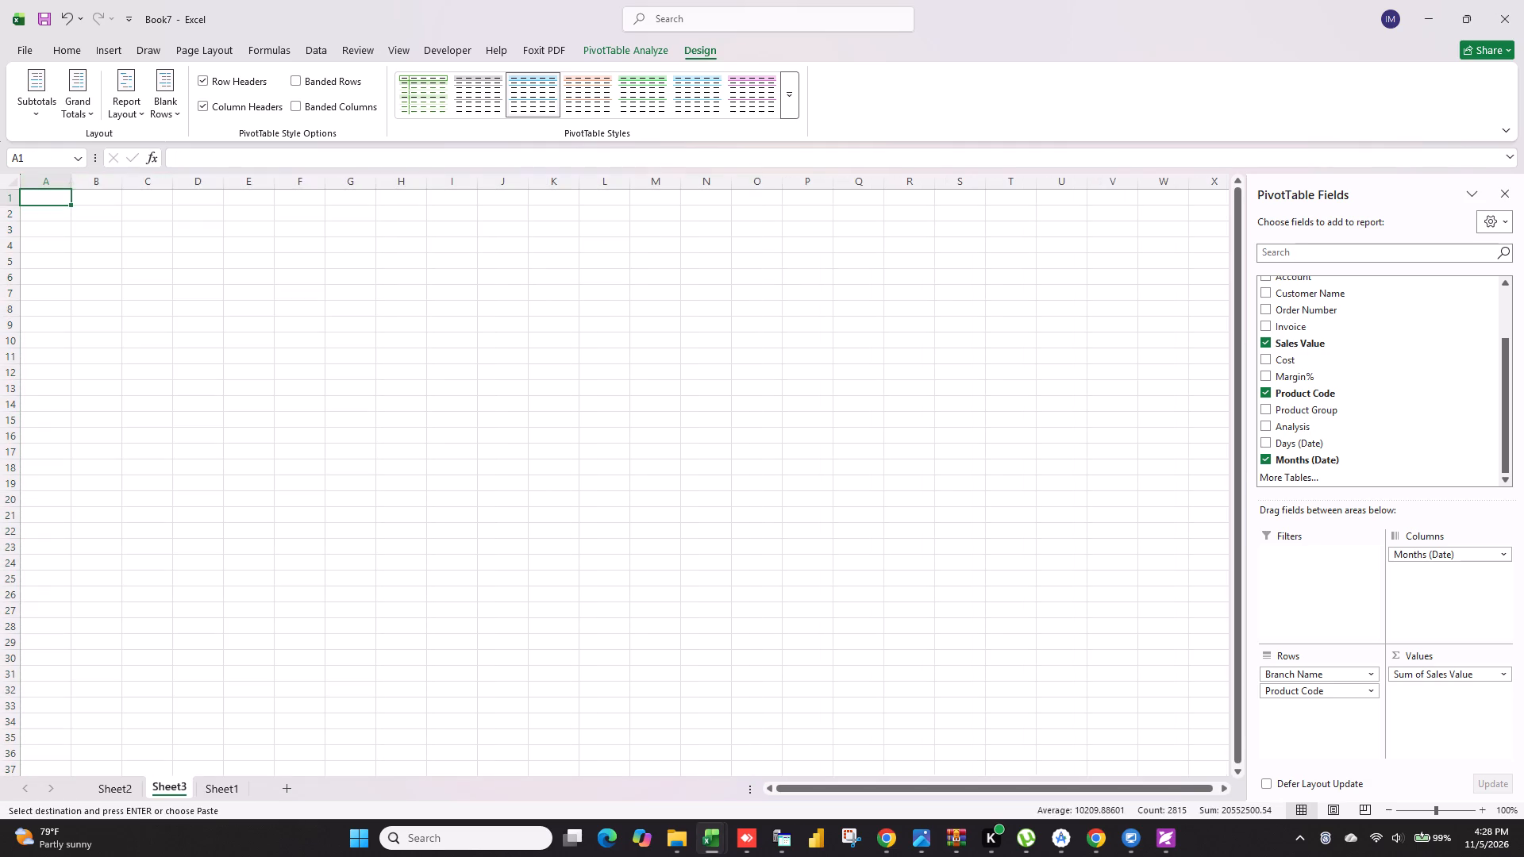
right_click(53, 192)
left_click(115, 291)
left_click(409, 283)
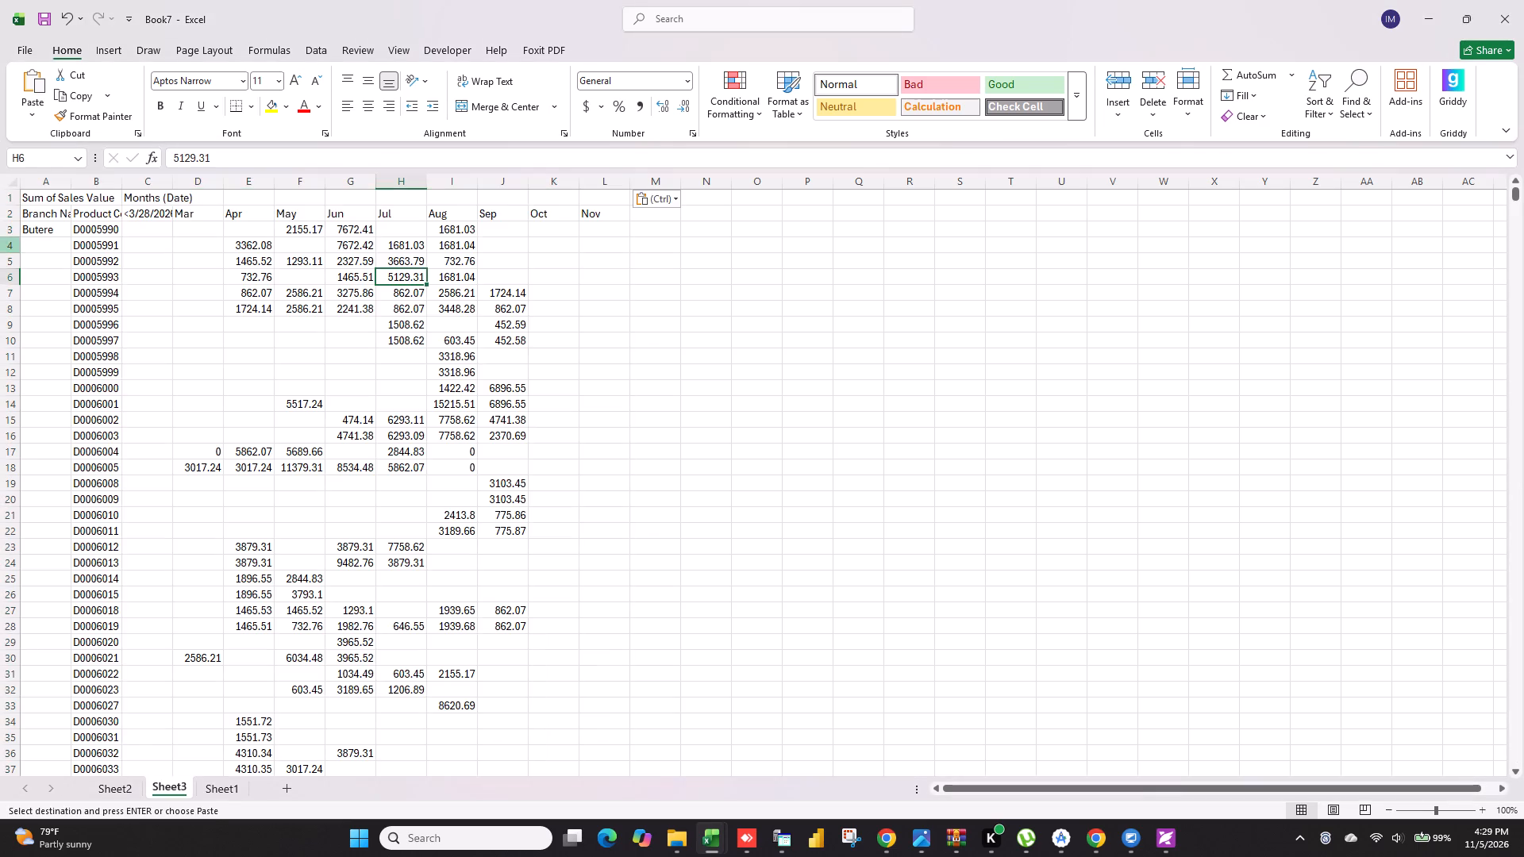
Delete the pivot label row above the headers and the <3/28/2026 column from the pasted data.
left_click(6, 201)
key("ctrl+minus")
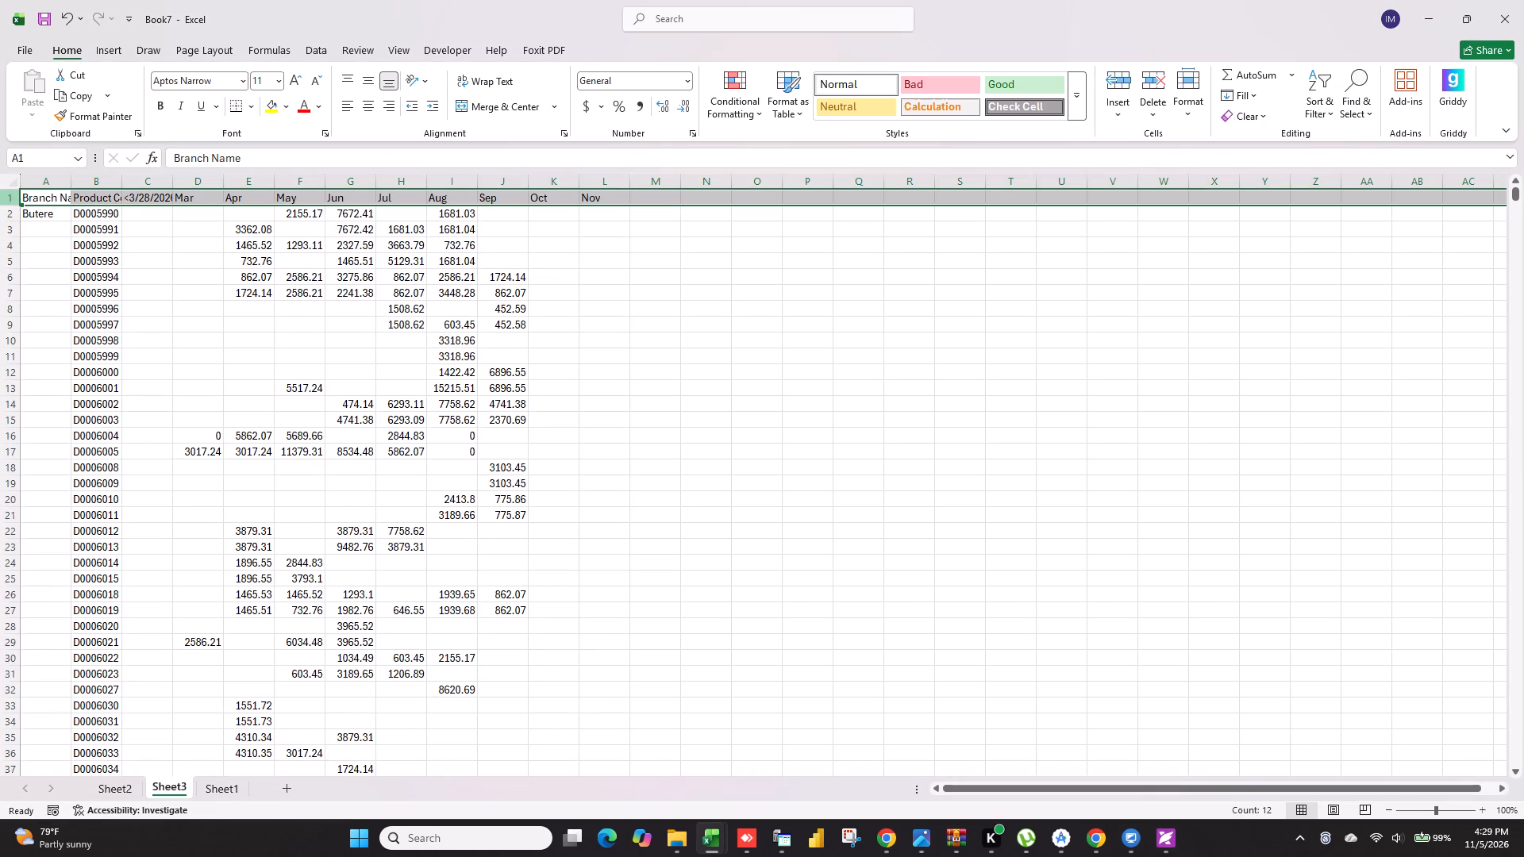
left_click(624, 332)
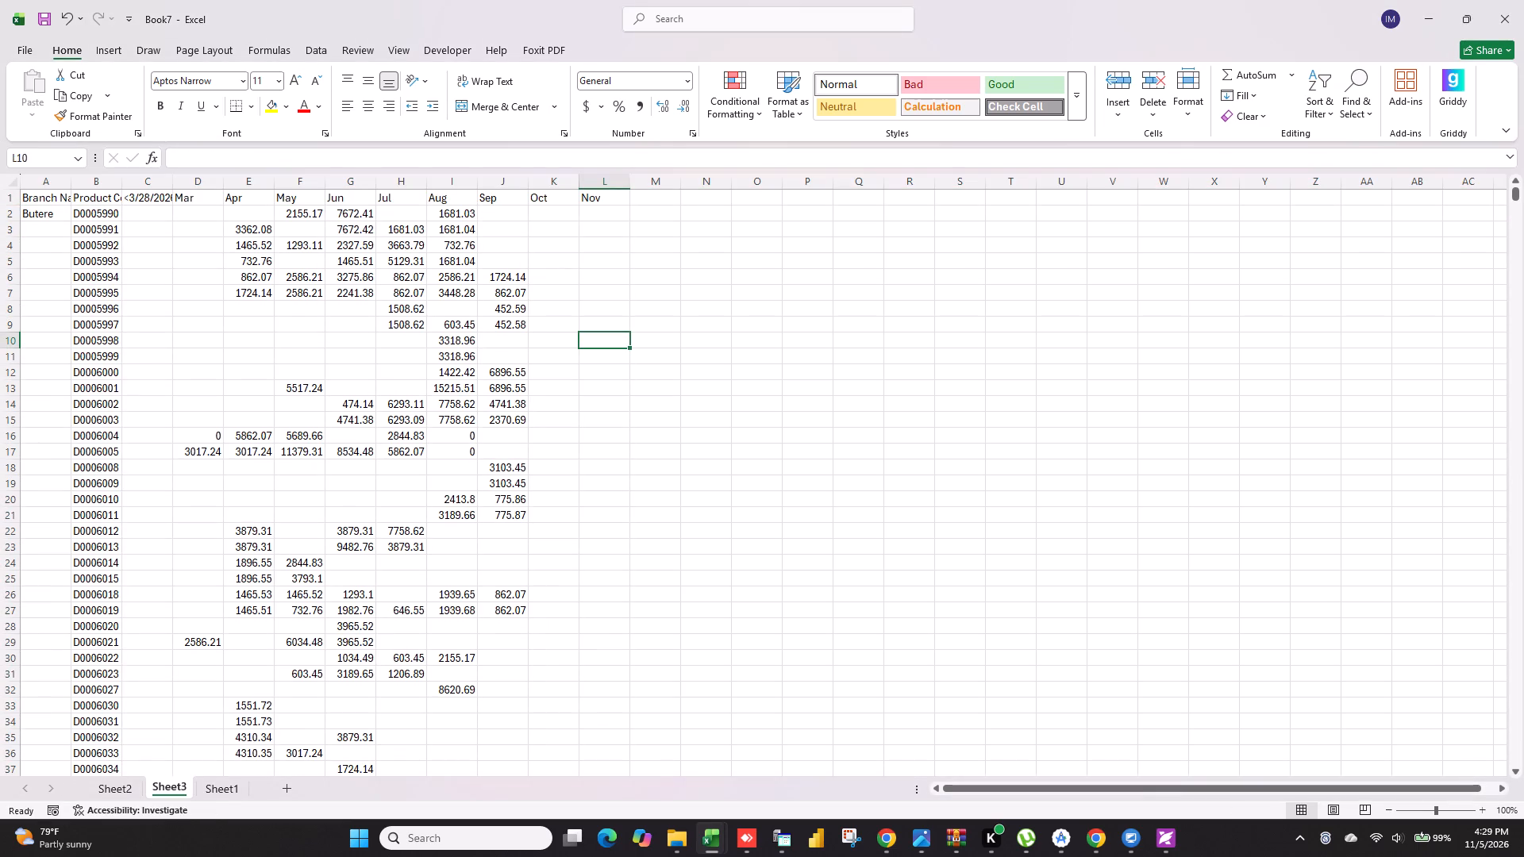
left_click(156, 186)
key("ctrl+minus")
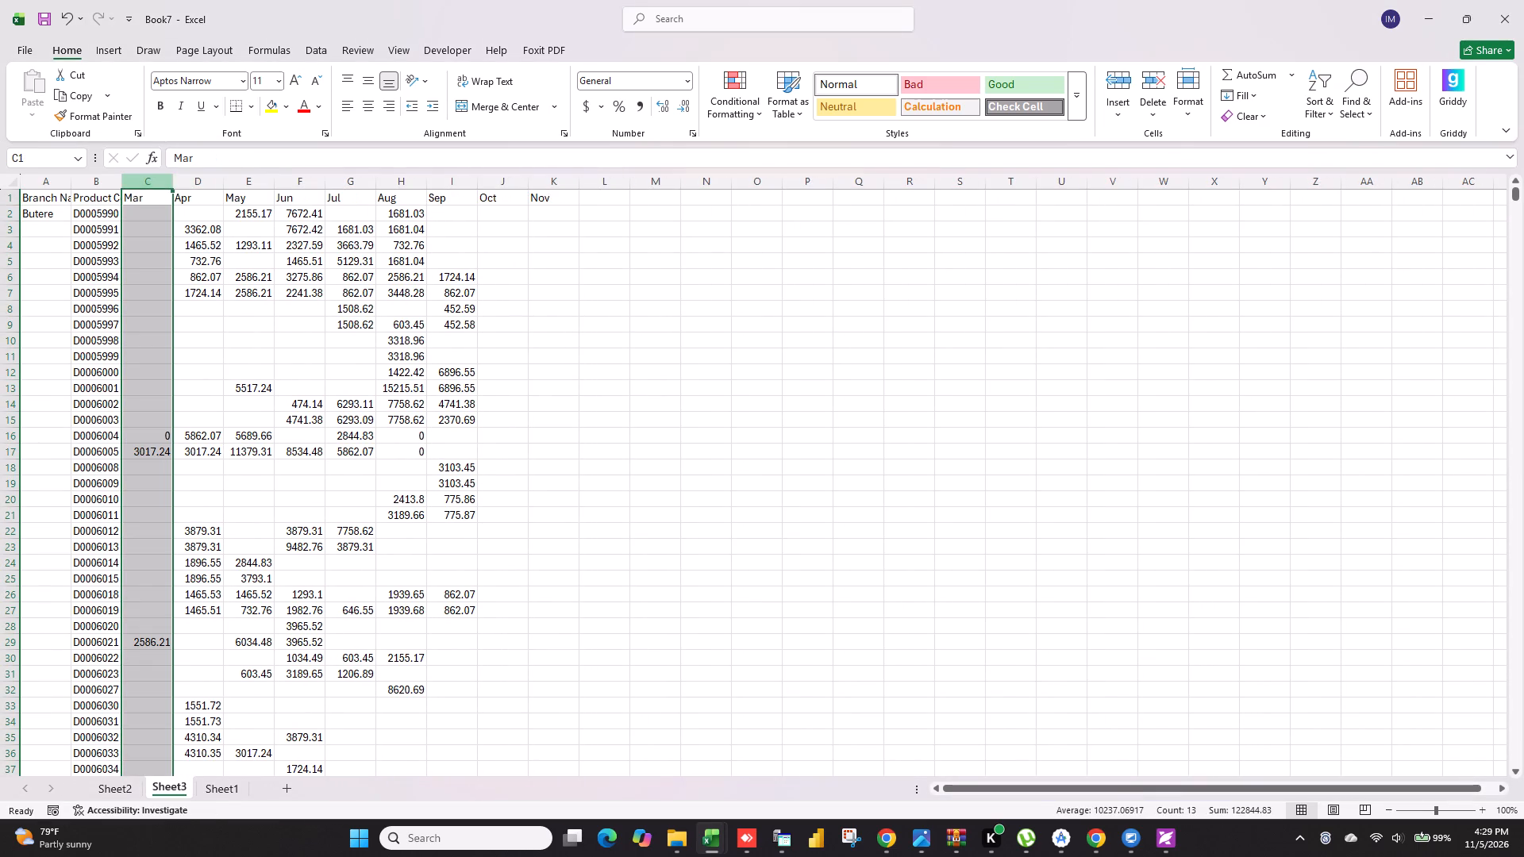
left_click(518, 498)
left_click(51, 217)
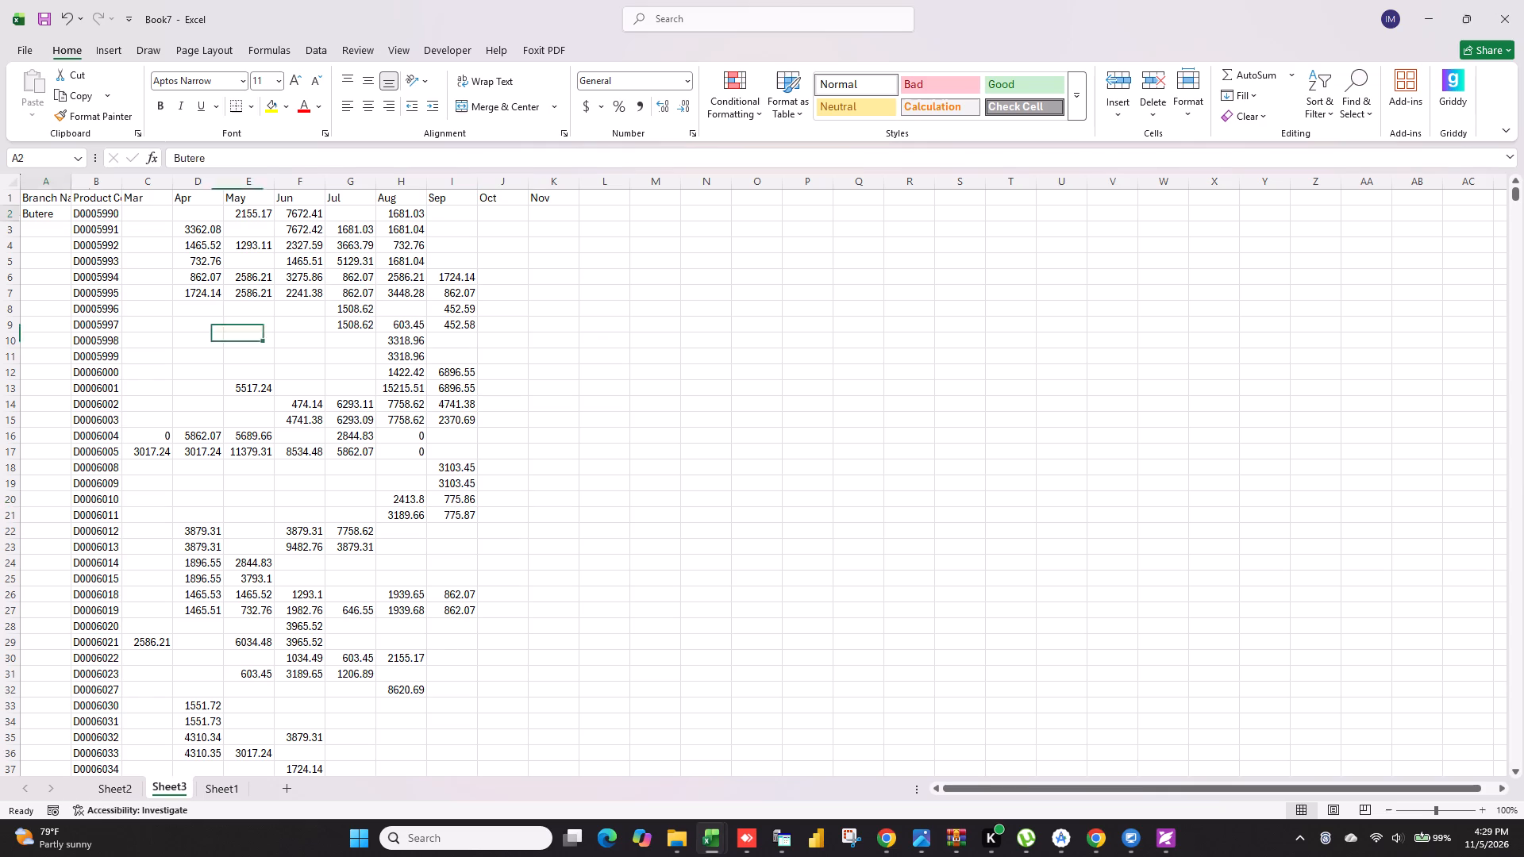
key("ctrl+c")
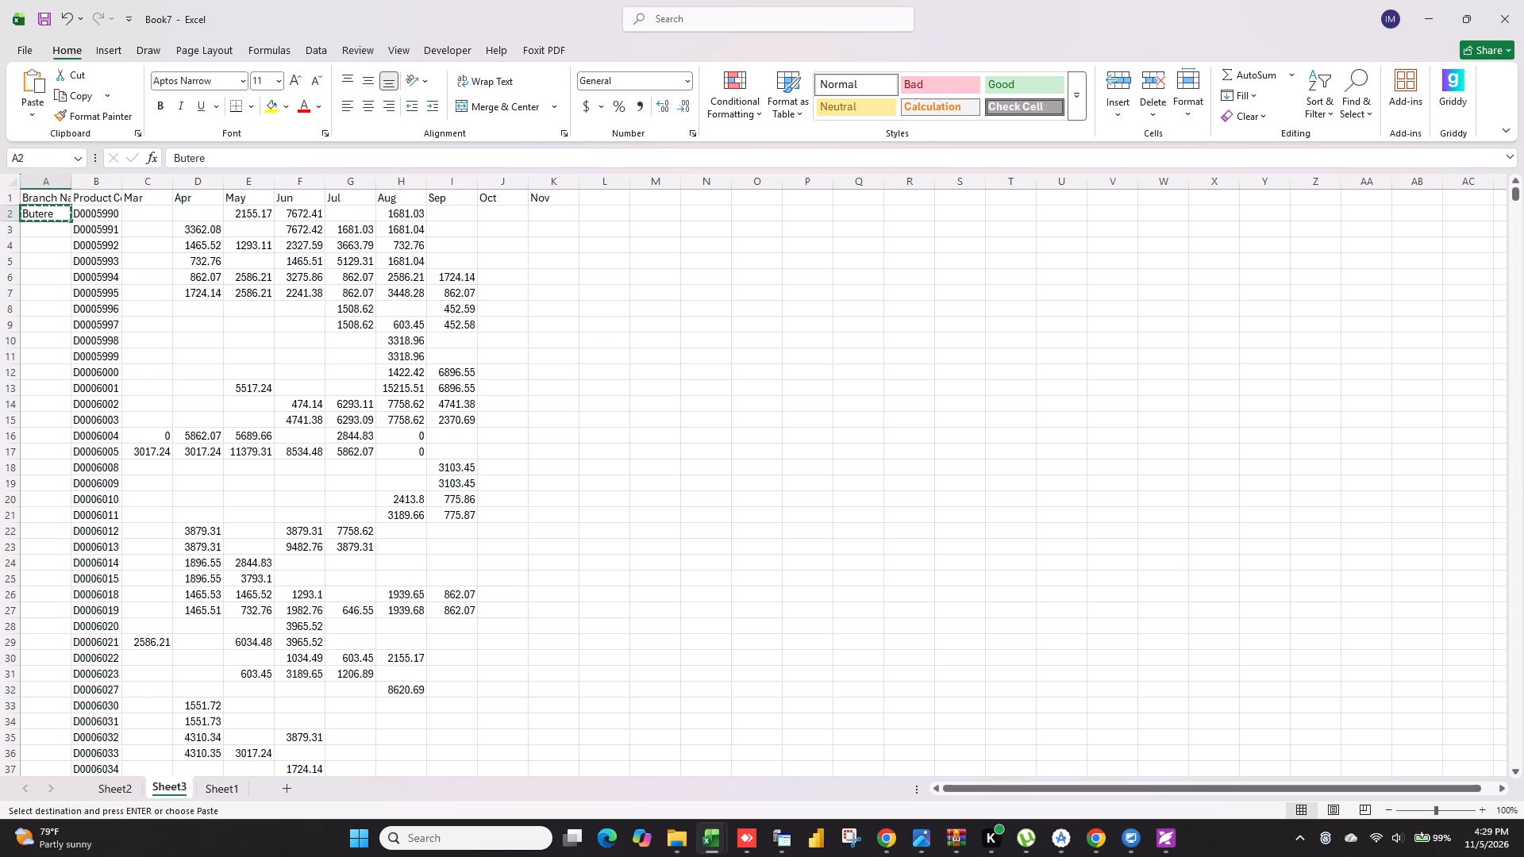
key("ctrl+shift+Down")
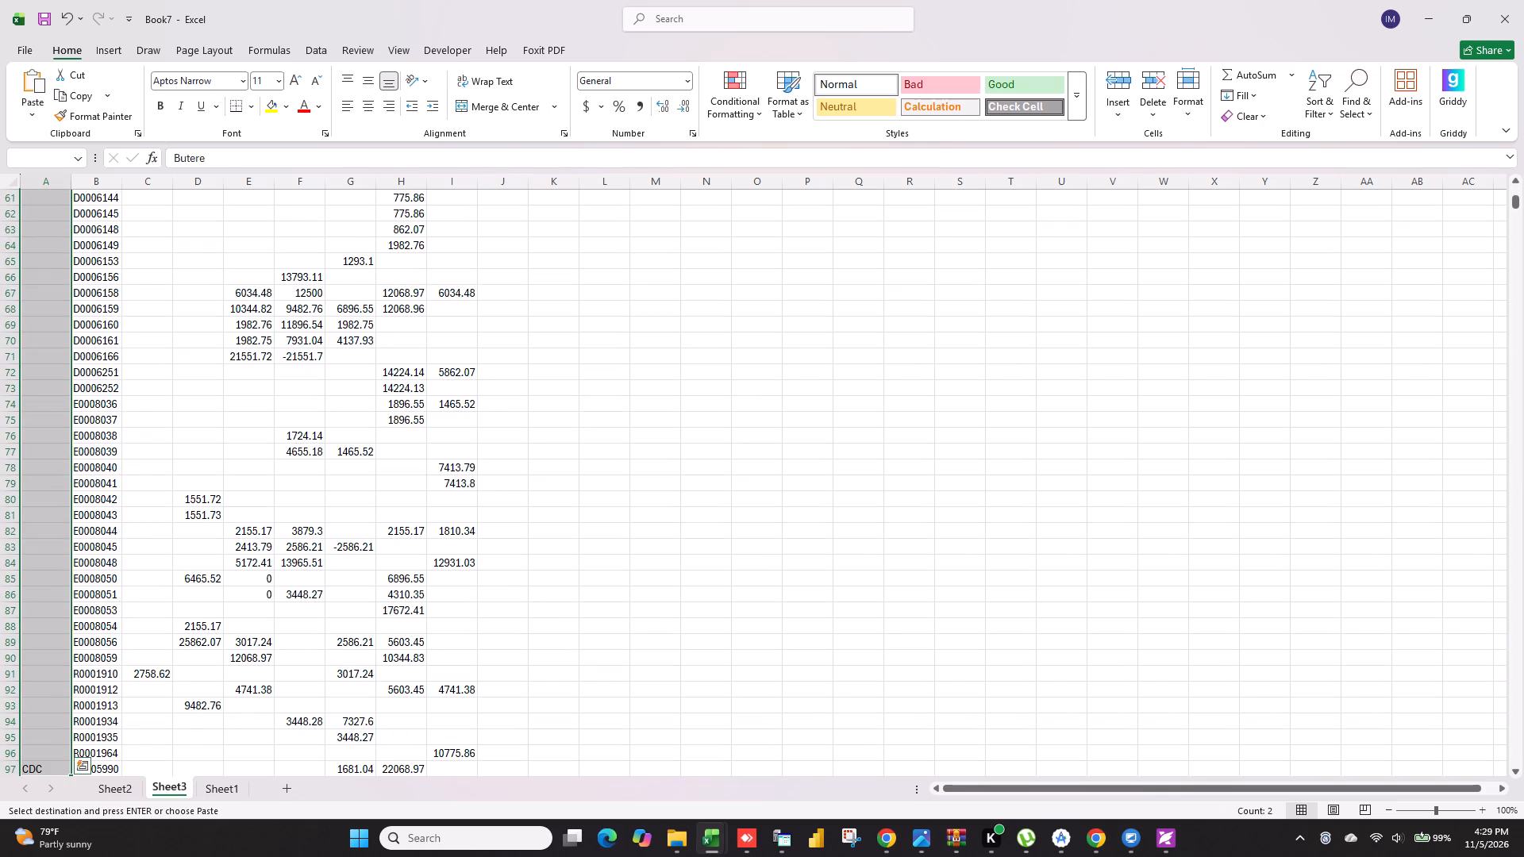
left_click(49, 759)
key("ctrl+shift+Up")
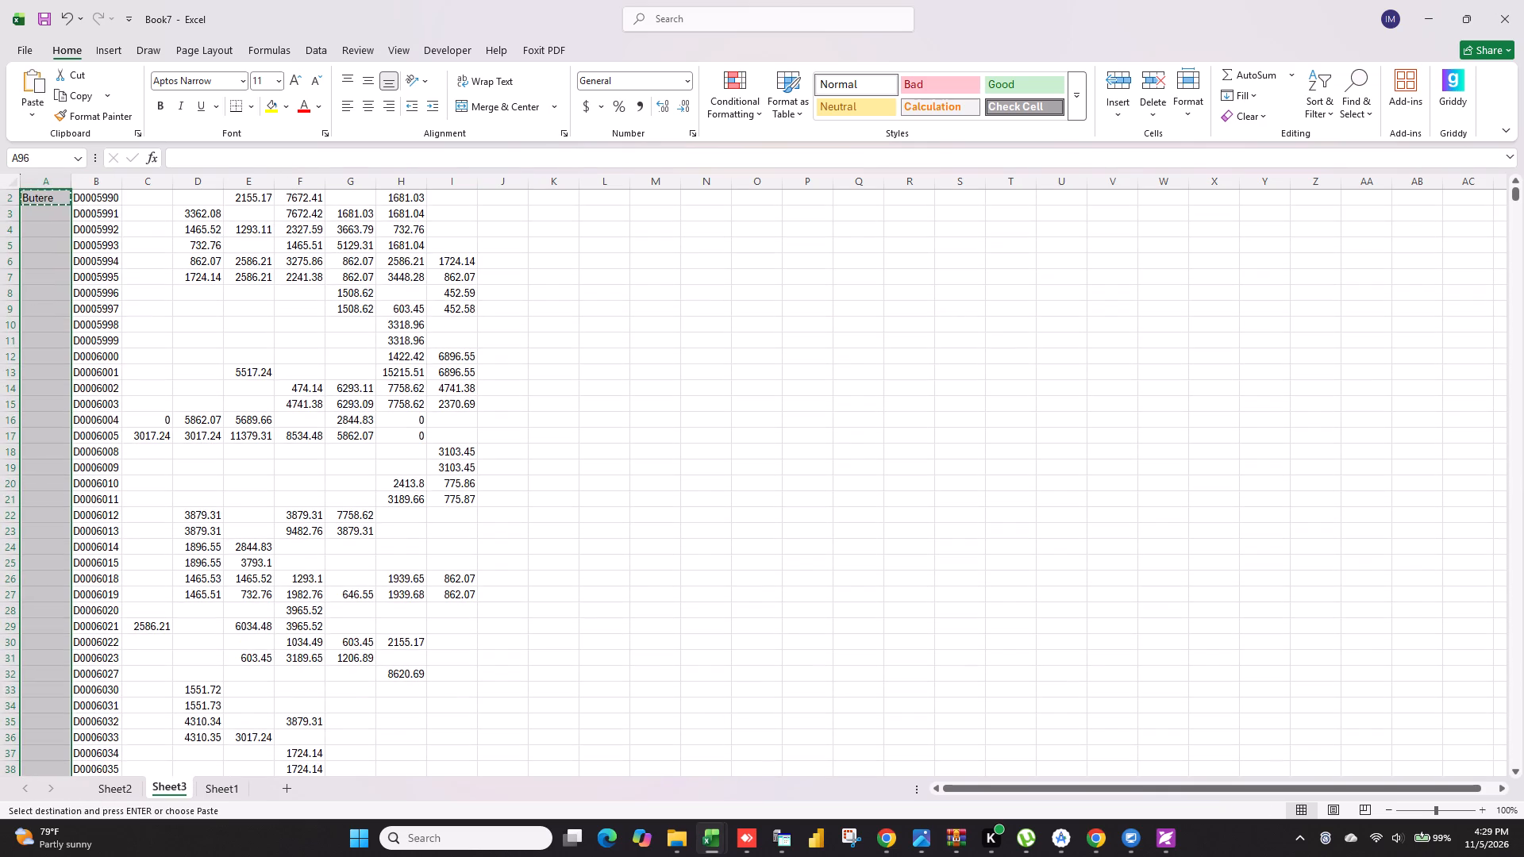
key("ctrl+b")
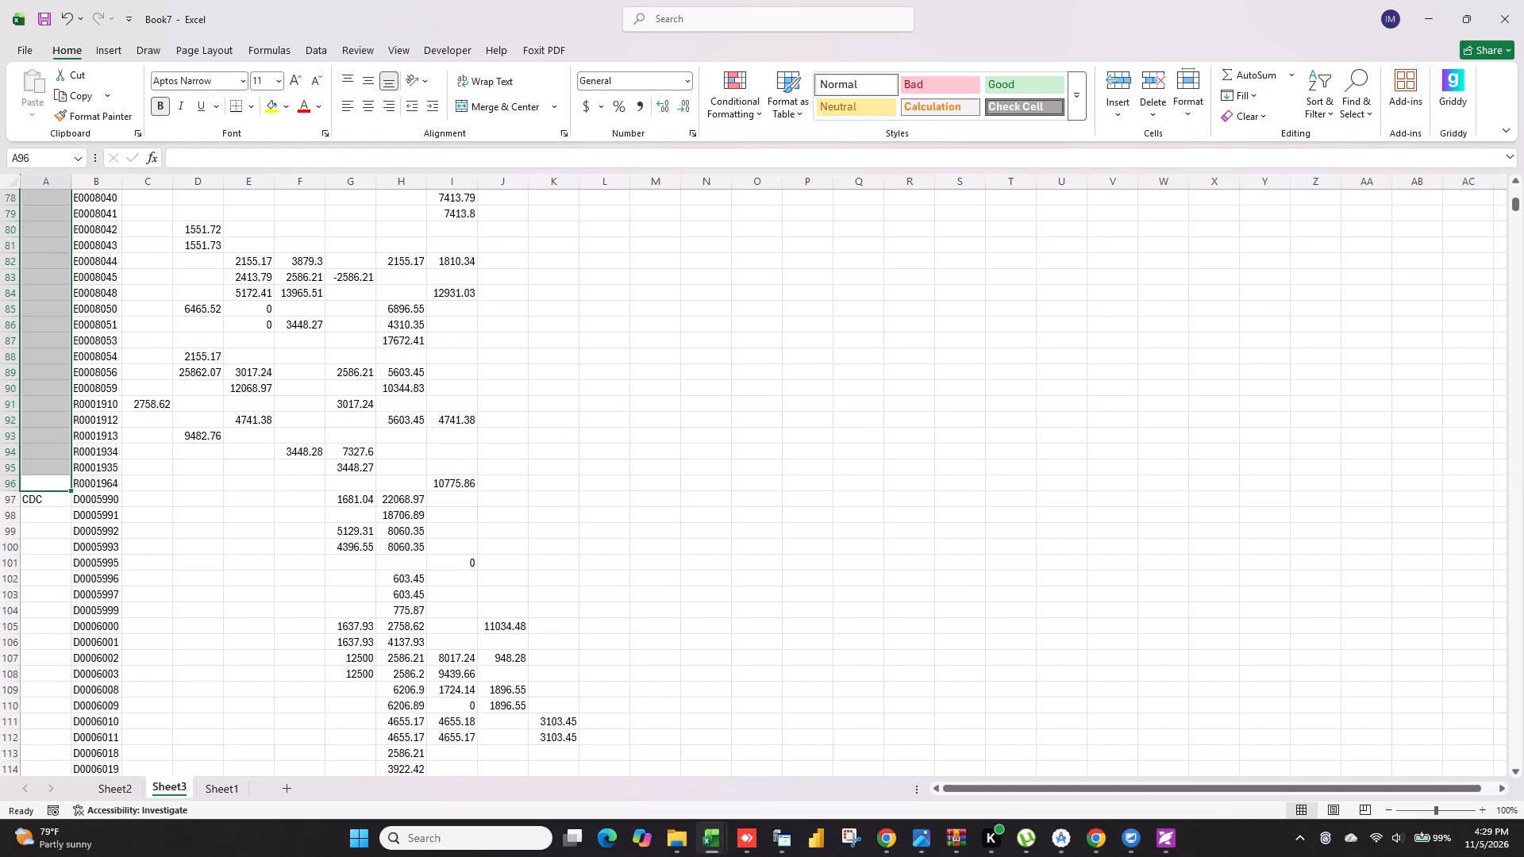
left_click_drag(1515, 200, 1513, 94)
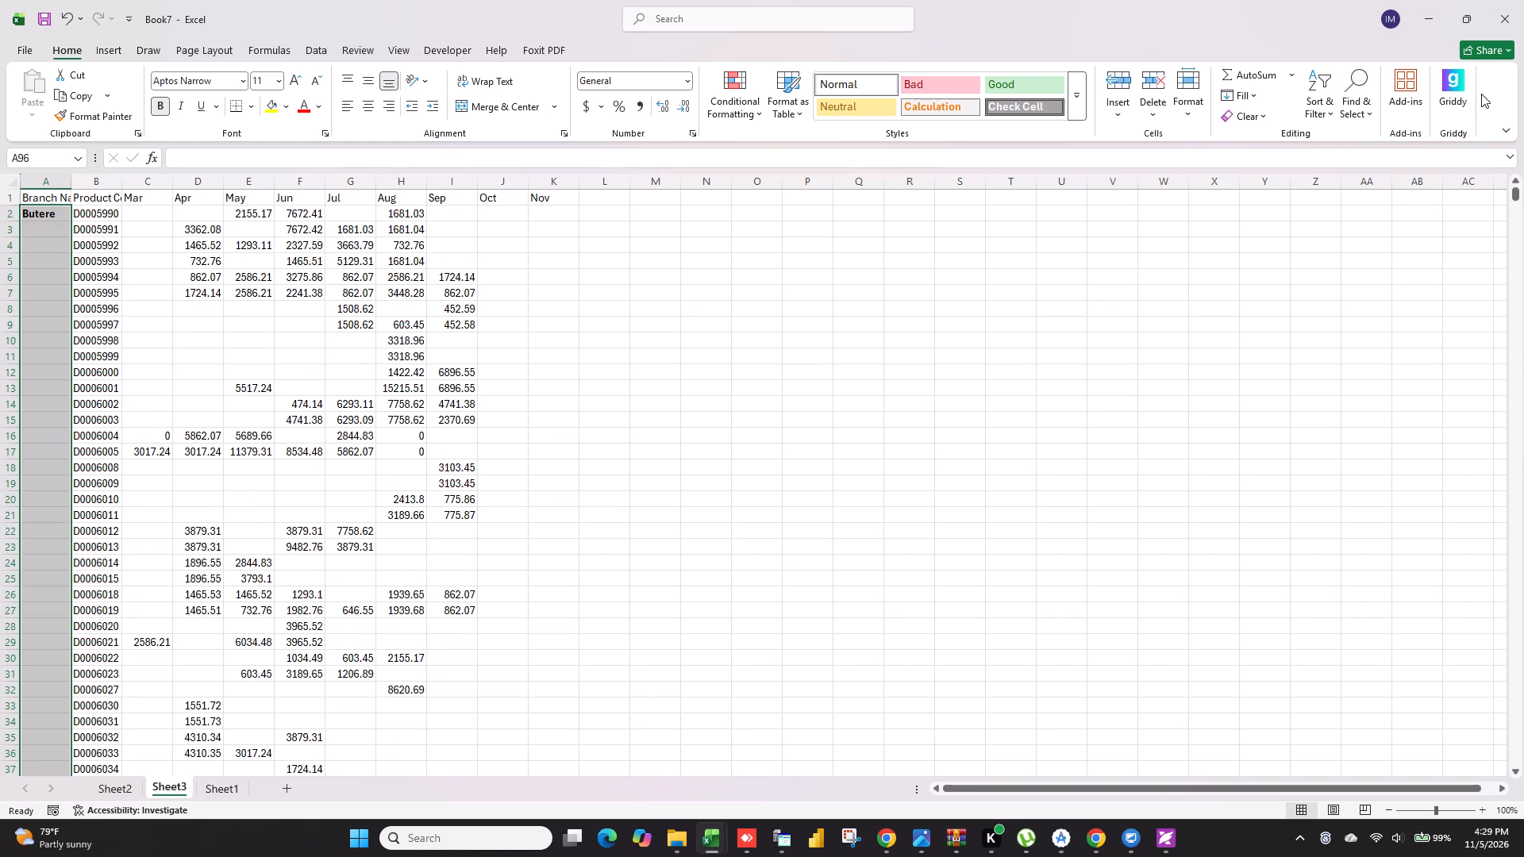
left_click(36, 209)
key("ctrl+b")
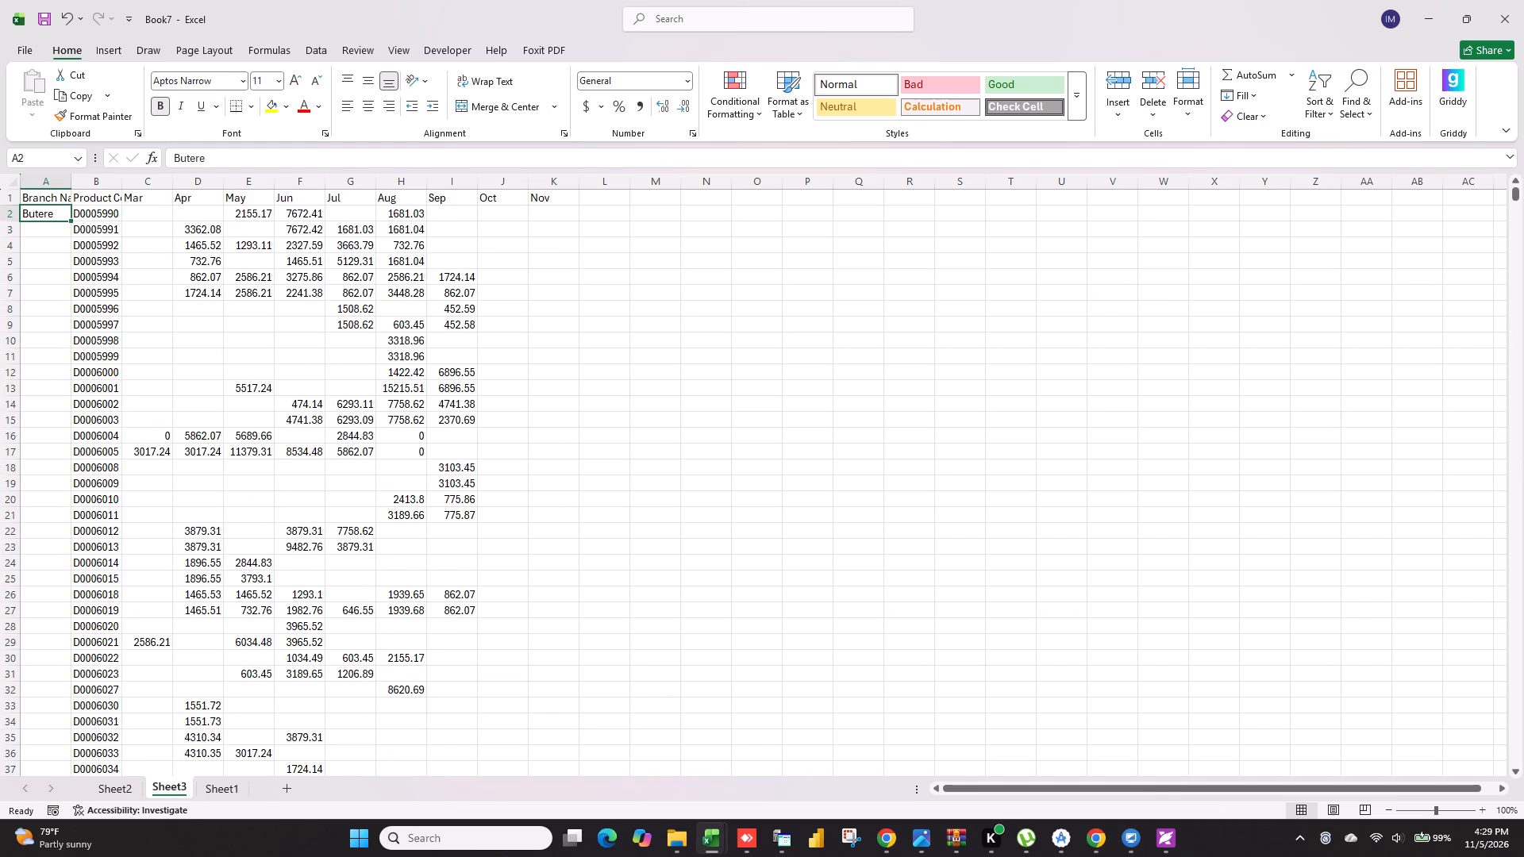
Fill the blank Branch Name cells of the first branch with Butere, down to row 96.
key("ctrl+c")
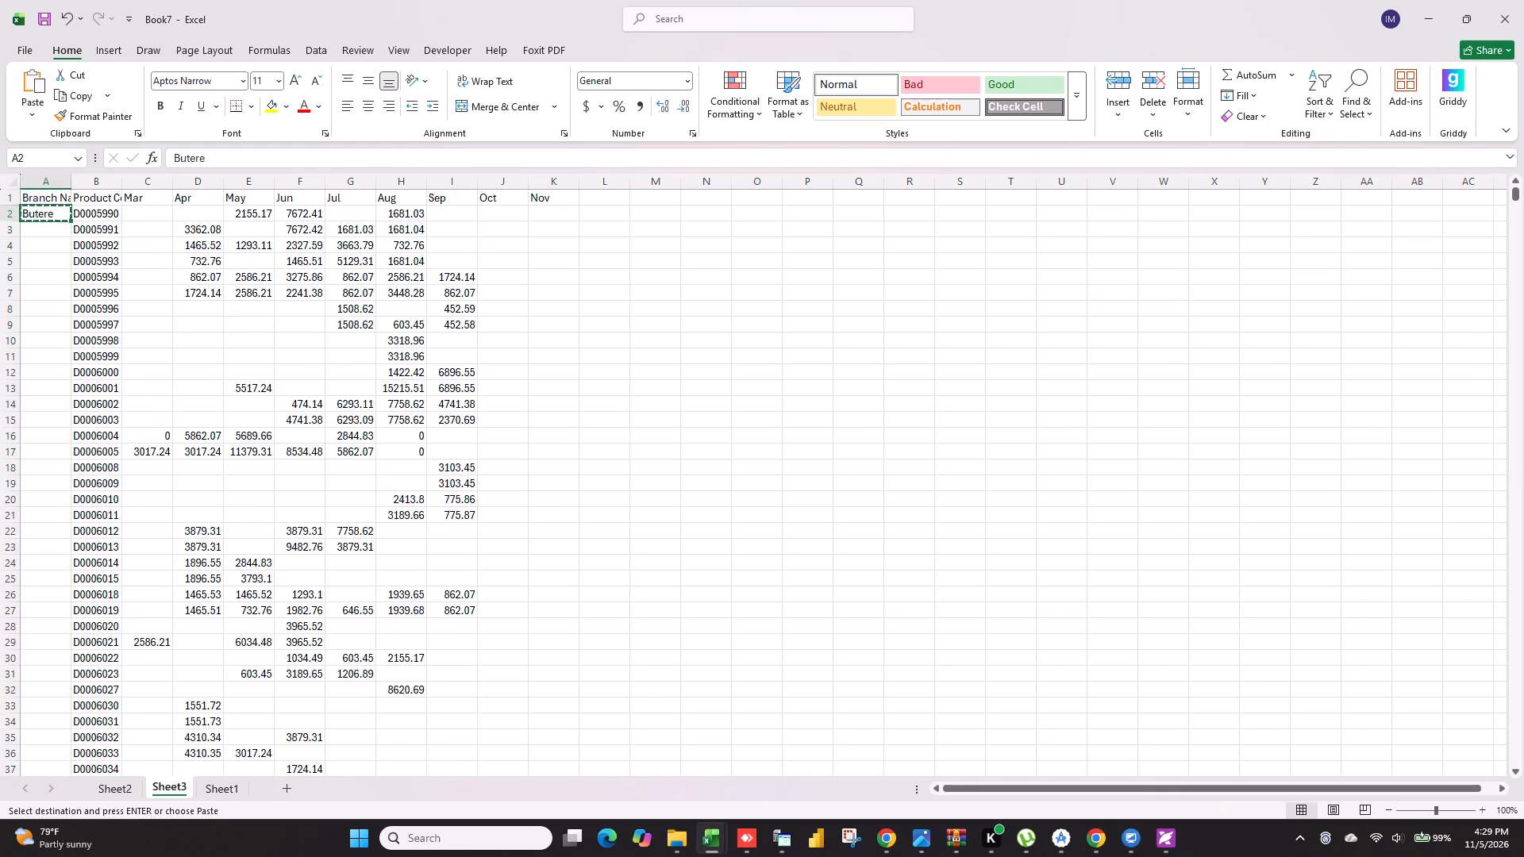
key("ctrl+shift+Down")
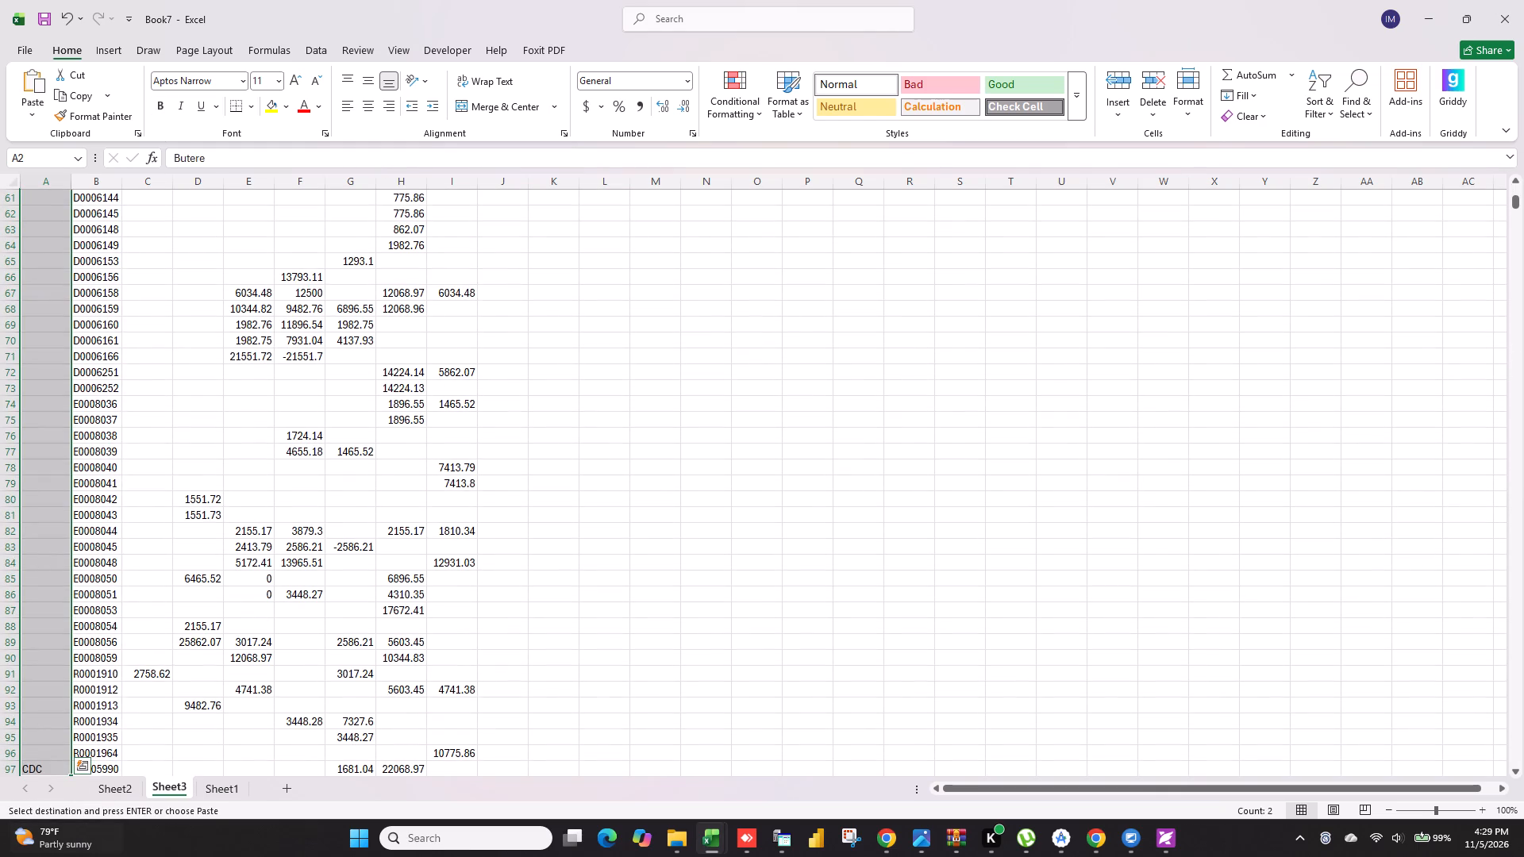
left_click(49, 751)
key("ctrl+shift+Up")
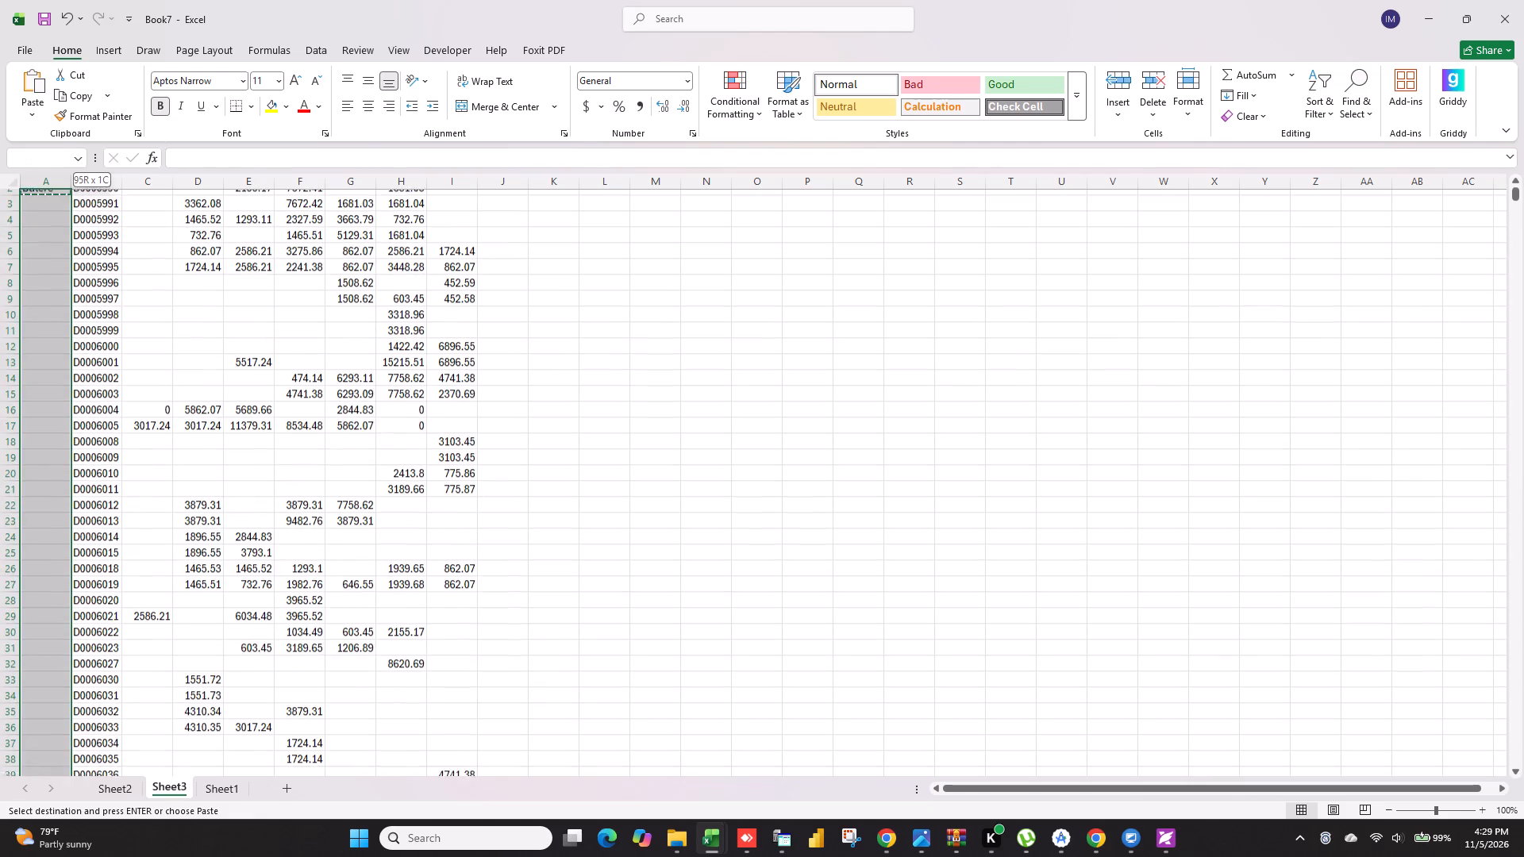
key("ctrl+v")
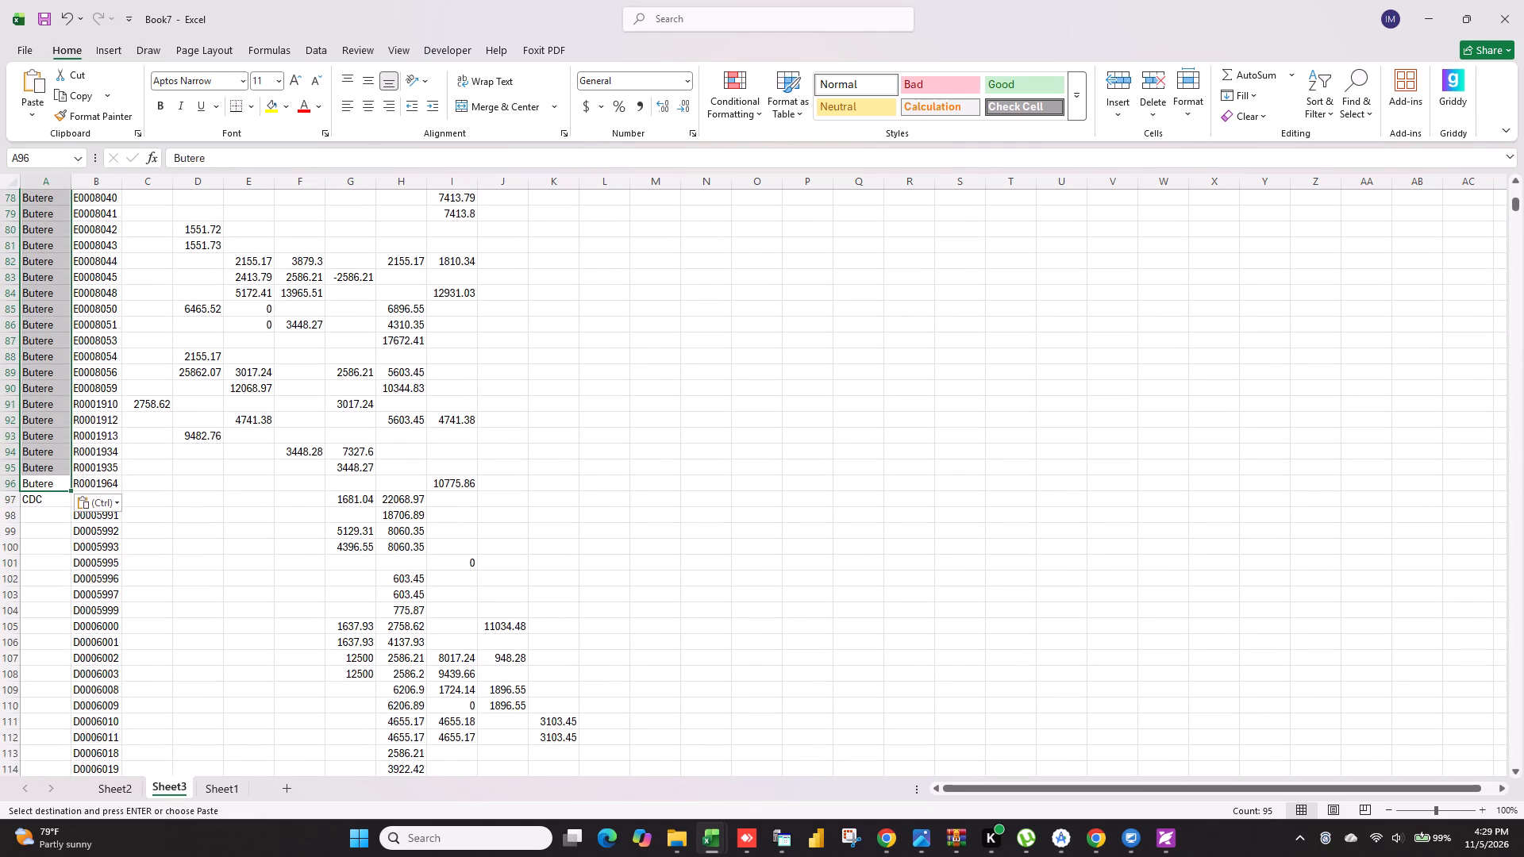
Fill the blank Branch Name cells below CDC with CDC, from row 98 to row 153.
left_click(39, 498)
key("ctrl+c")
left_click(44, 513)
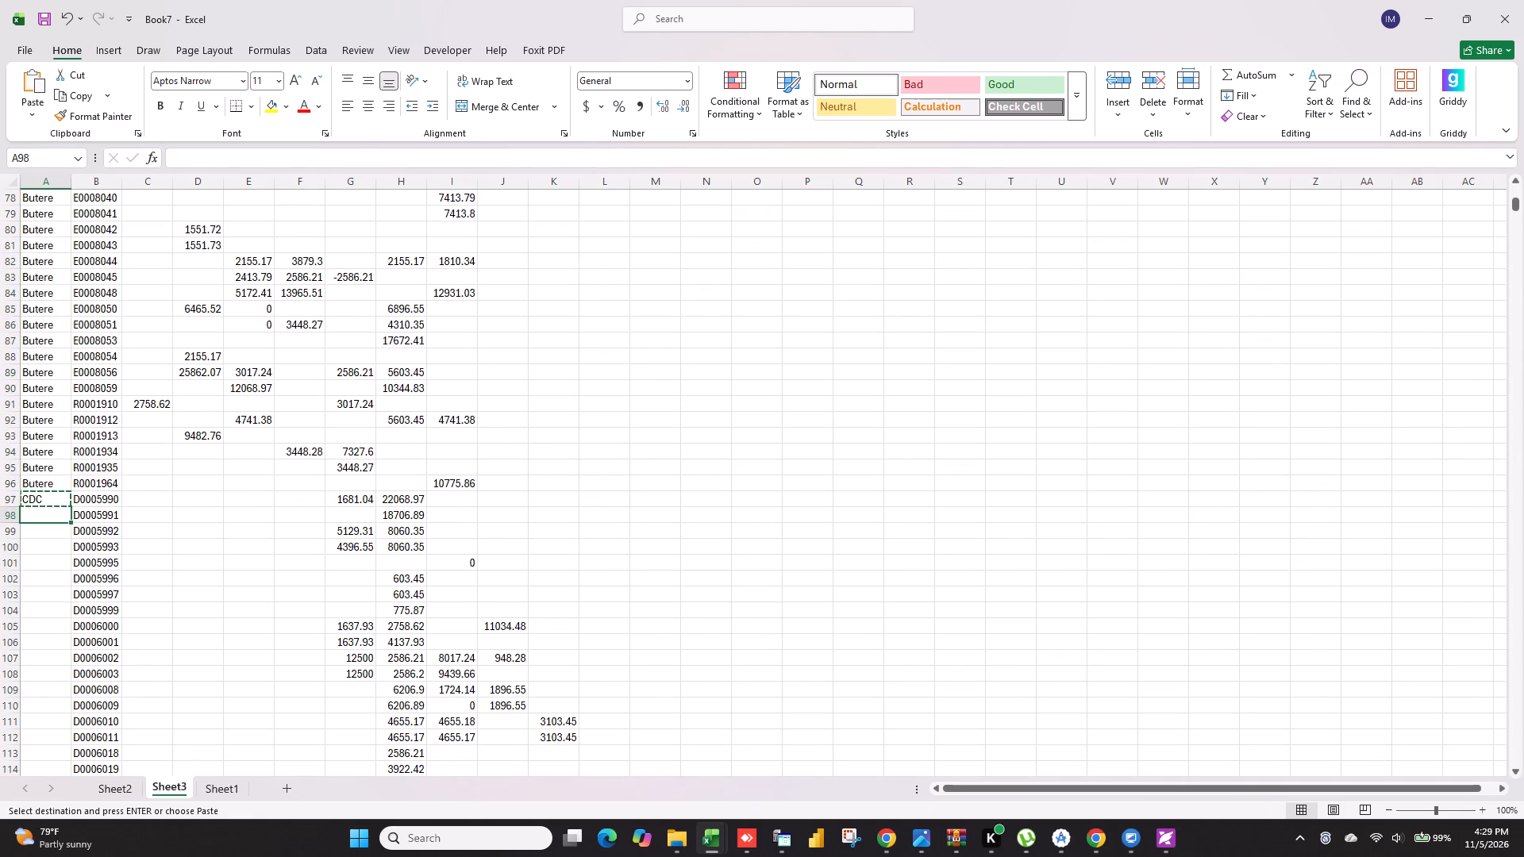
key("ctrl+shift+Down")
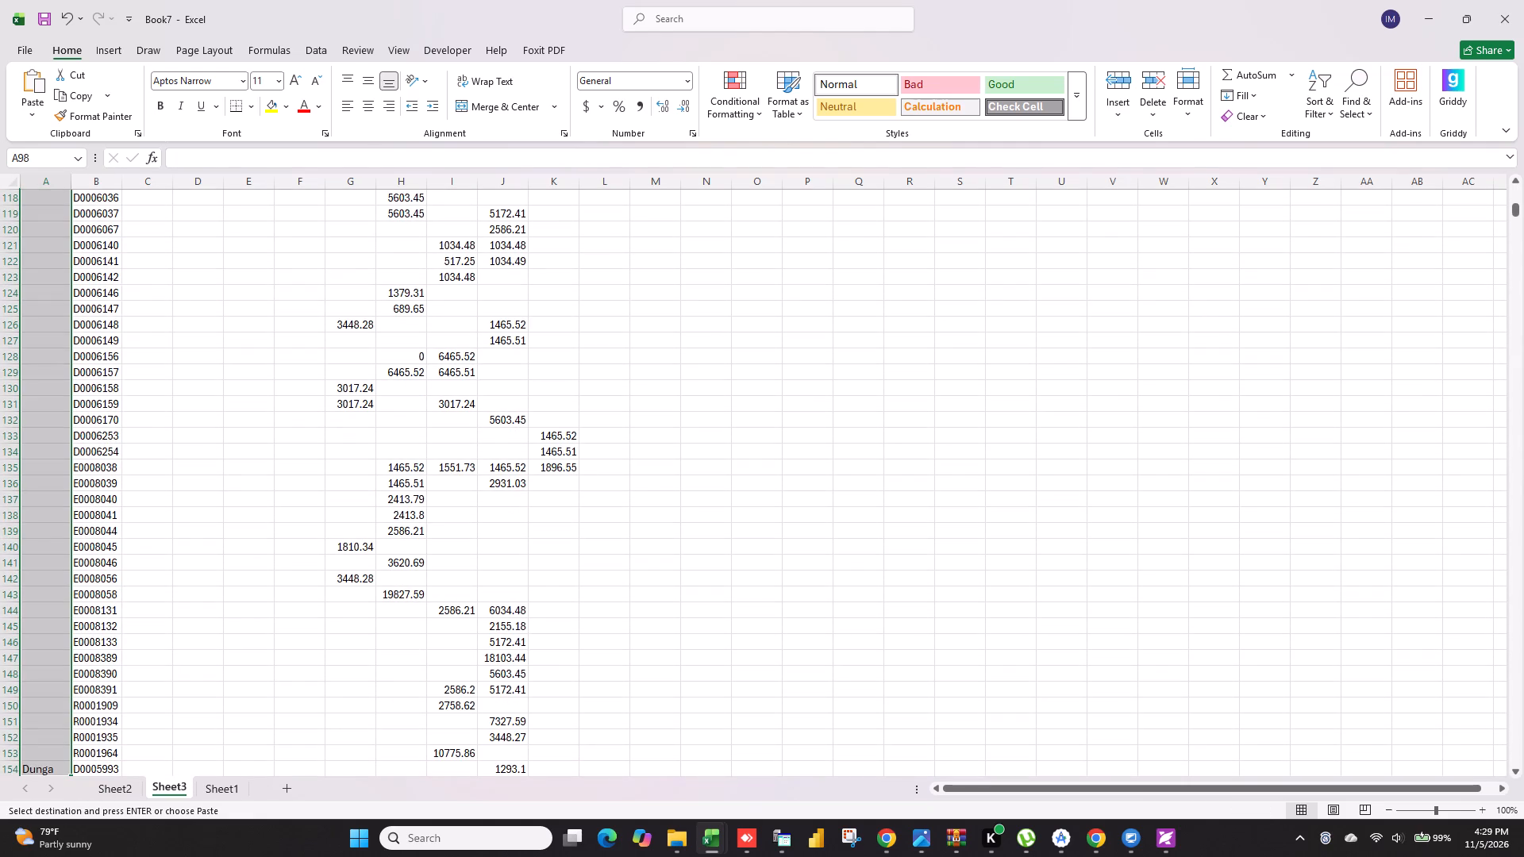
left_click(32, 759)
key("ctrl+shift+Up")
key("ctrl+v")
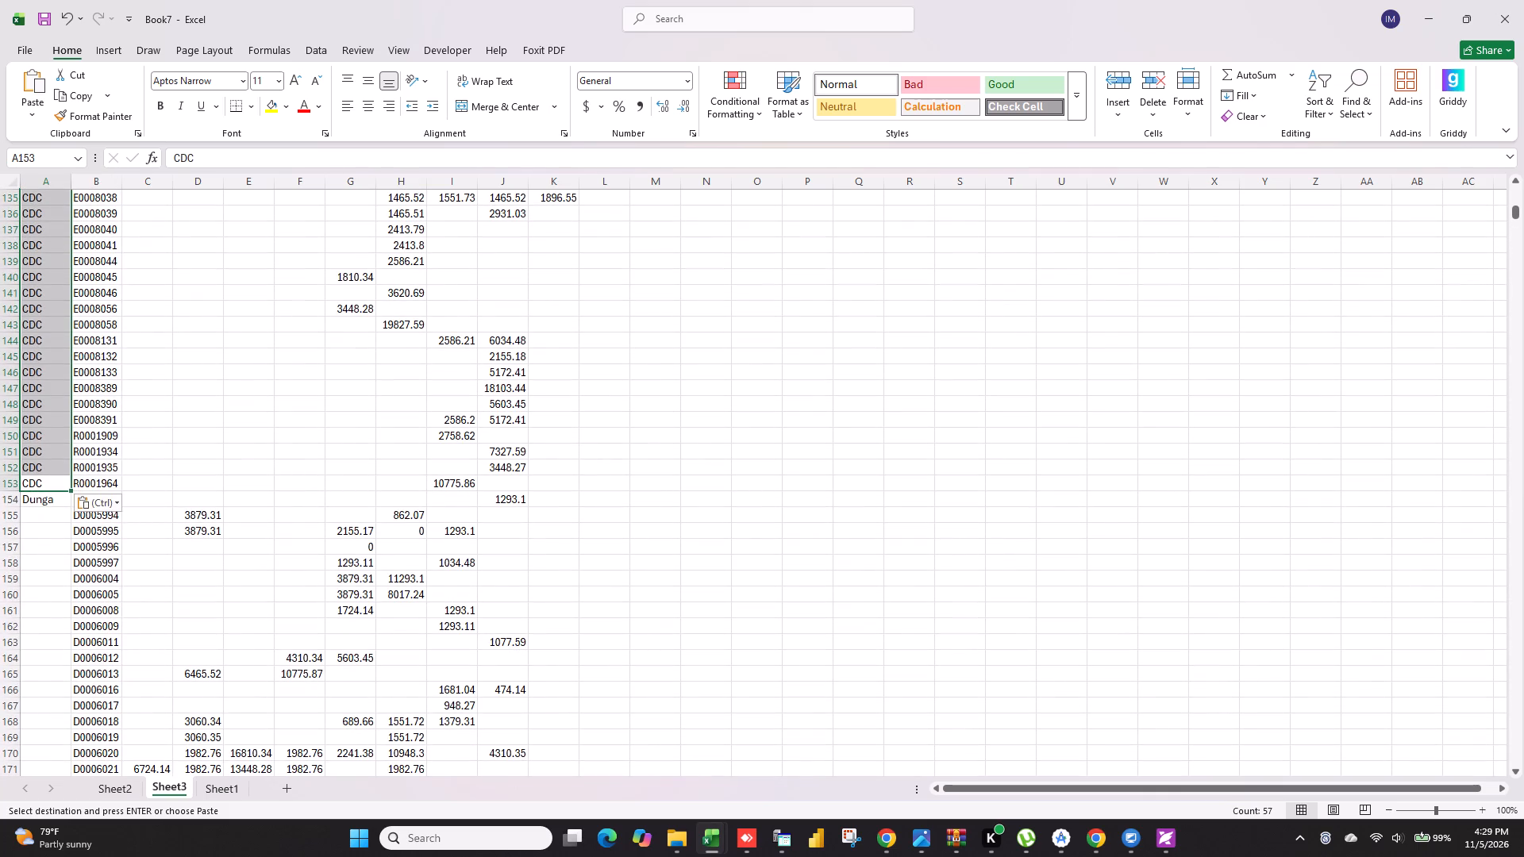
Fill the blank Branch Name cells below Dunga with Dunga, from row 155 to row 242.
left_click(60, 505)
key("ctrl+c")
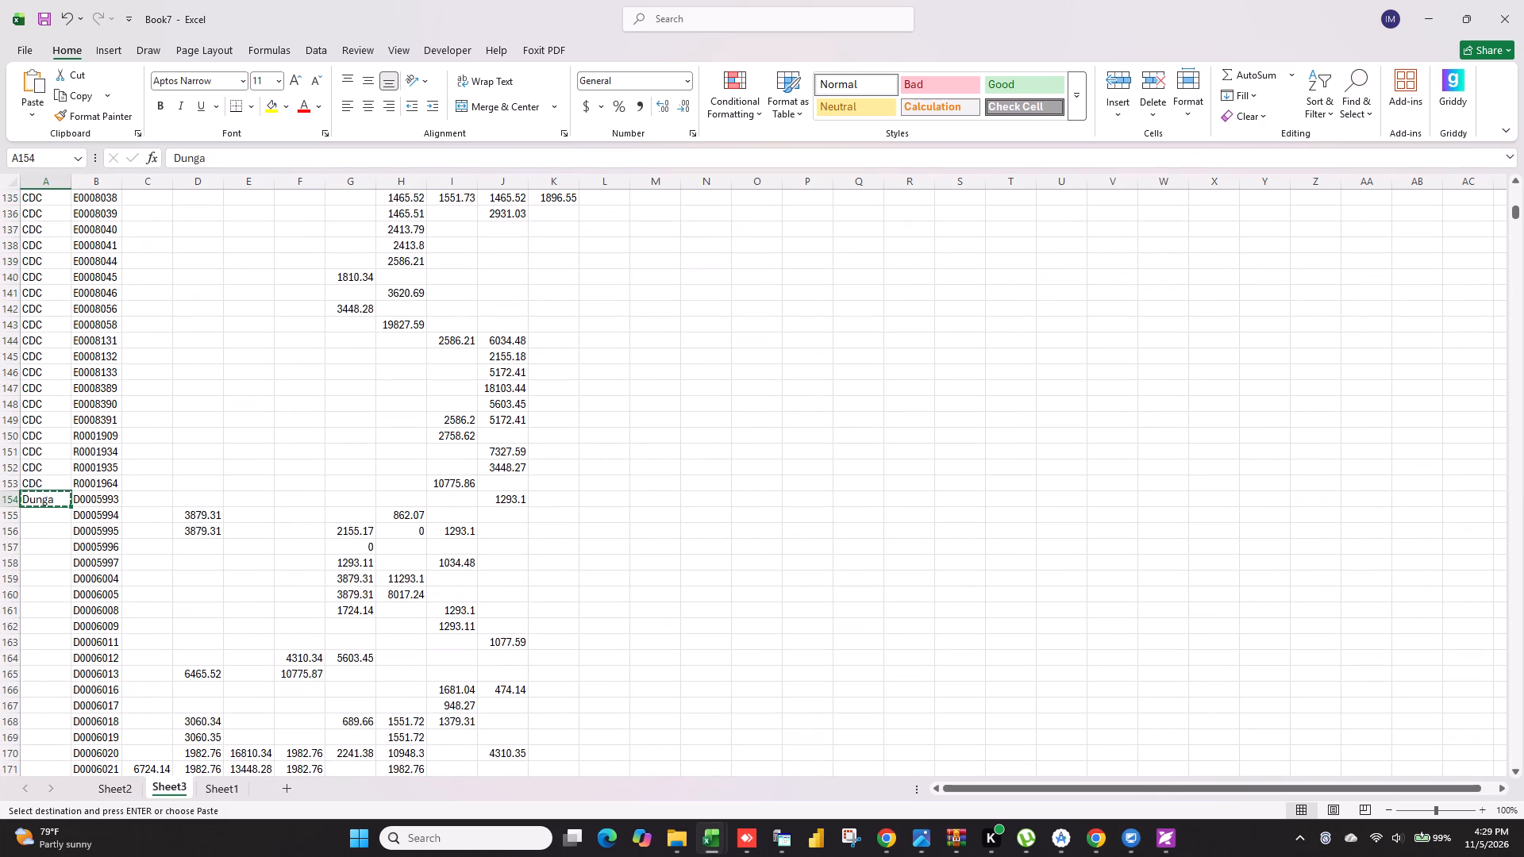
left_click(51, 513)
key("ctrl+shift+Down")
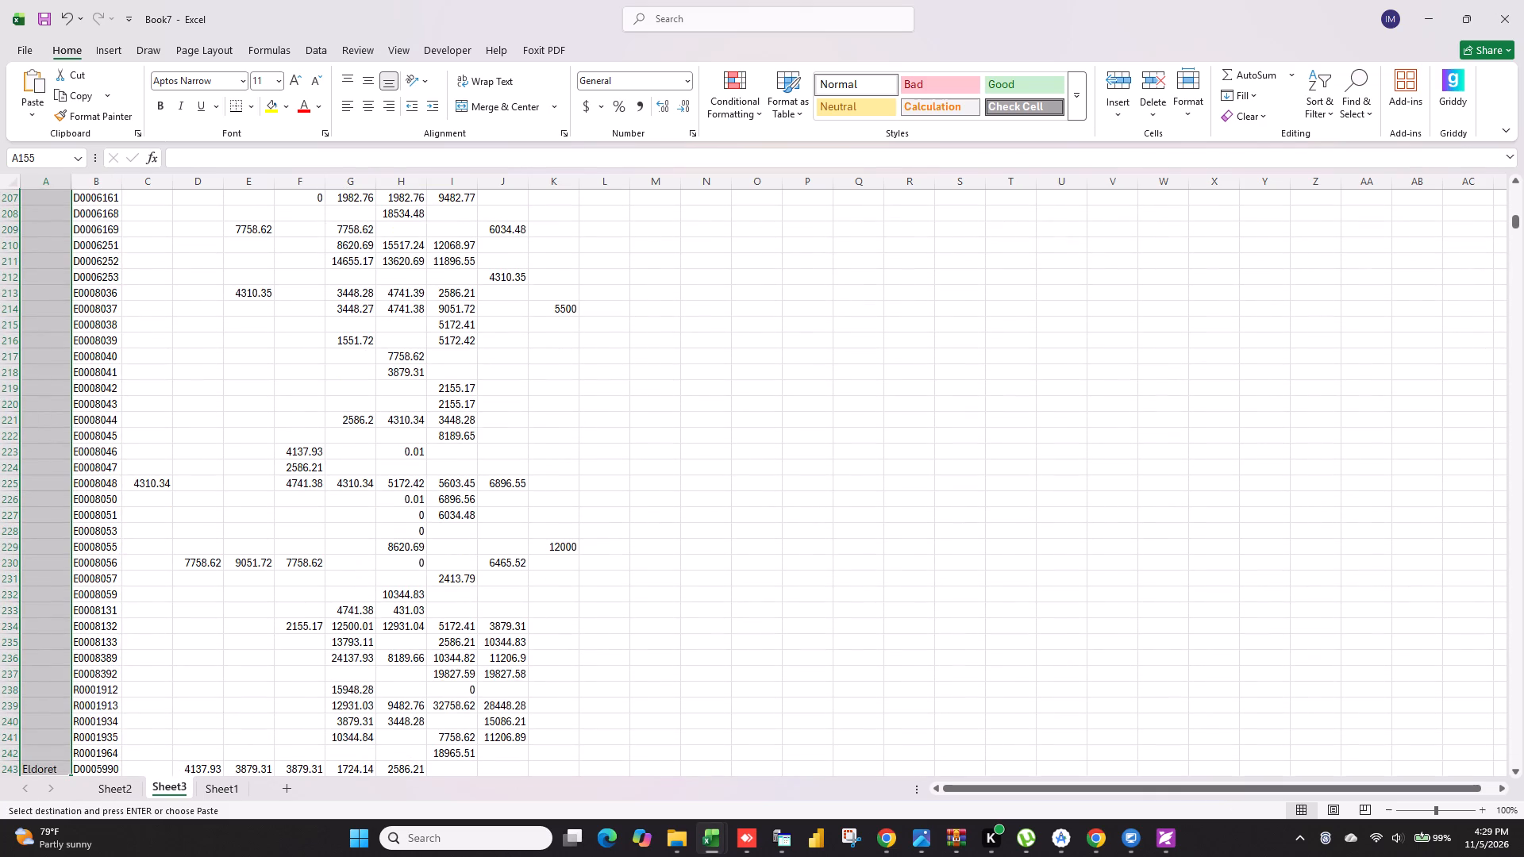
left_click(41, 747)
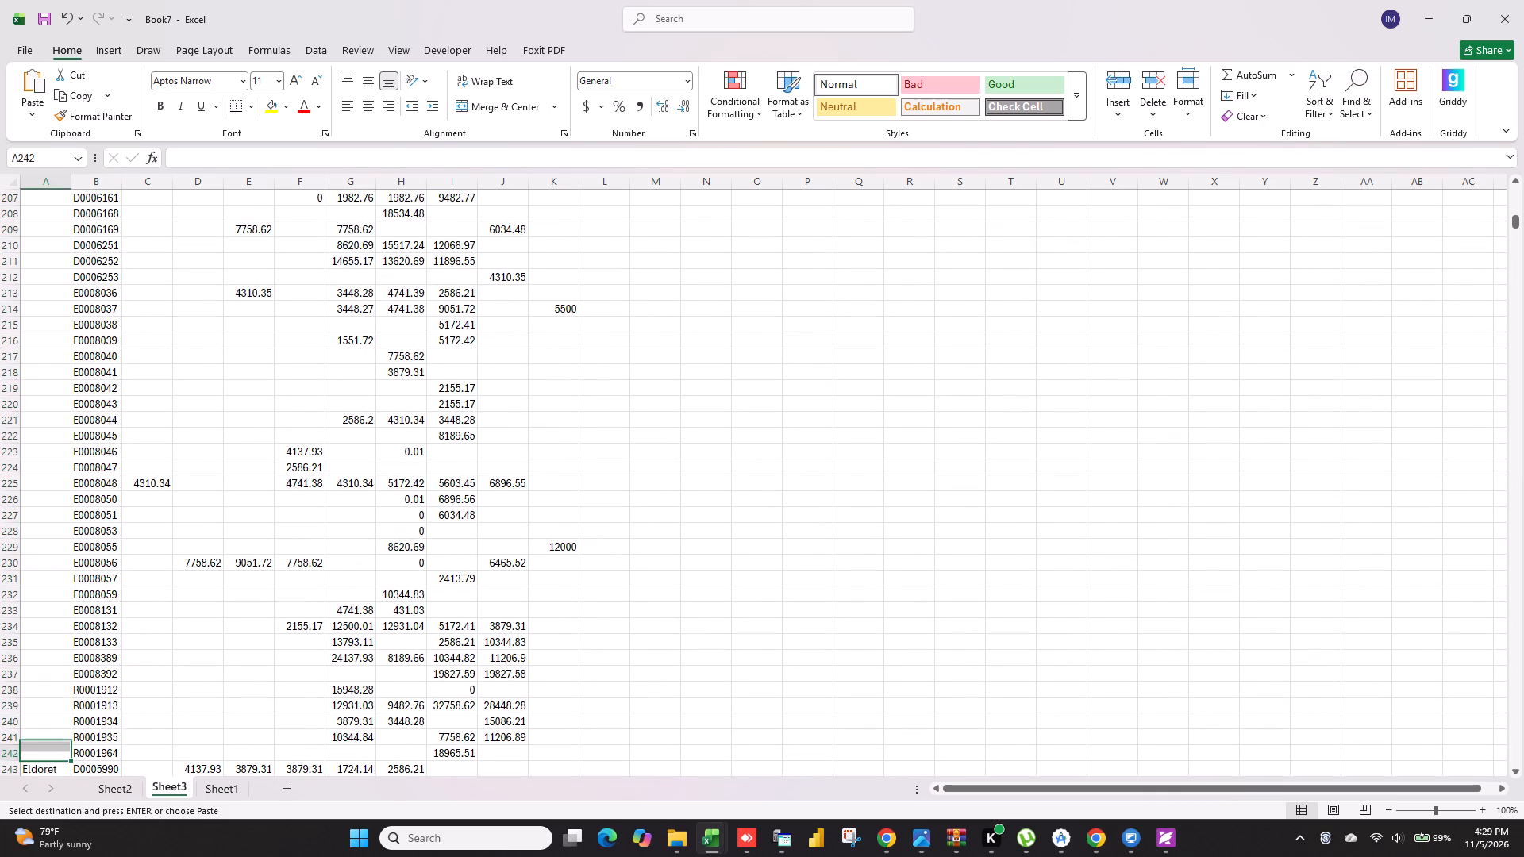
key("ctrl+shift+Up")
key("ctrl+v")
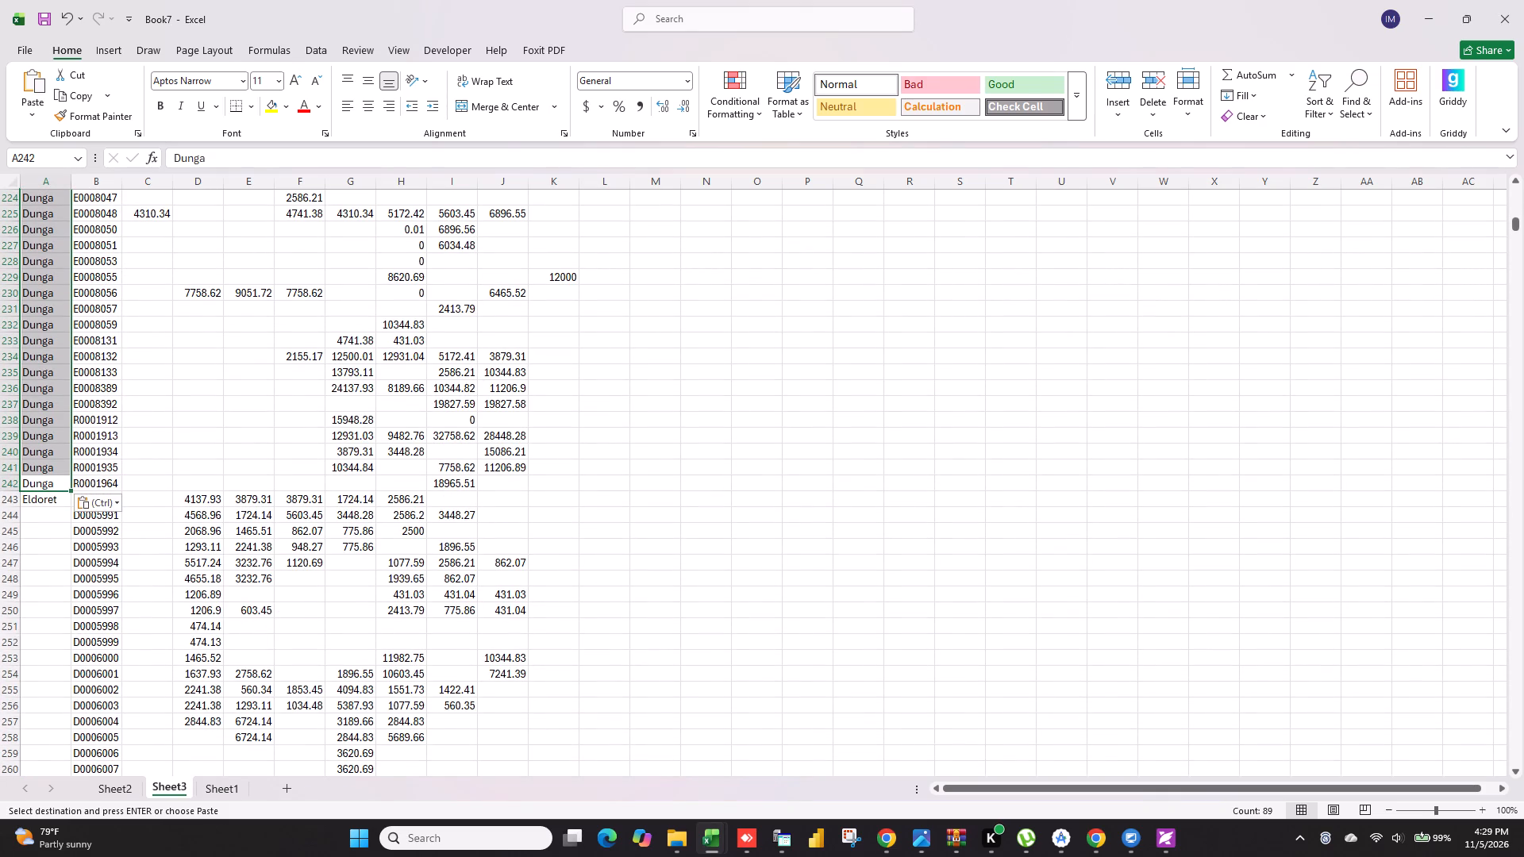
Fill the blank Branch Name cells below Eldoret with Eldoret, from row 244 to row 353.
left_click(49, 498)
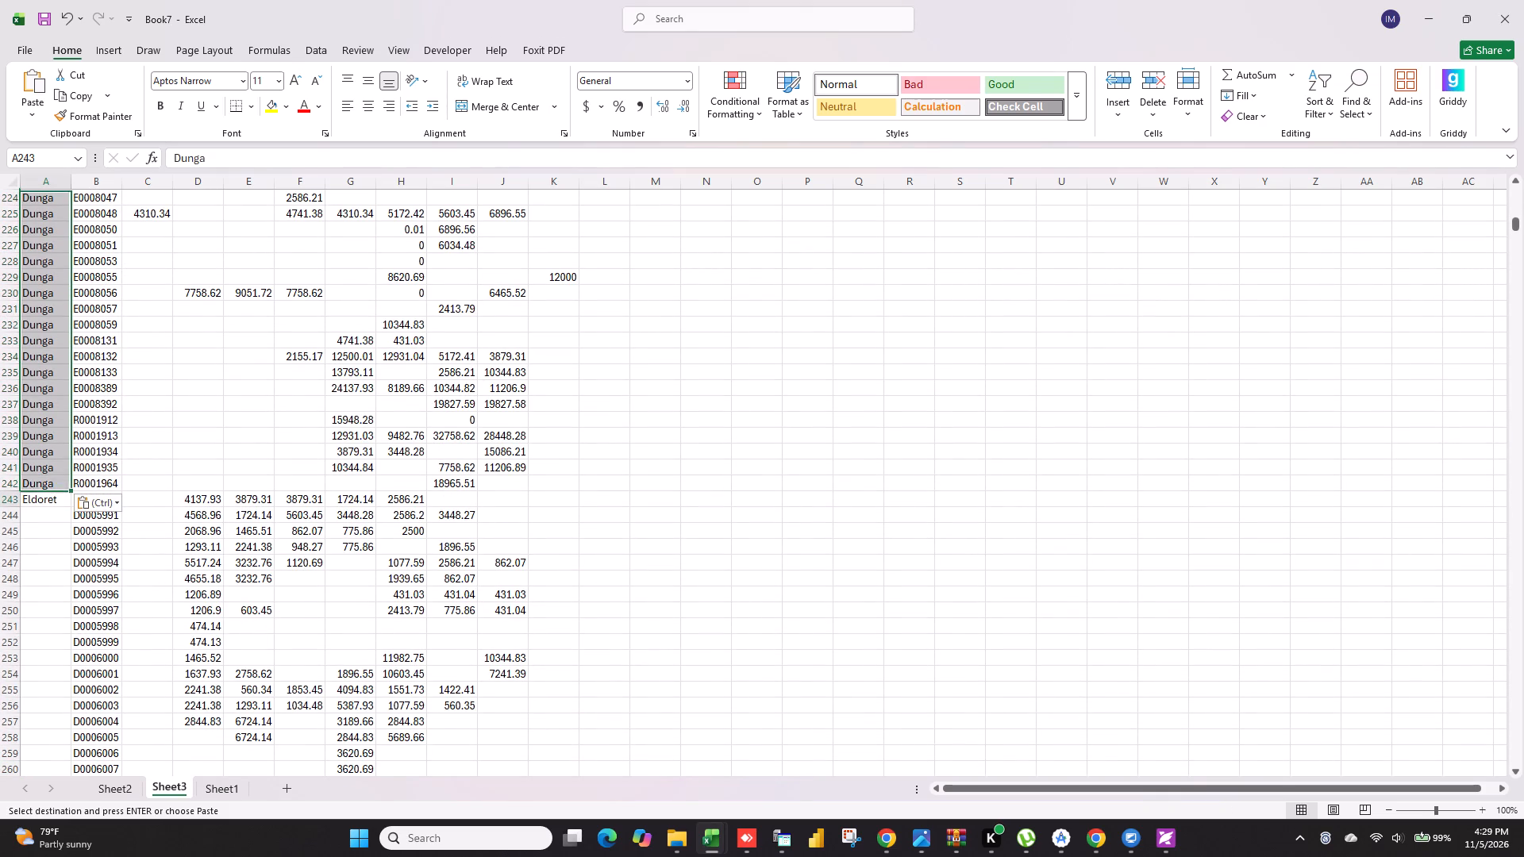
key("ctrl+c")
left_click(48, 521)
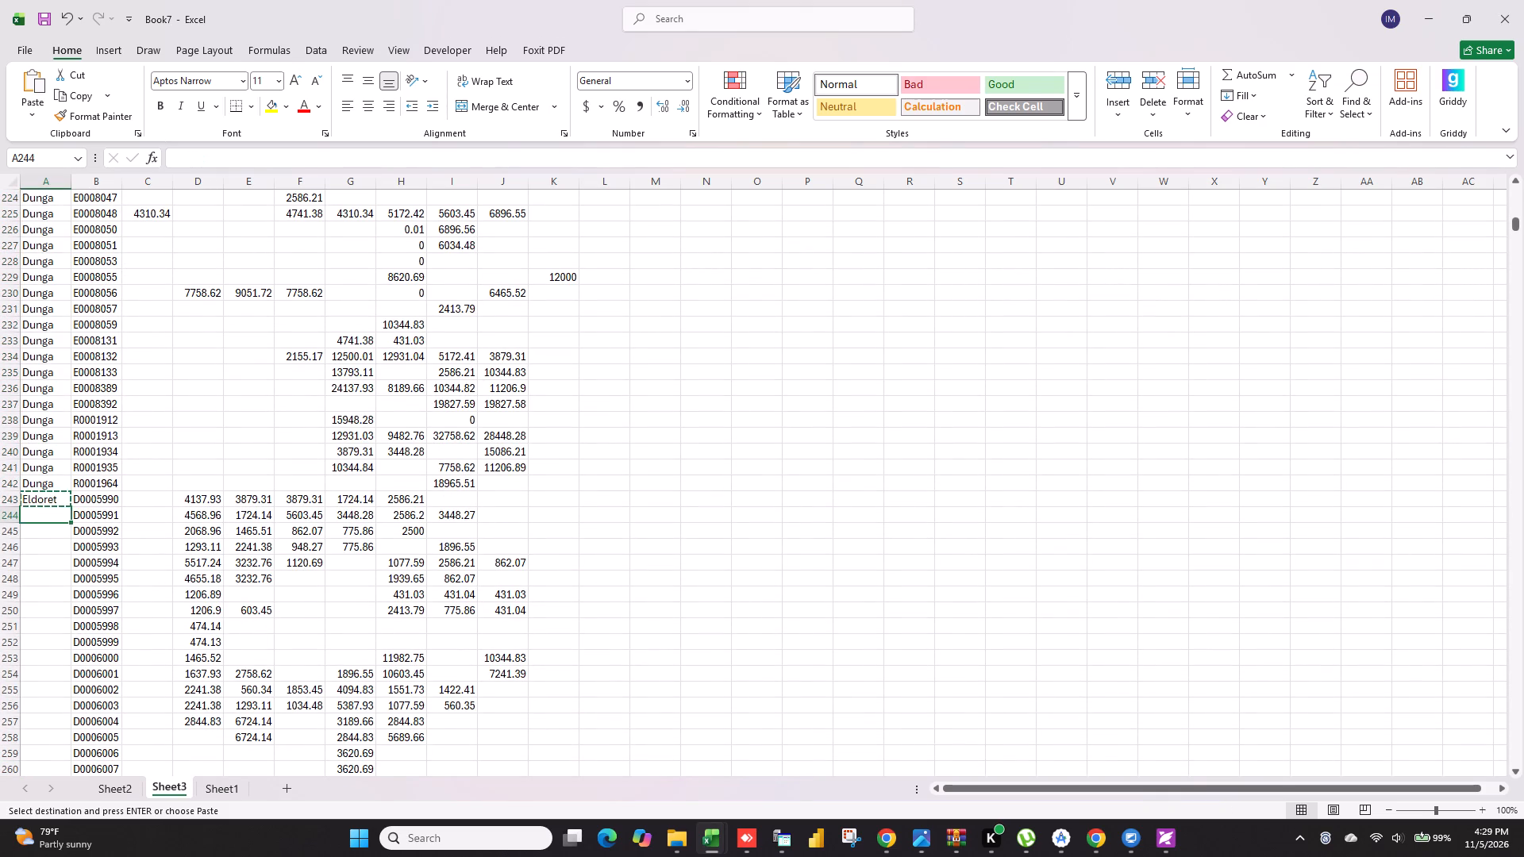
key("ctrl+shift+Down")
left_click(29, 759)
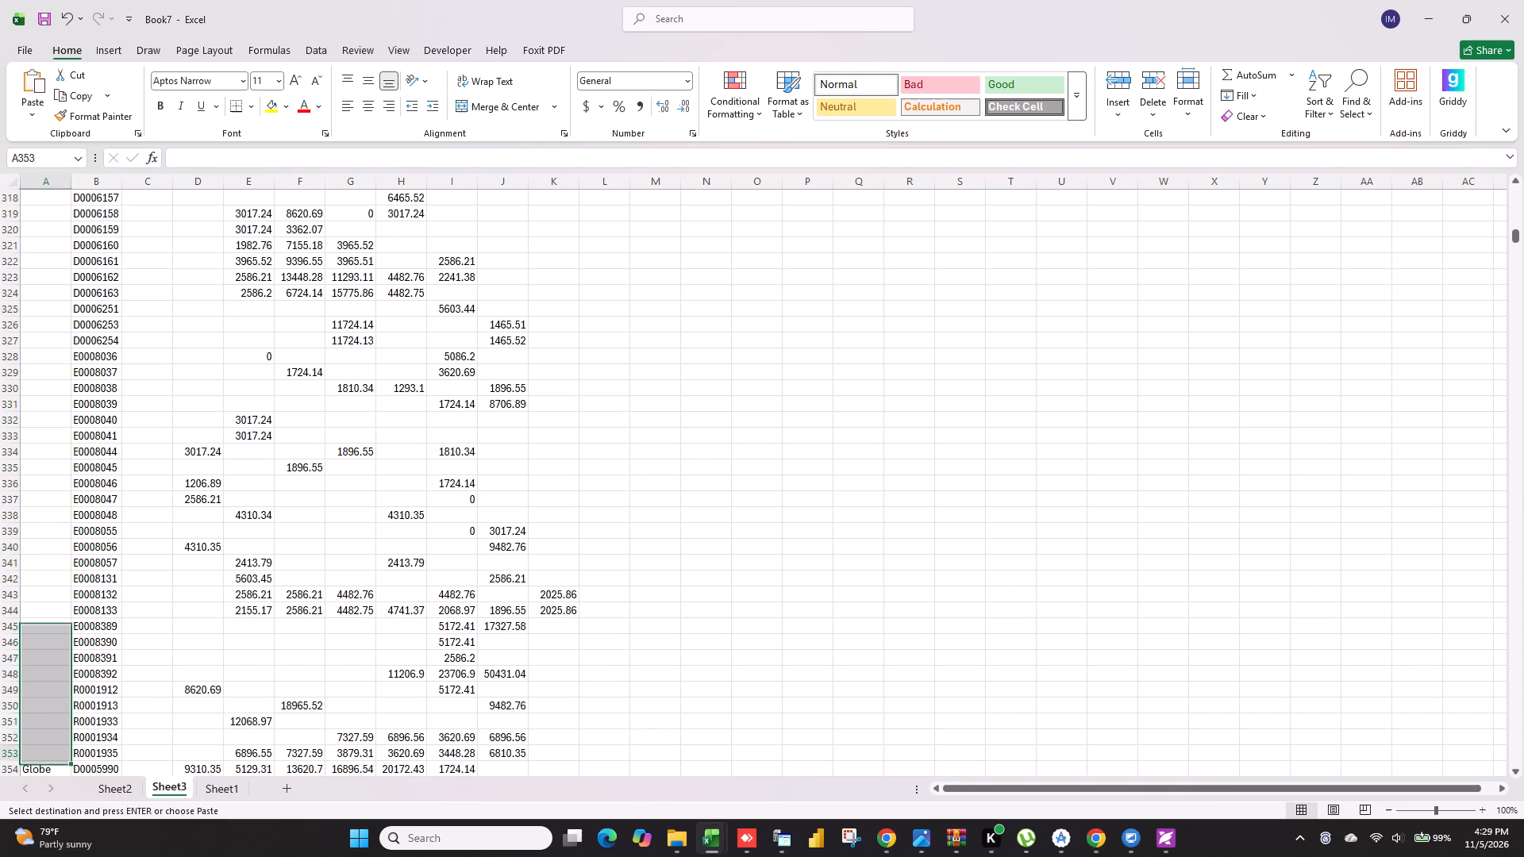
key("ctrl+shift+Up")
key("ctrl+v")
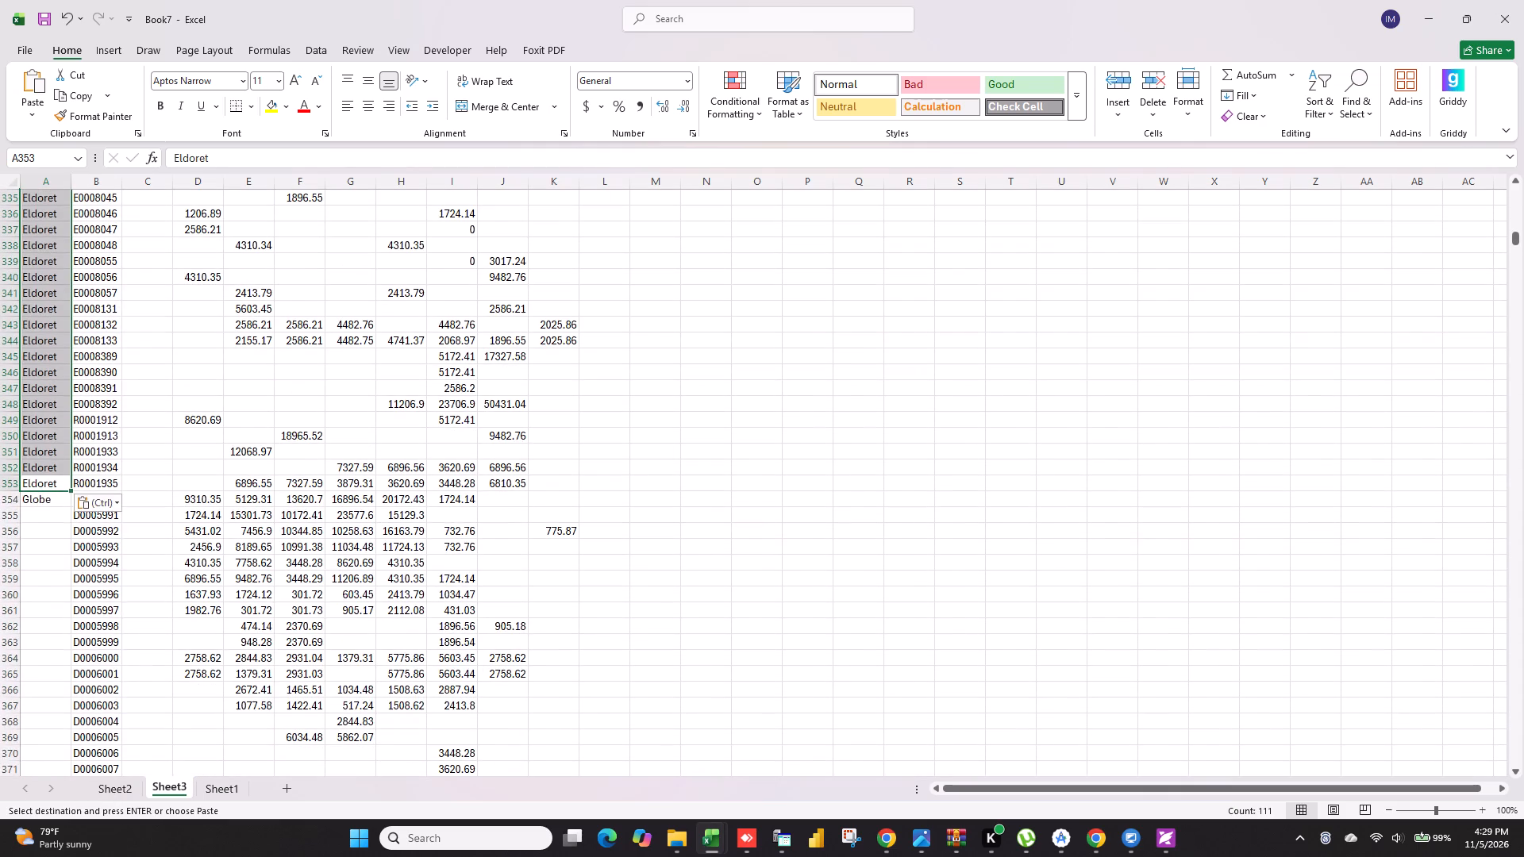
Fill the blank Branch Name cells below Globe with Globe, from row 355 to row 483.
left_click(55, 502)
key("ctrl+c")
left_click(56, 517)
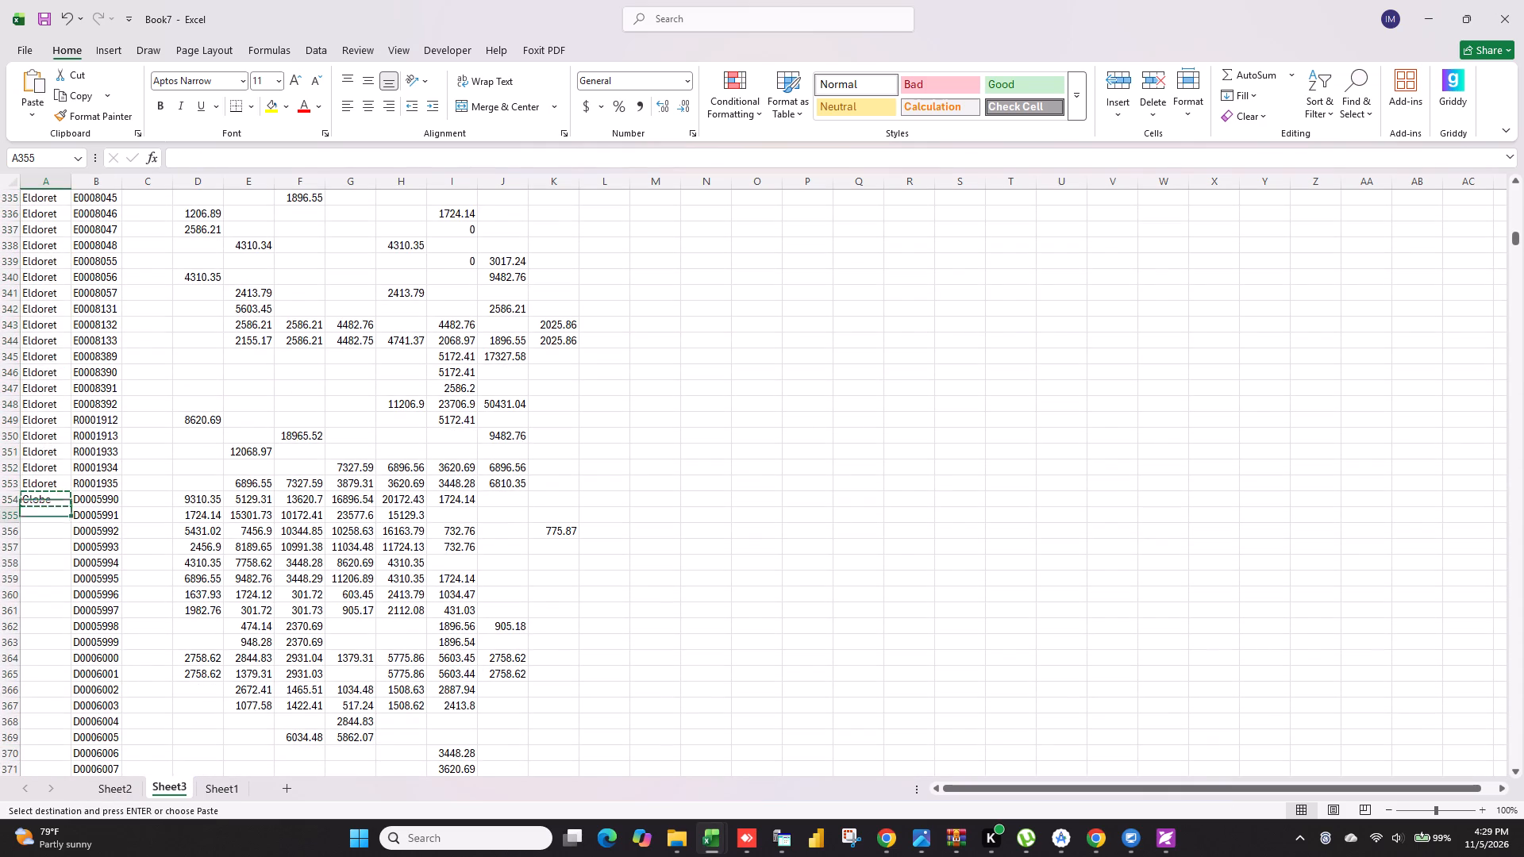
key("ctrl+shift+Down")
left_click(25, 746)
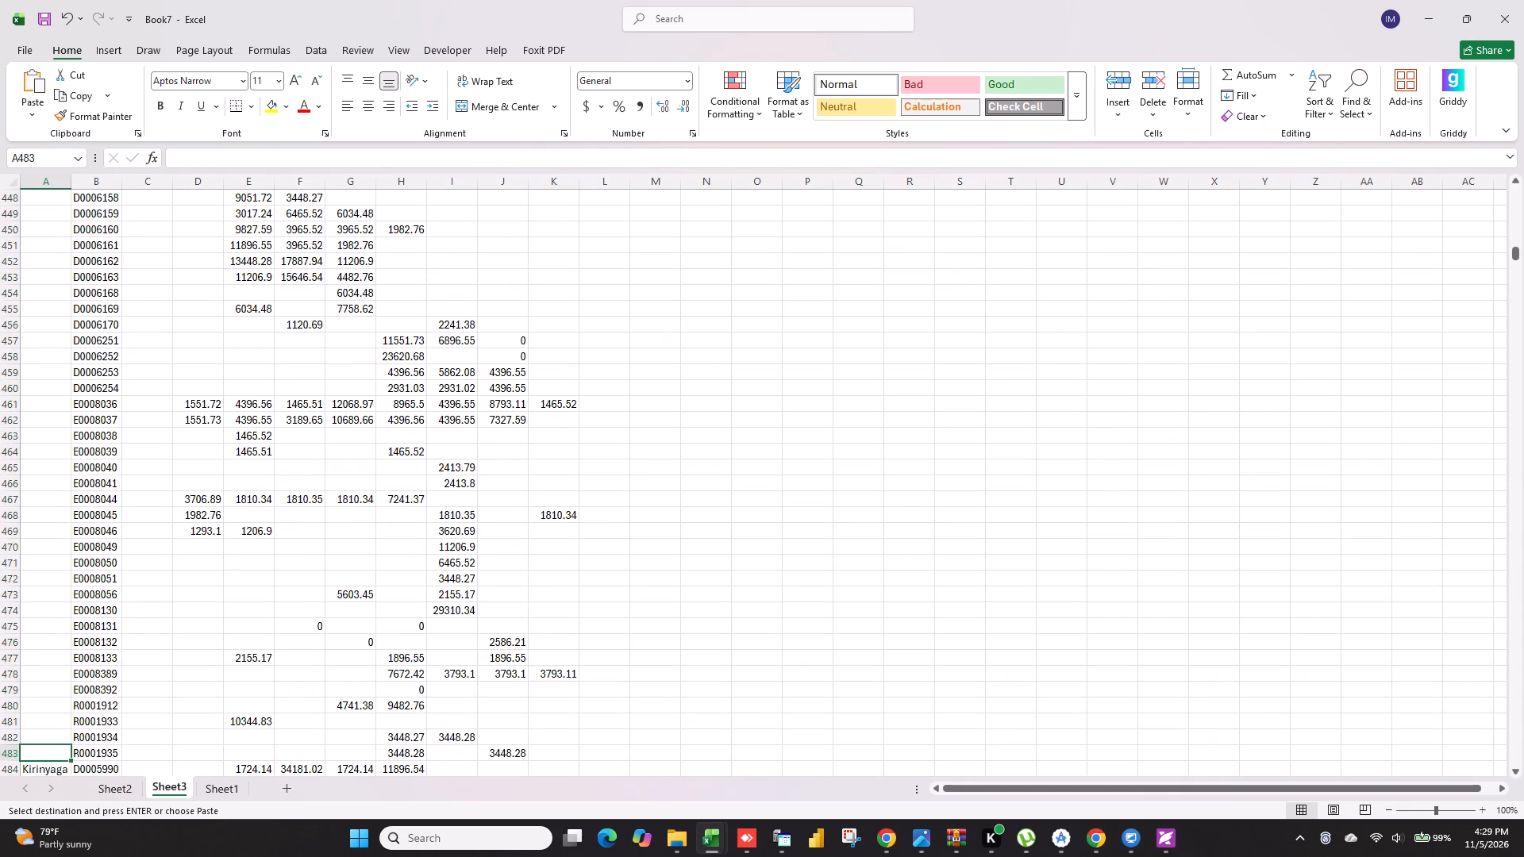
key("ctrl+shift+Up")
key("ctrl+v")
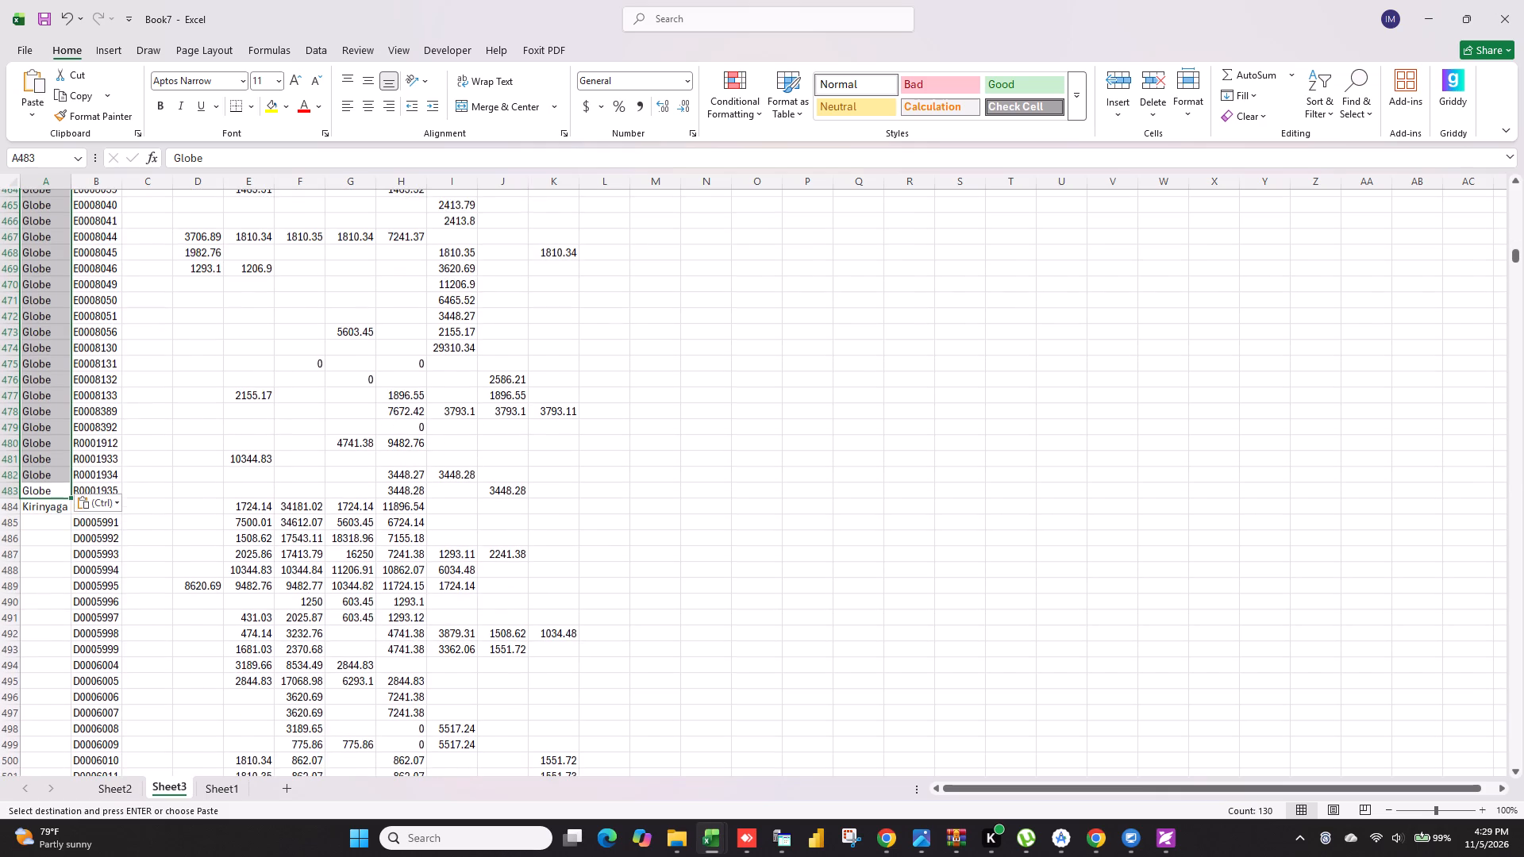
Fill the blank Branch Name cells below Kirinyaga with Kirinyaga, from row 485 to row 566.
left_click_drag(42, 507, 29, 494)
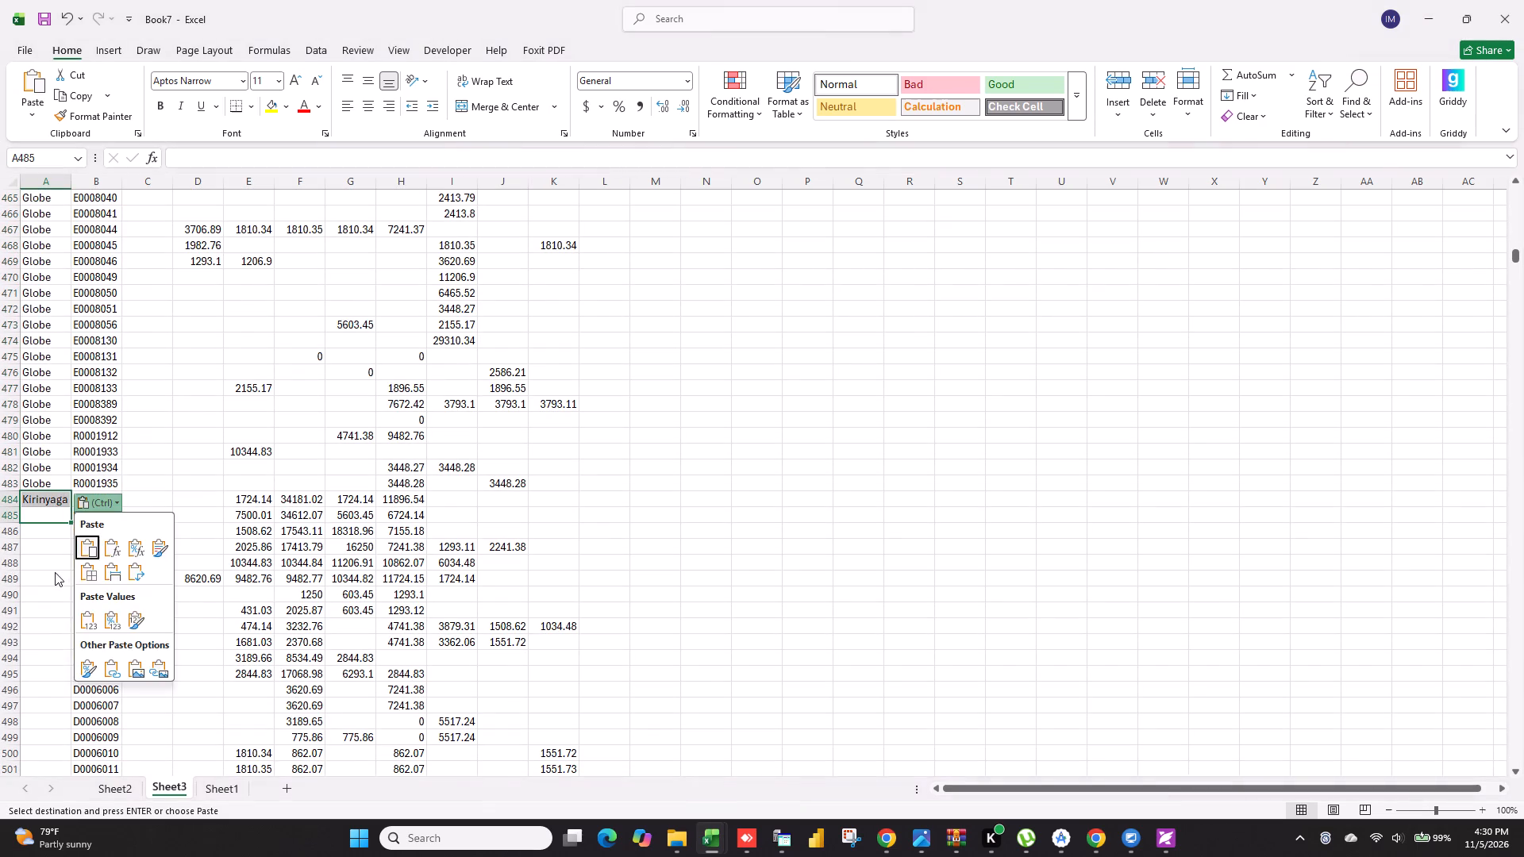
left_click(55, 572)
left_click(34, 571)
left_click(45, 508)
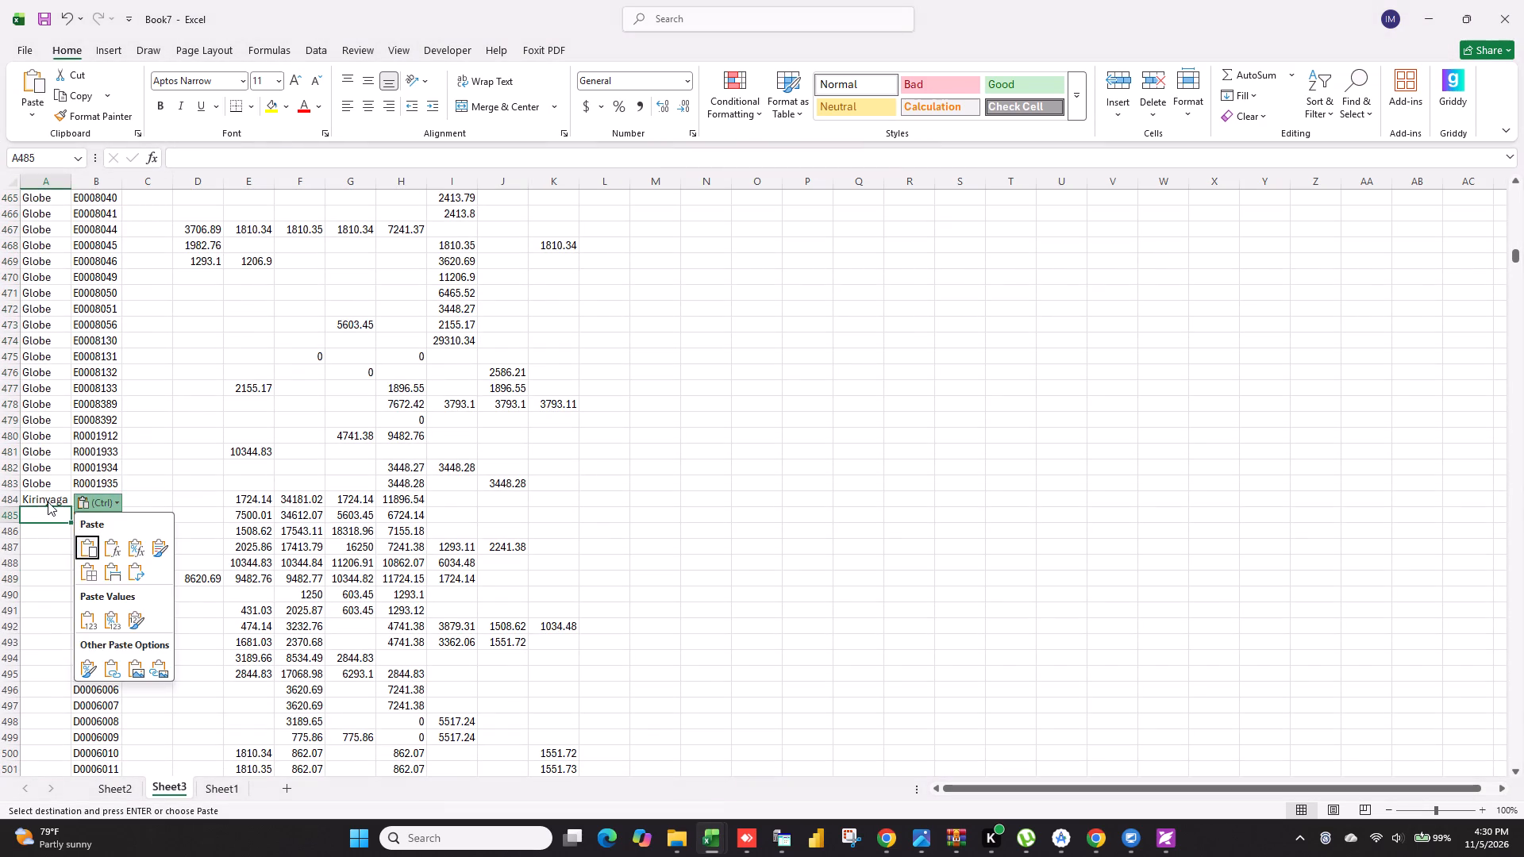
left_click(47, 497)
left_click(37, 575)
left_click(50, 501)
key("ctrl+c")
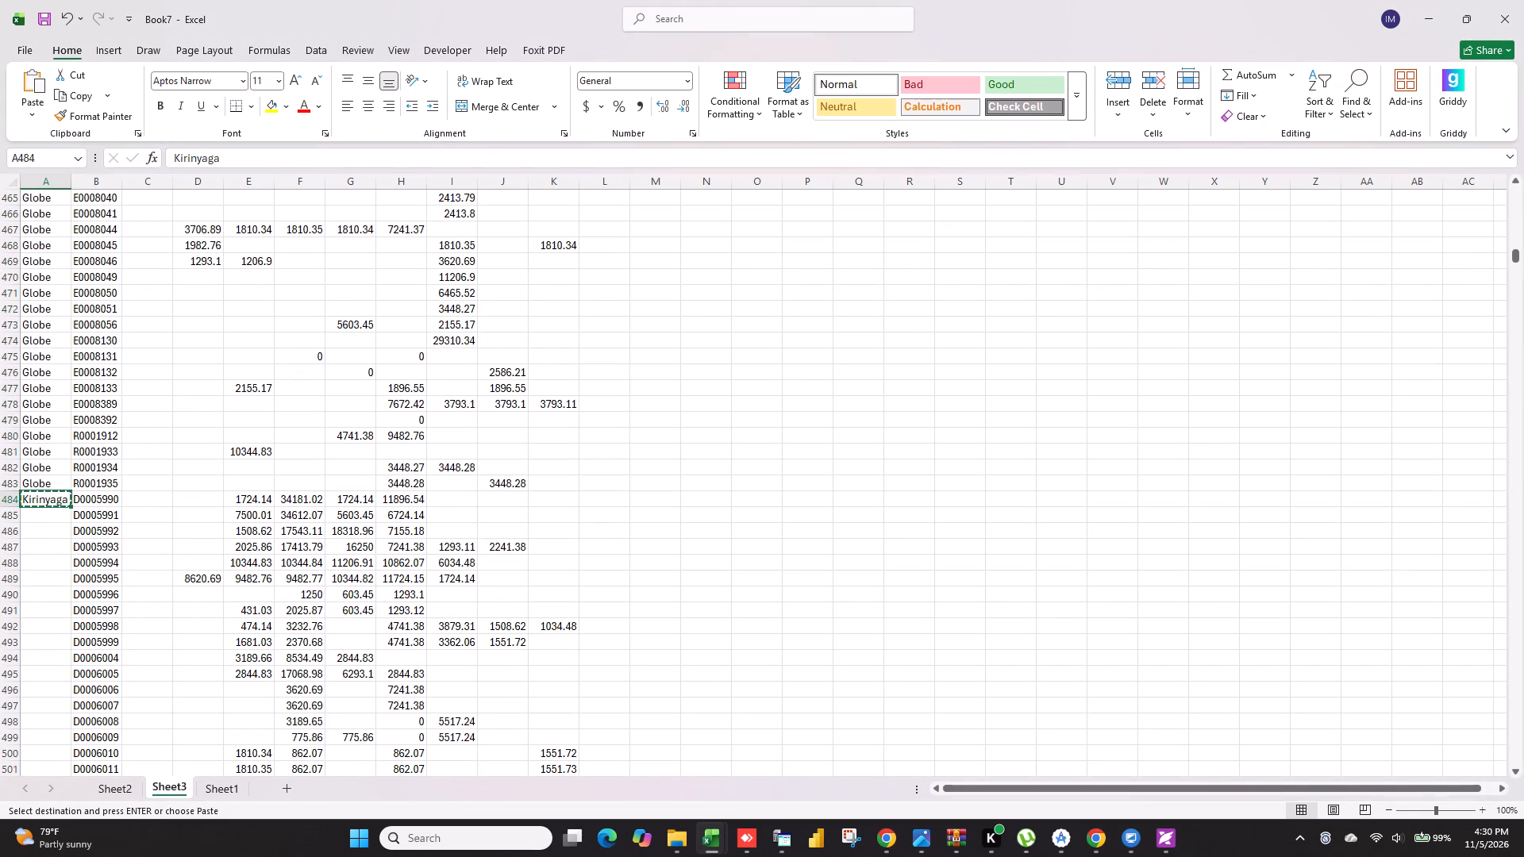
left_click(39, 521)
key("ctrl+shift+Down")
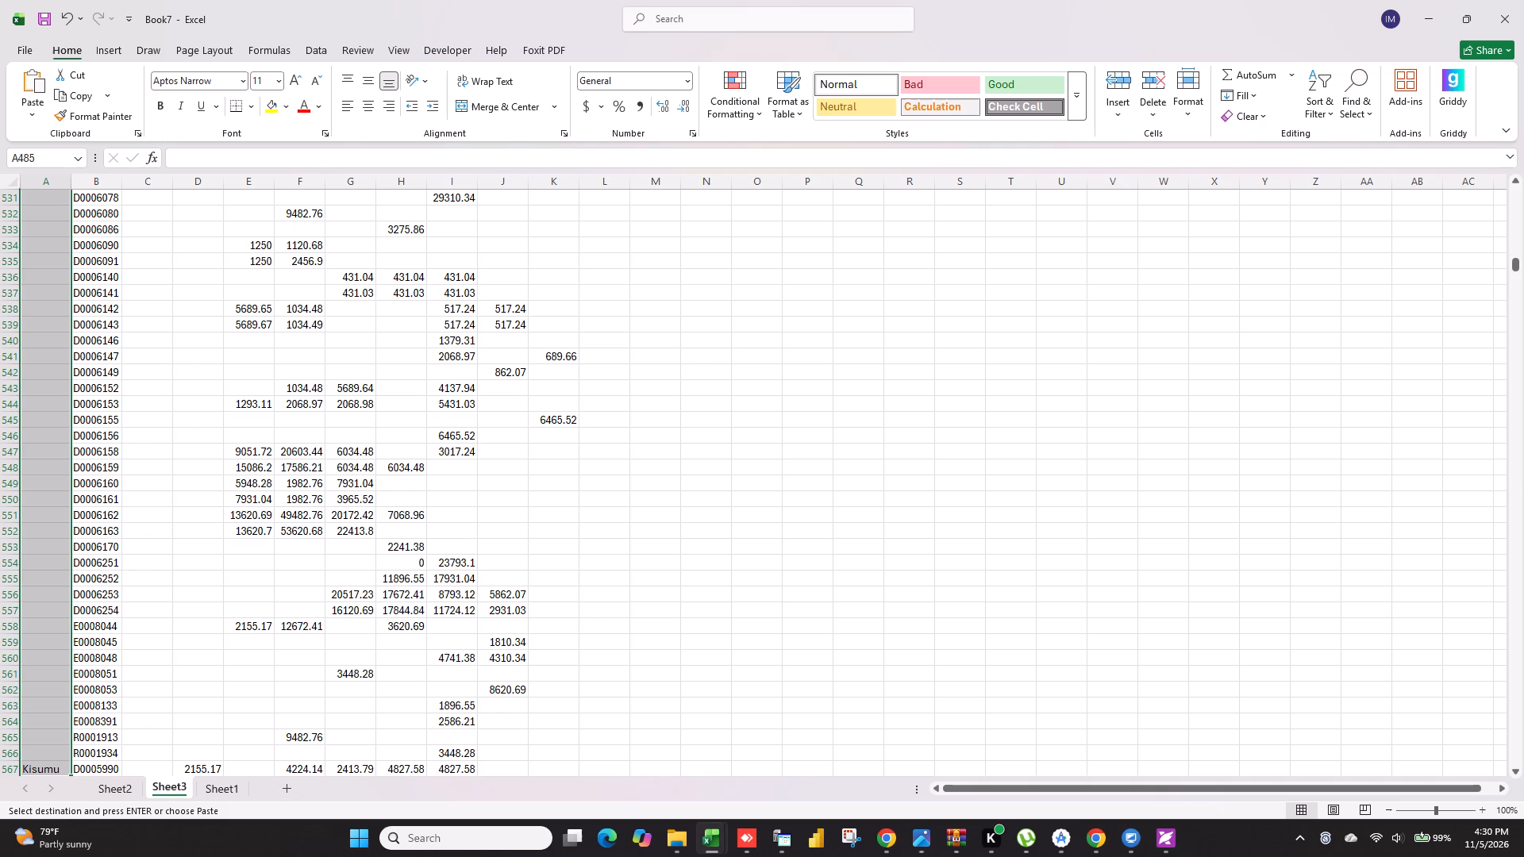
left_click(40, 748)
key("ctrl+shift+Up")
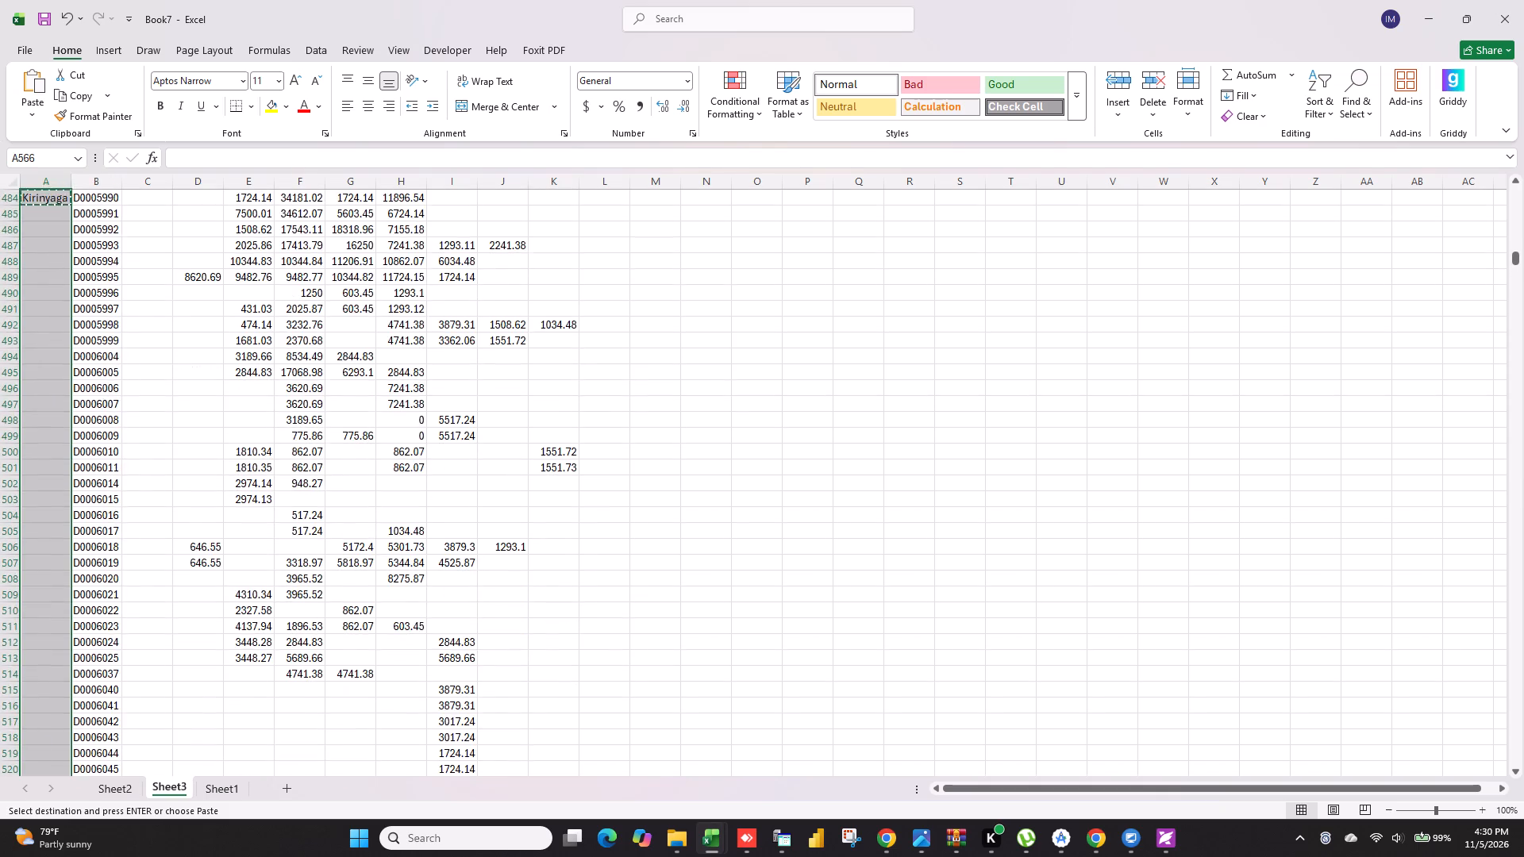
key("ctrl+v")
Fill the blank Branch Name cells below Kisumu with Kisumu, from row 568 to row 660.
left_click(37, 501)
key("ctrl+c")
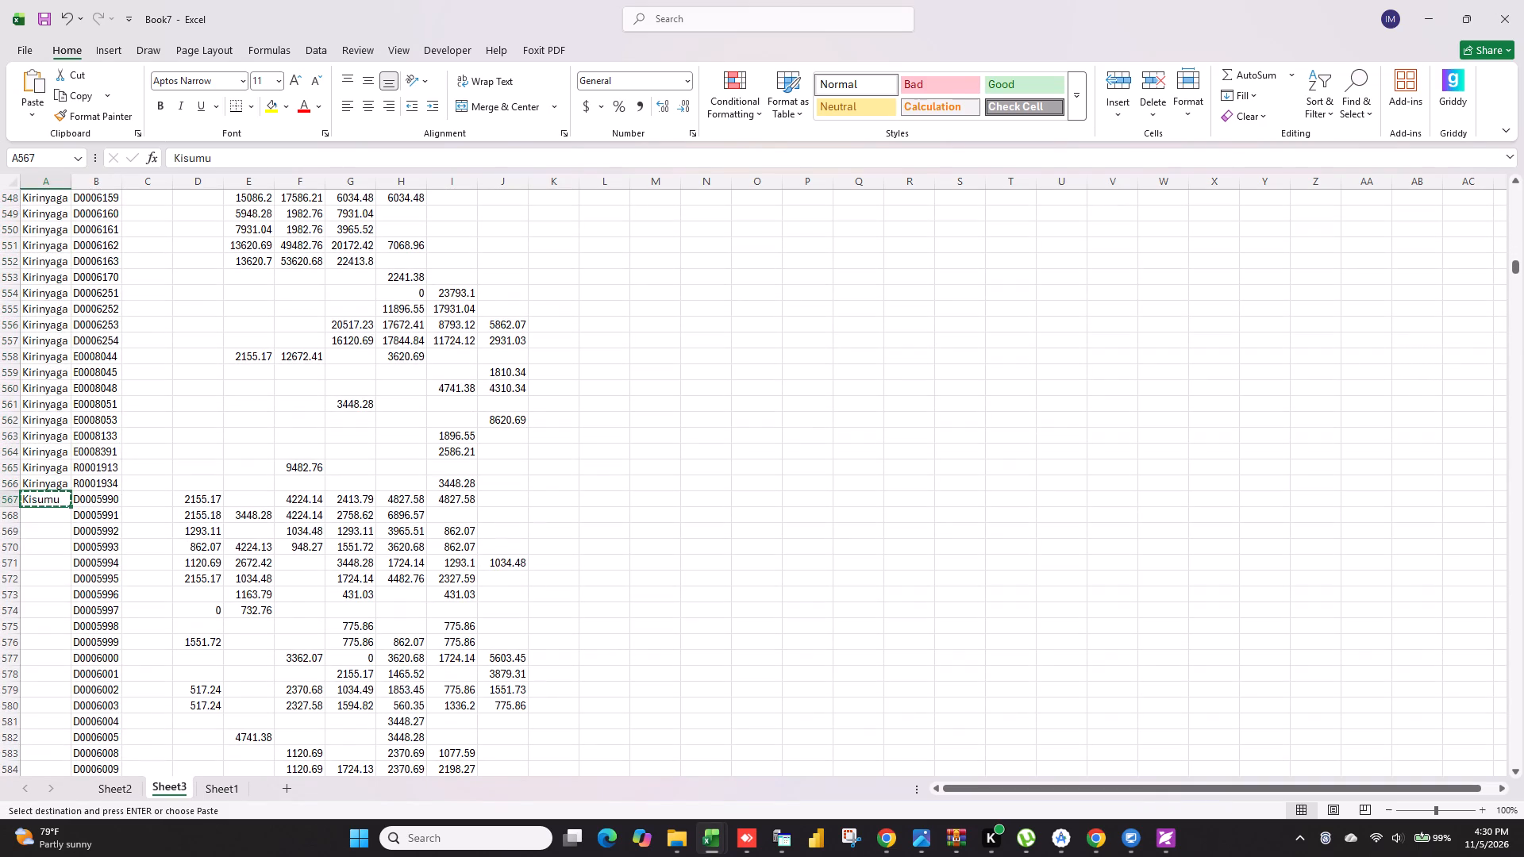
left_click(46, 513)
key("ctrl+shift+Down")
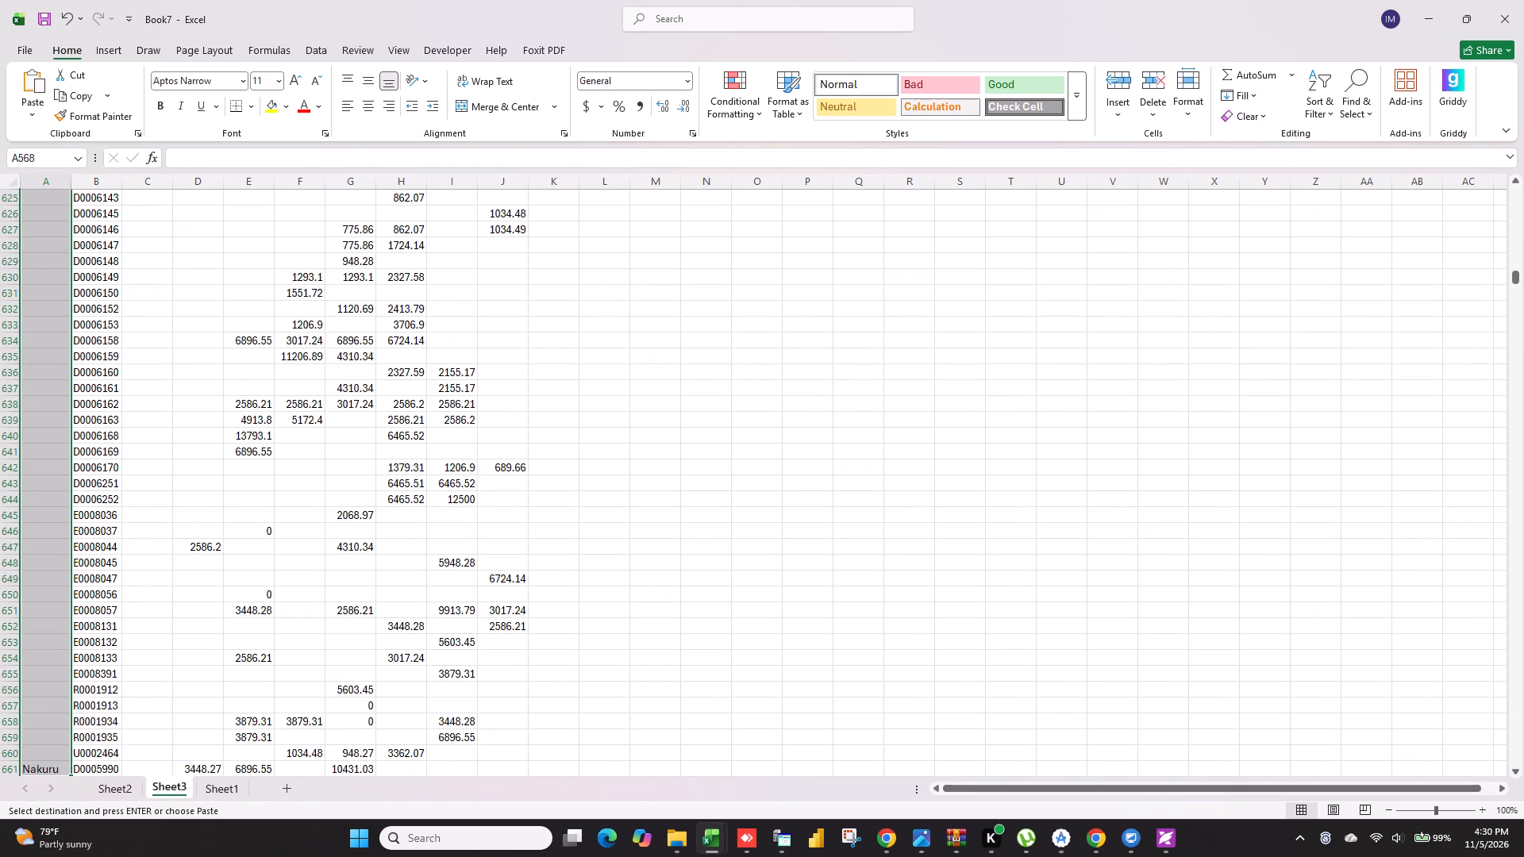
left_click(31, 751)
key("ctrl+shift+Up")
key("ctrl+v")
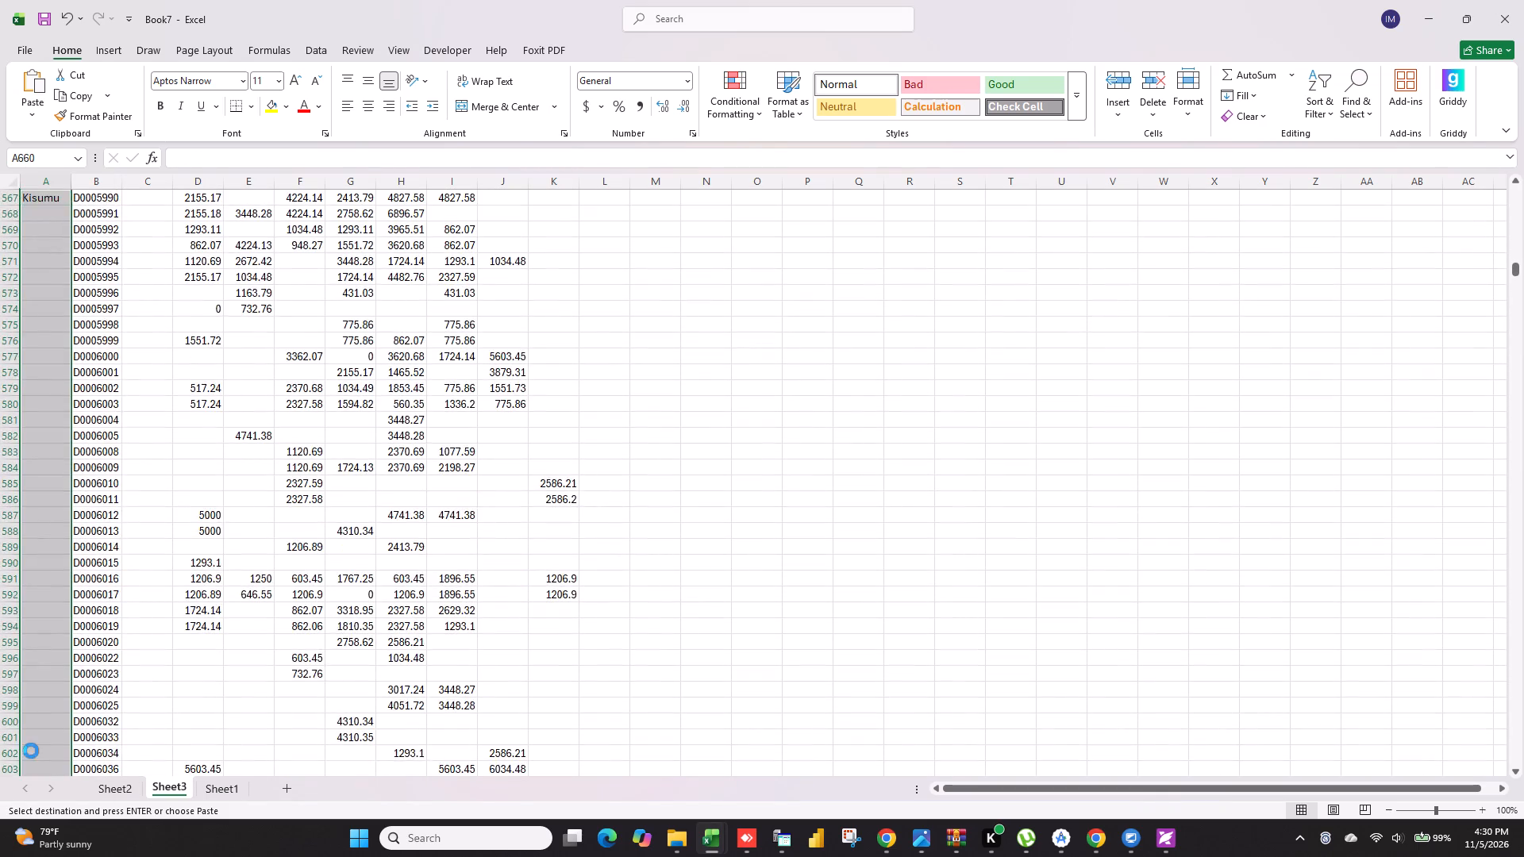
Fill the blank Branch Name cells below Nakuru with Nakuru, from row 662 to row 779.
left_click(46, 502)
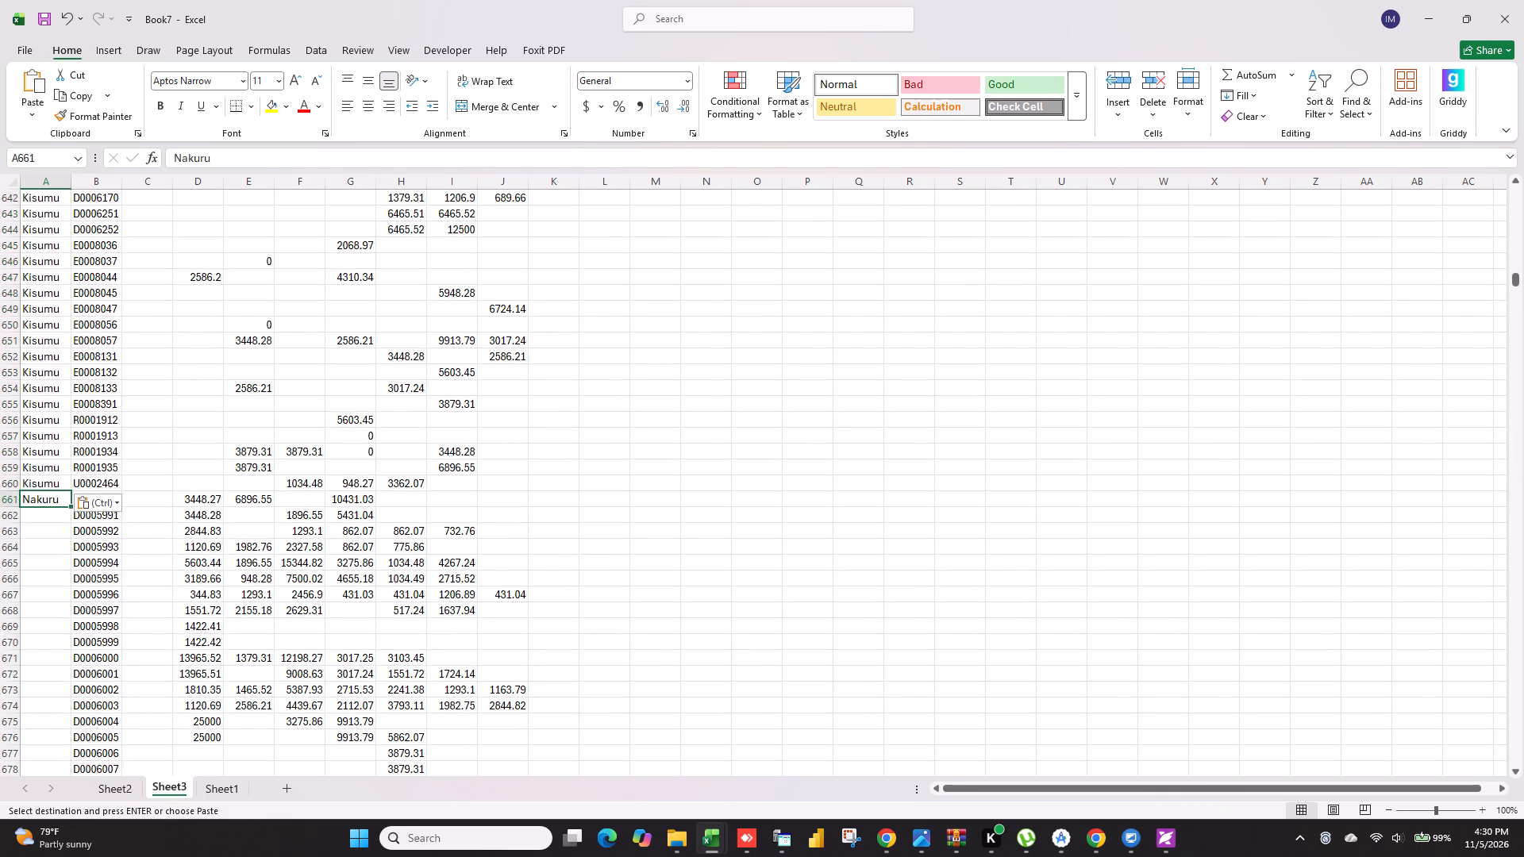
key("ctrl+c")
left_click(55, 517)
key("ctrl+shift+Down")
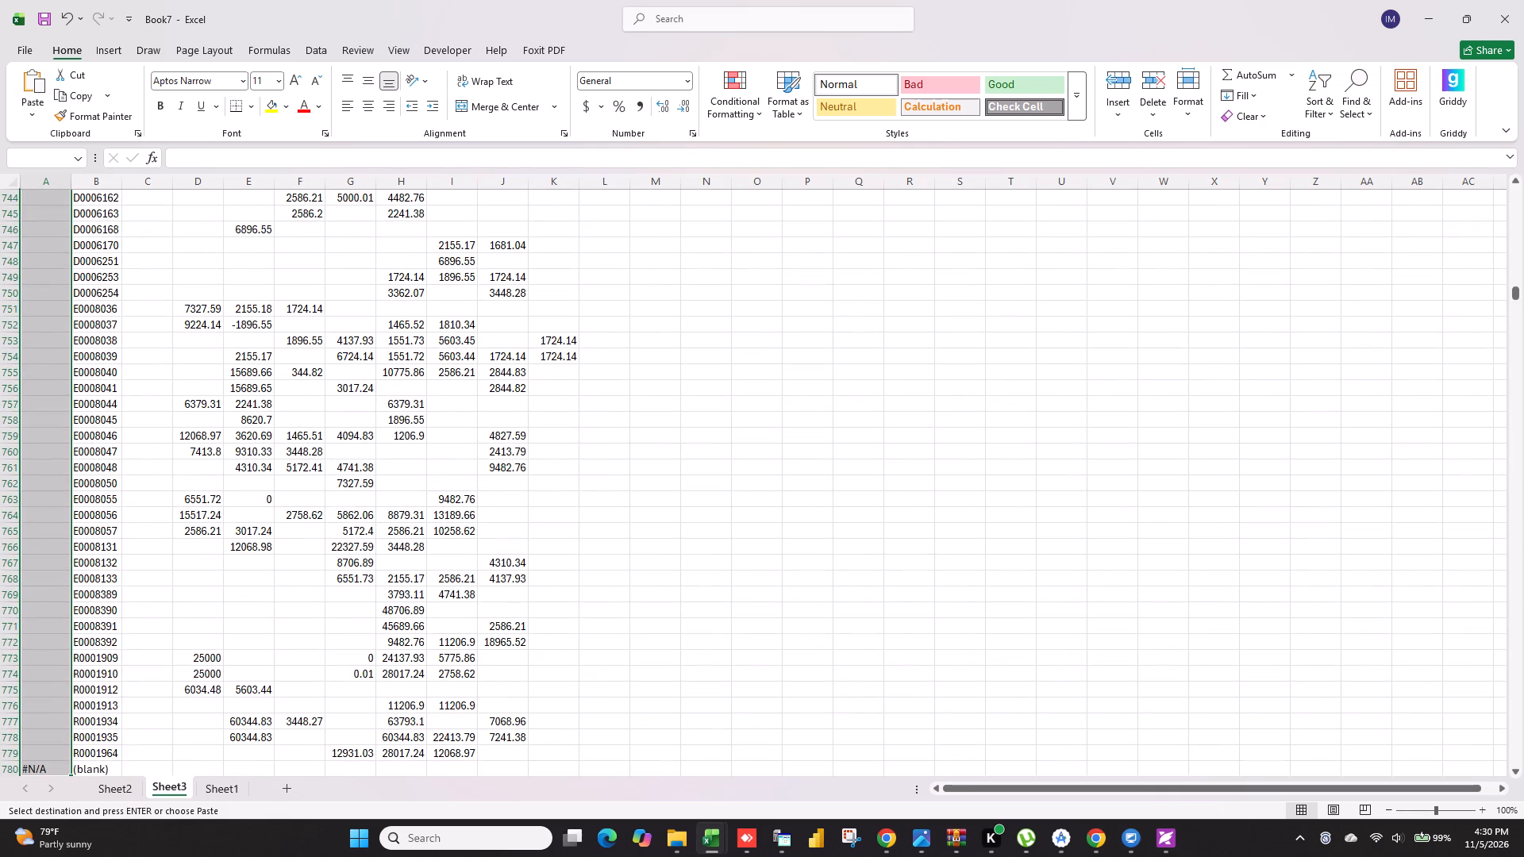
left_click(37, 756)
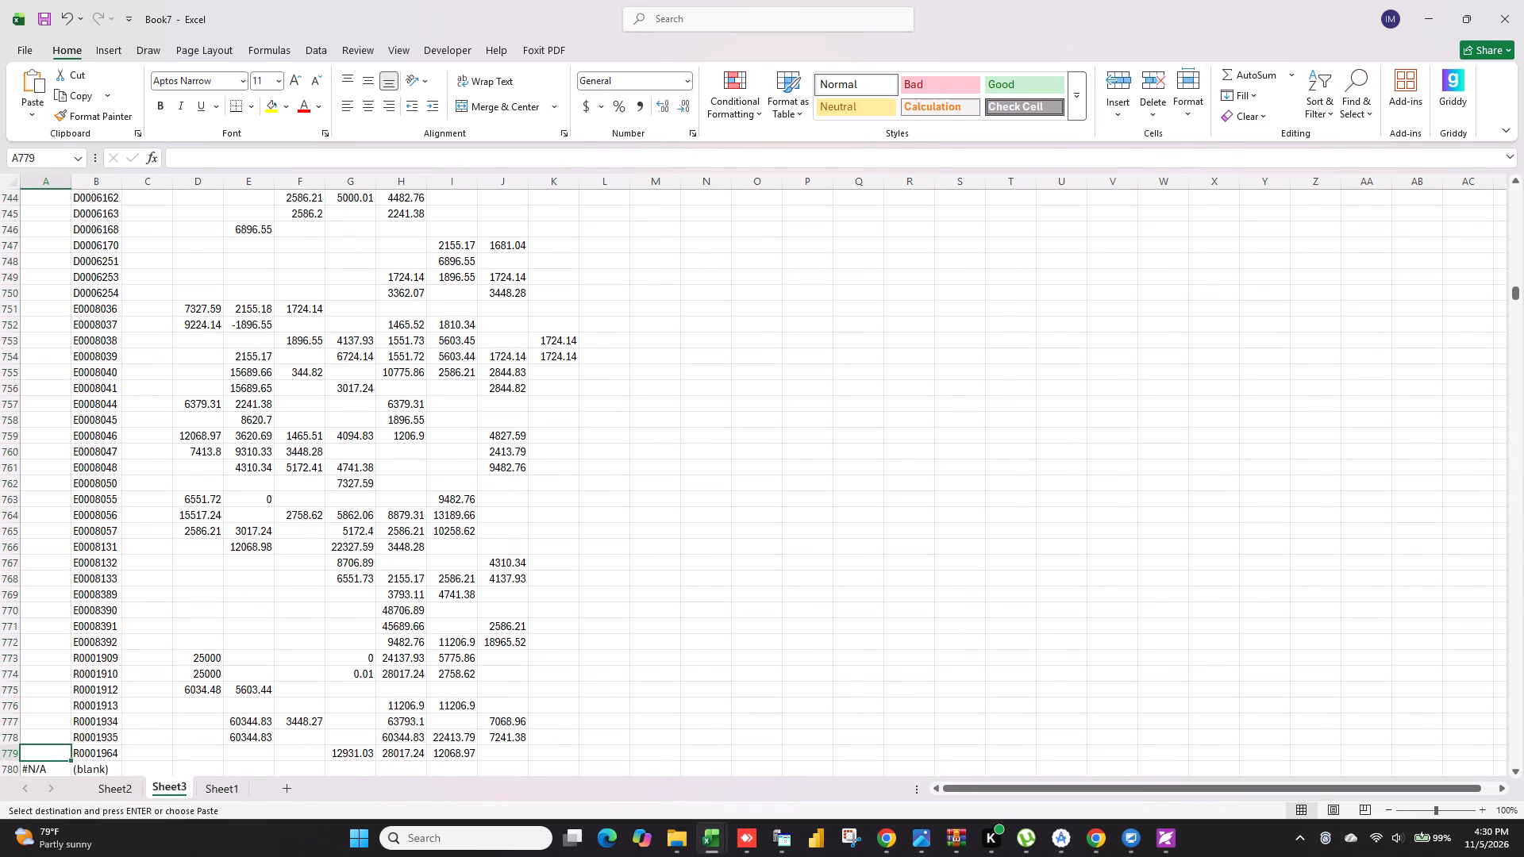
key("ctrl+shift+Up")
key("ctrl+v")
Add the header Total in cell L1, beside the Nov column.
scroll(822, 279, "up", 6)
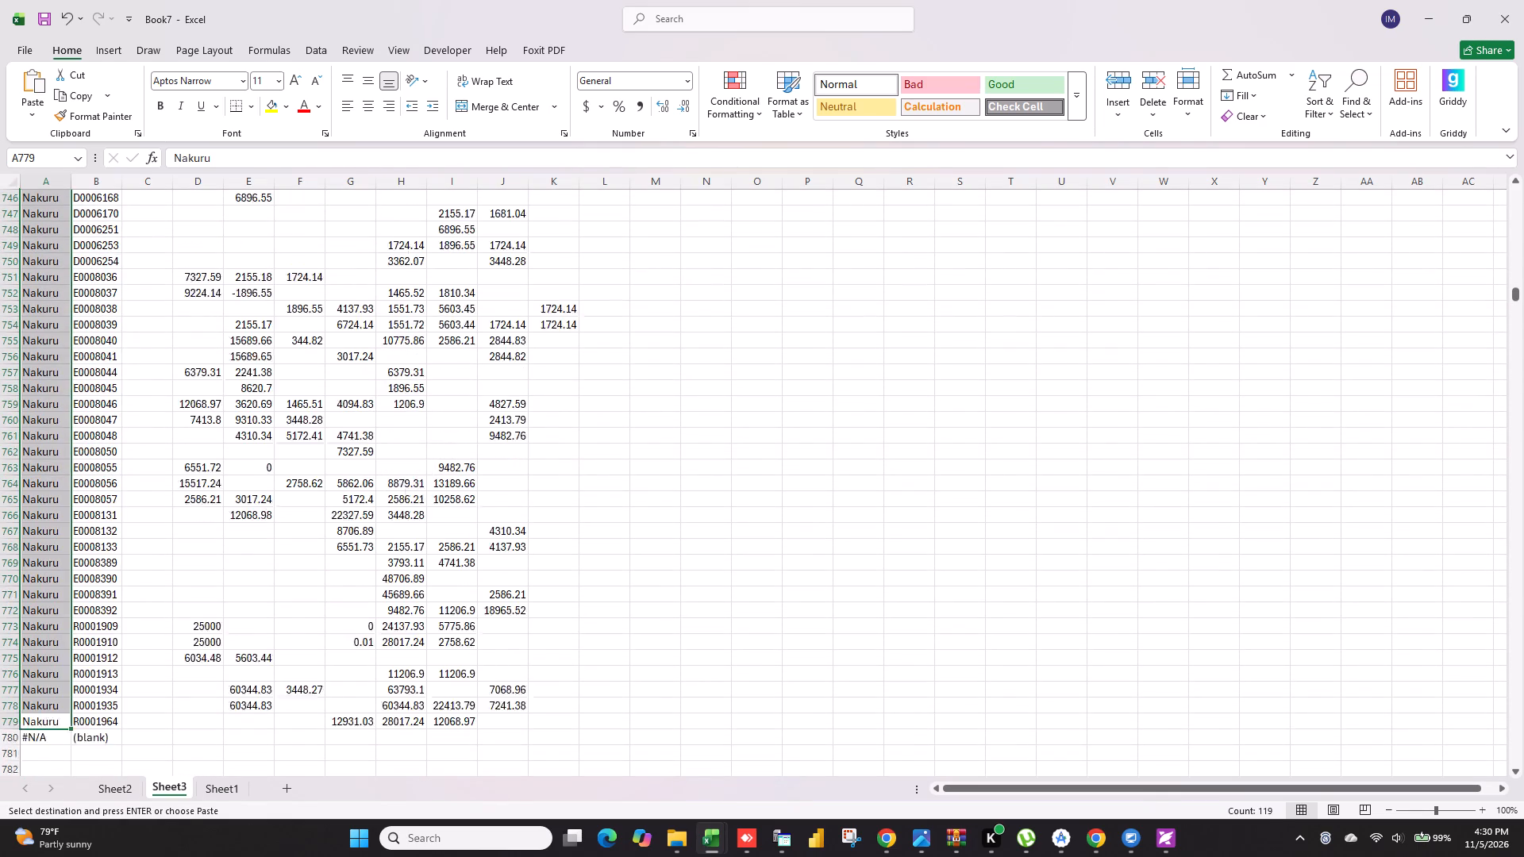
left_click_drag(1514, 286, 1514, 90)
left_click_drag(1516, 273, 1516, 265)
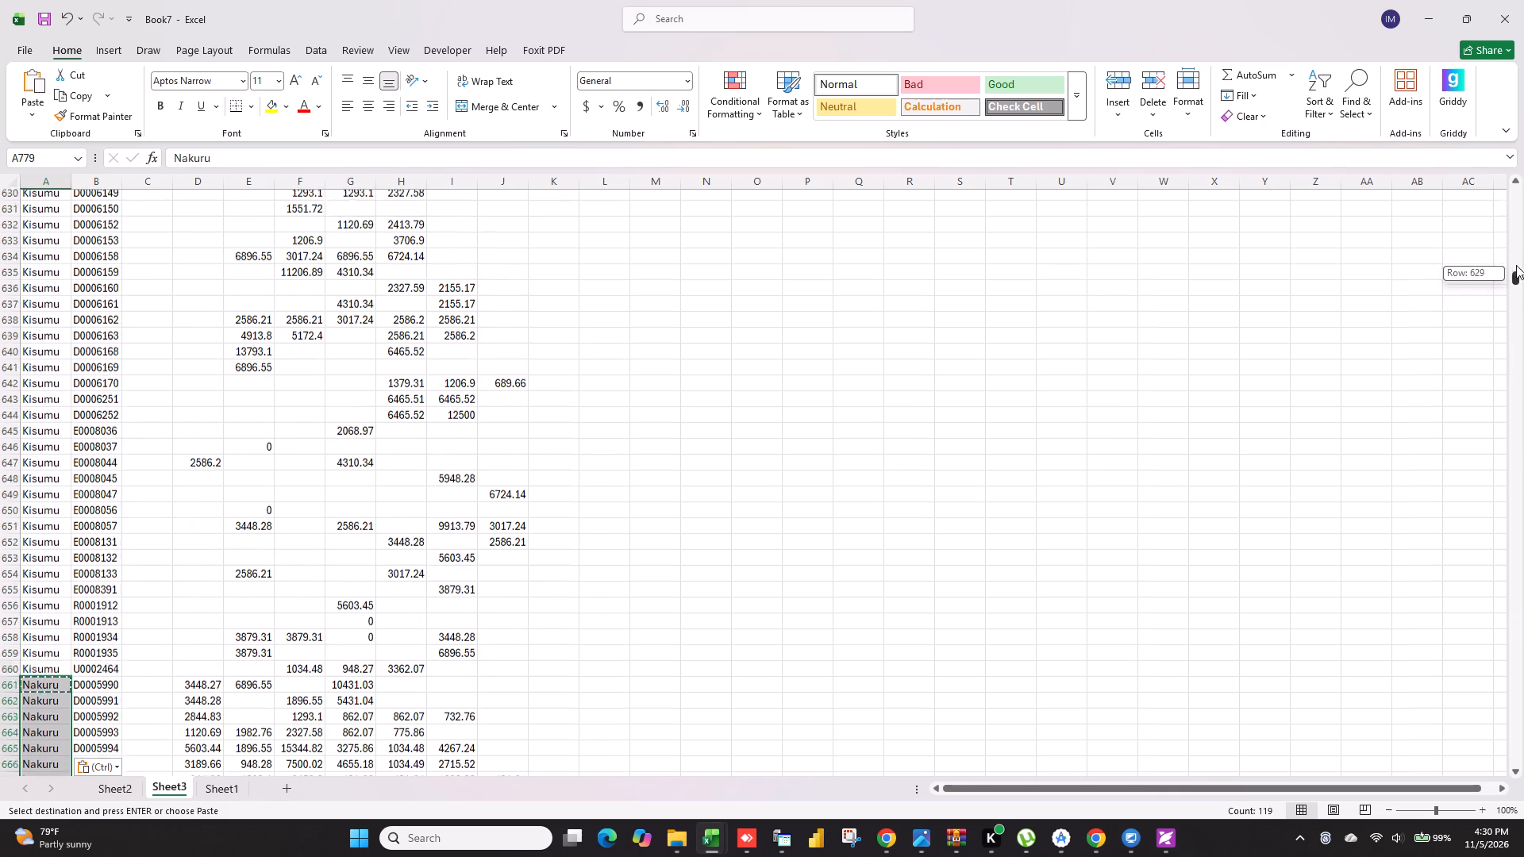
left_click_drag(1516, 265, 1523, 96)
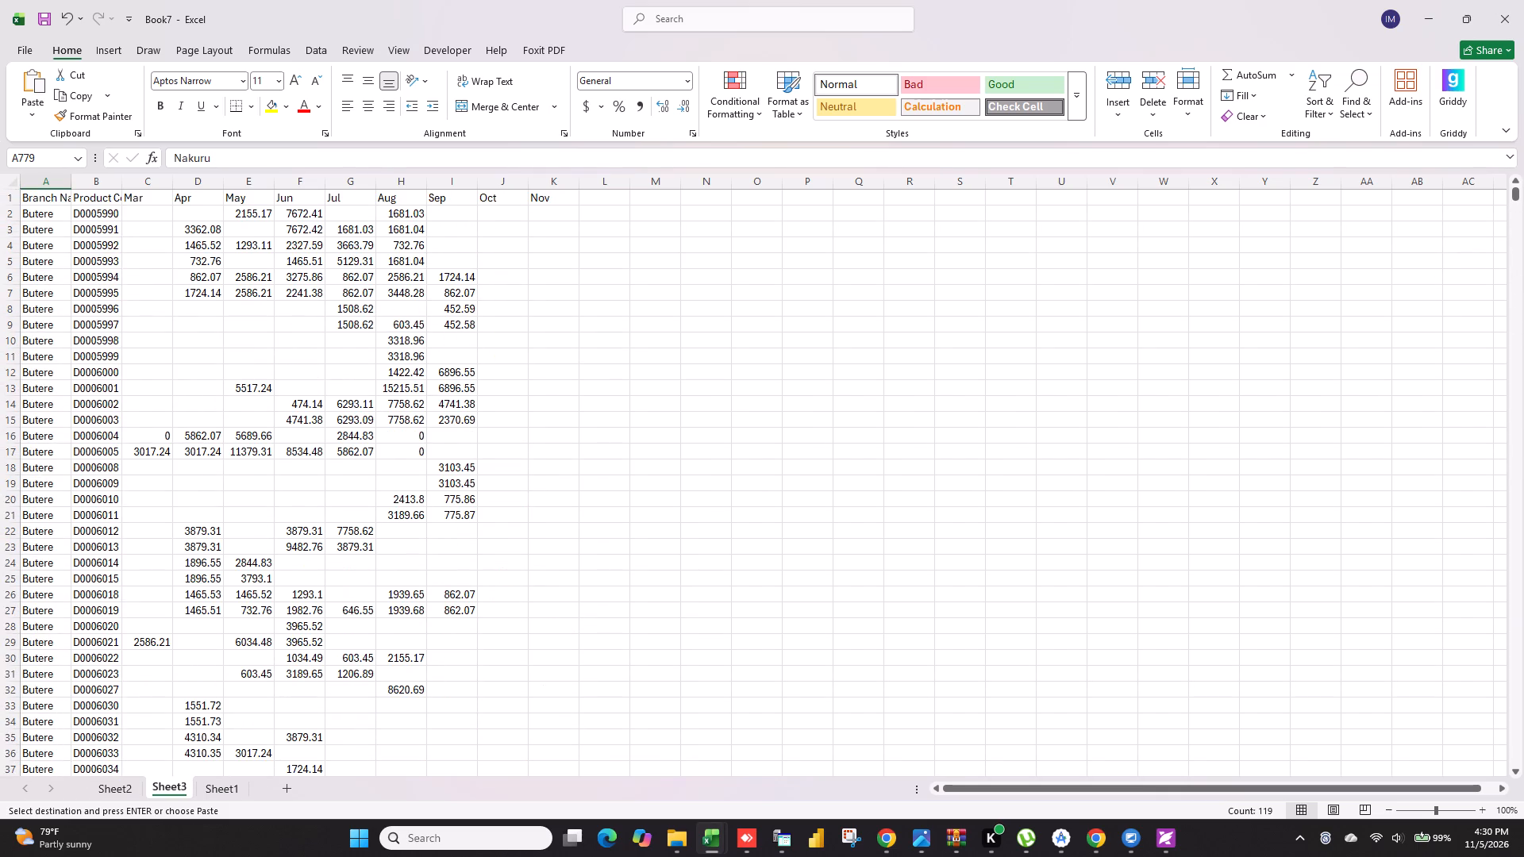
left_click(589, 195)
key("t")
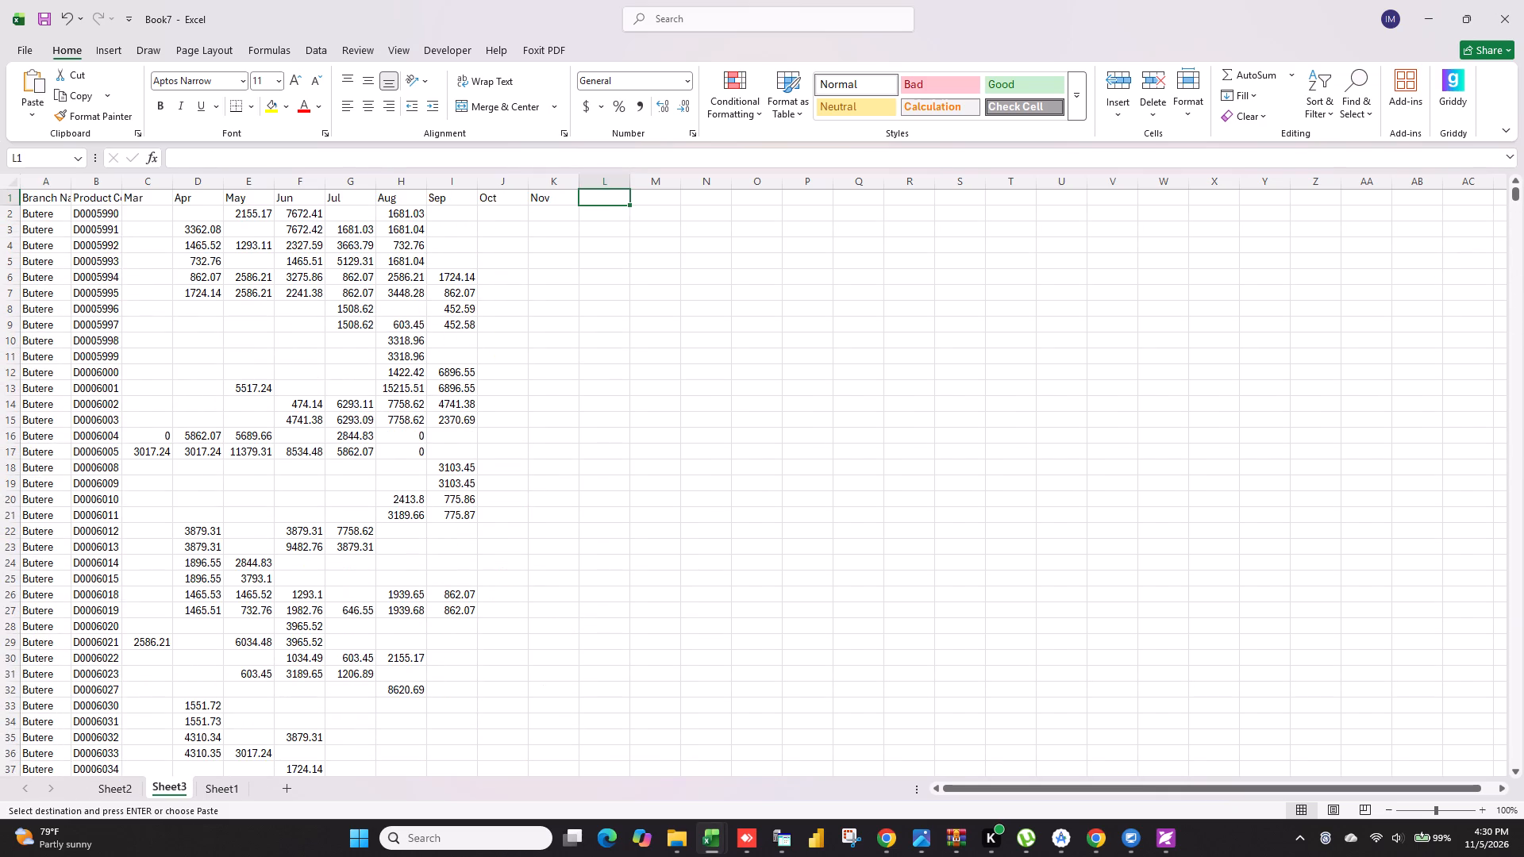
key("BackSpace")
type("Total")
key("Return")
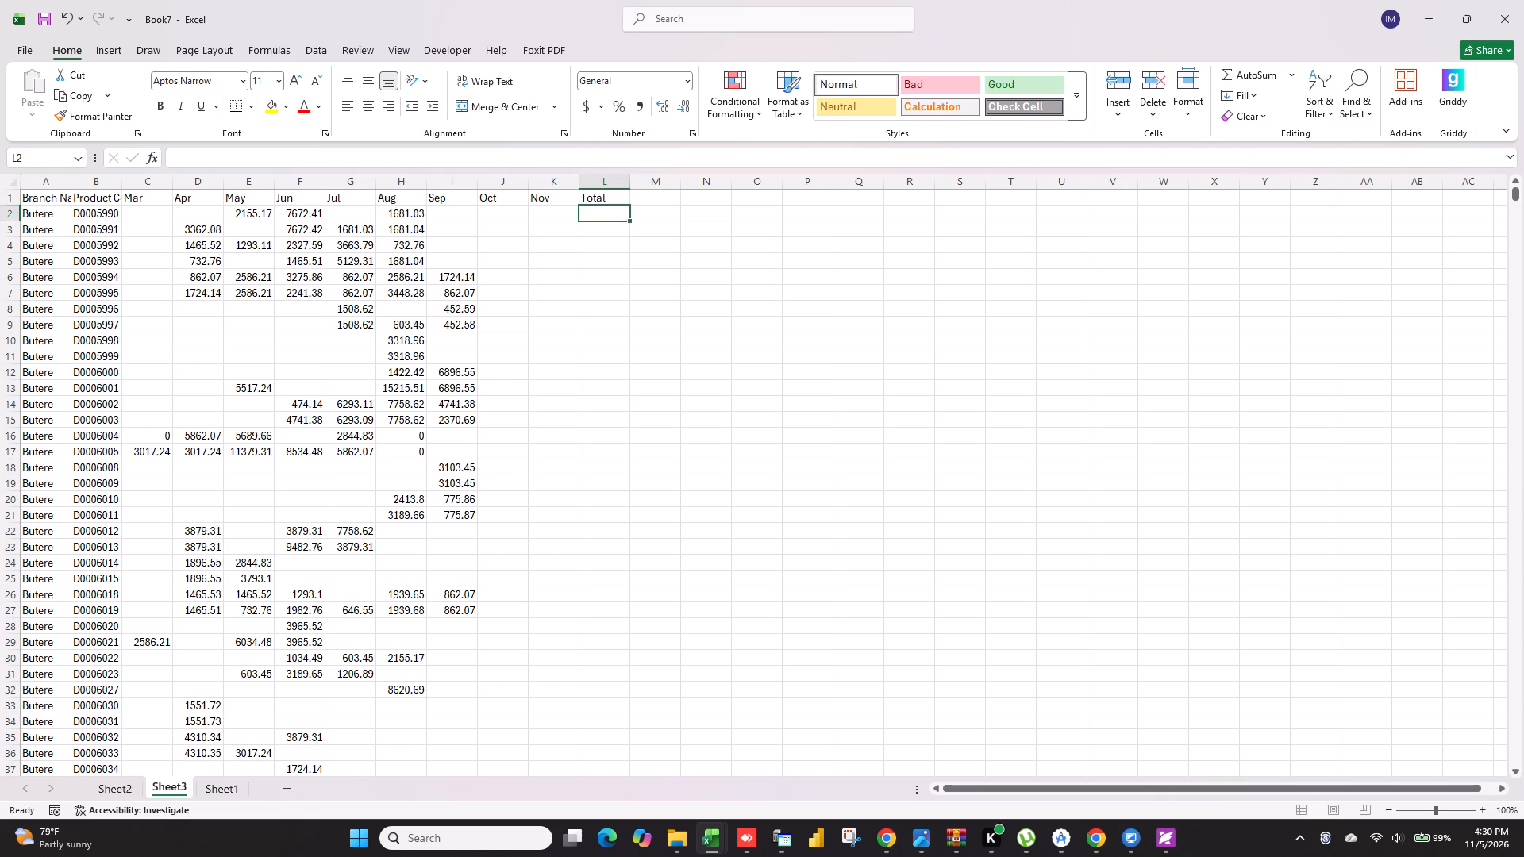
Sum C2:K2 in L2 and fill the formula down the Total column for all rows.
key("equal")
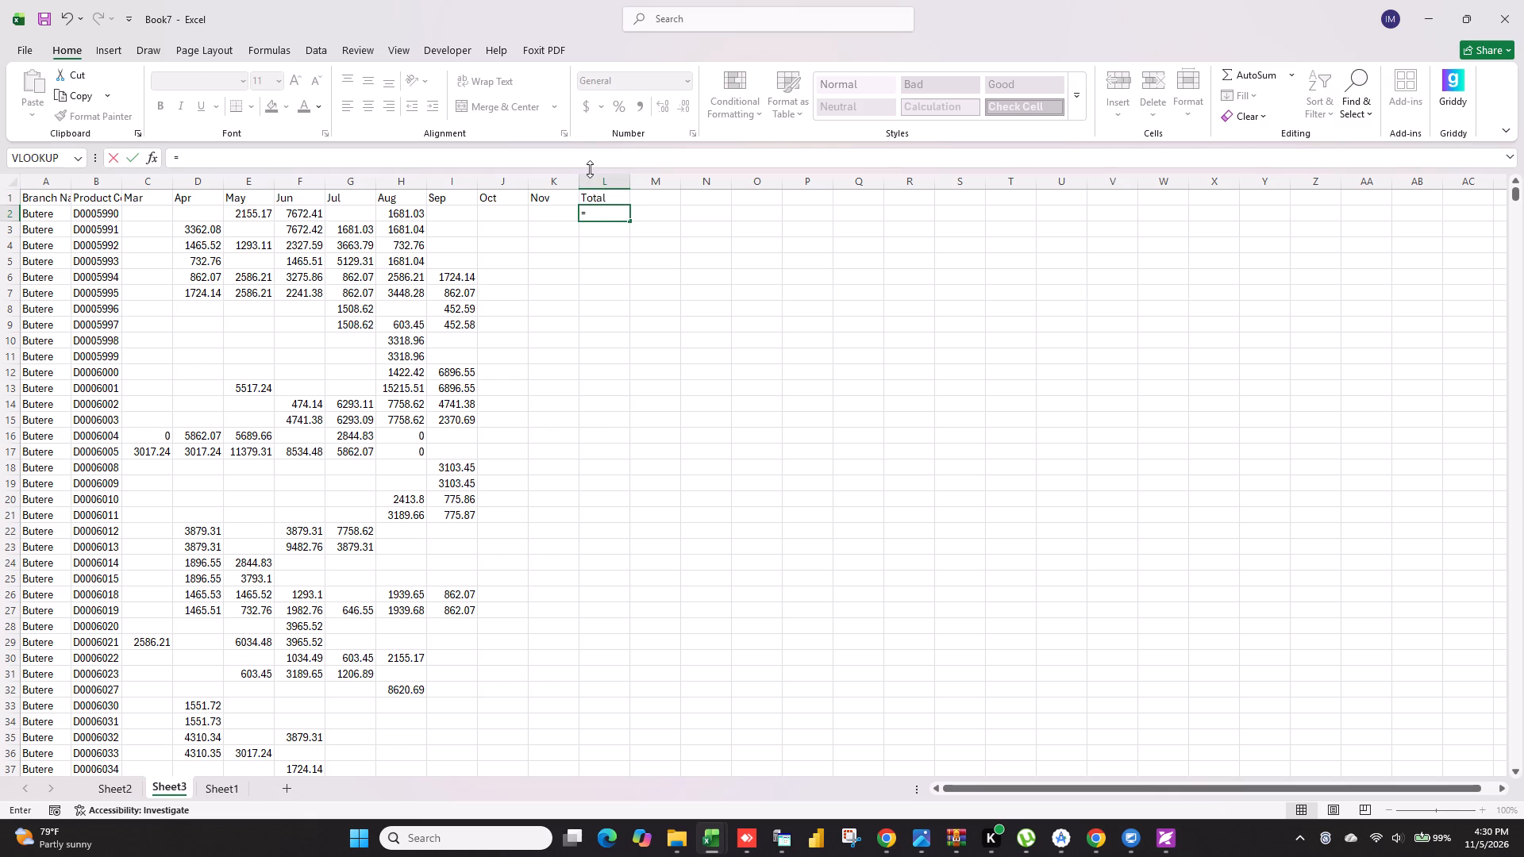
type("sum")
key("Tab")
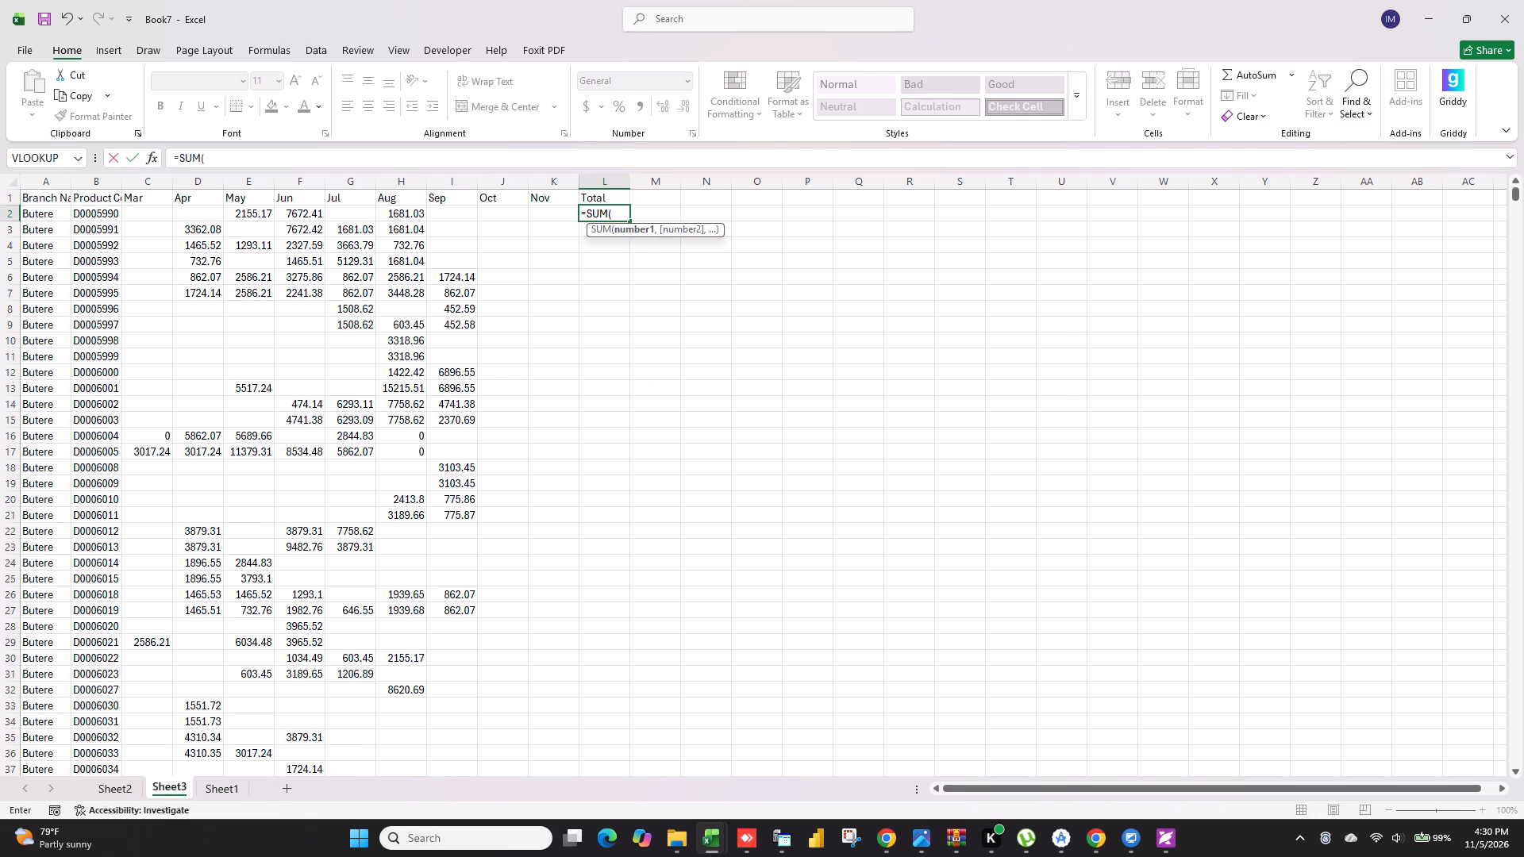
left_click_drag(155, 211, 533, 212)
key("period")
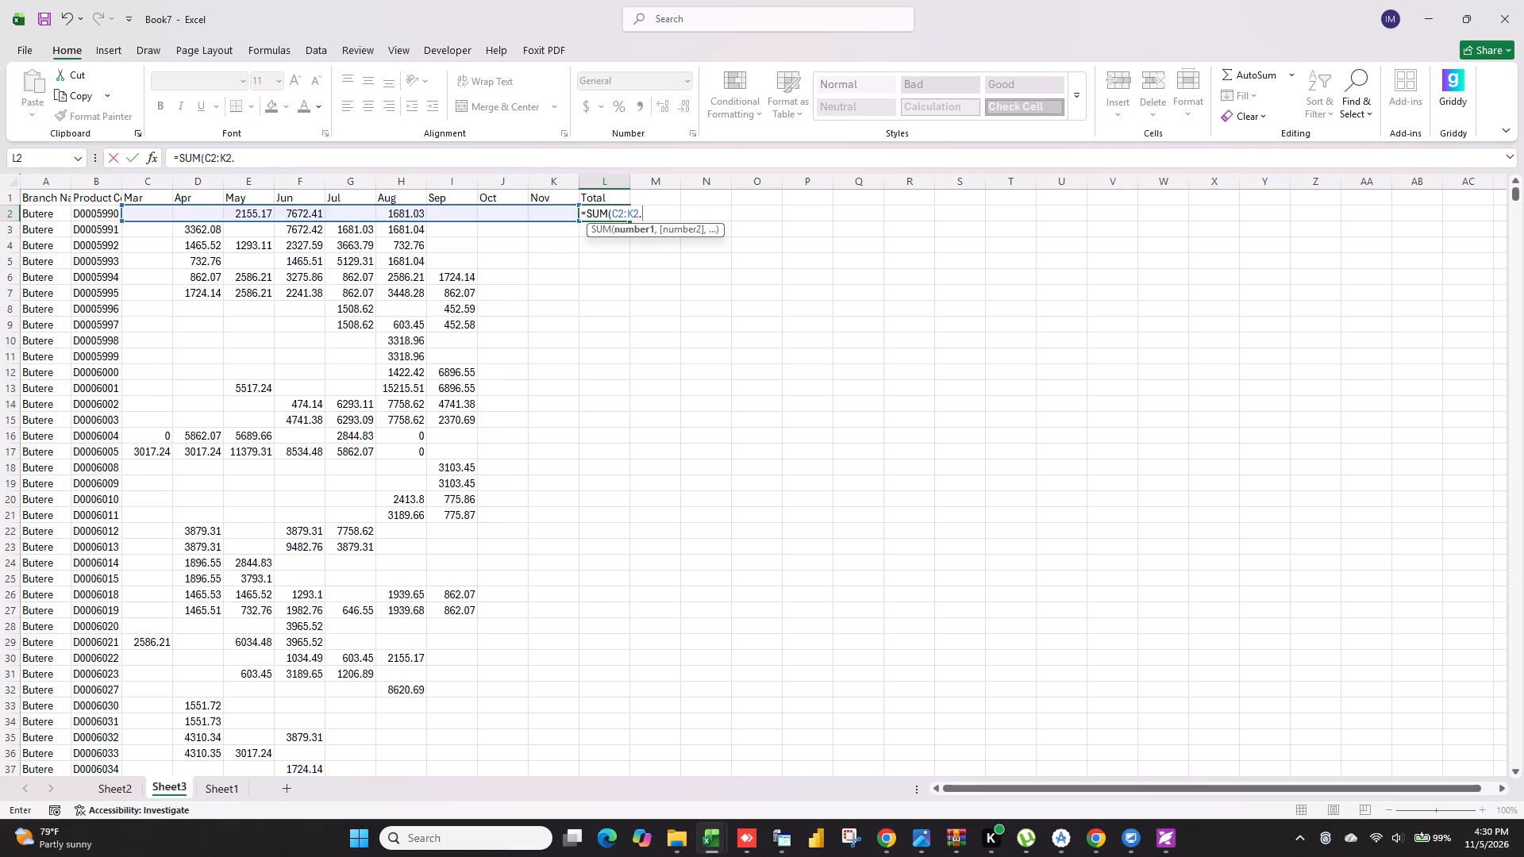
key("BackSpace")
key("Return")
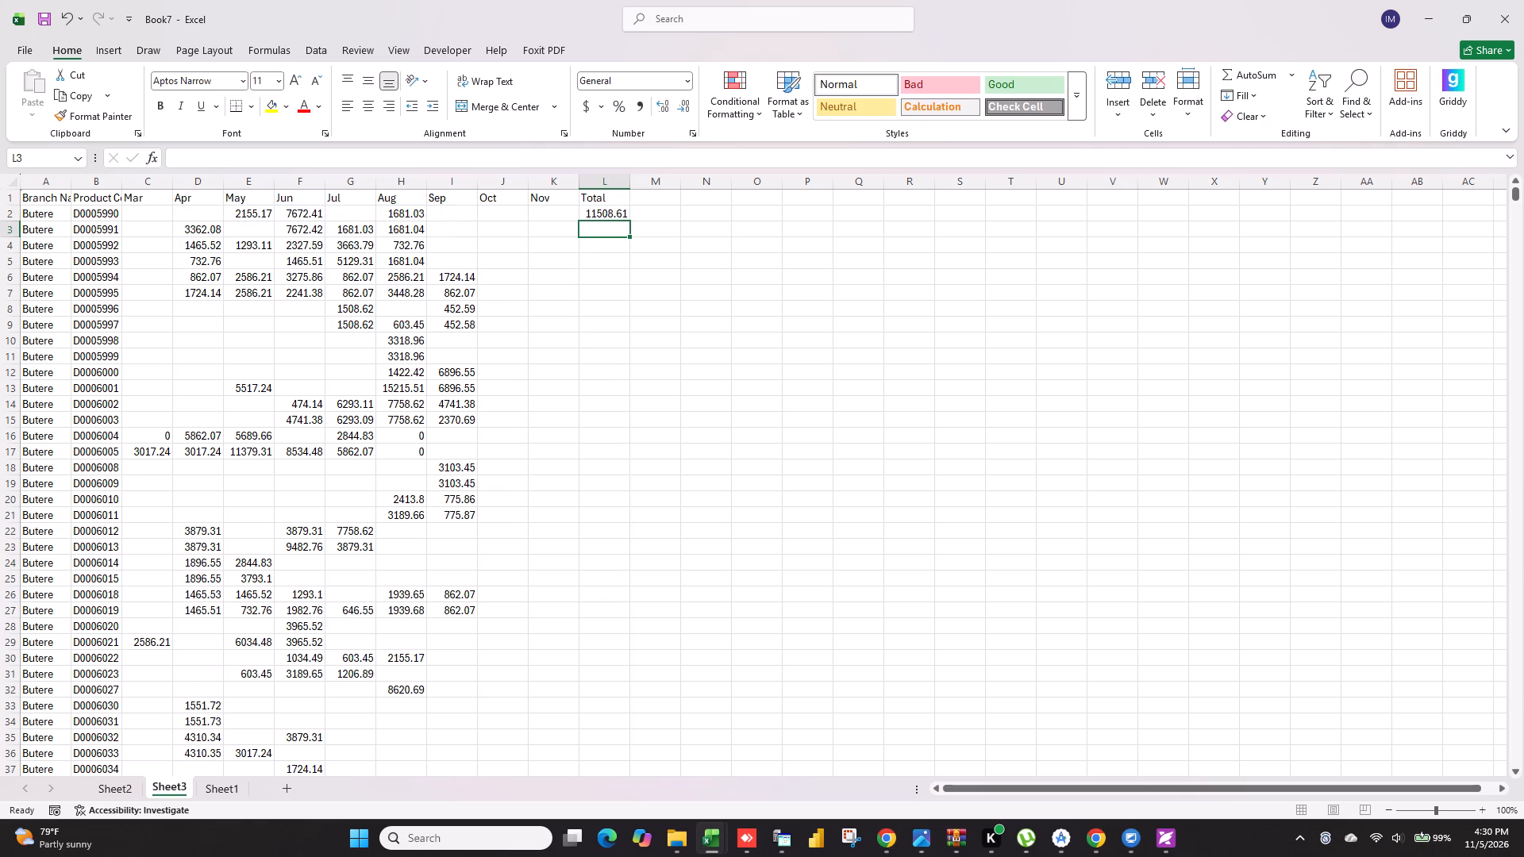
left_click(608, 215)
double_click(629, 221)
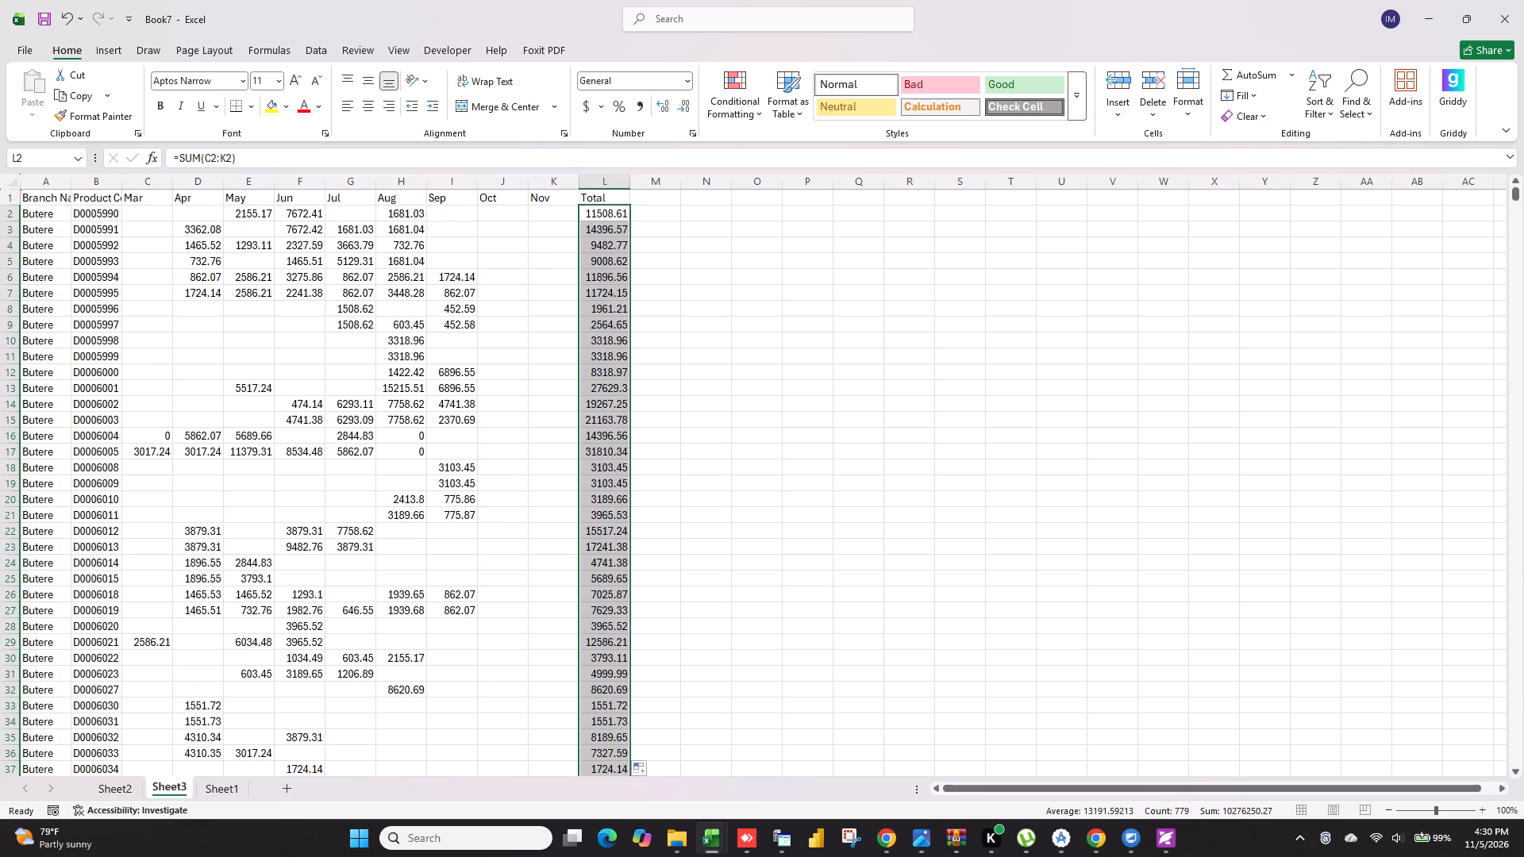
Apply the comma number style to columns D to L, from Apr through Total.
left_click_drag(206, 180, 513, 197)
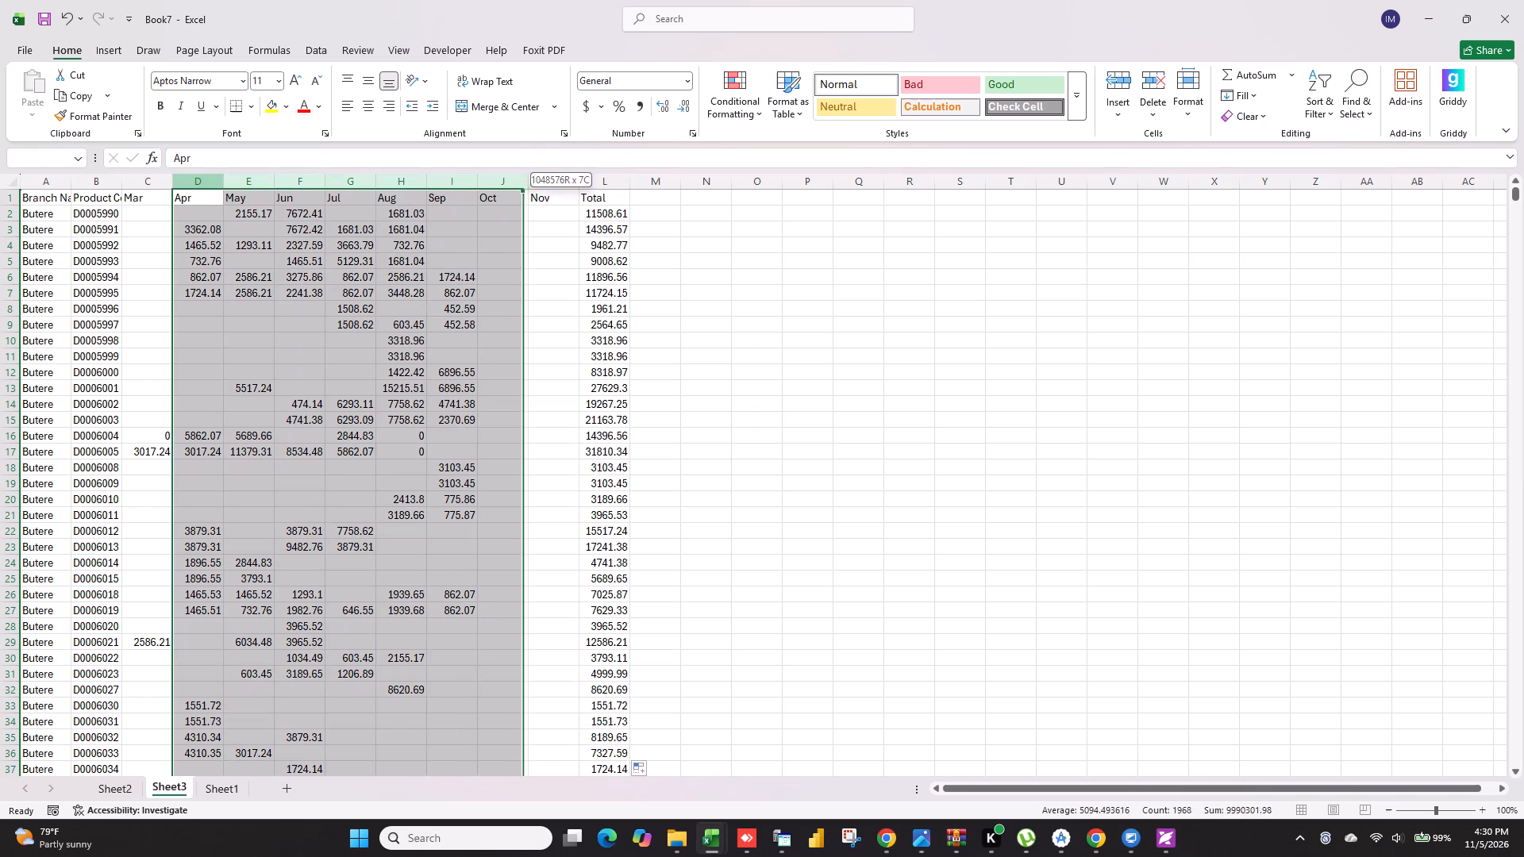
left_click_drag(513, 197, 606, 193)
left_click(633, 104)
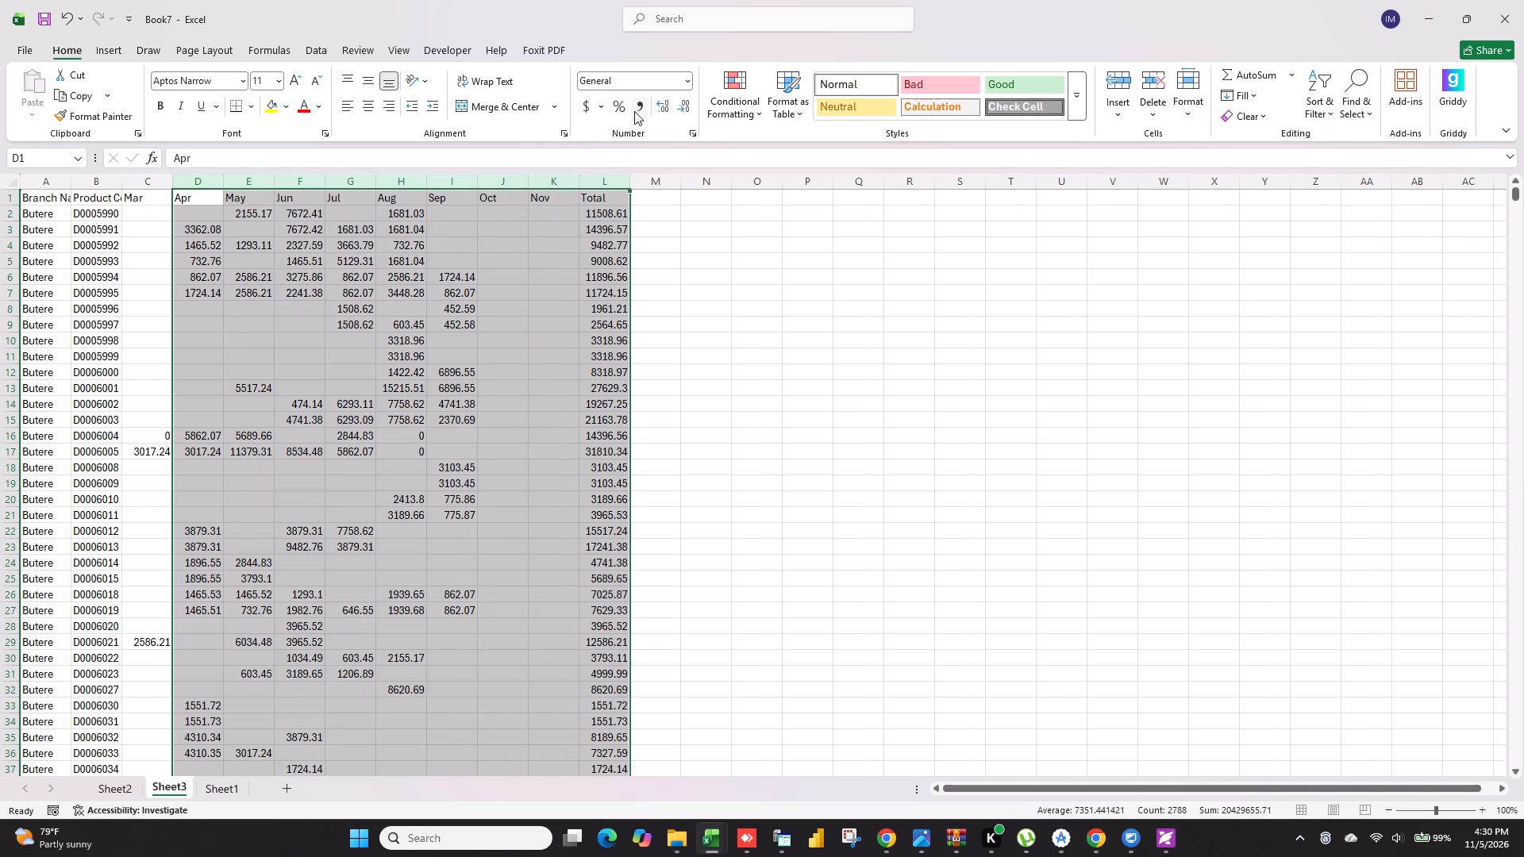
left_click(702, 209)
Add filters to the header row and sort the data by Total from largest to smallest.
left_click(683, 202)
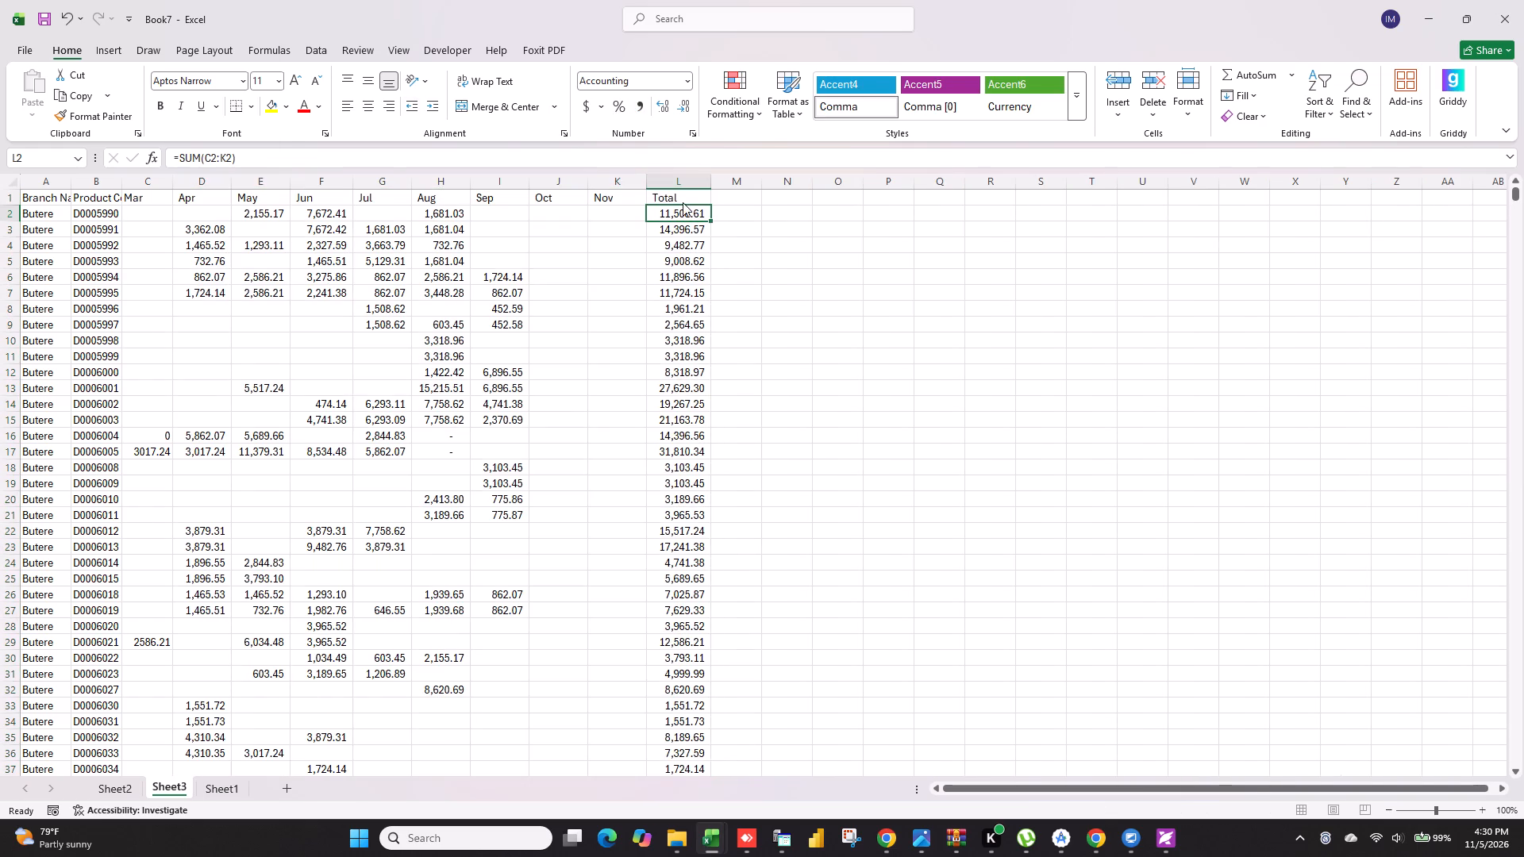
left_click(686, 195)
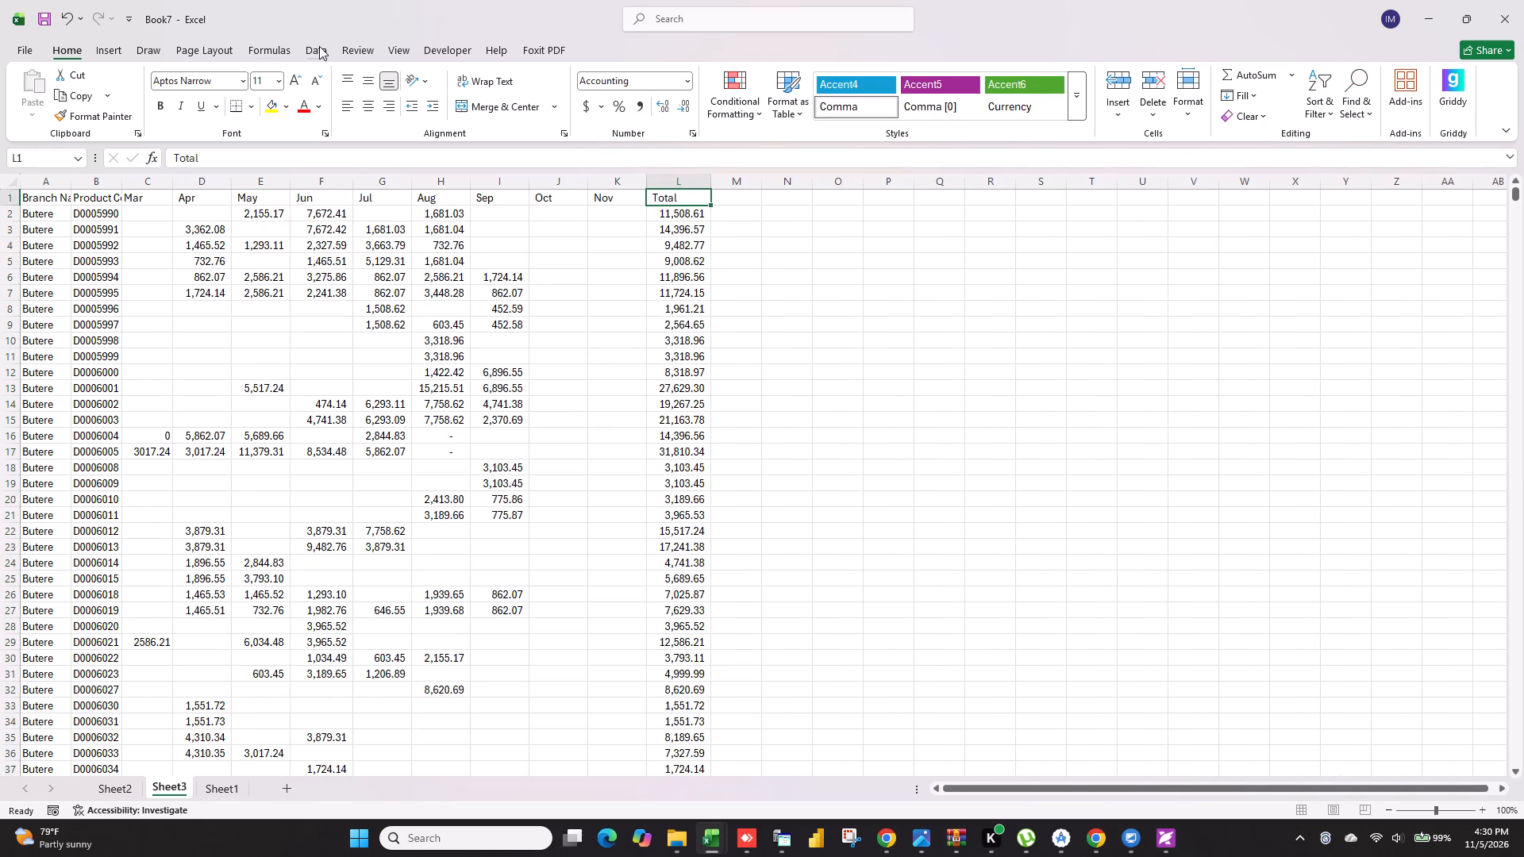
left_click(319, 46)
left_click(558, 89)
left_click(709, 195)
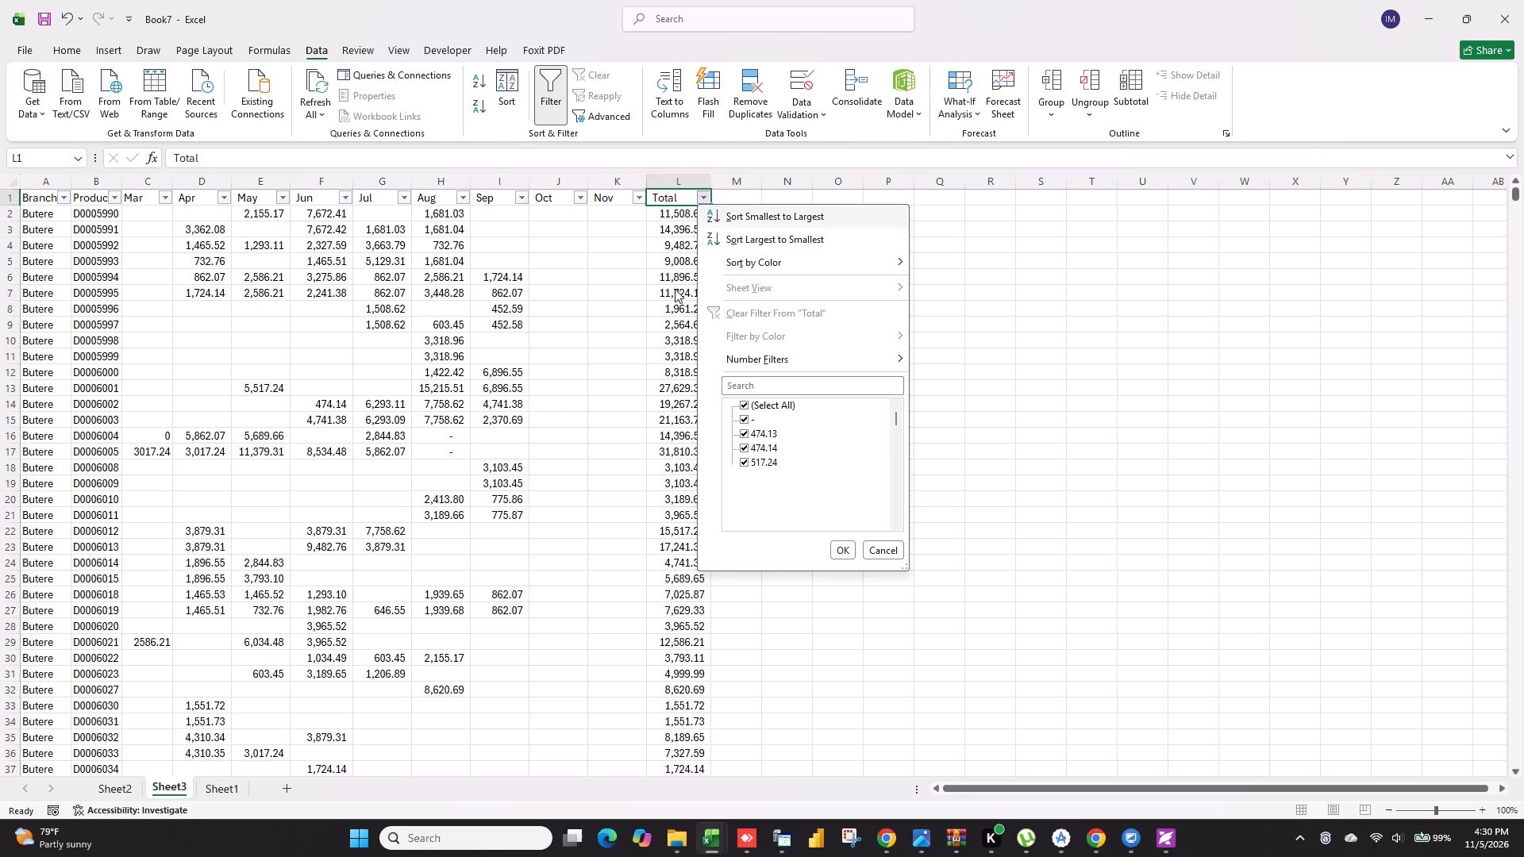
left_click(782, 237)
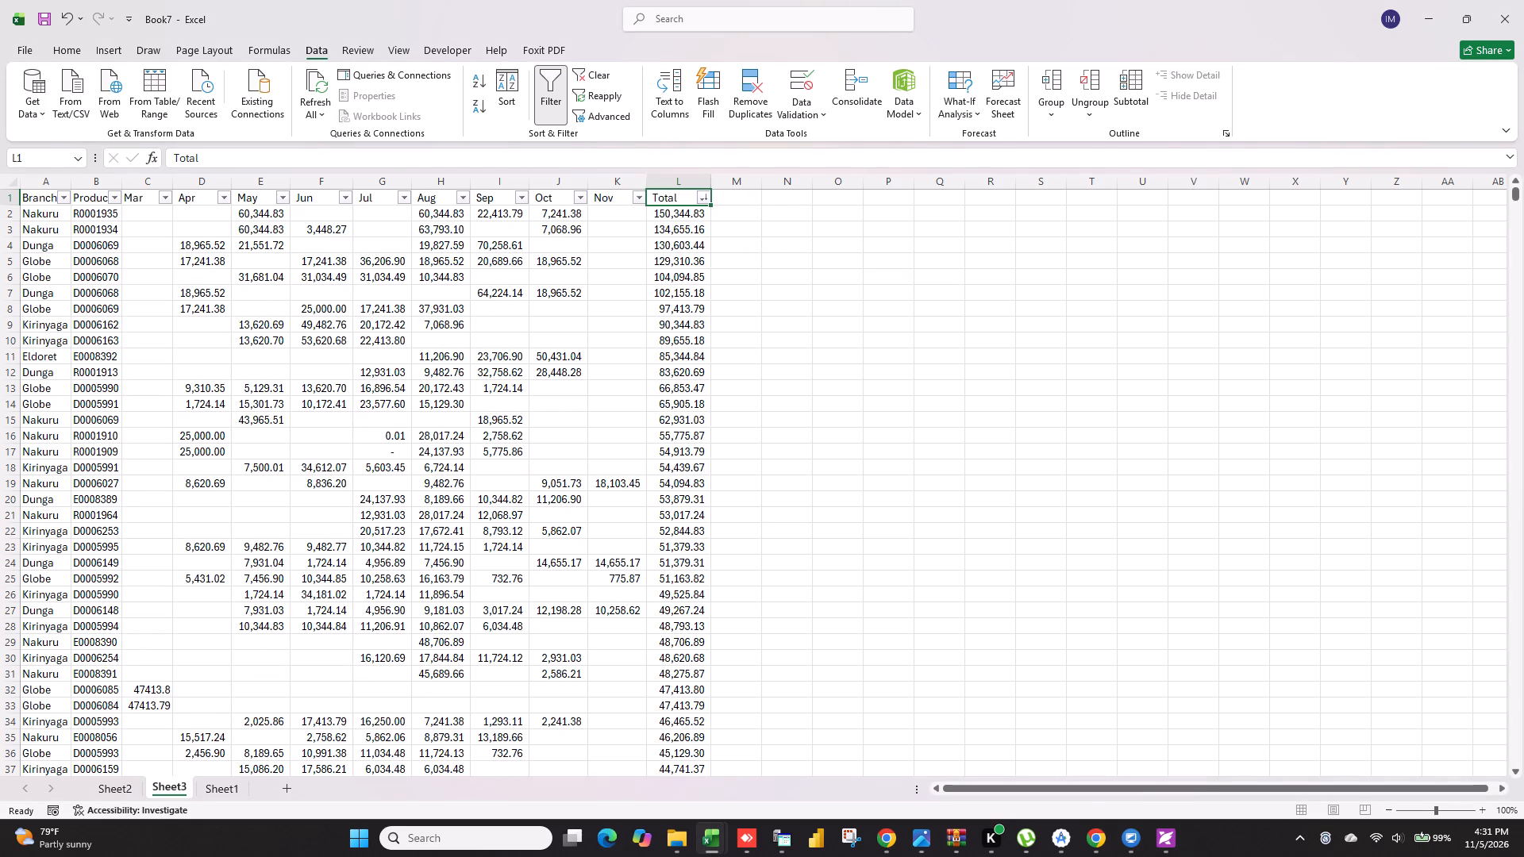
Insert a blank column before the Mar column.
left_click(154, 177)
right_click(154, 177)
left_click(240, 341)
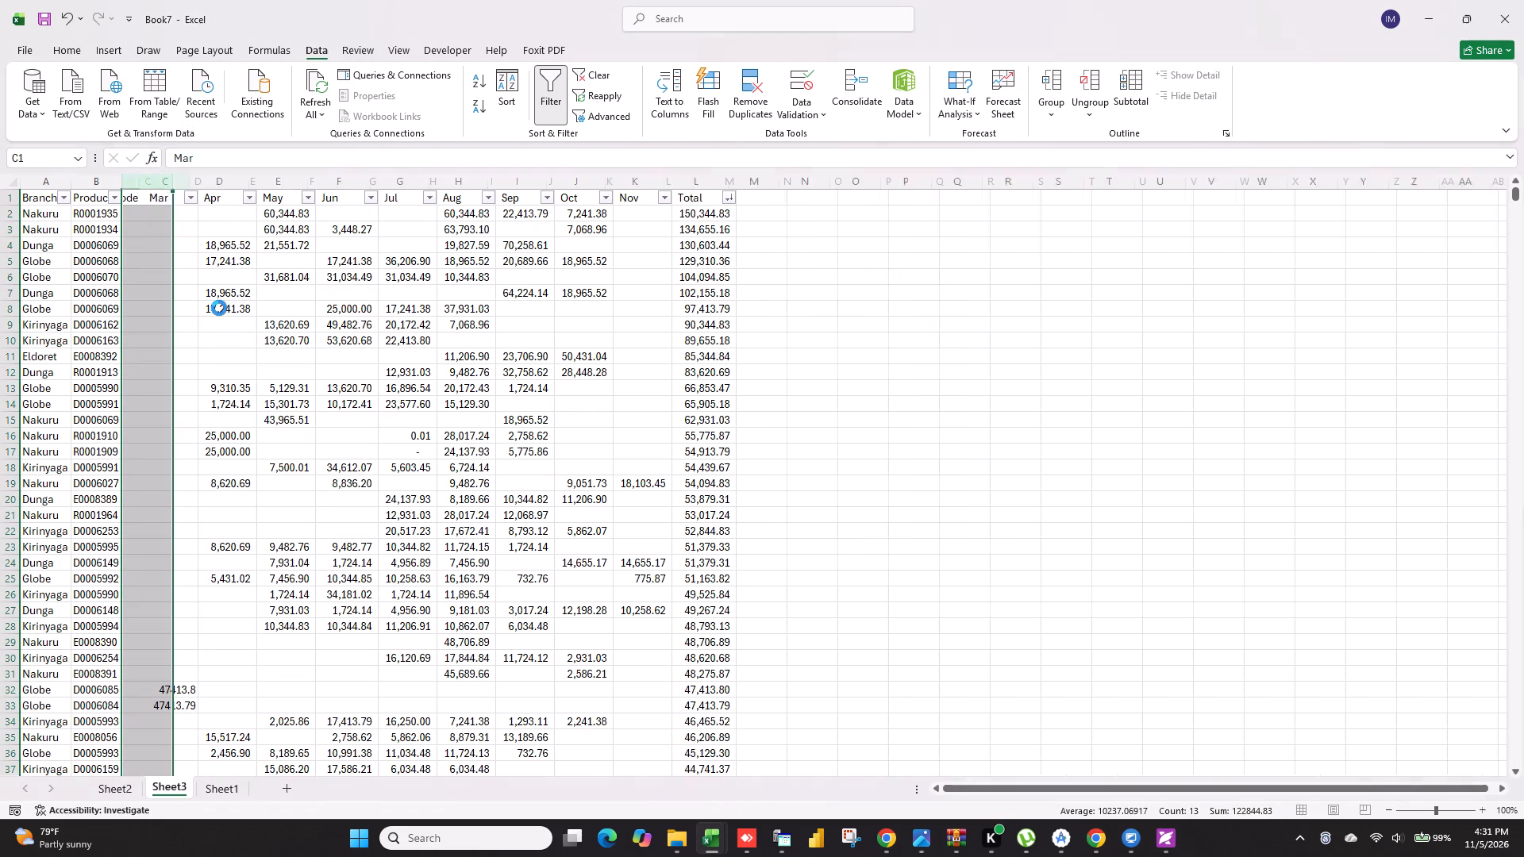
In C2, look up product code B2 in columns A:B of the Item Detail 4.11.2026 workbook, returning column 2 with exact match.
left_click(148, 213)
type("=vl")
key("Tab")
left_click(112, 212)
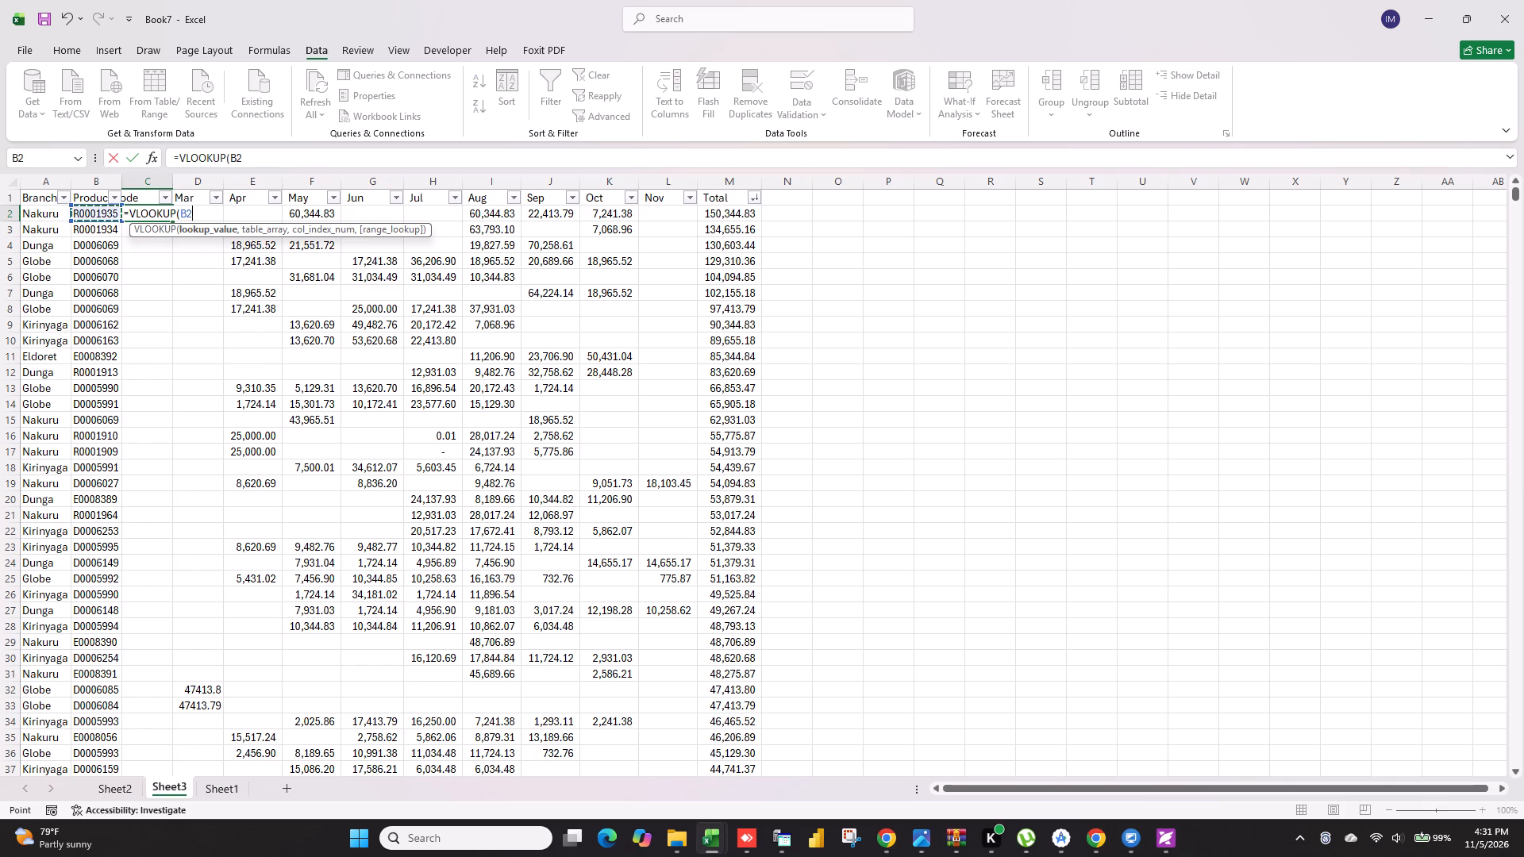
key("comma")
left_click(717, 828)
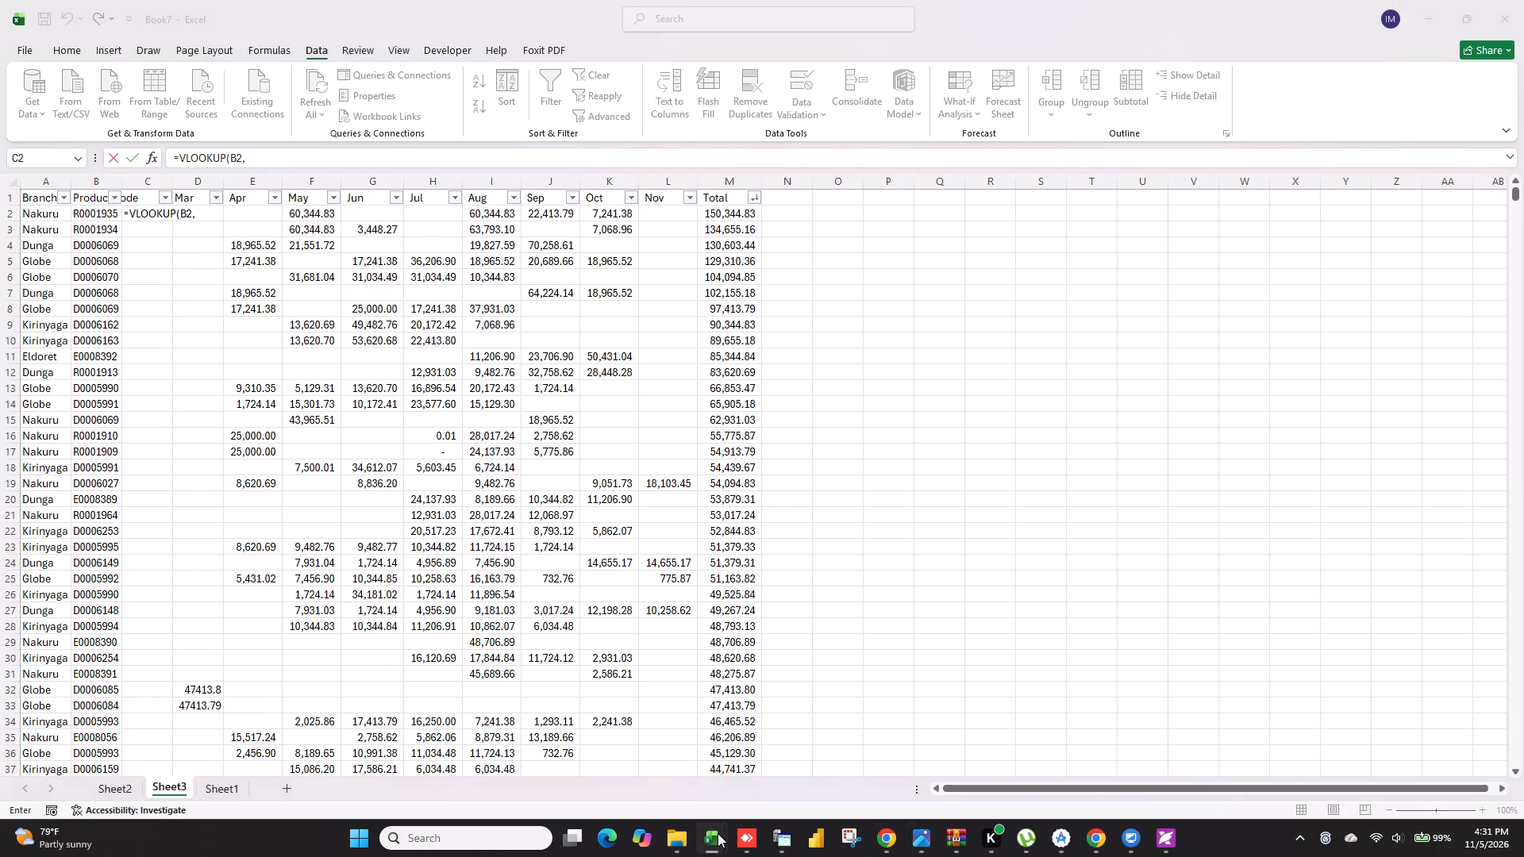
left_click(737, 757)
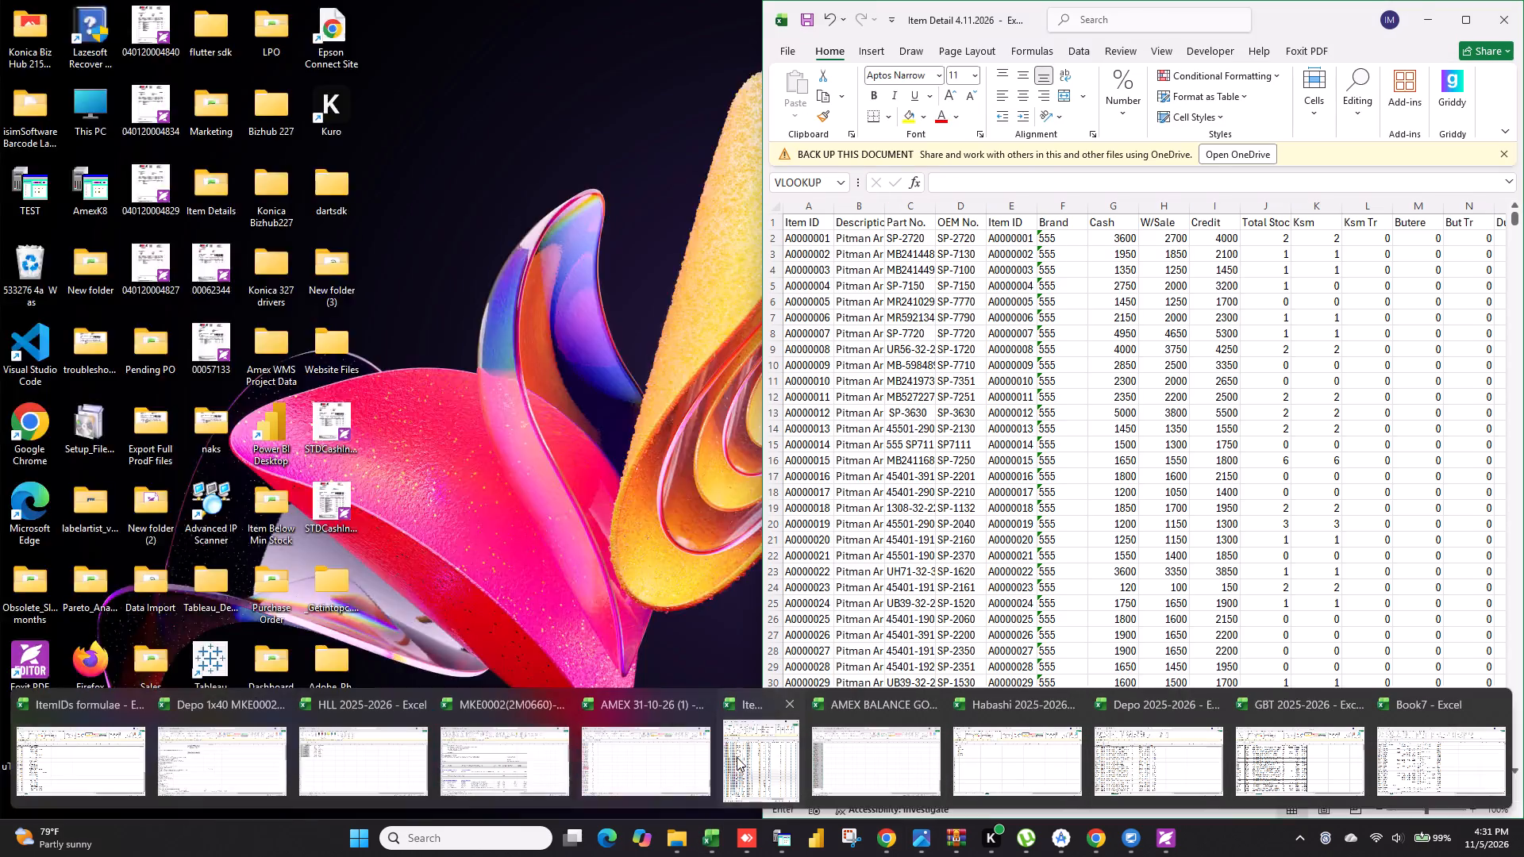
left_click_drag(811, 202, 876, 207)
key("comma")
type("2,0")
key("Return")
Fill the C2 lookup formula down all rows and widen column C for the item descriptions.
left_click(167, 217)
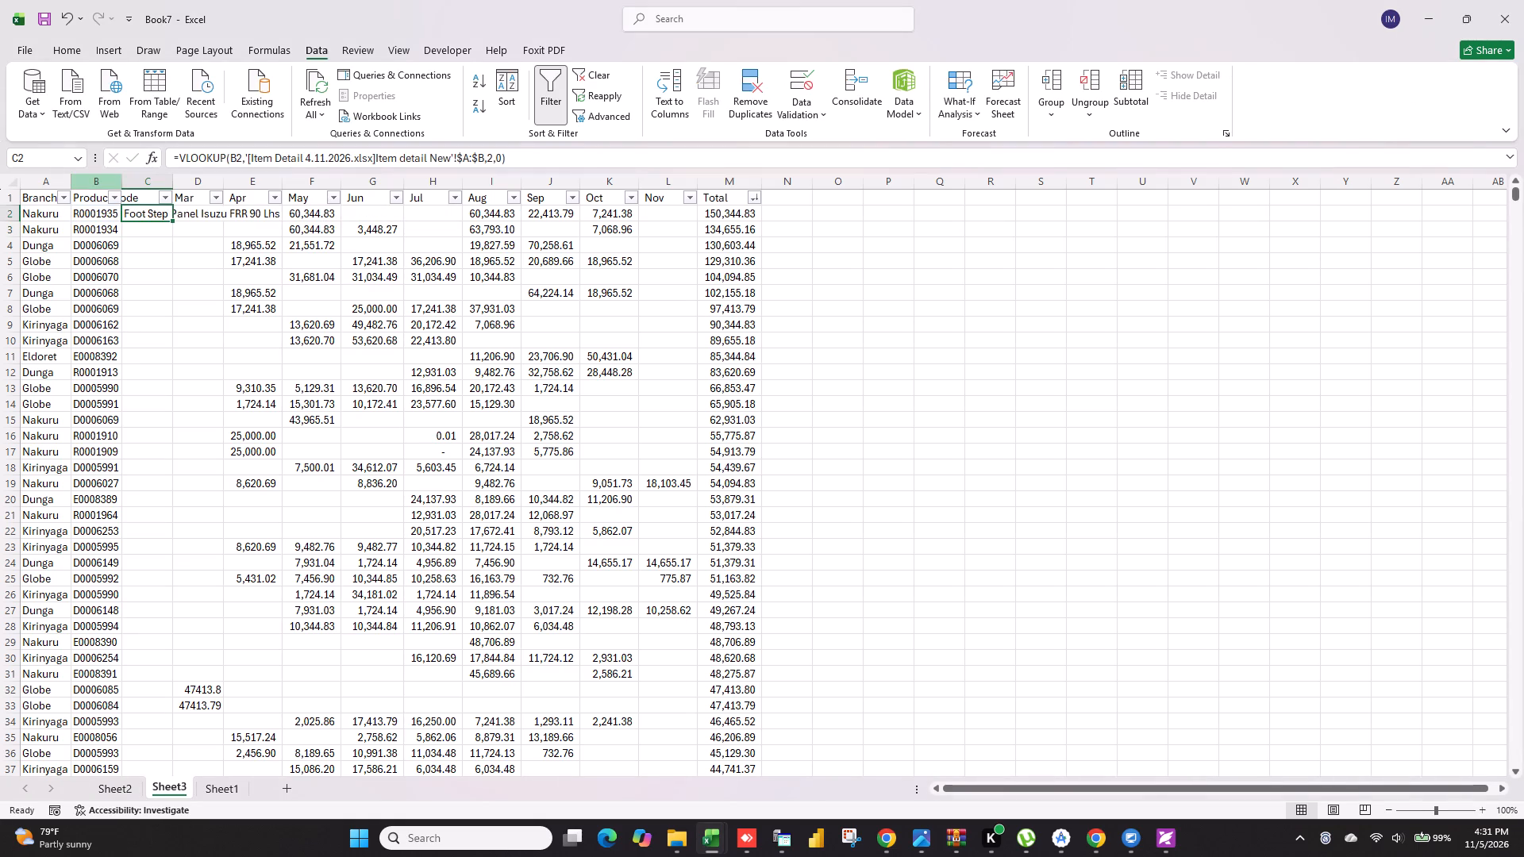
double_click(174, 221)
left_click_drag(174, 185, 254, 197)
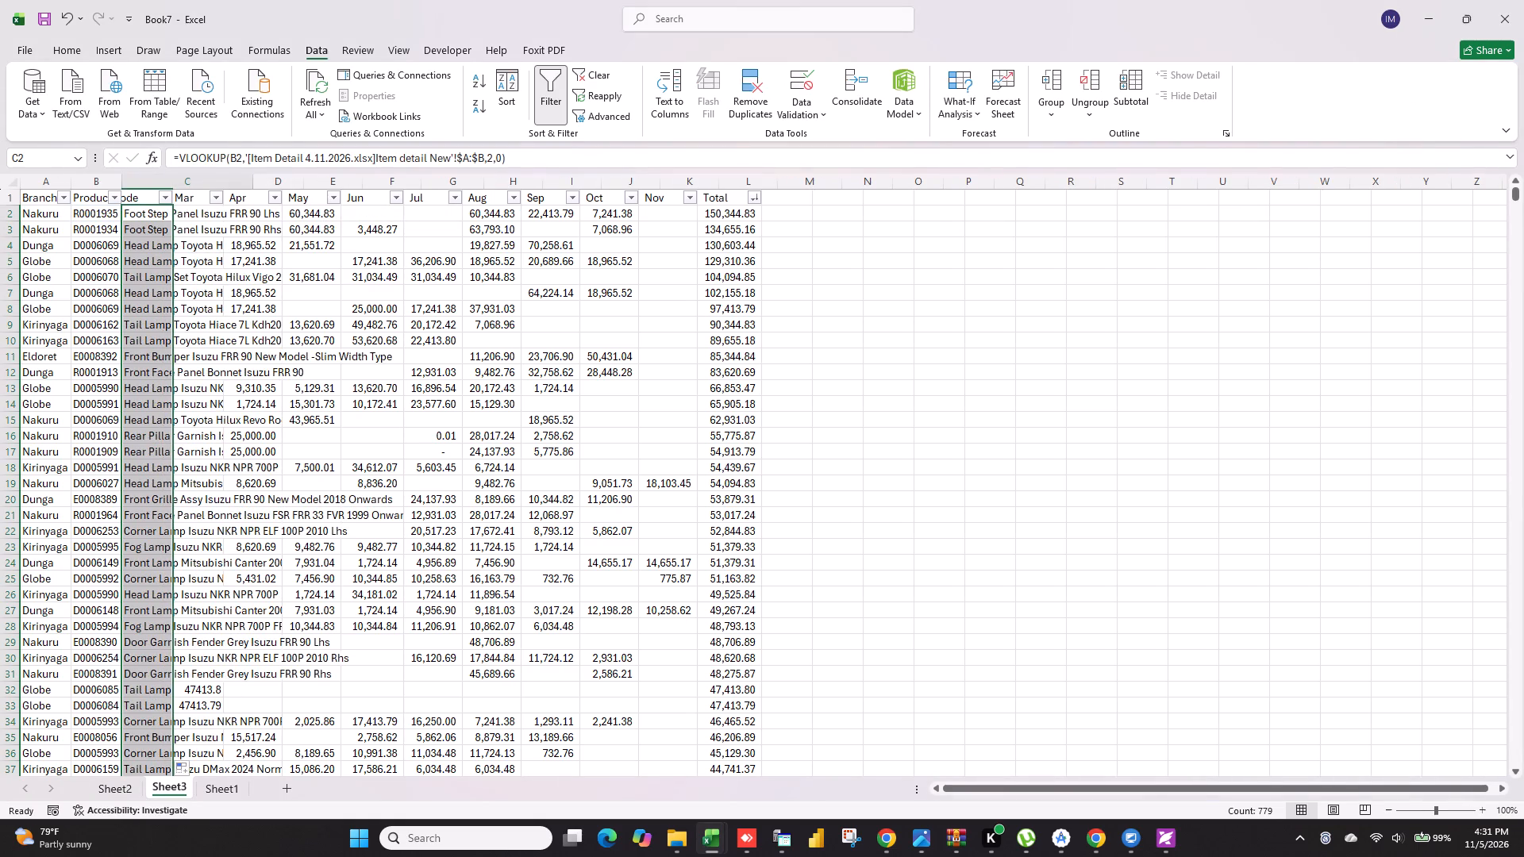
Insert another blank column before Mar, beside the item descriptions, and select its header cell D1.
left_click(274, 175)
right_click(274, 175)
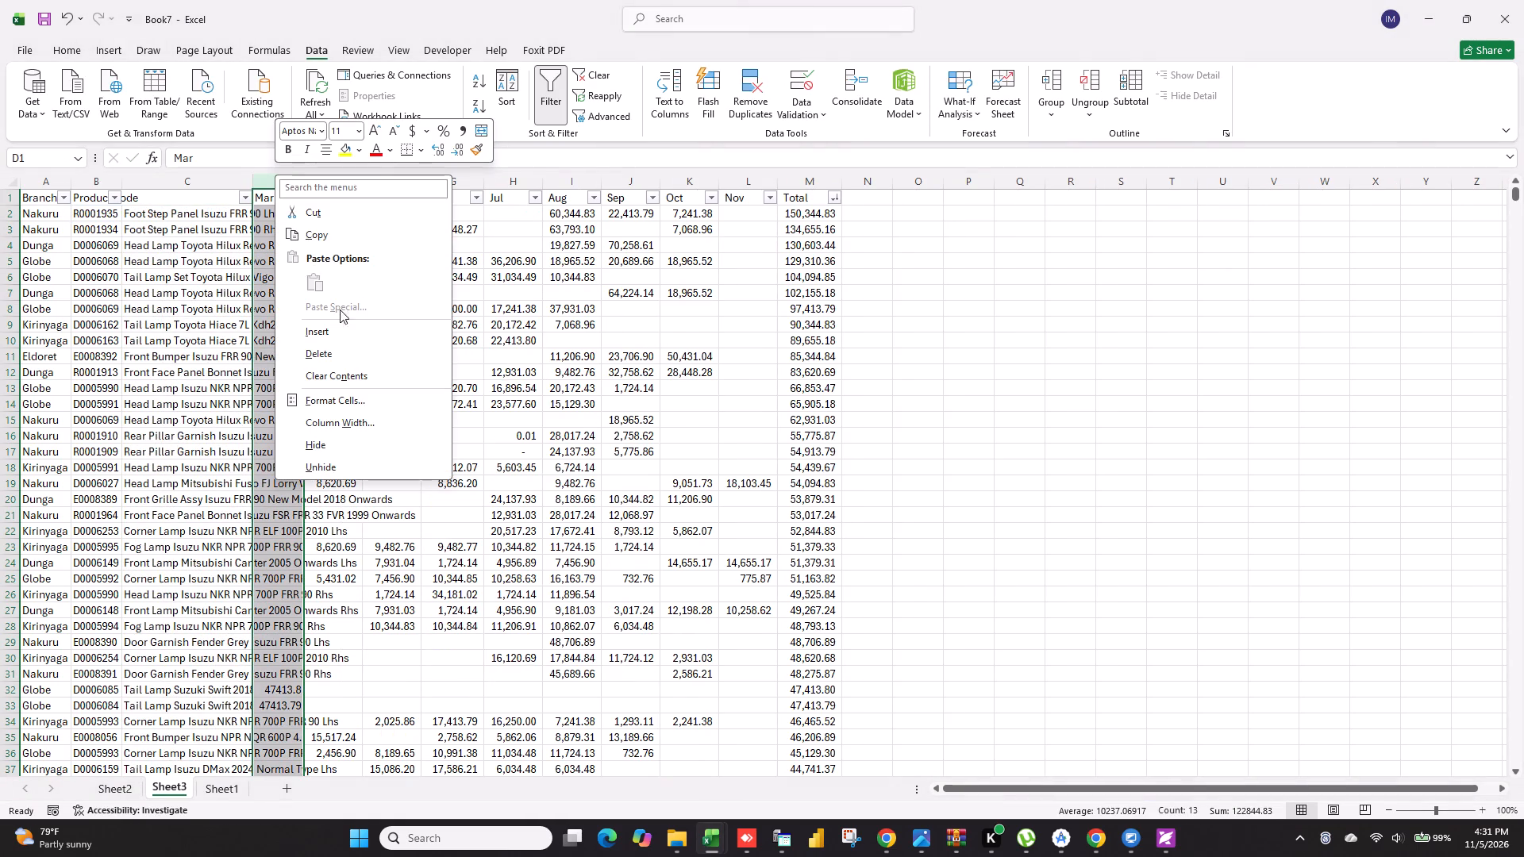
left_click(332, 331)
left_click(302, 195)
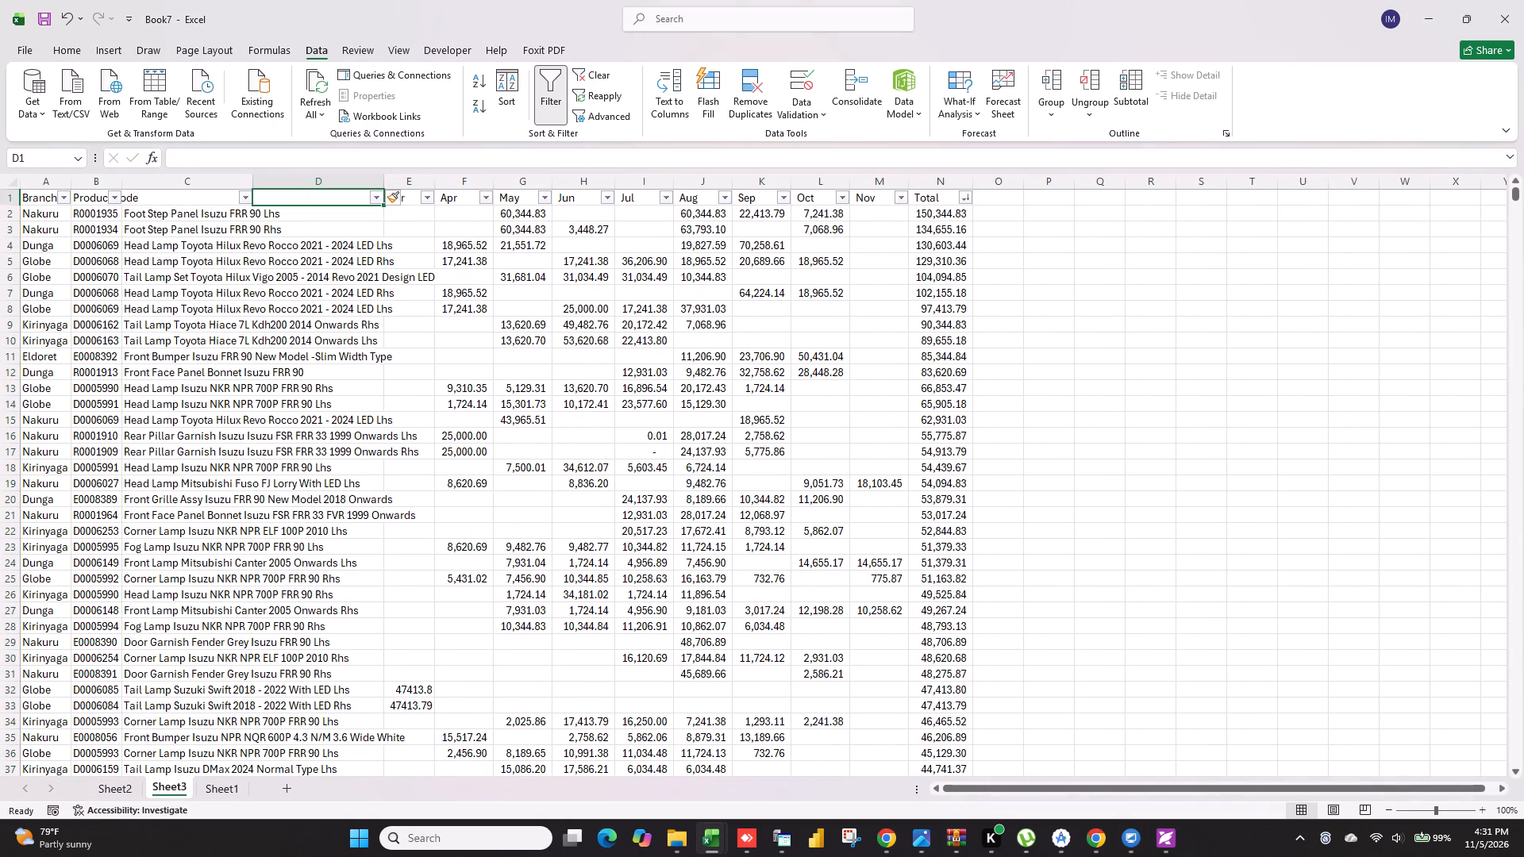
Enter Brand as the header of the new blank column in D1.
type("Brand")
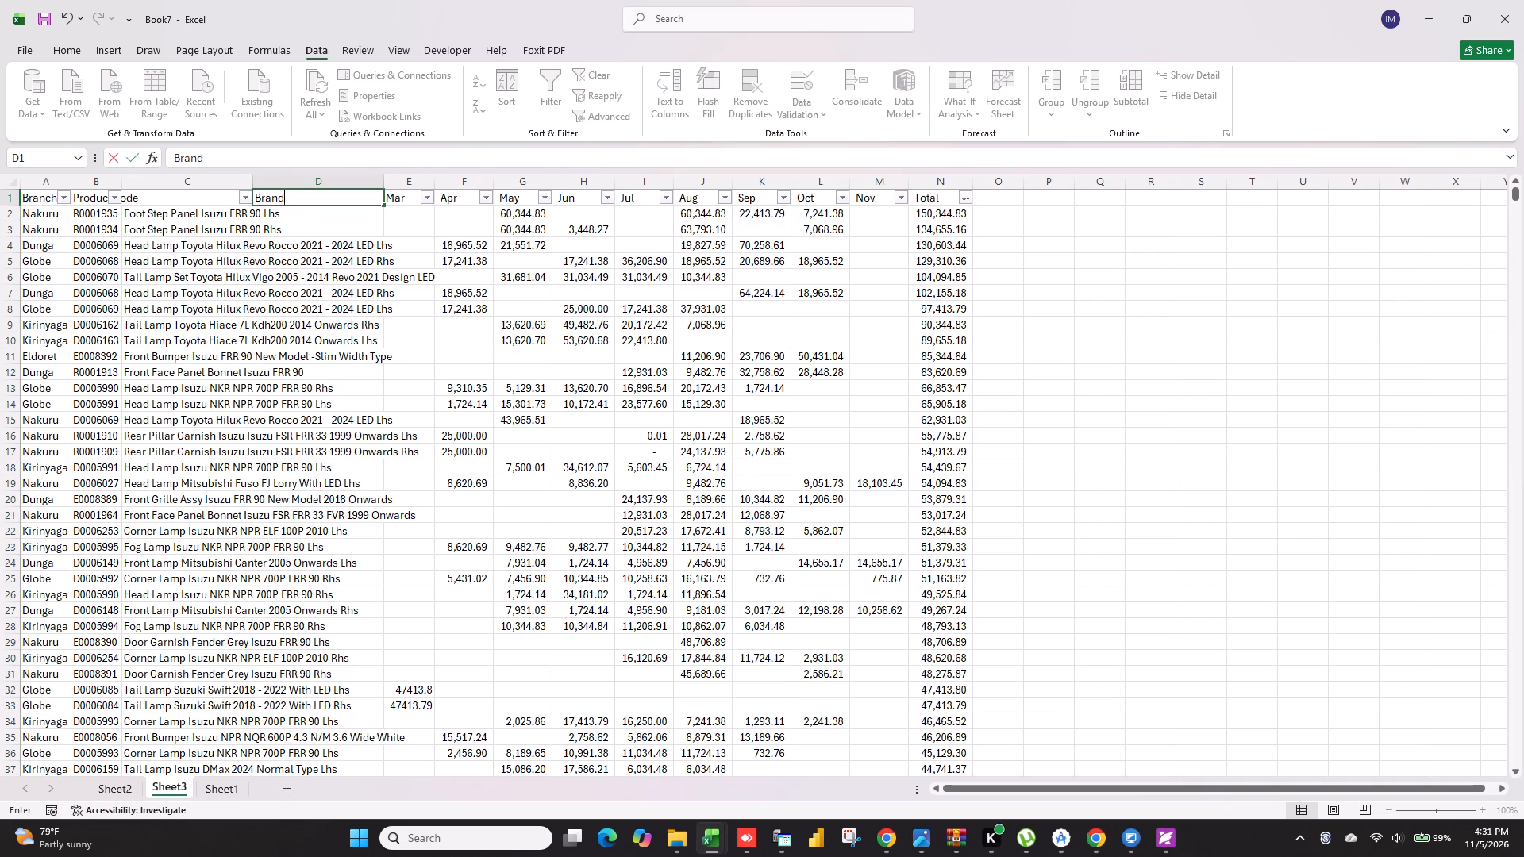
key("Return")
In D2, look up product code B2 in columns A:F of the Item Detail 4.11.2026 workbook, returning column 6 with exact match.
type("=v")
key("Tab")
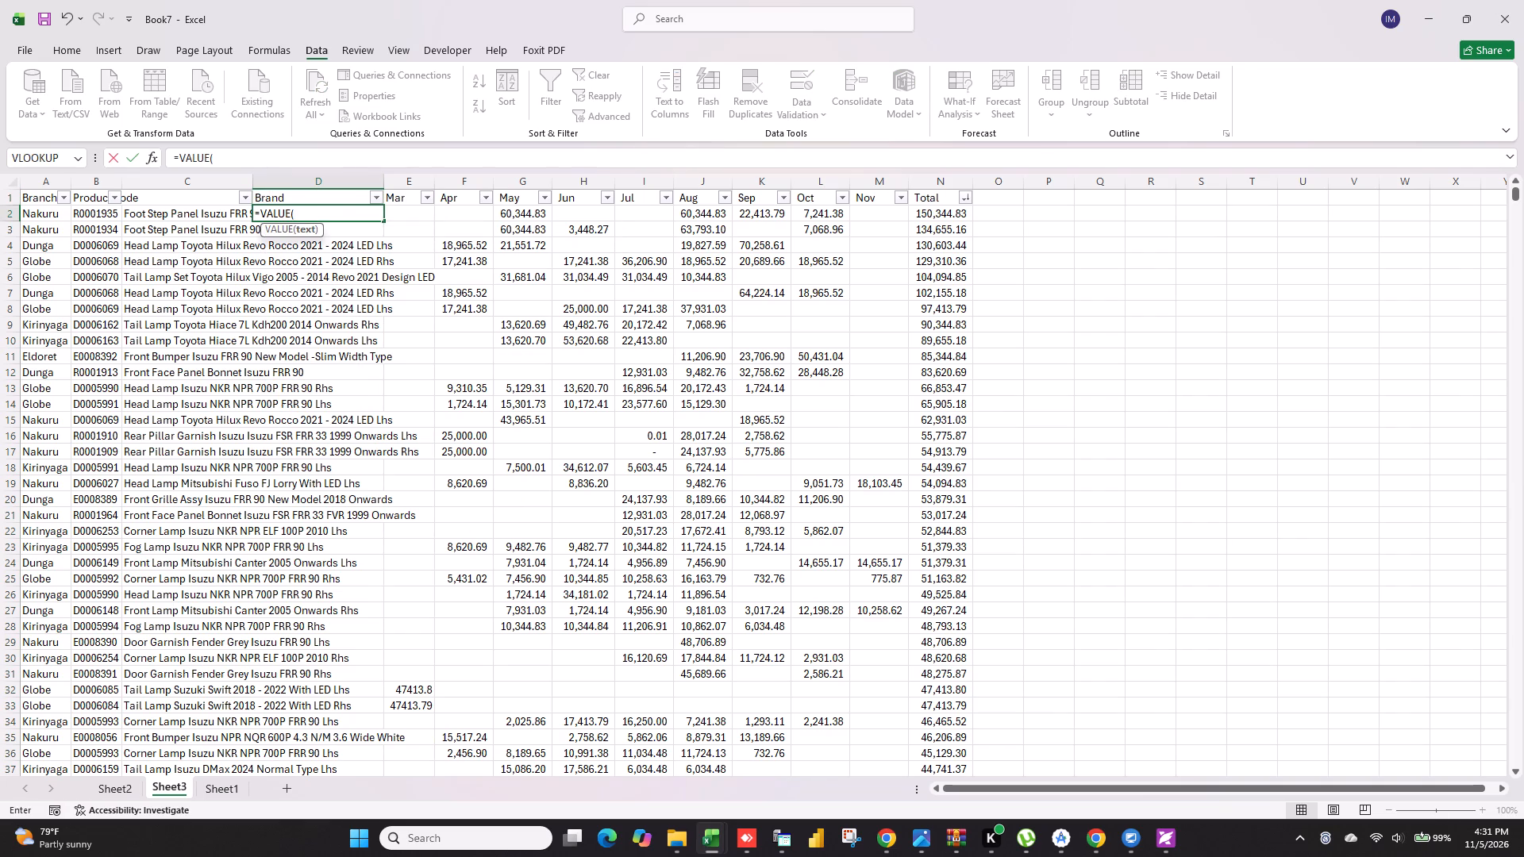
key("BackSpace")
key("BackSpace")
key("BackSpace")
key("BackSpace")
key("BackSpace")
type("lo")
key("Tab")
left_click(106, 210)
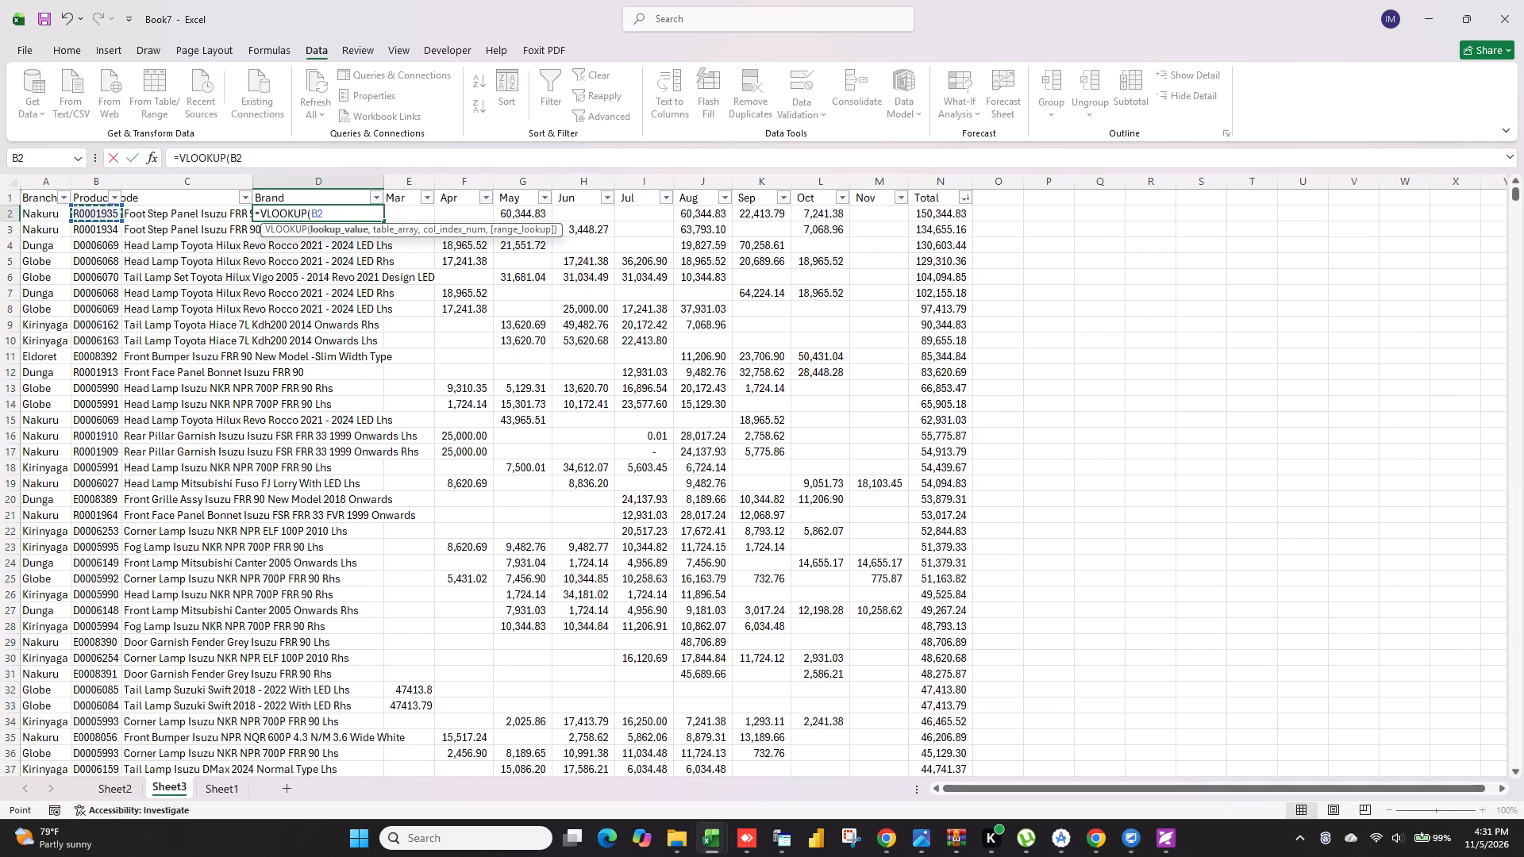
key("comma")
key("alt+Tab")
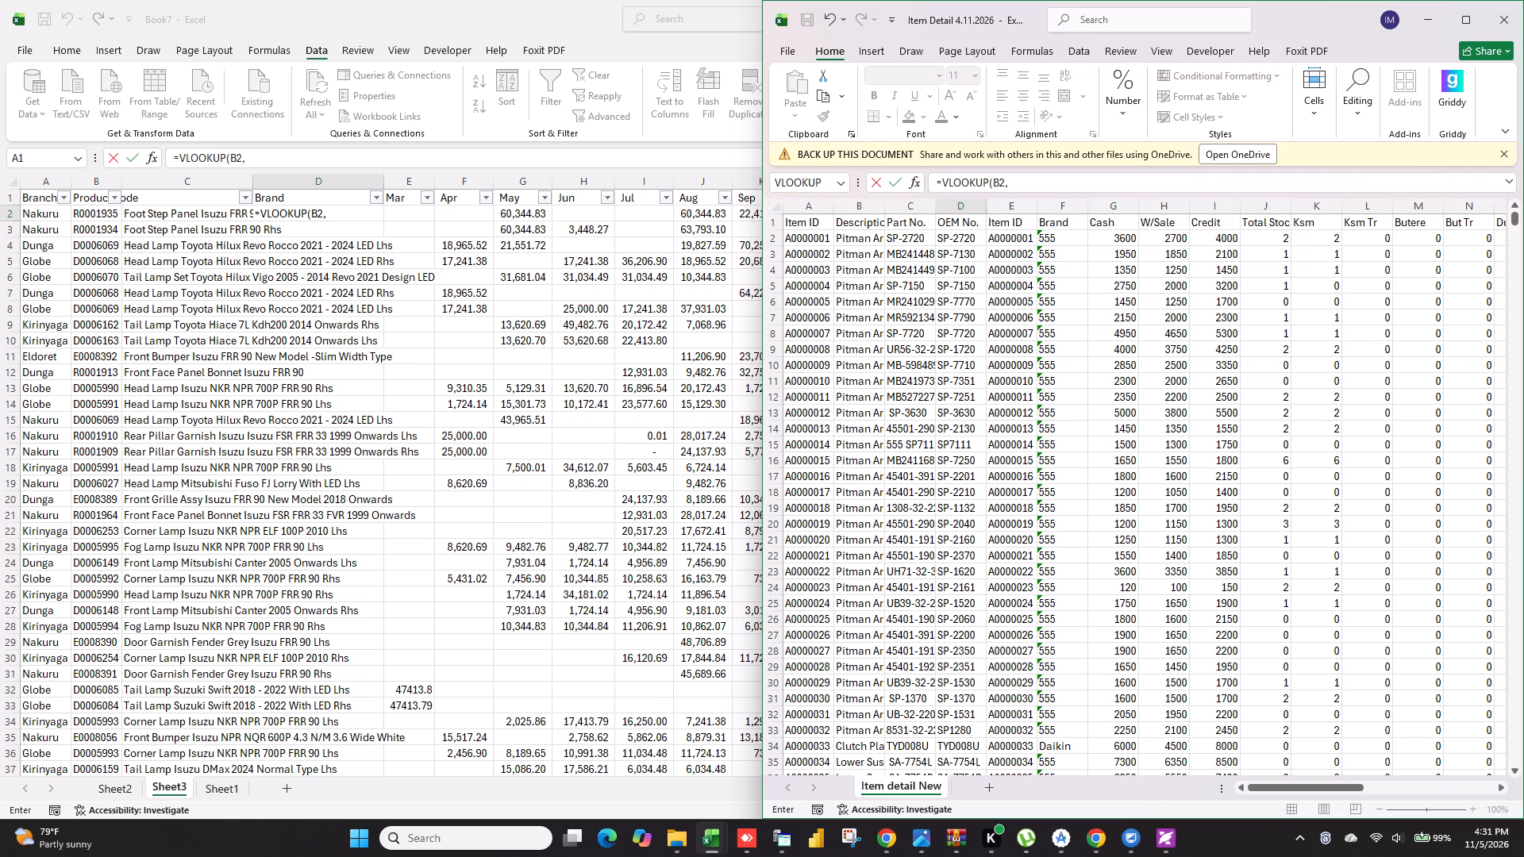
left_click_drag(820, 206, 1063, 200)
type(",6,0")
key("Return")
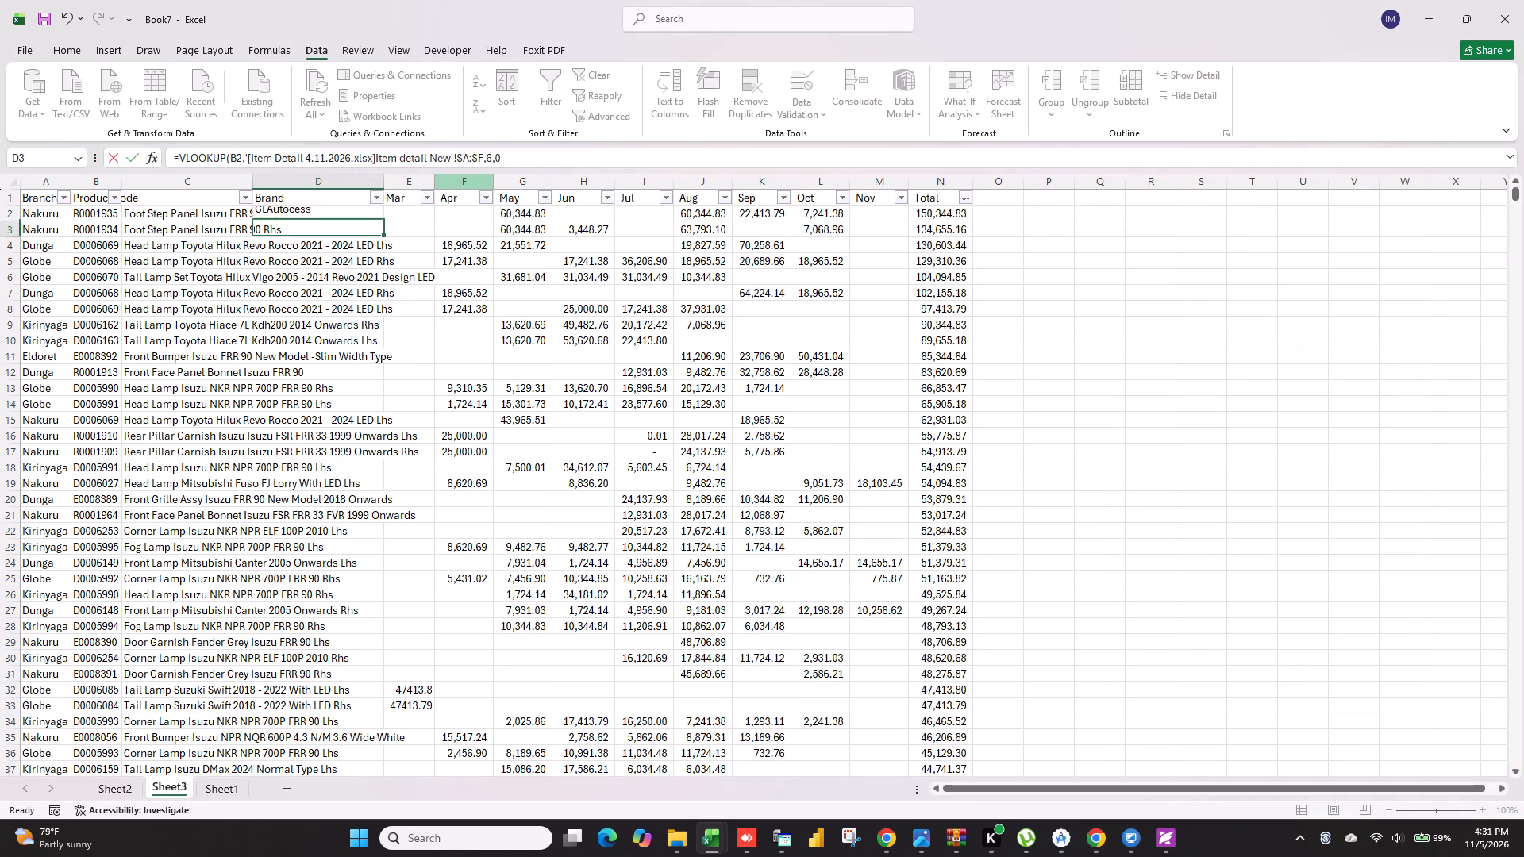
Fill the D2 brand lookup formula down all the data rows.
left_click(332, 209)
double_click(383, 220)
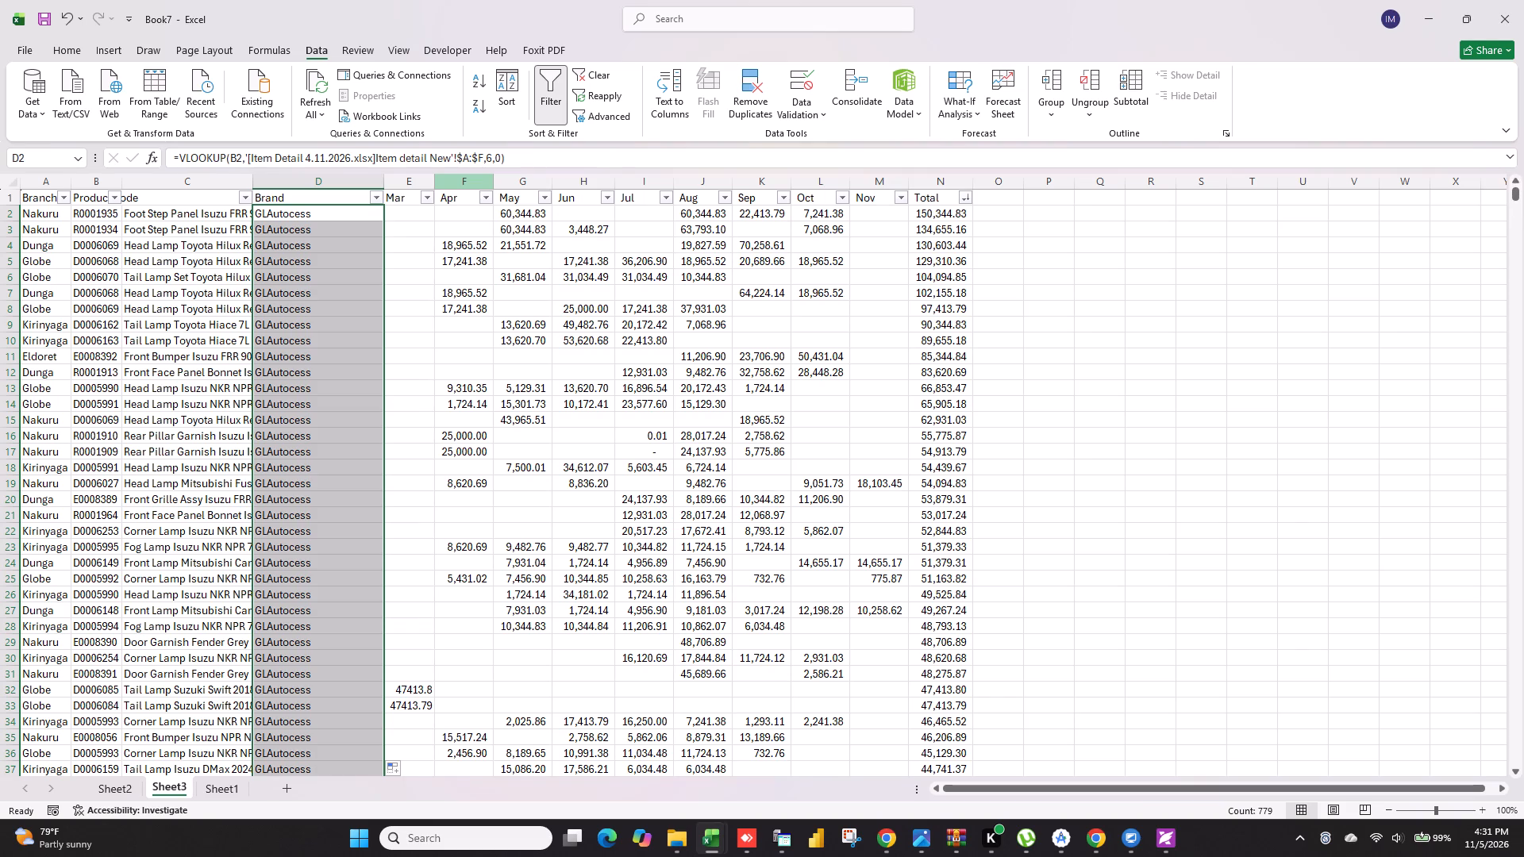
left_click_drag(1516, 198, 1504, 115)
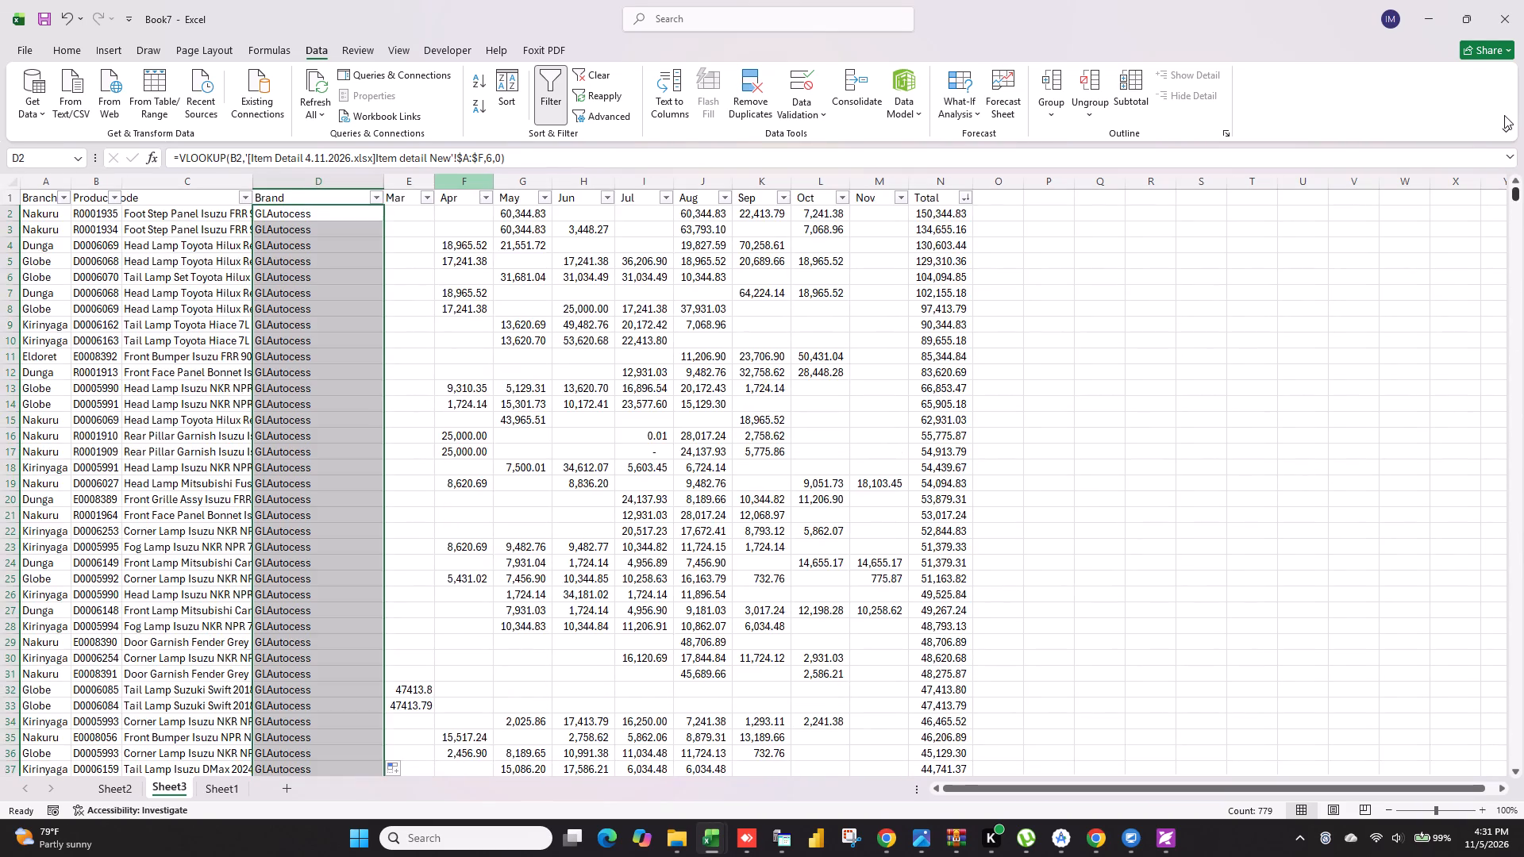
left_click_drag(1504, 115, 1503, 34)
left_click(518, 287)
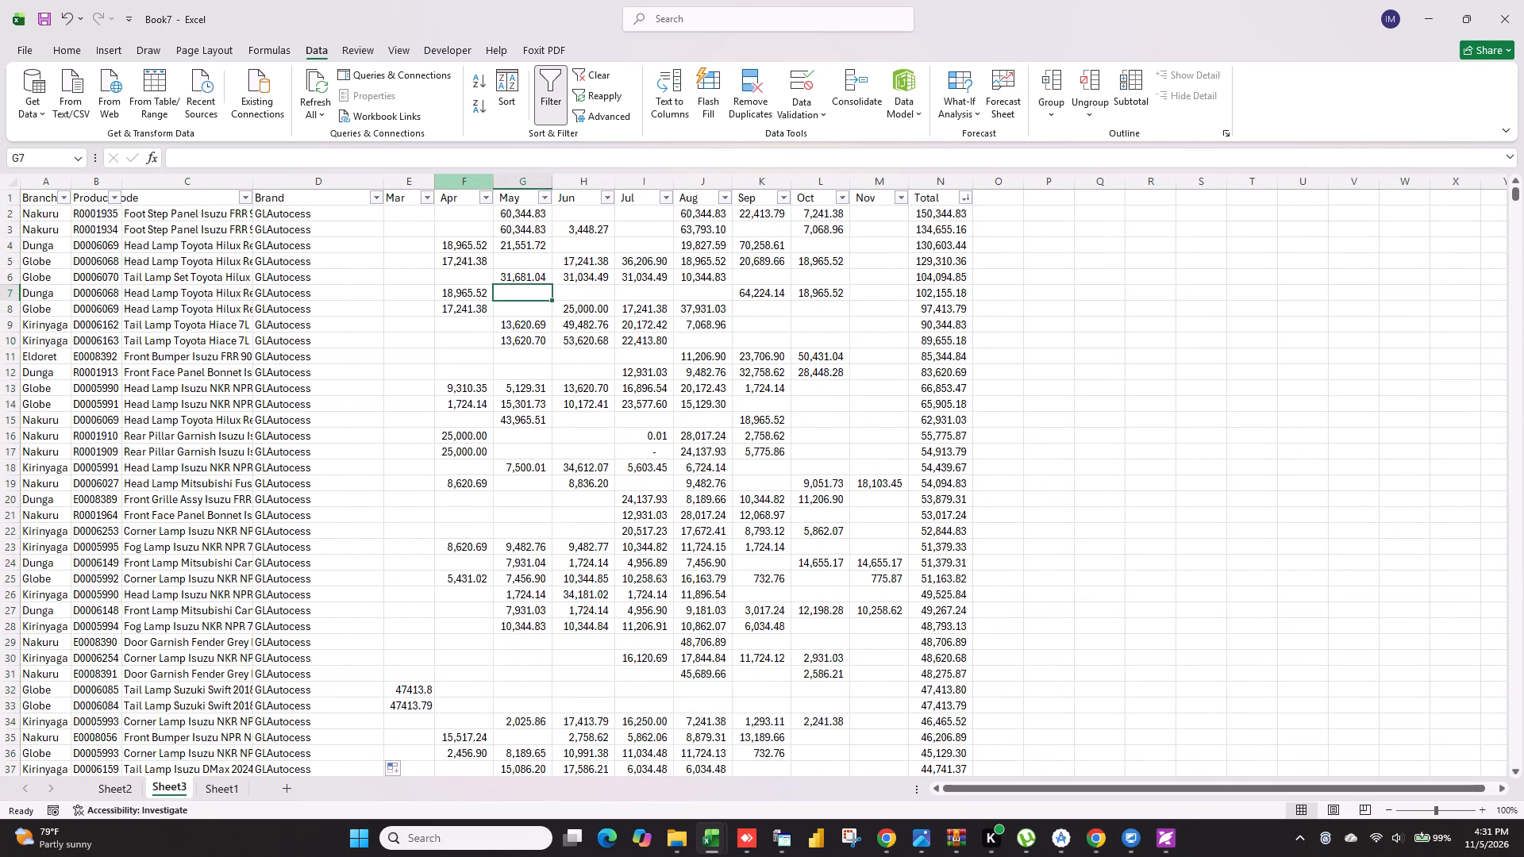
Select the header row cells from Branch Name in A1 rightward across the table.
left_click(44, 204)
key("ctrl+shift+Right")
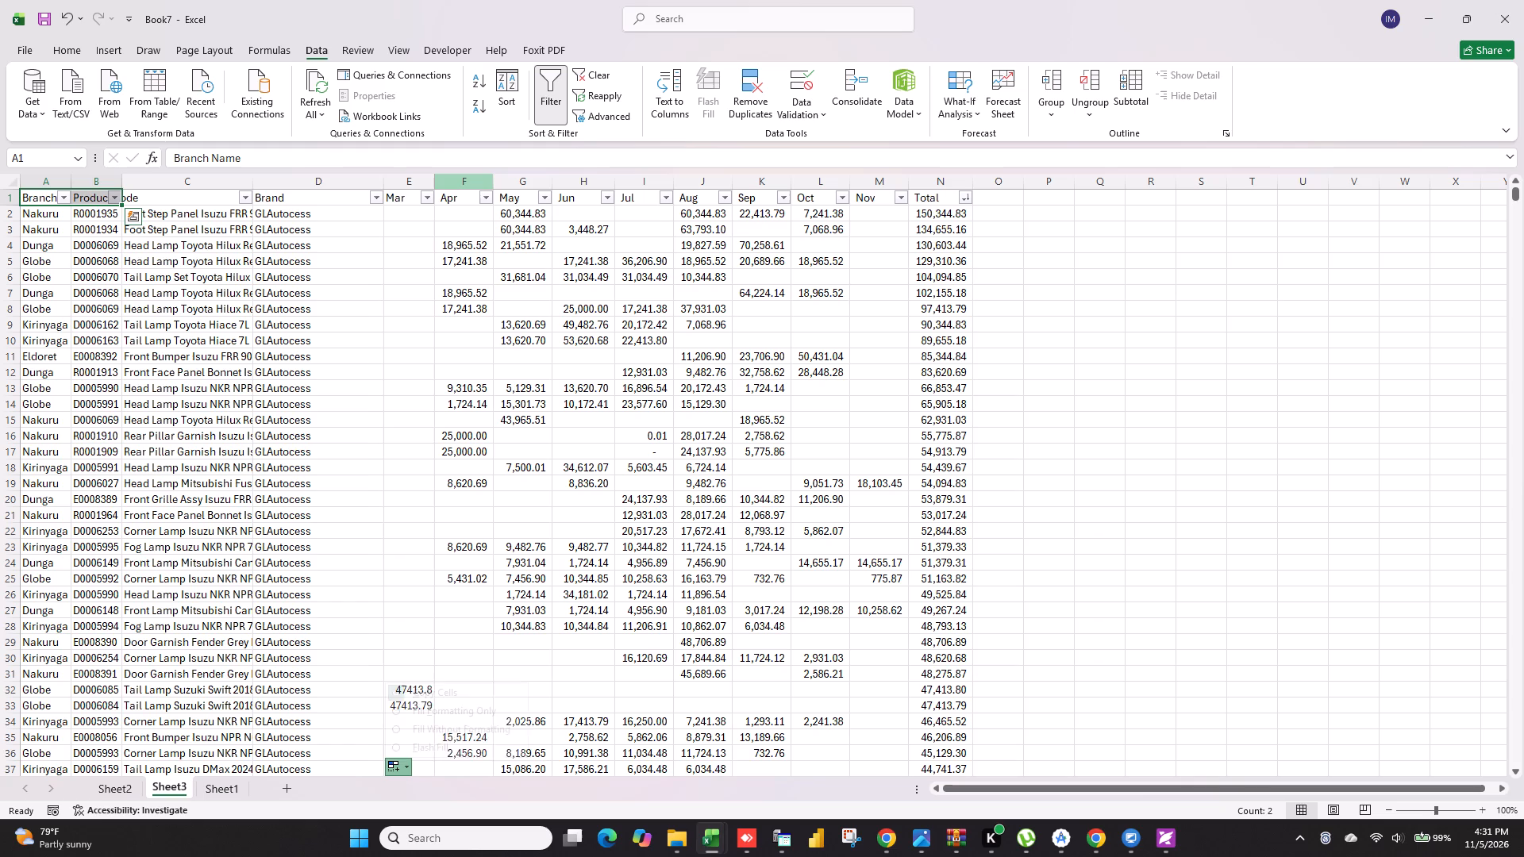
key("ctrl+shift+Right")
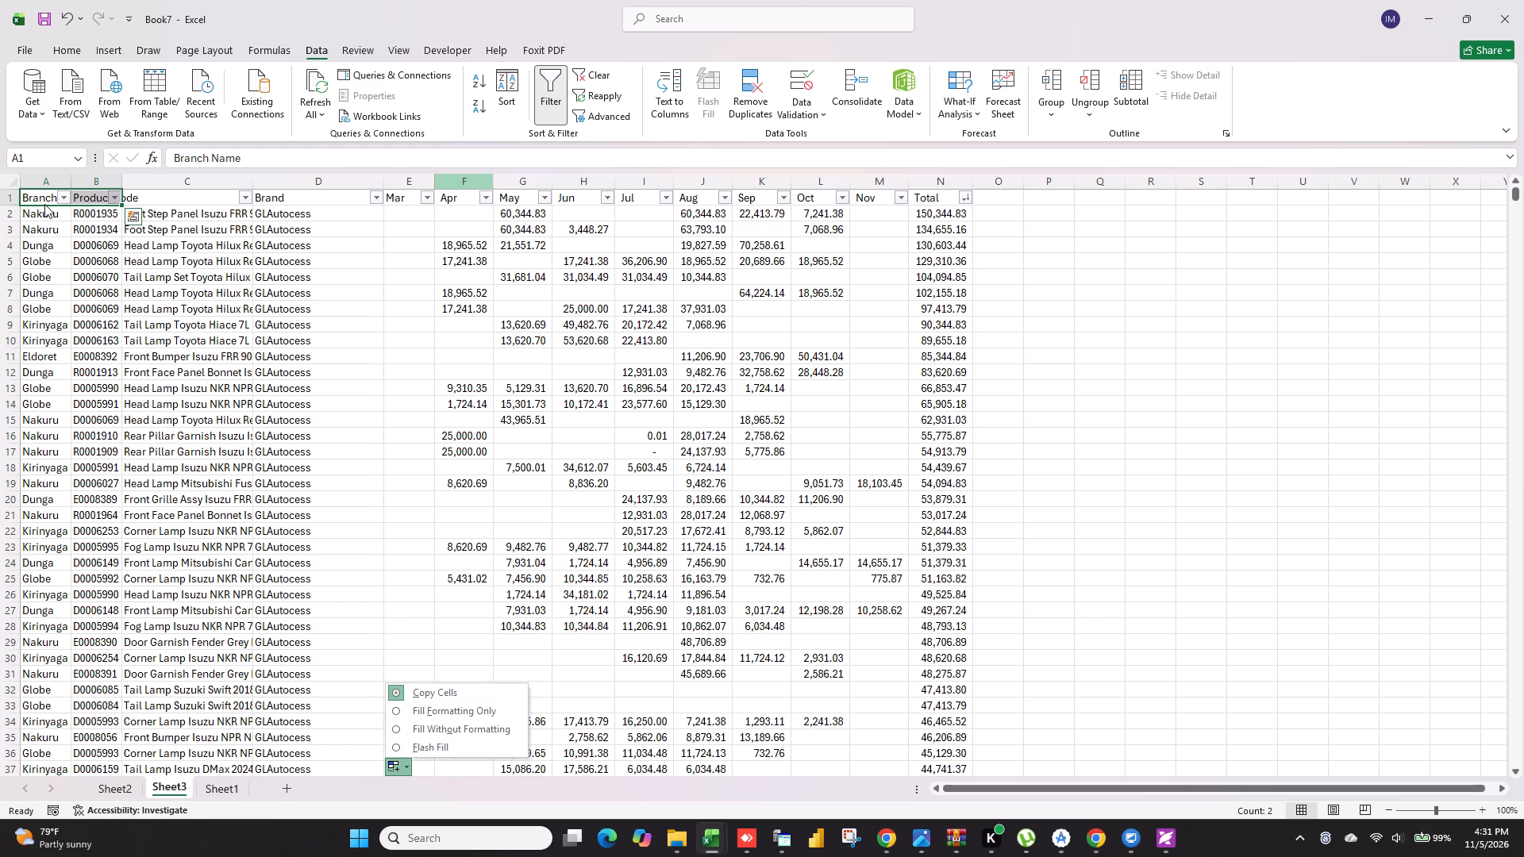
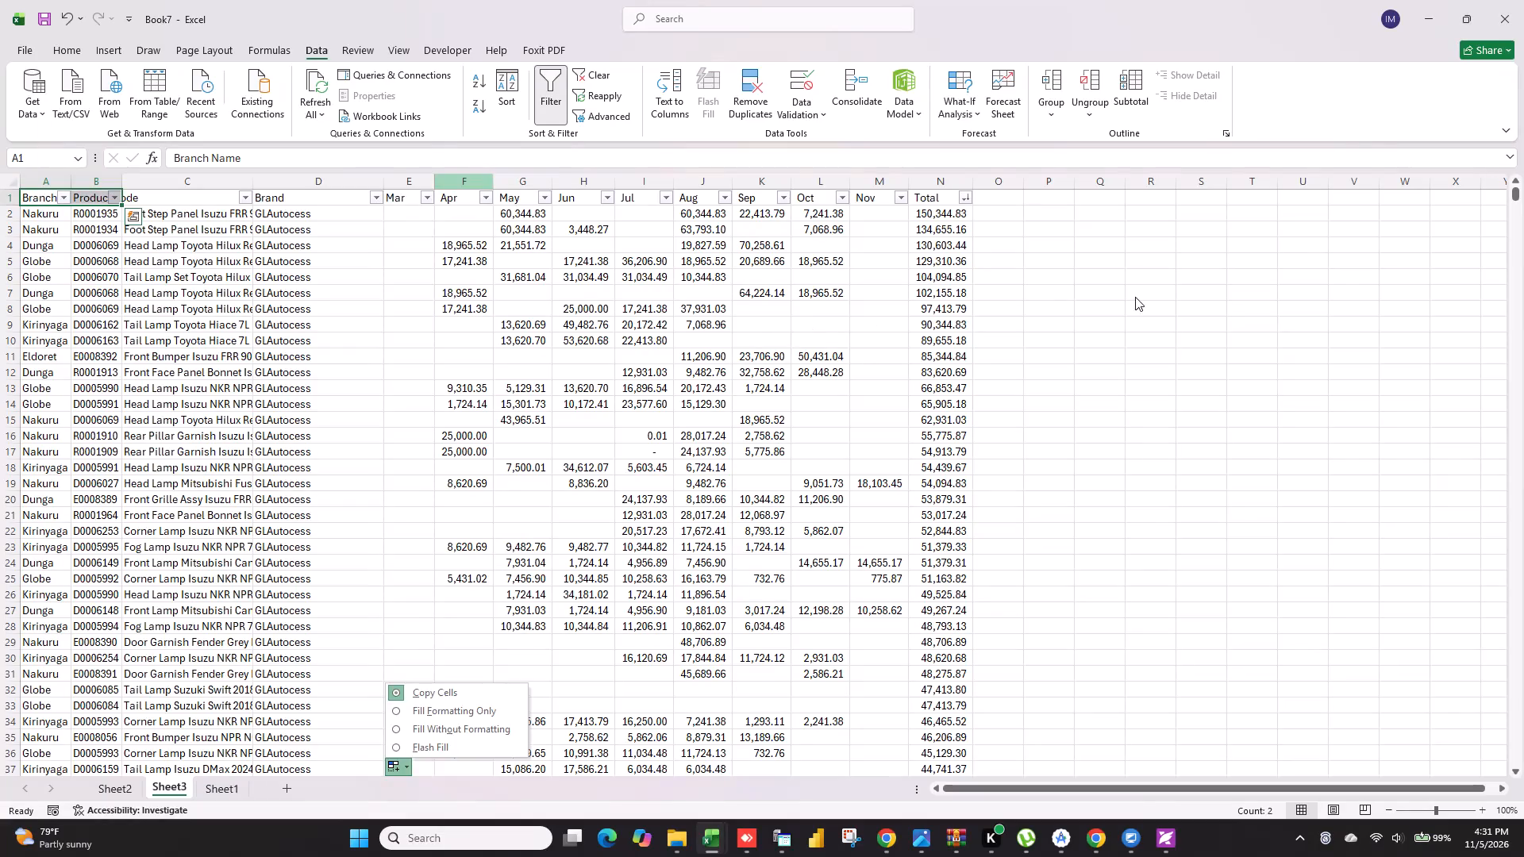
Enter Descrition as the header in C1, above the item description lookups.
left_click(1135, 297)
left_click(140, 198)
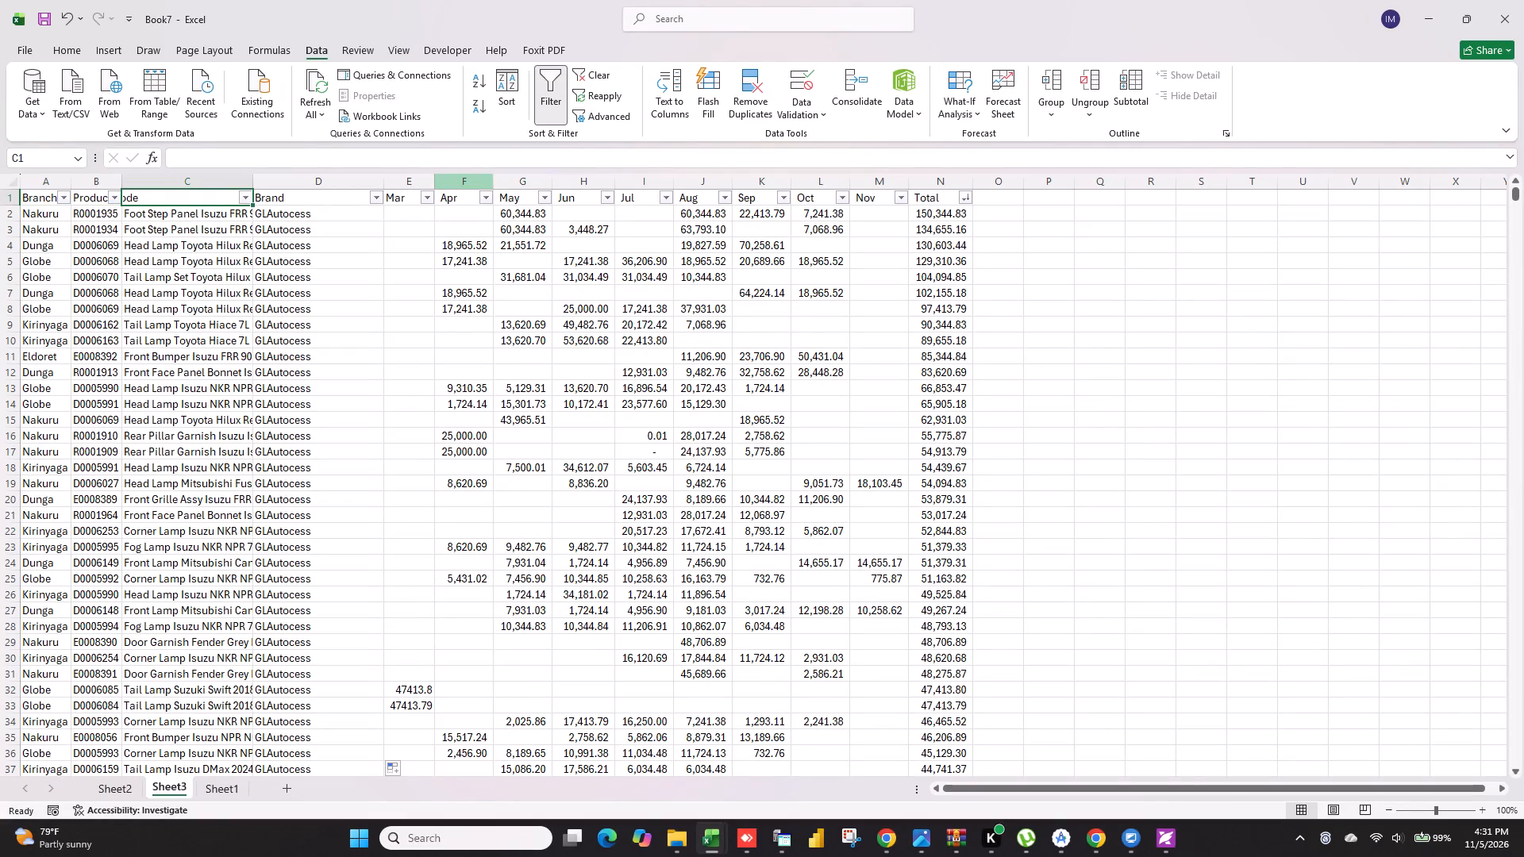
type("Descrition")
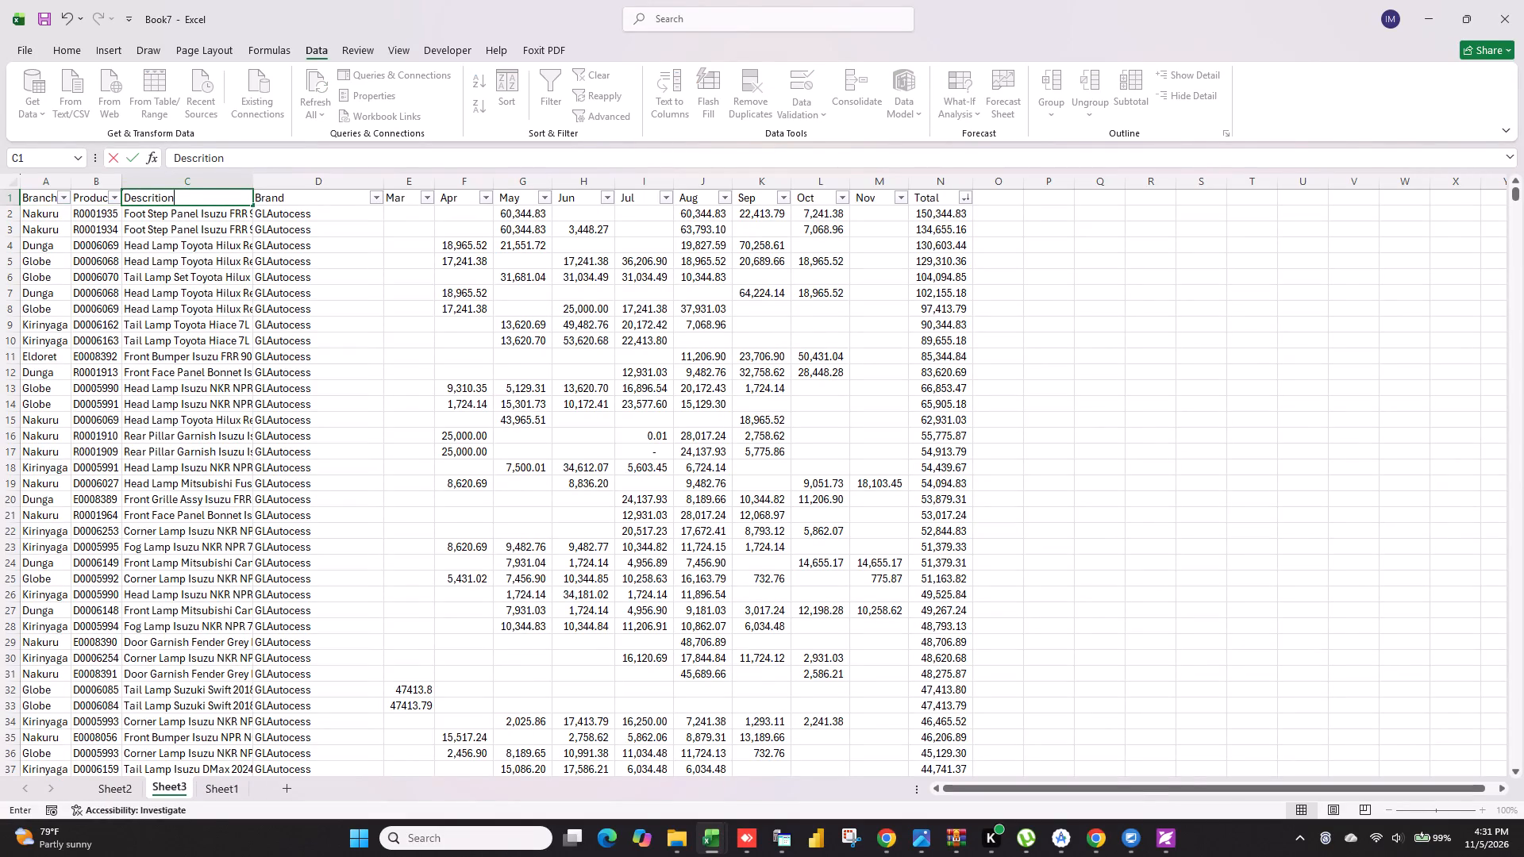
left_click_drag(1253, 277, 1227, 281)
Make the header row cells from Branch Name in A1 through Total bold.
left_click(47, 198)
key("ctrl+shift+Right")
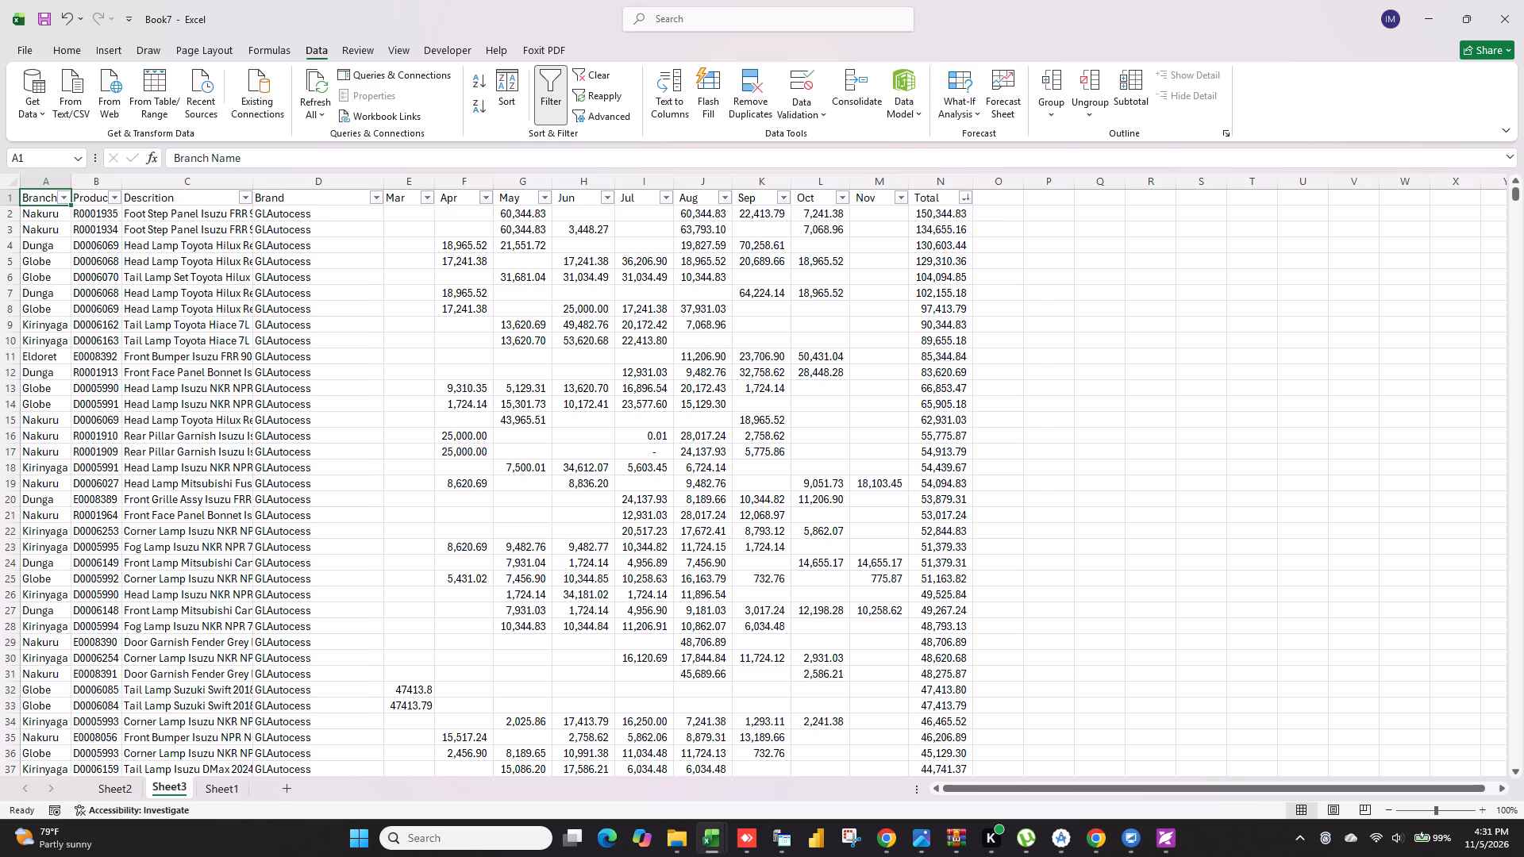
key("ctrl+b")
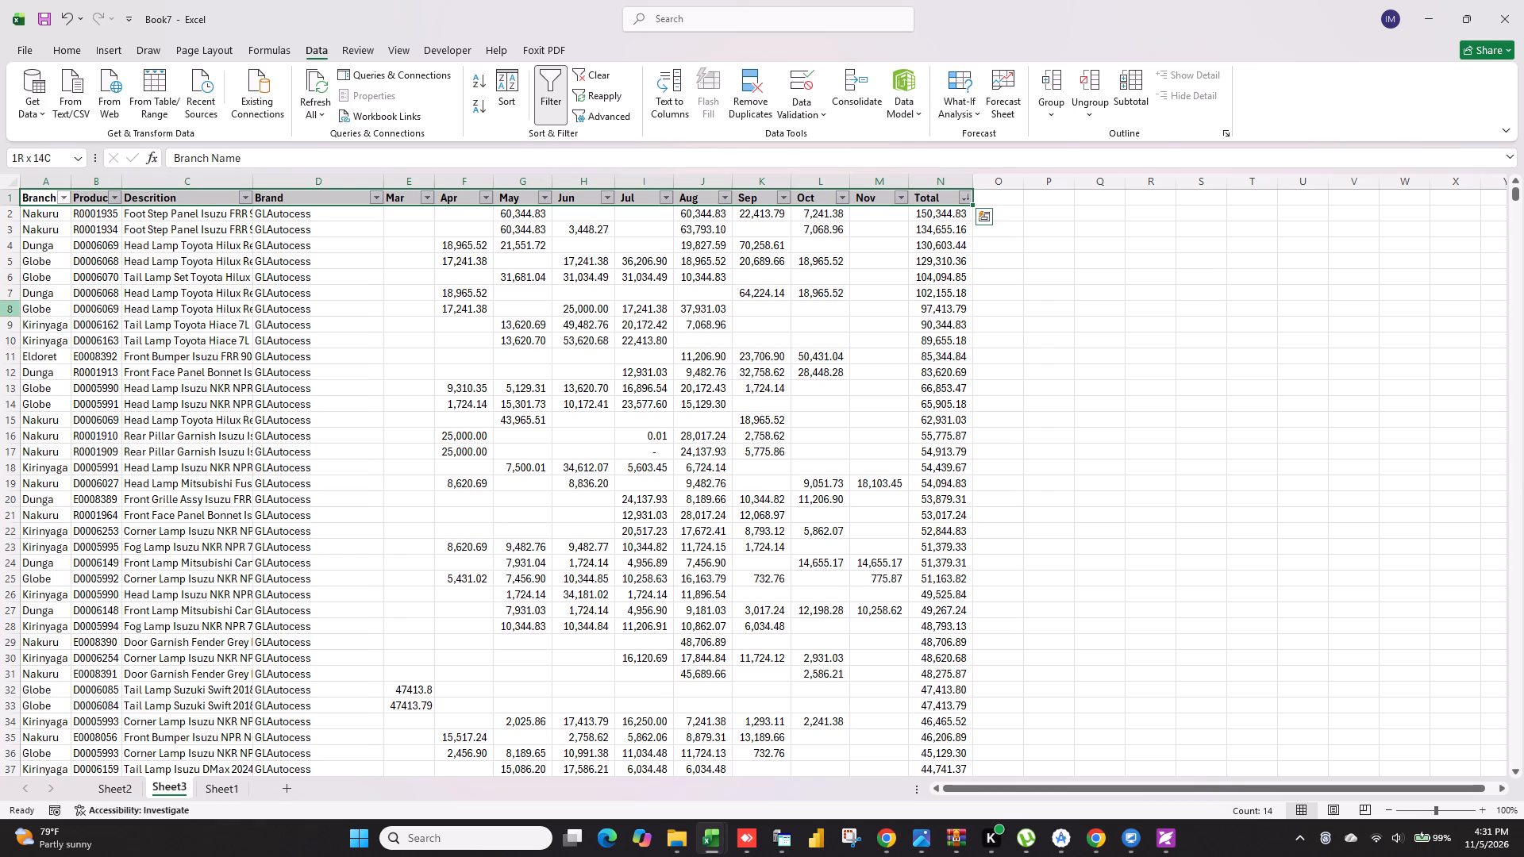
Freeze the header row at the top of the sales table.
left_click(391, 56)
left_click(555, 106)
left_click(611, 183)
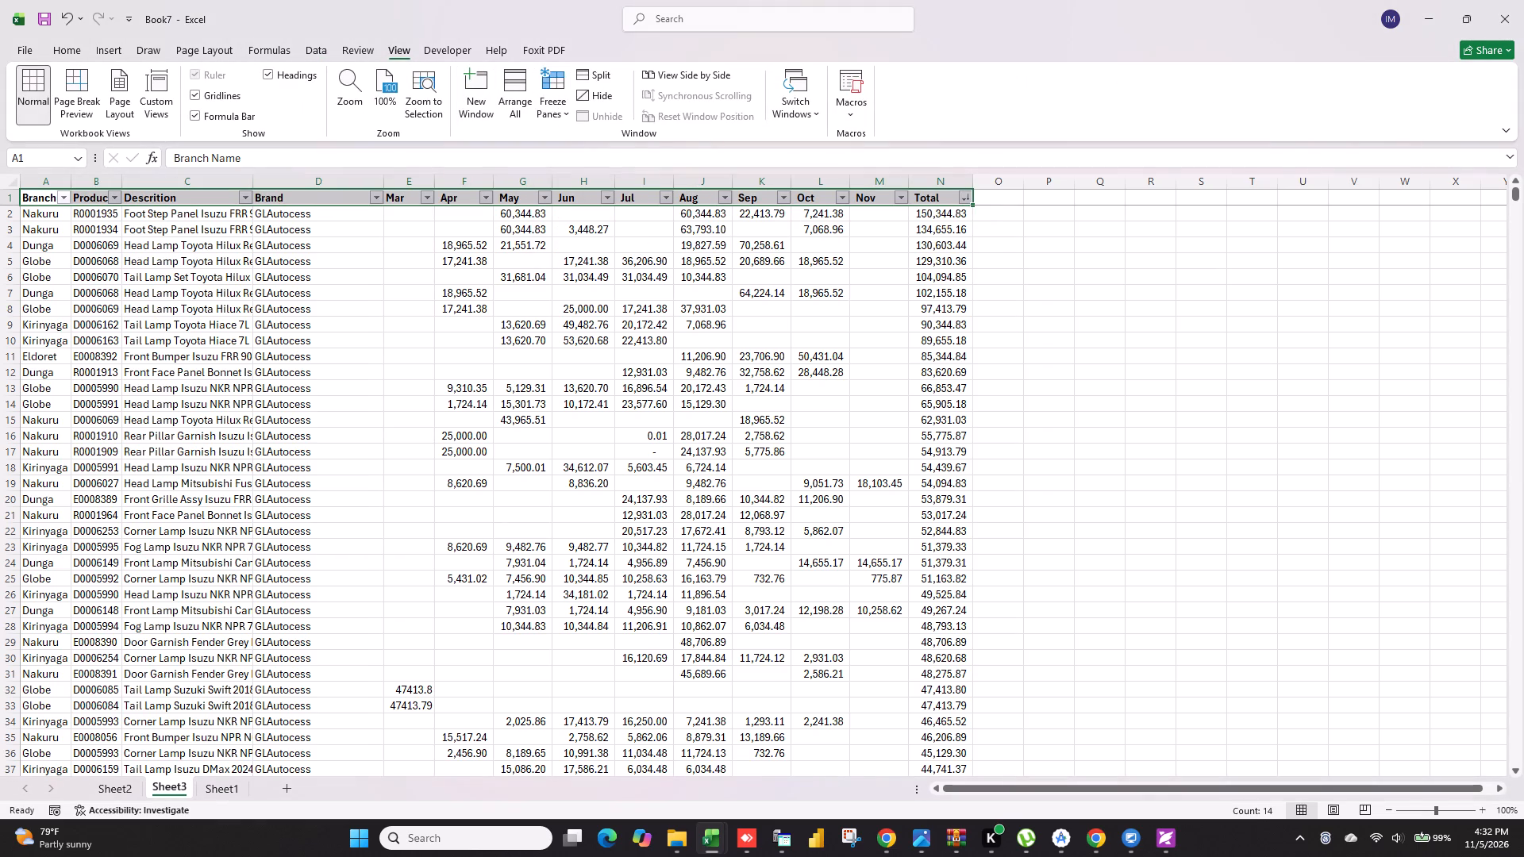
Narrow the Brand column and widen the Descrition column until the full item descriptions fit.
left_click(1253, 331)
left_click_drag(383, 181, 334, 168)
left_click_drag(254, 182, 368, 207)
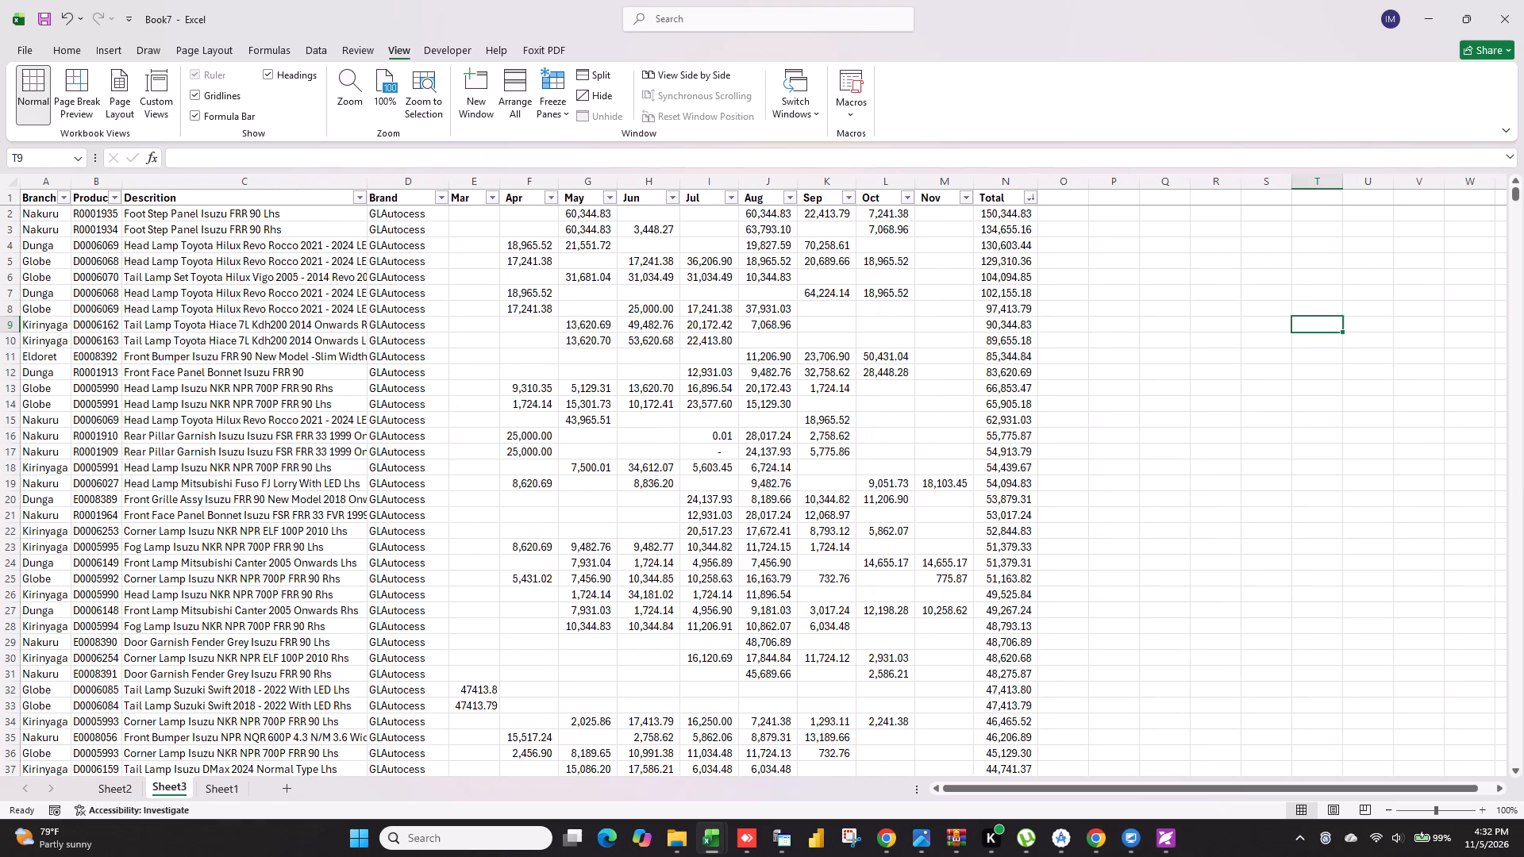
left_click_drag(368, 185, 414, 197)
left_click_drag(413, 183, 431, 188)
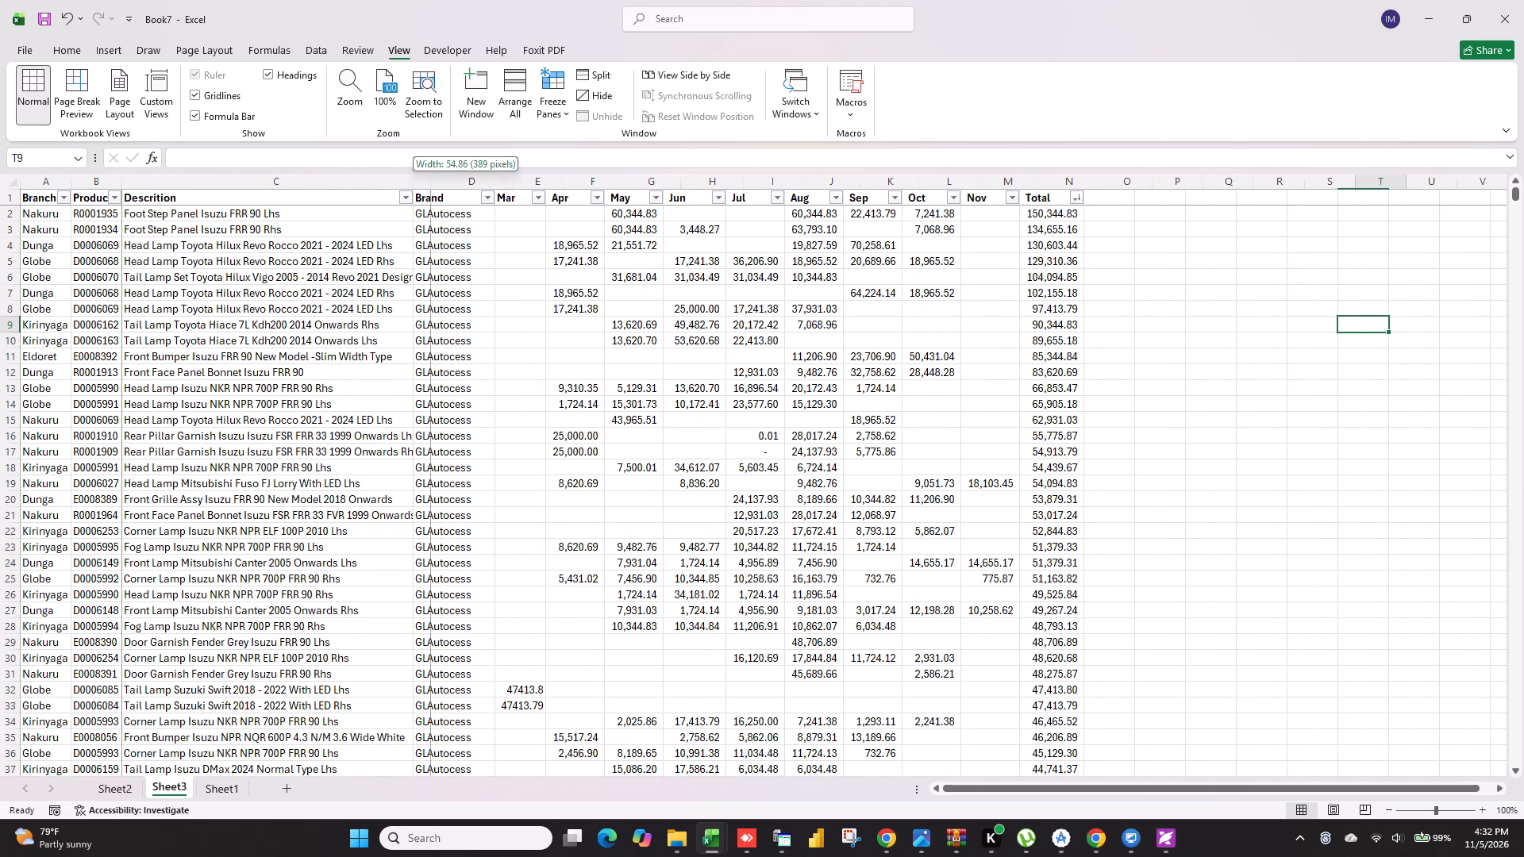
left_click_drag(431, 188, 433, 189)
left_click_drag(433, 185, 447, 185)
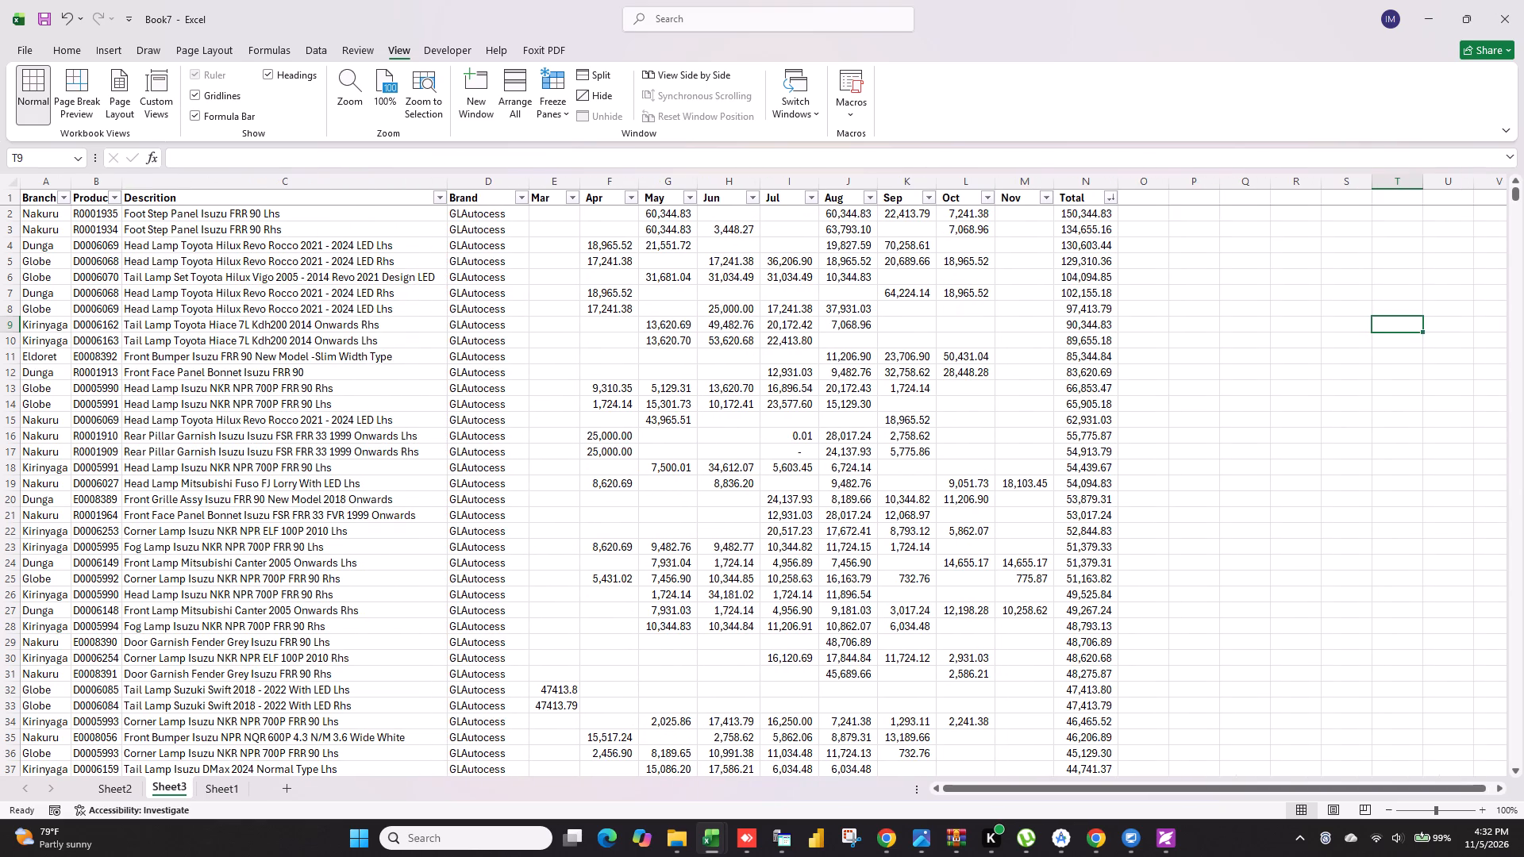
Rename Sheet3, which holds the flattened sales table, as GLAutocess 2025-2026.
right_click(179, 783)
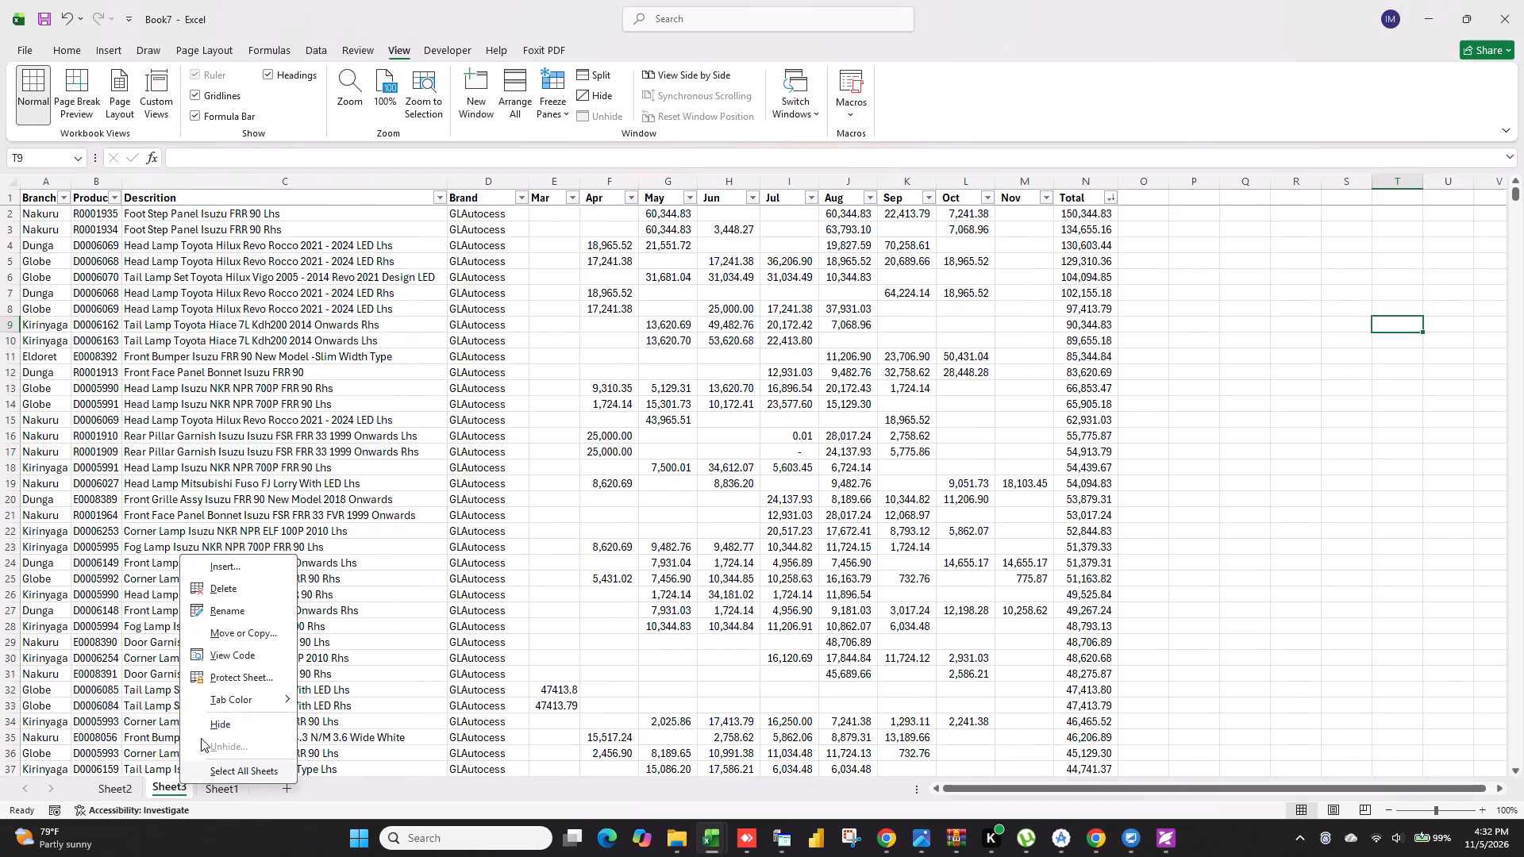
left_click(233, 614)
key("BackSpace")
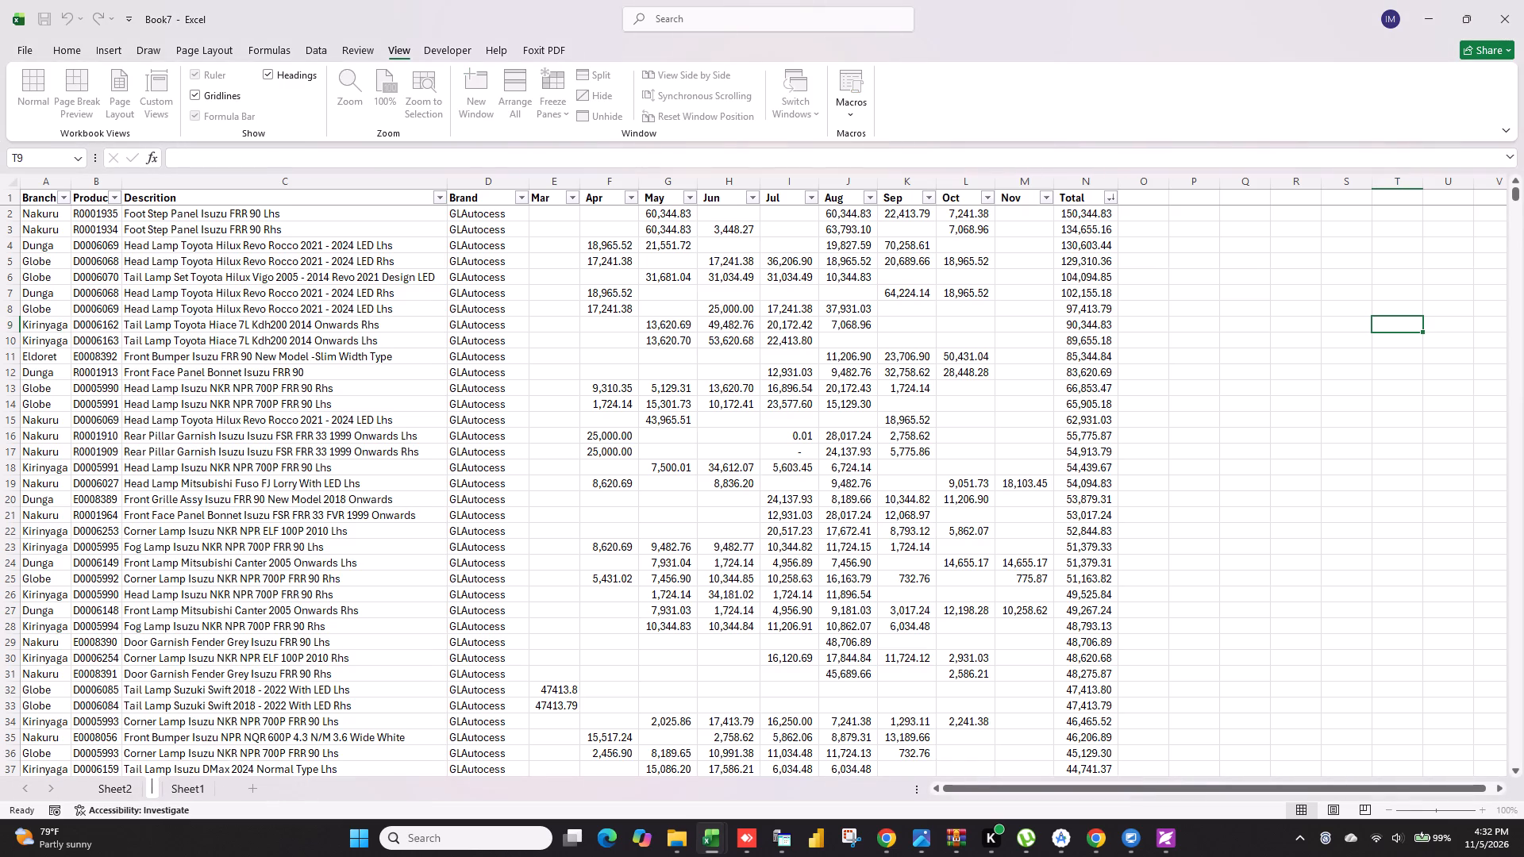
key("shift+g")
key("shift+l")
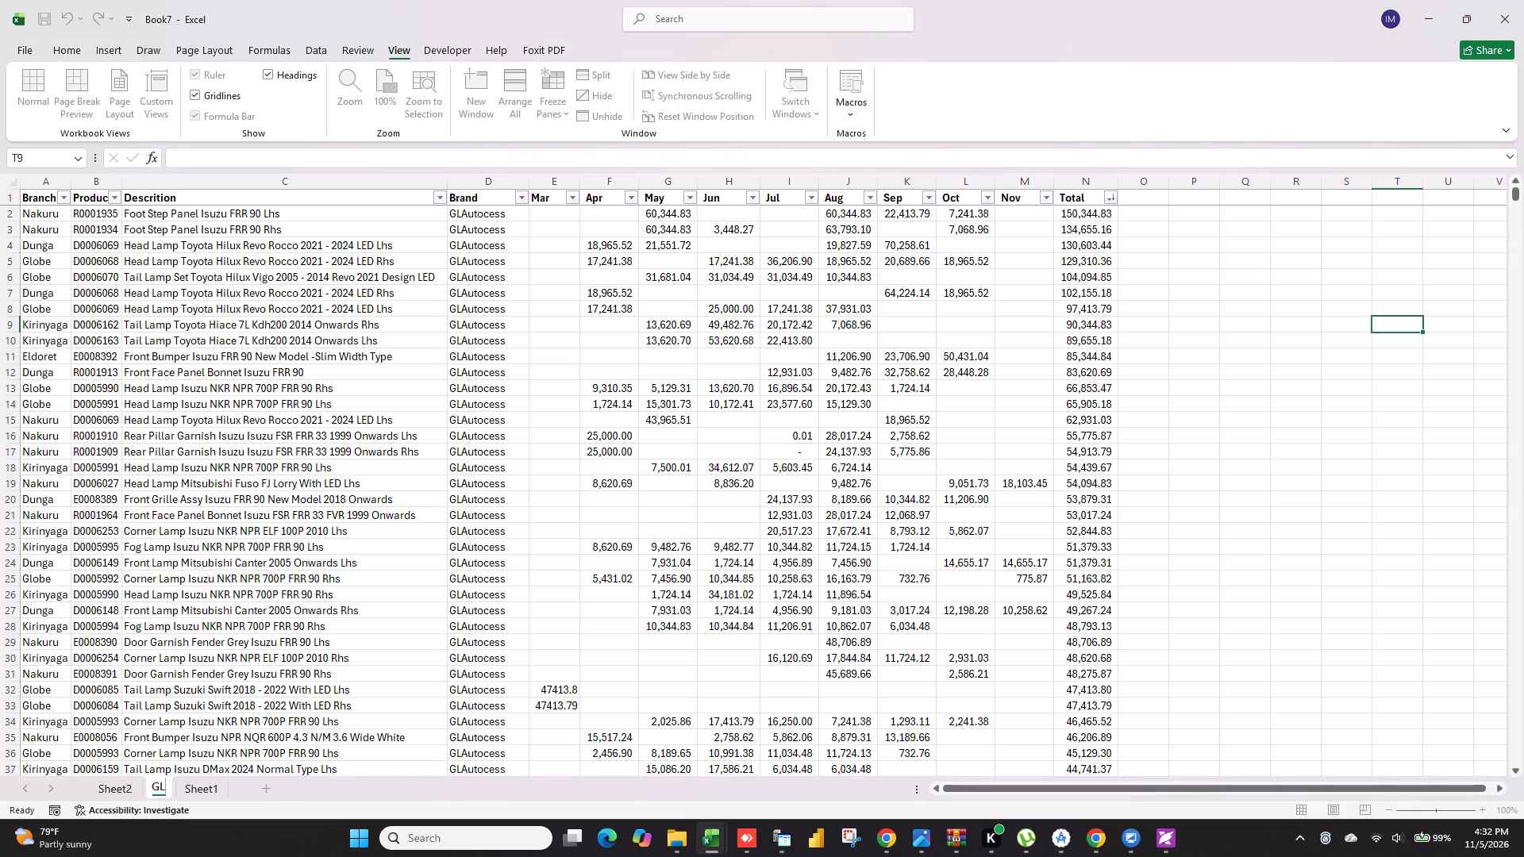
key("space")
key("BackSpace")
type("AU")
key("BackSpace")
type("utocess 2025-2026")
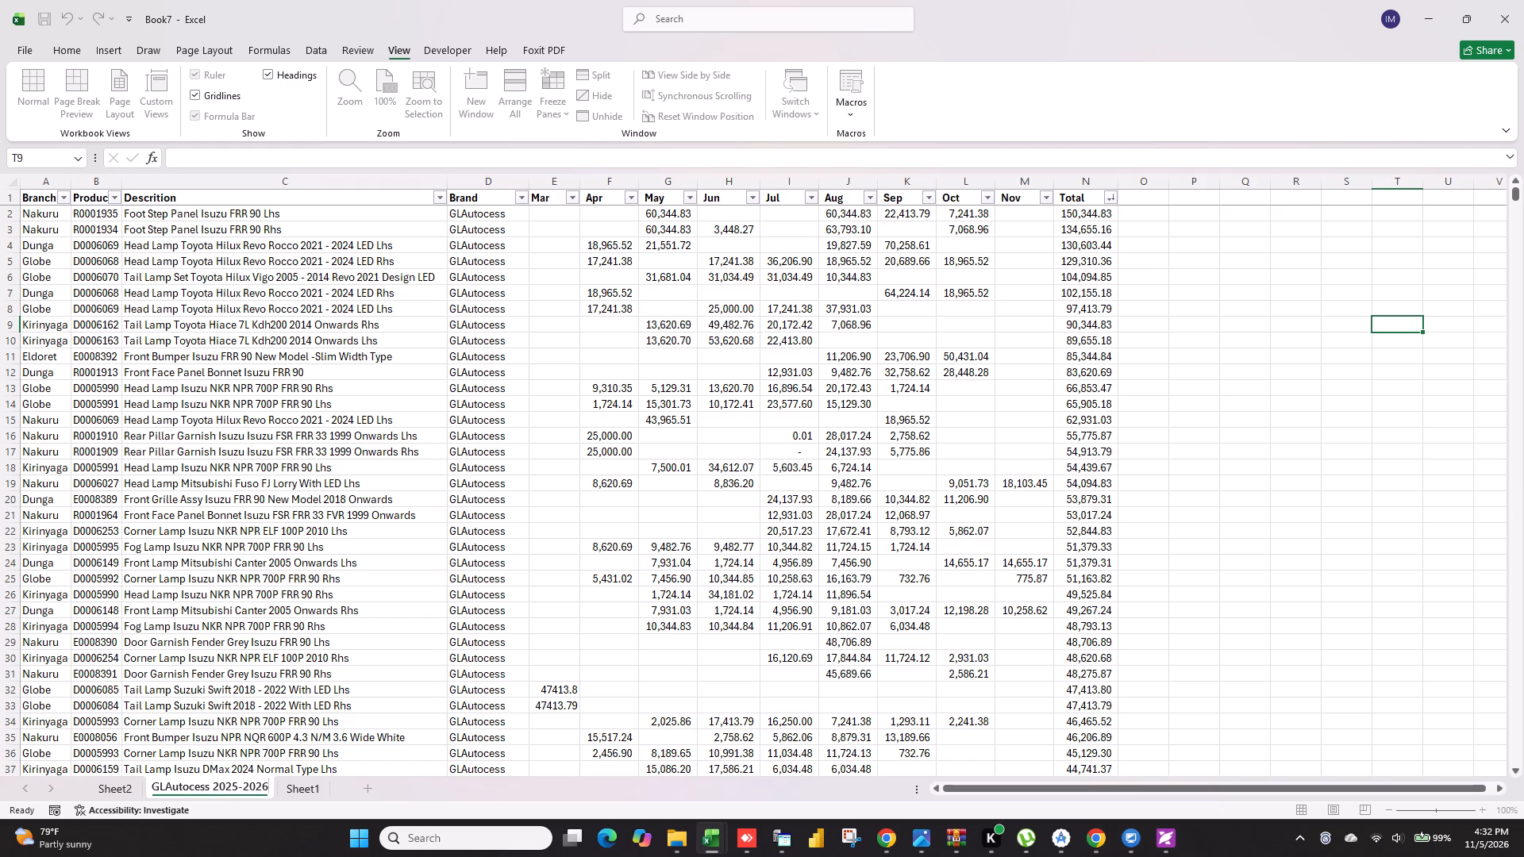
key("Return")
Rename Sheet1, which holds the raw transaction data, as GLAutocess Raw.
left_click(290, 787)
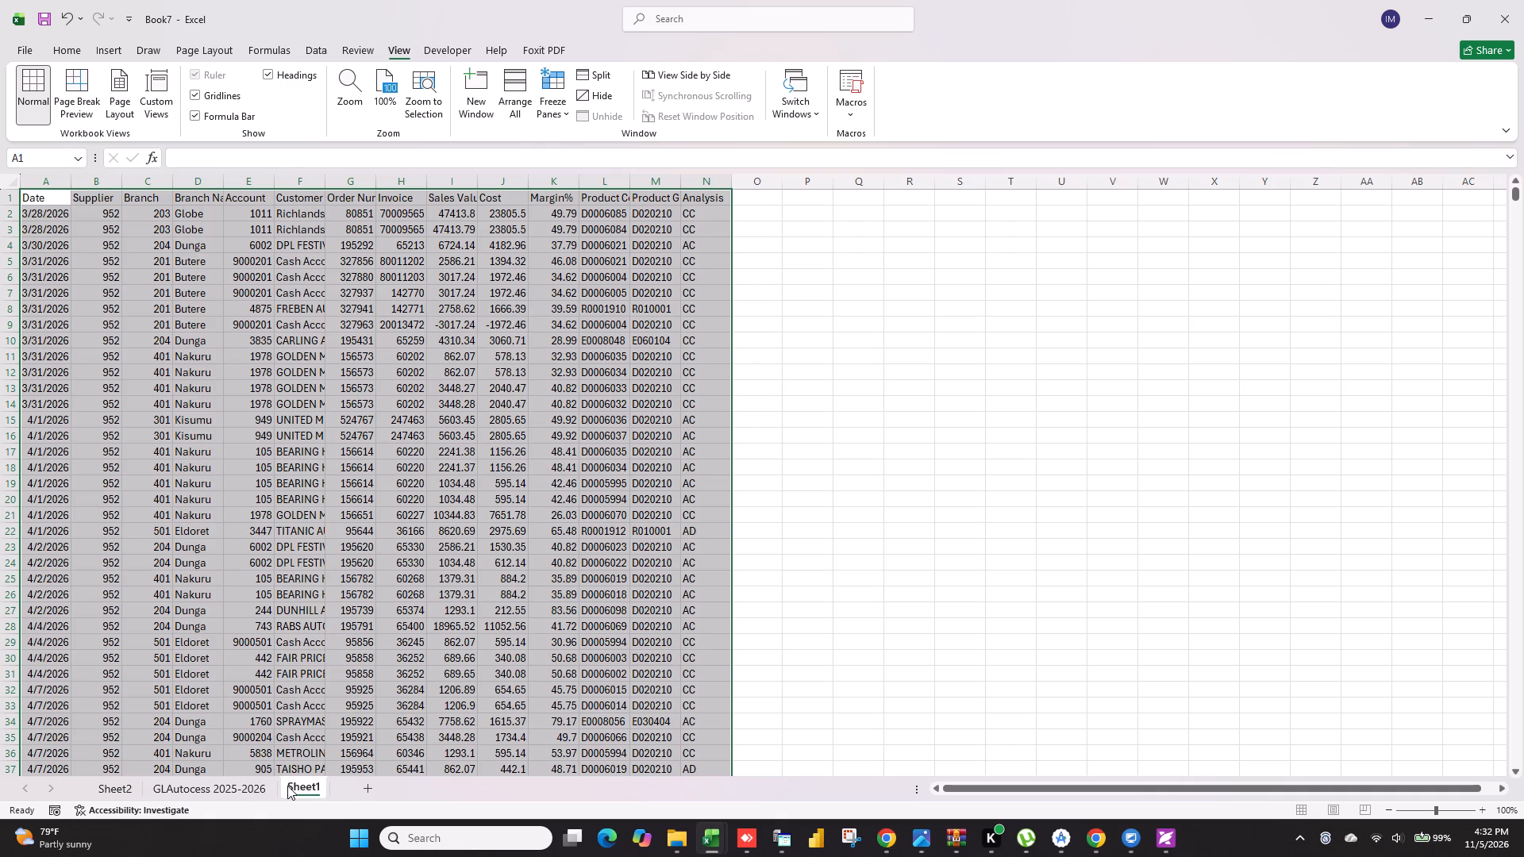
right_click(293, 784)
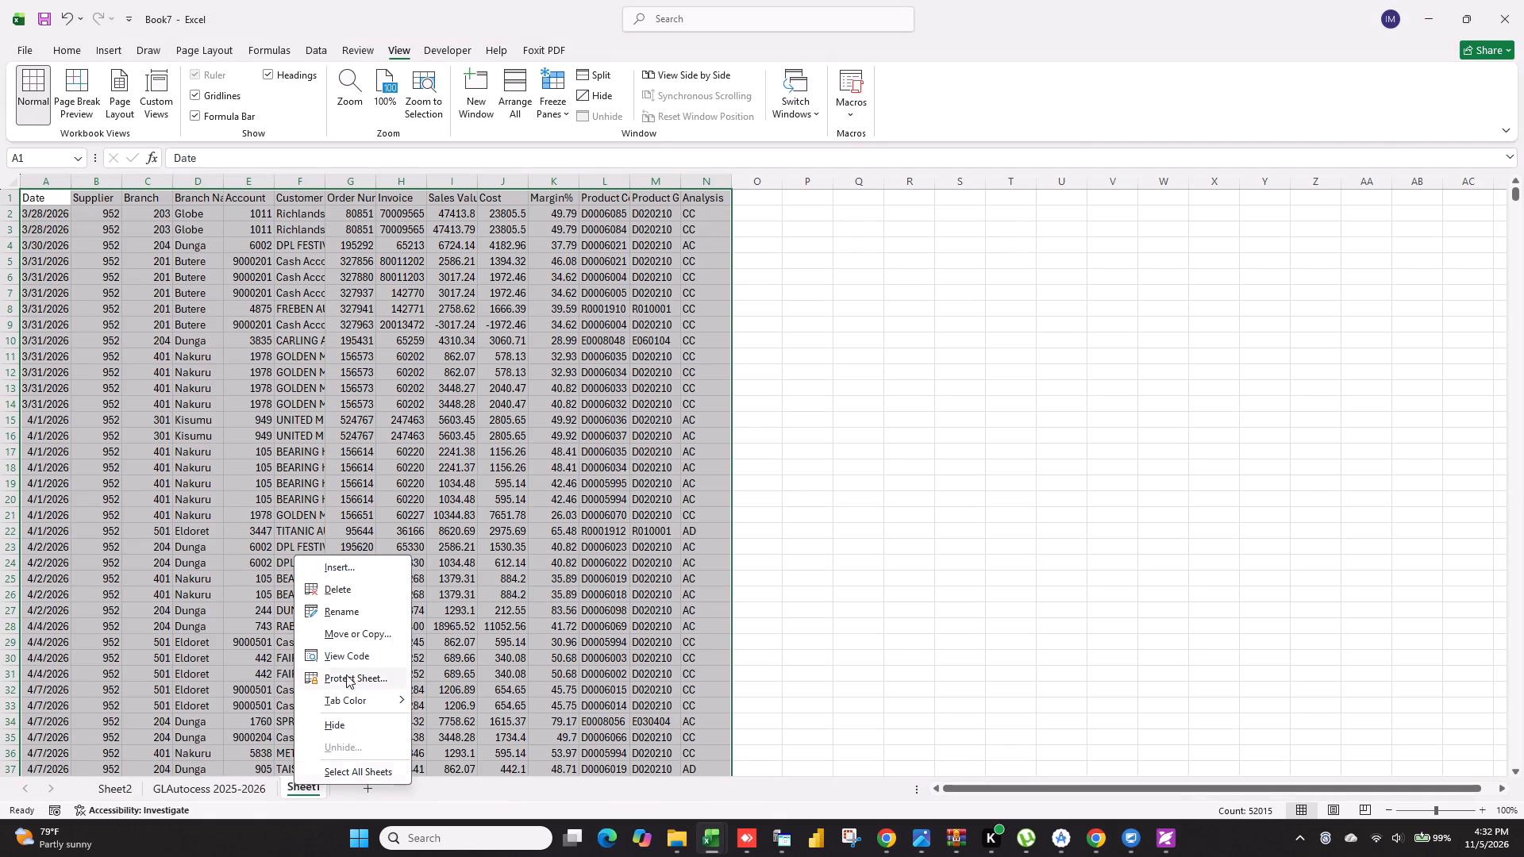
left_click(352, 618)
key("BackSpace")
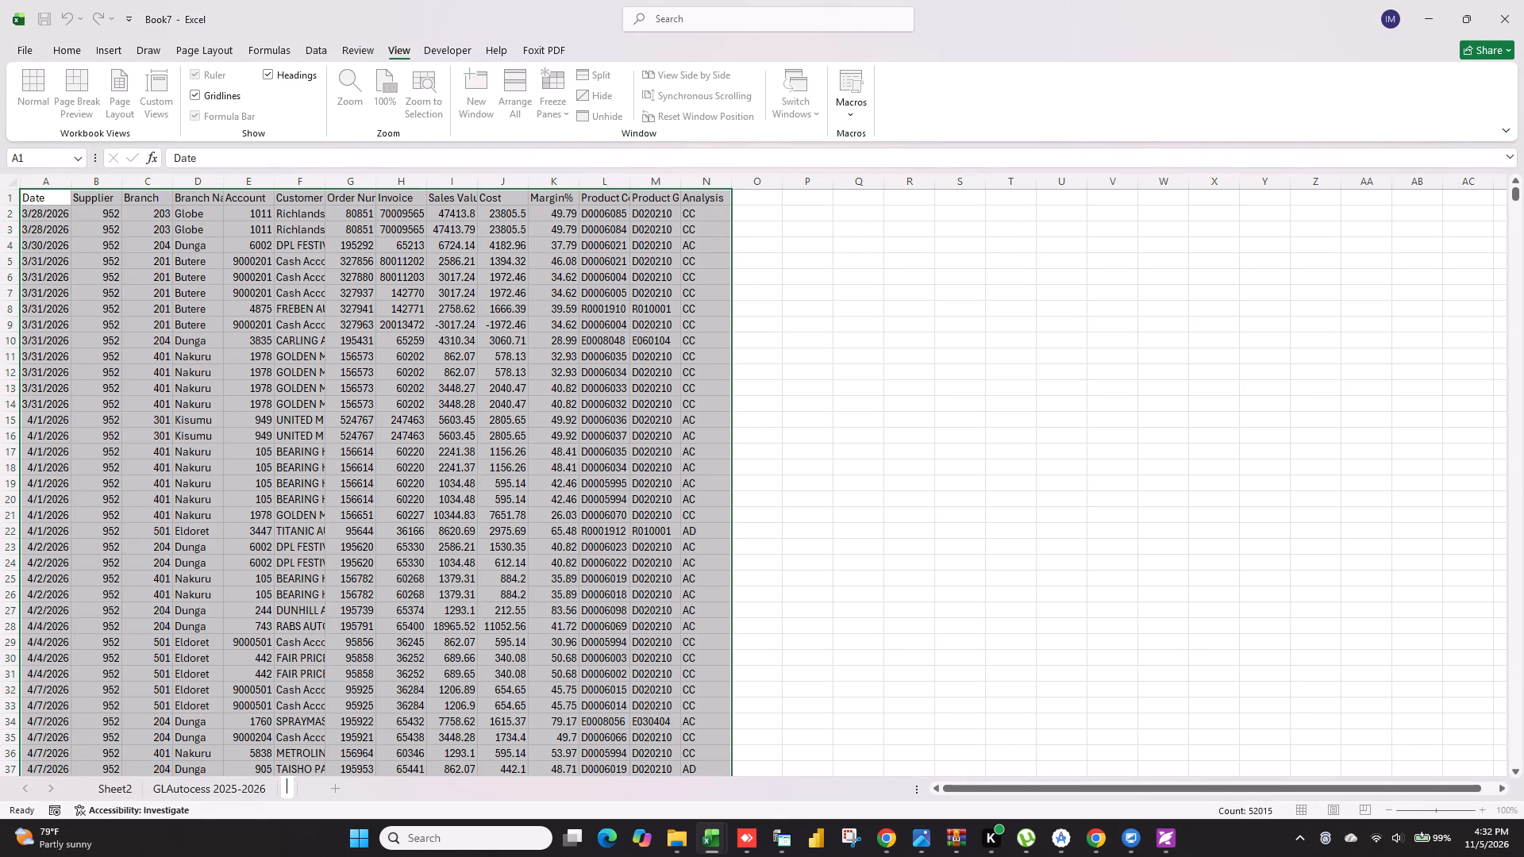
type("GL")
type("Au")
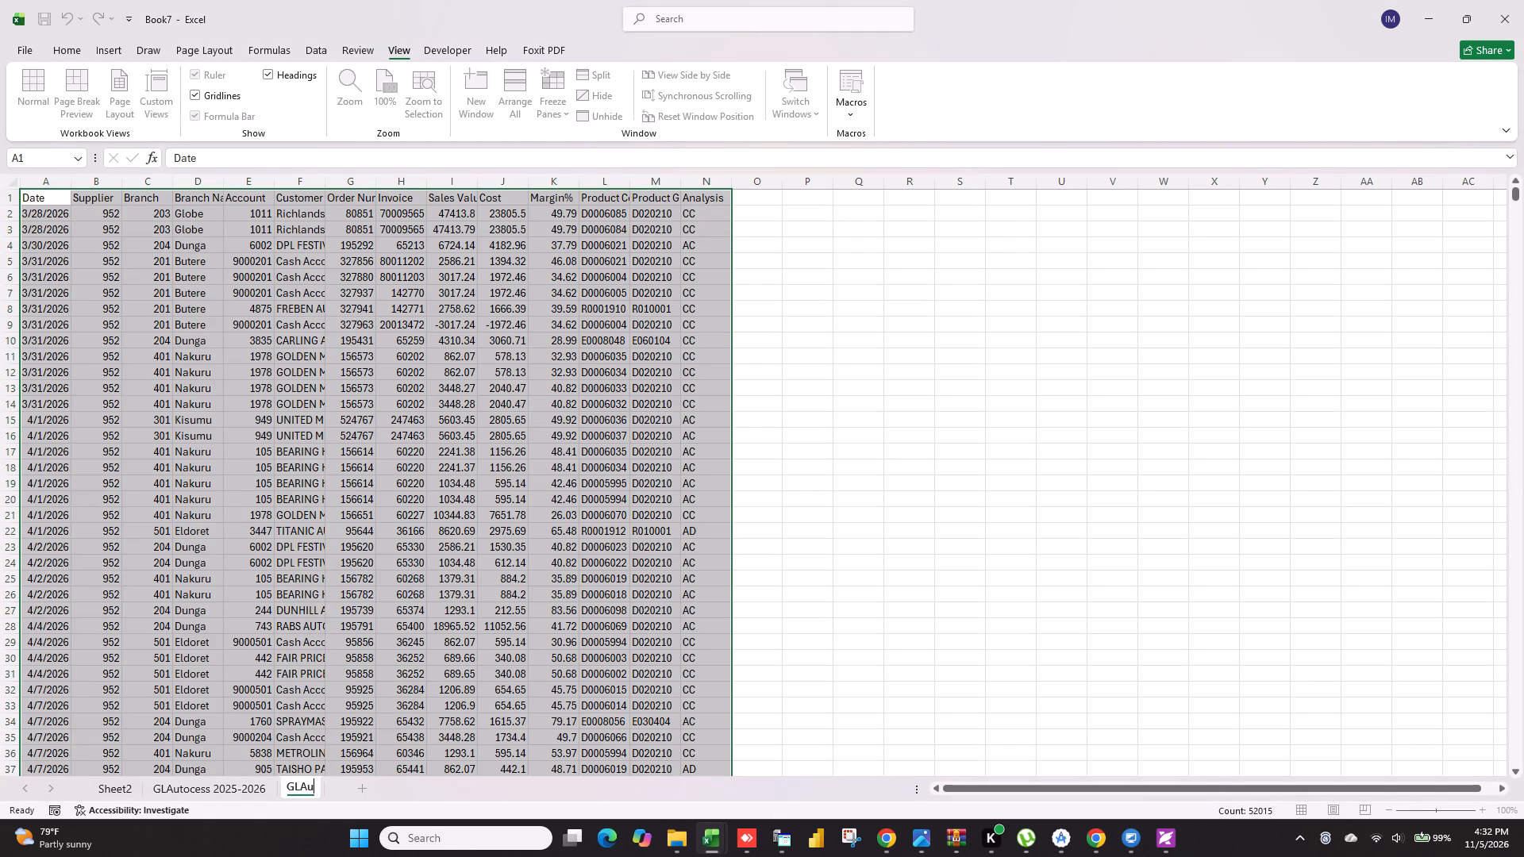
type("tocess")
key("space")
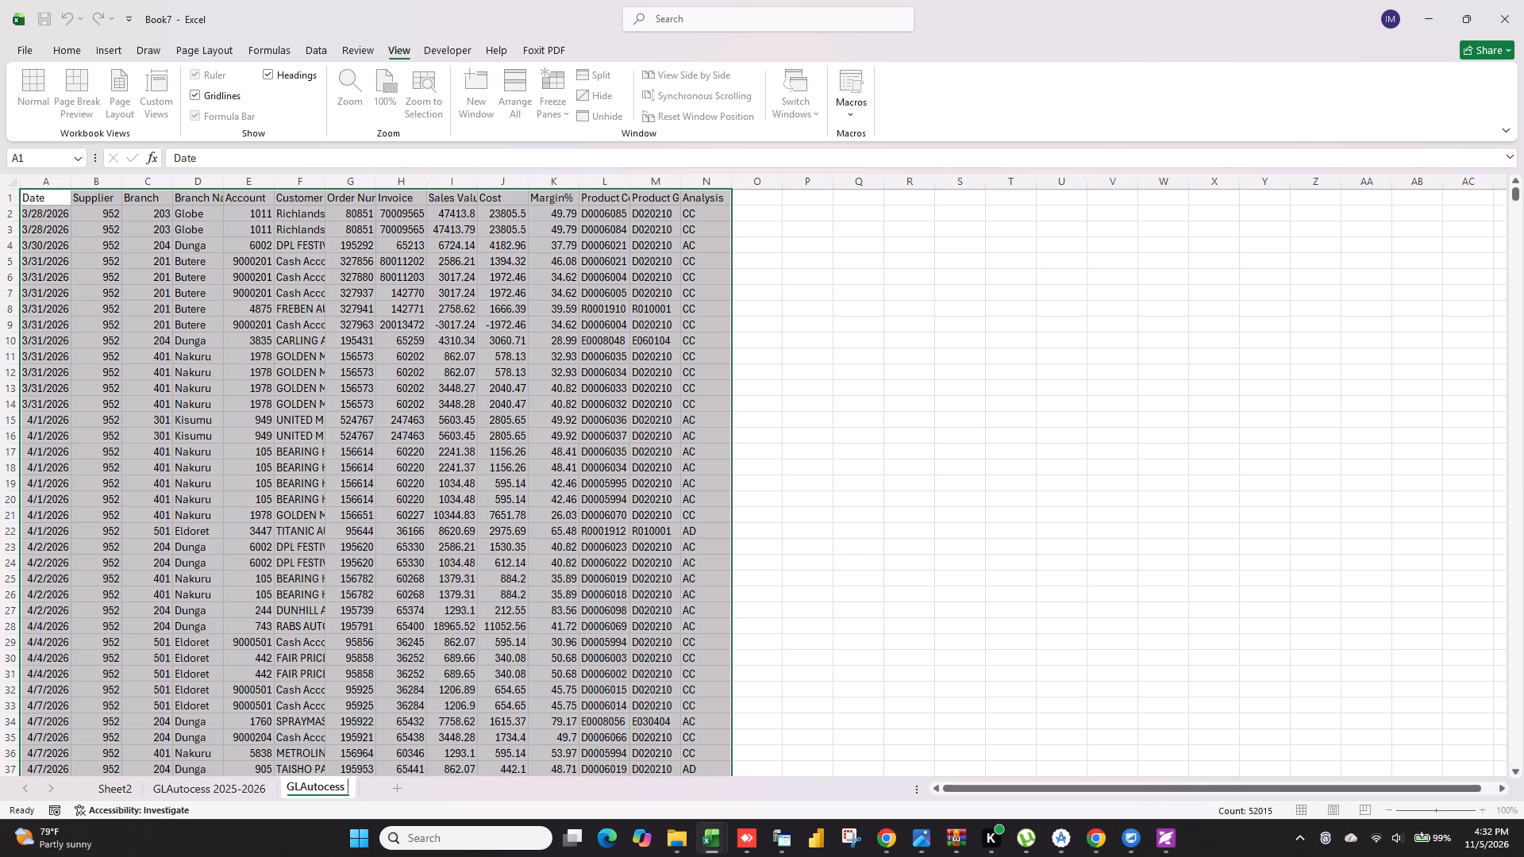
type("2025")
key("BackSpace")
key("BackSpace")
key("BackSpace")
key("BackSpace")
type("Raw")
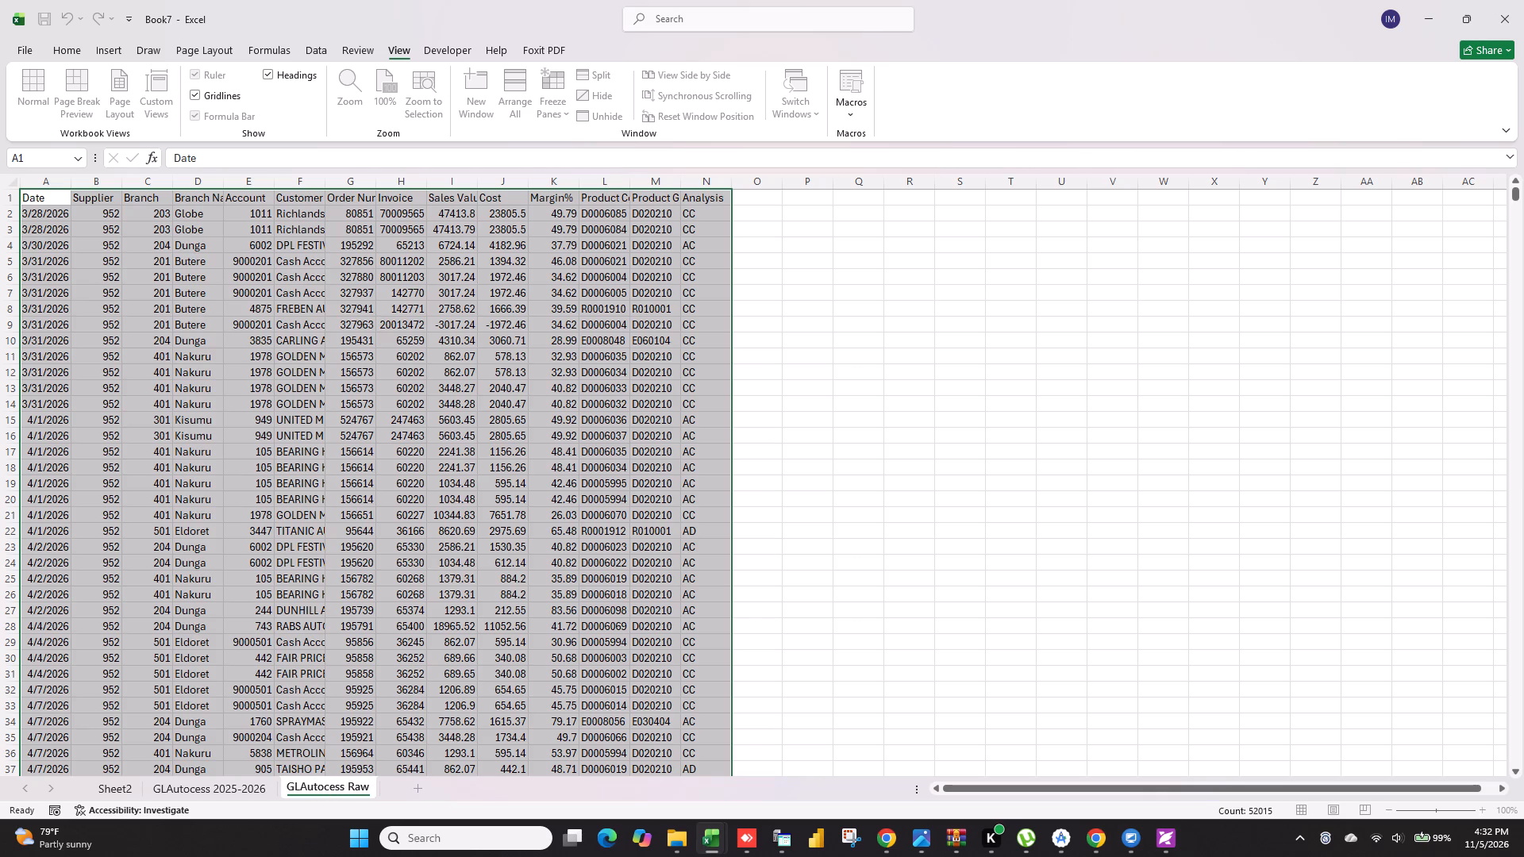
key("Return")
Rename Sheet2, which holds the pivot table, as Pivot.
left_click(257, 783)
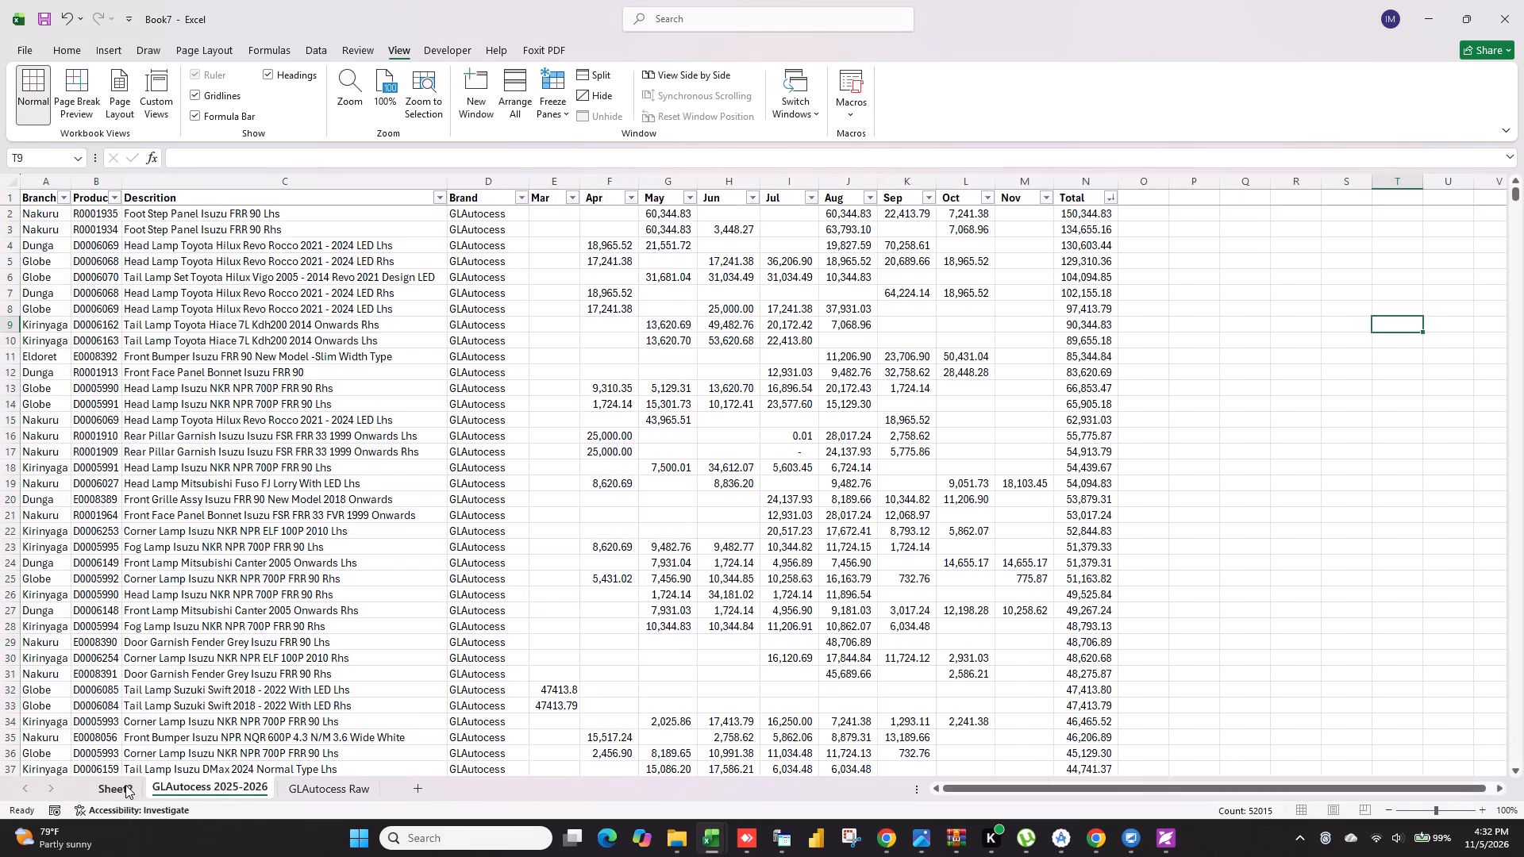
left_click(125, 785)
right_click(125, 785)
left_click(183, 607)
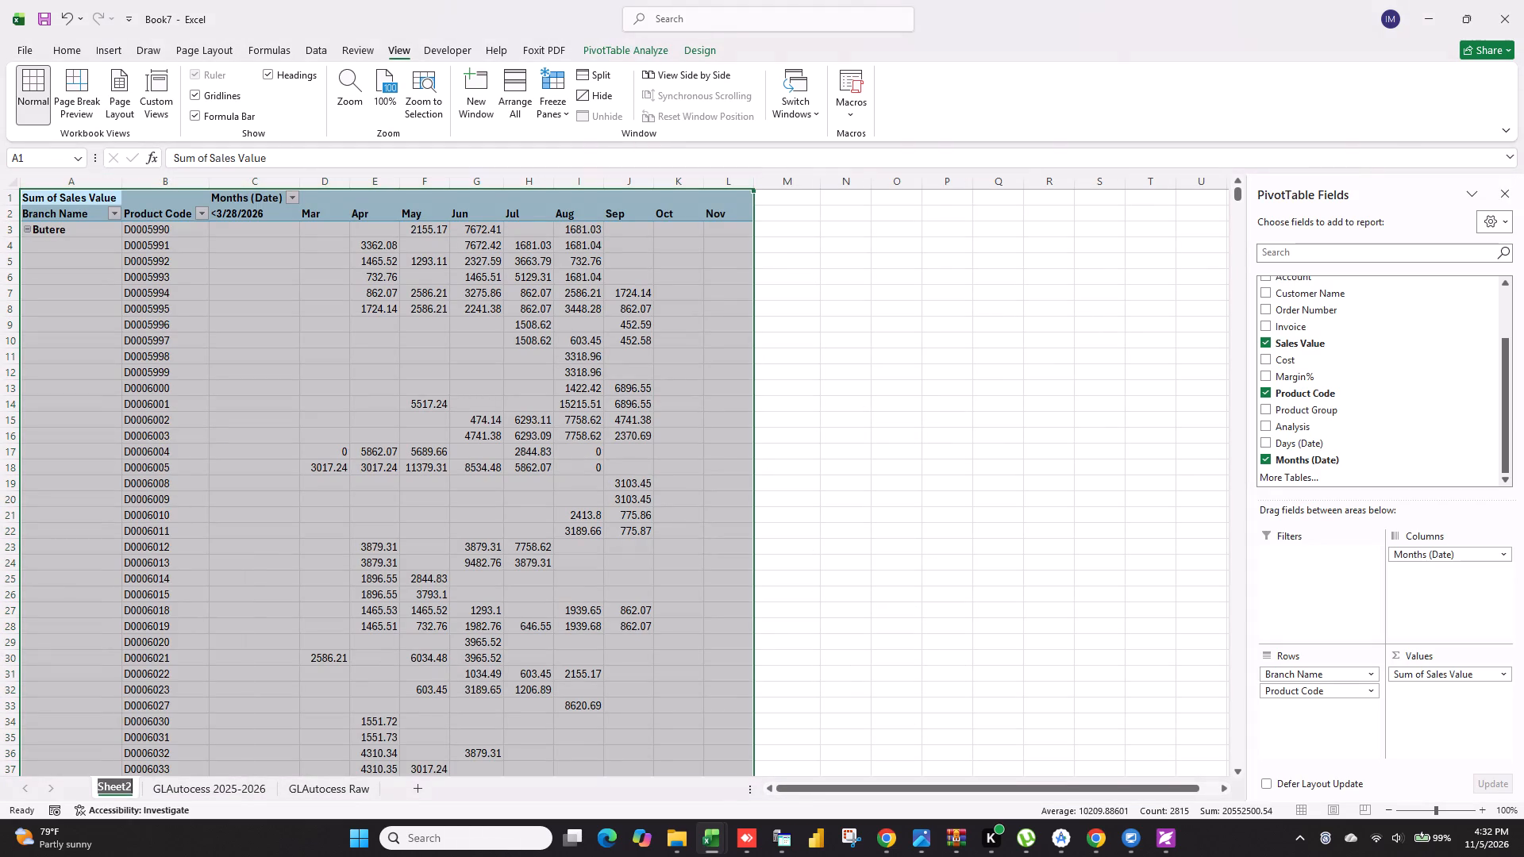
key("BackSpace")
type("Pivot")
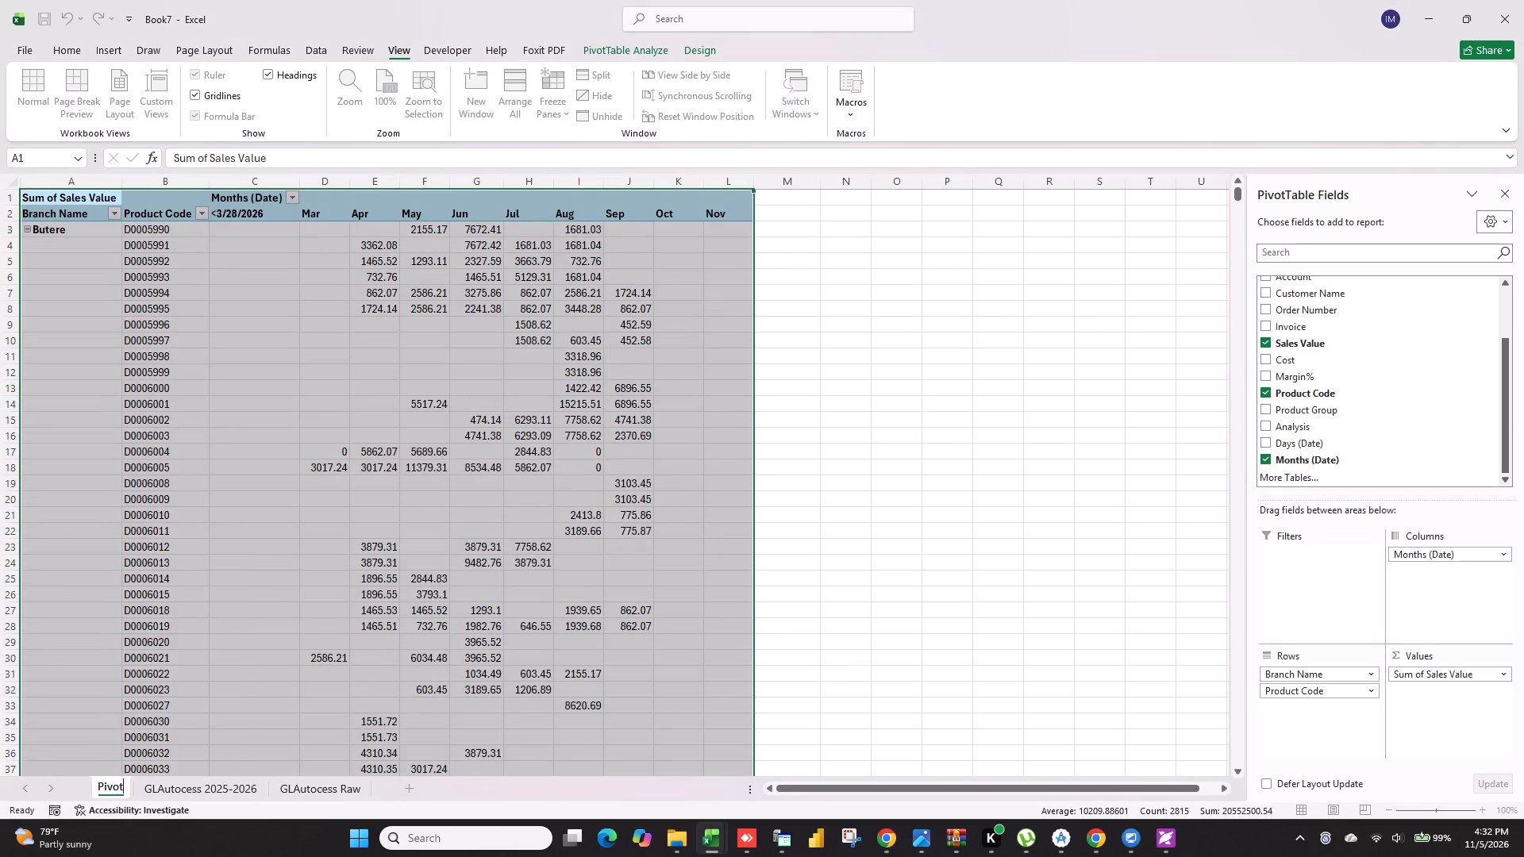
key("Return")
Move the GLAutocess Raw sheet to the front, ahead of the Pivot sheet.
left_click_drag(326, 790, 141, 794)
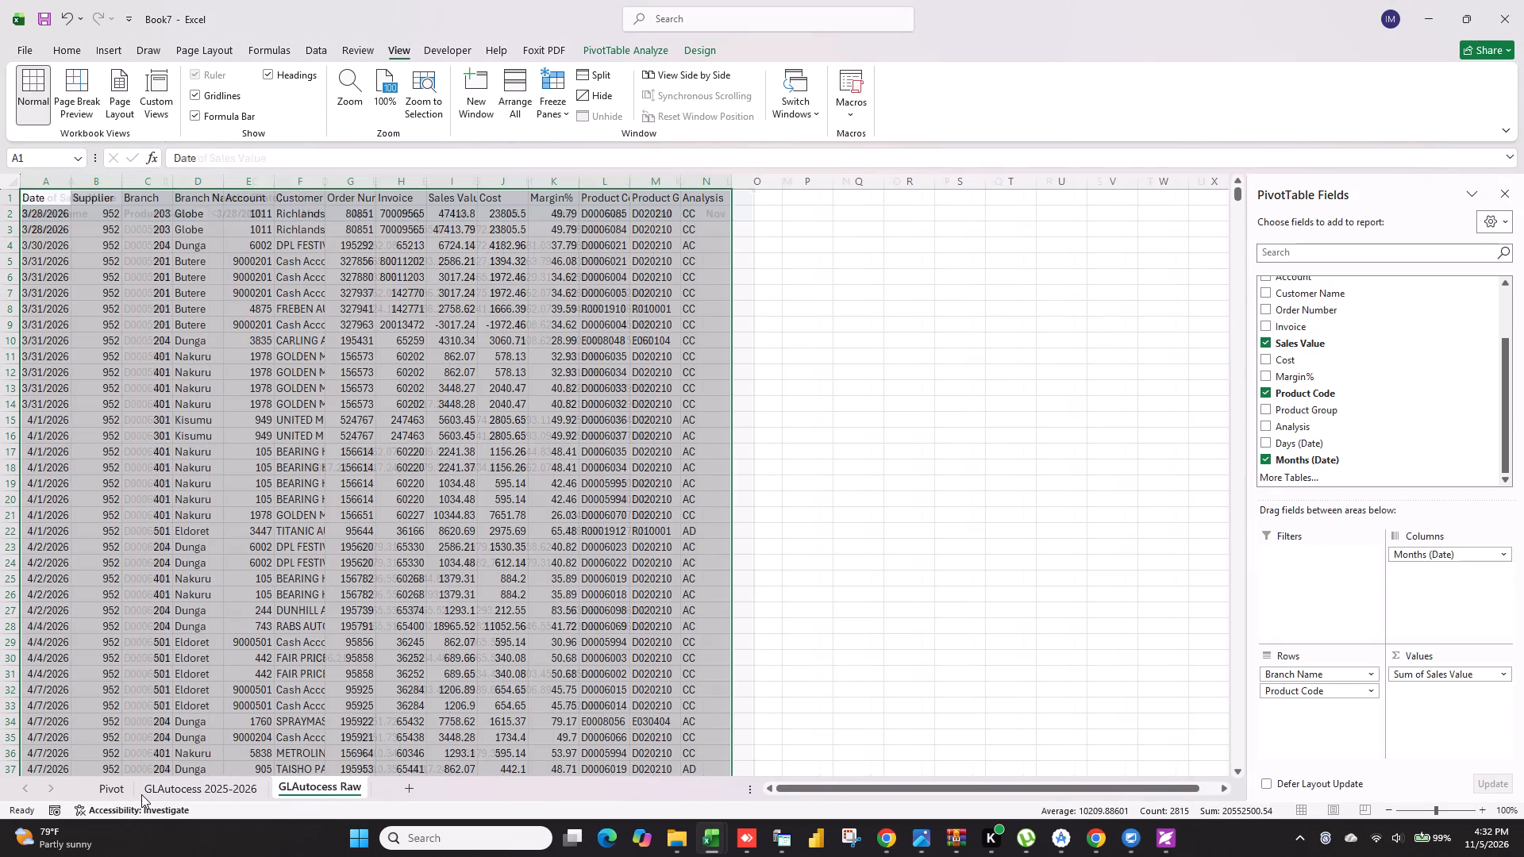
left_click_drag(141, 794, 74, 790)
left_click(955, 467)
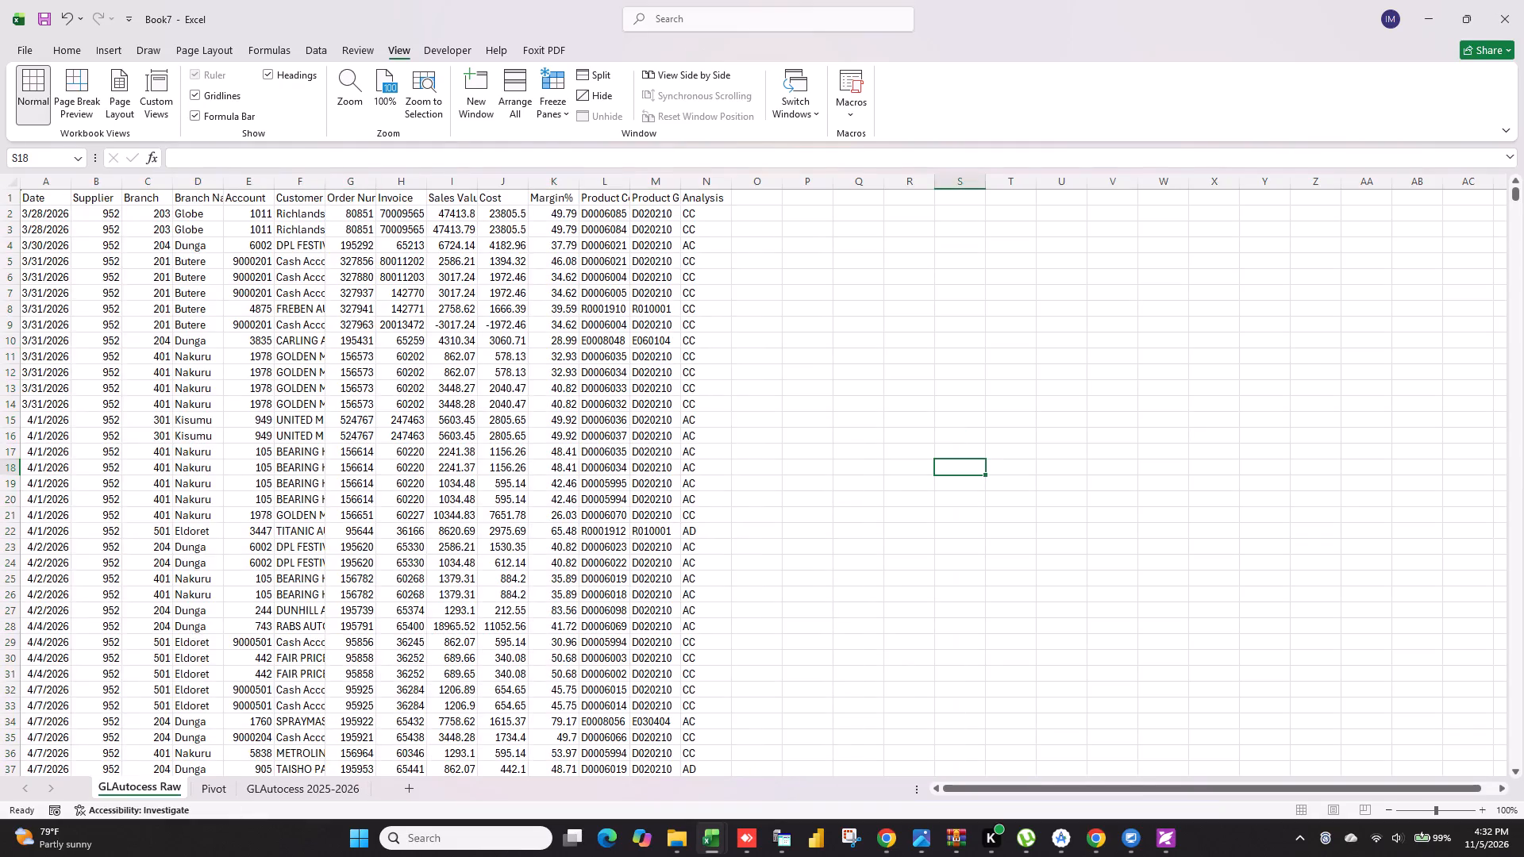
scroll(403, 521, "up", 7)
With the GLAutocess 2025-2026 sheet active, save the workbook in the 2026 Sales folder as GLAutocess 2025-2026.
left_click(284, 792)
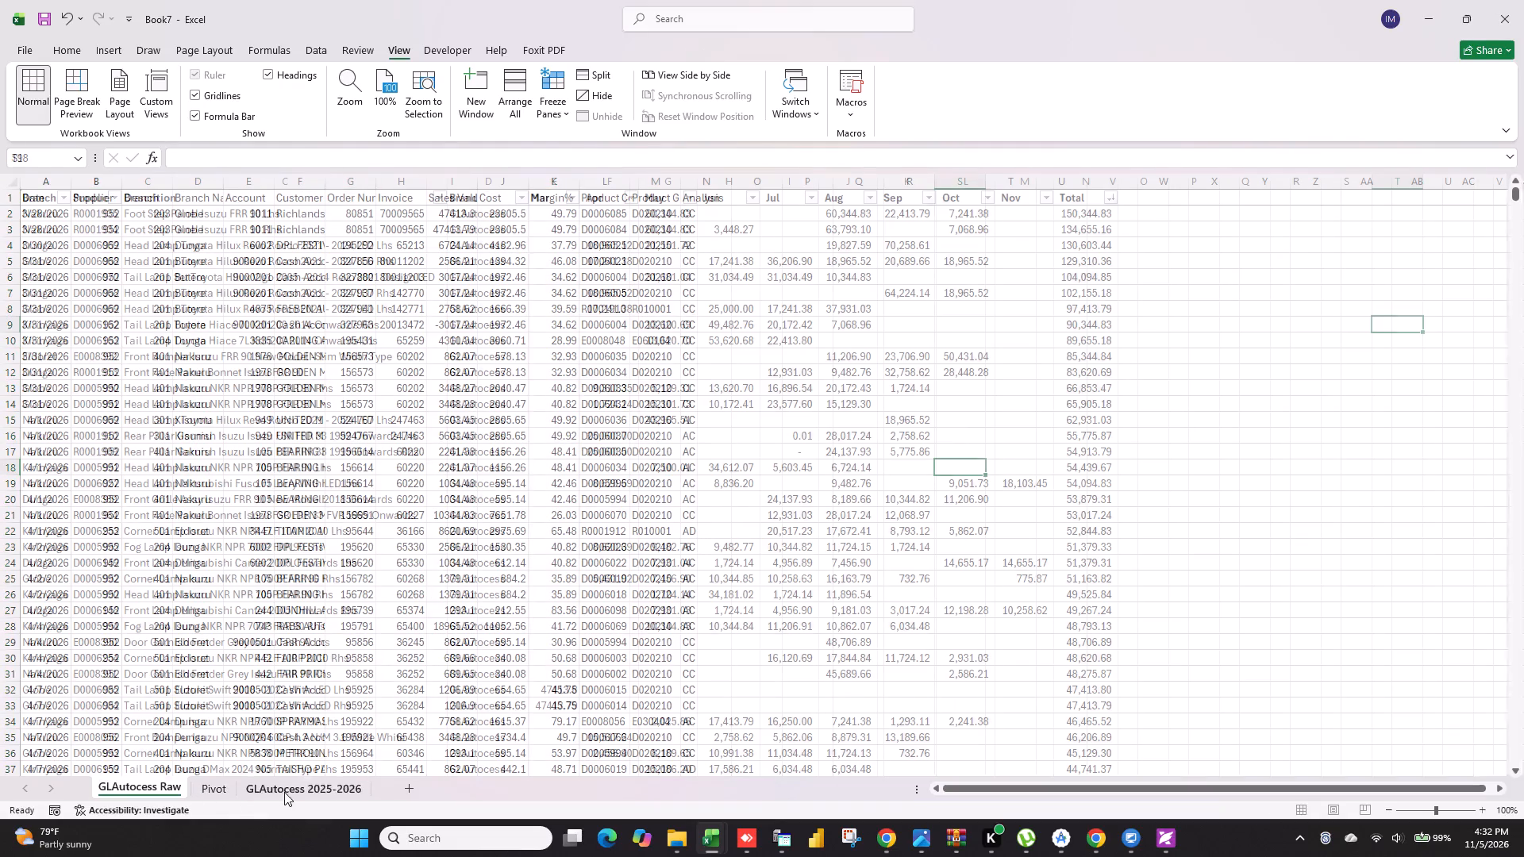
left_click(23, 52)
left_click(57, 300)
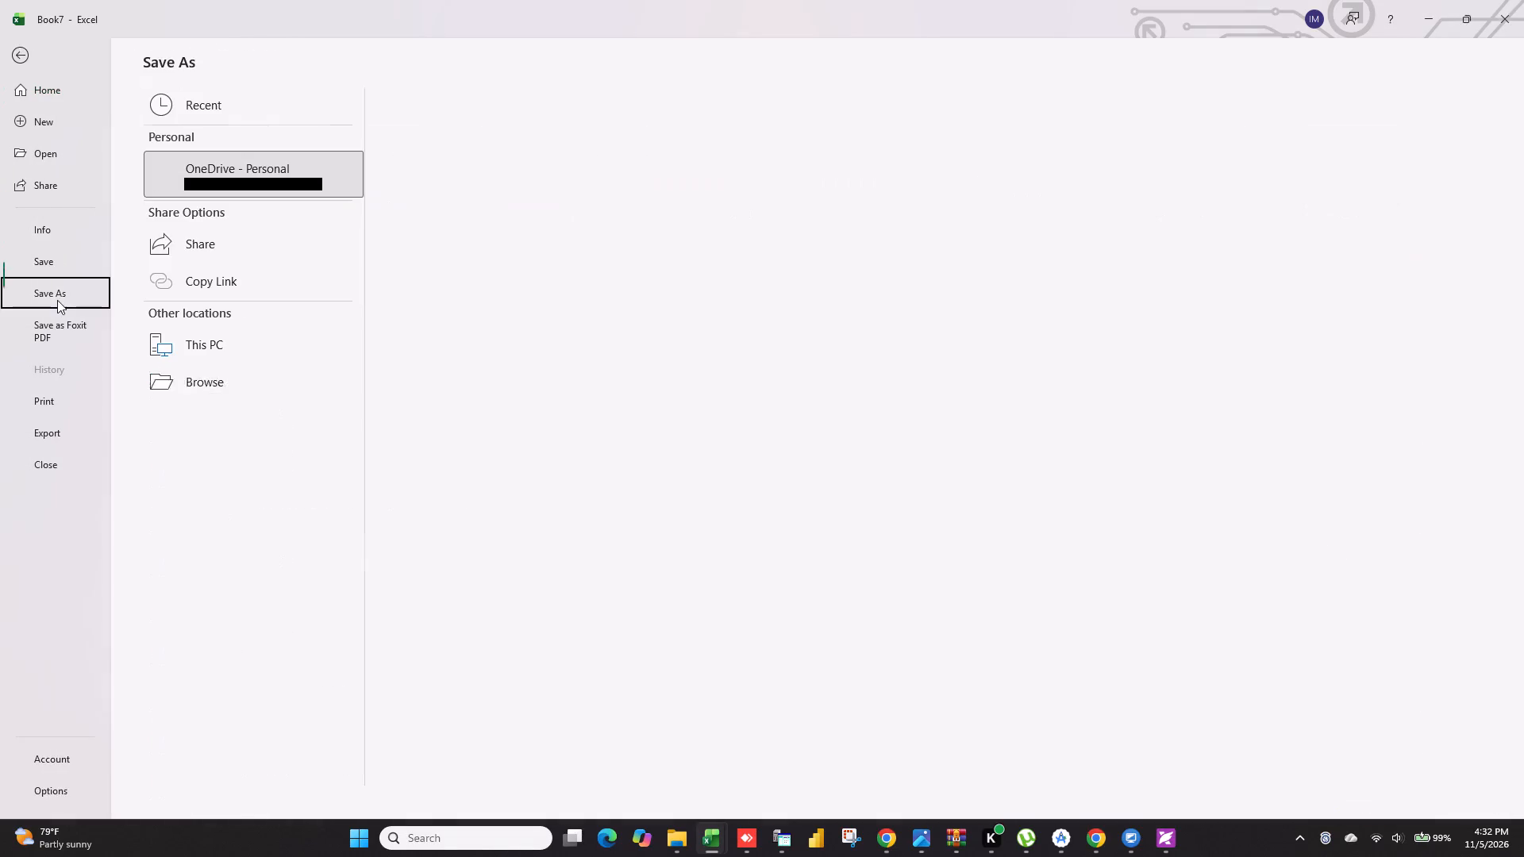
left_click(306, 119)
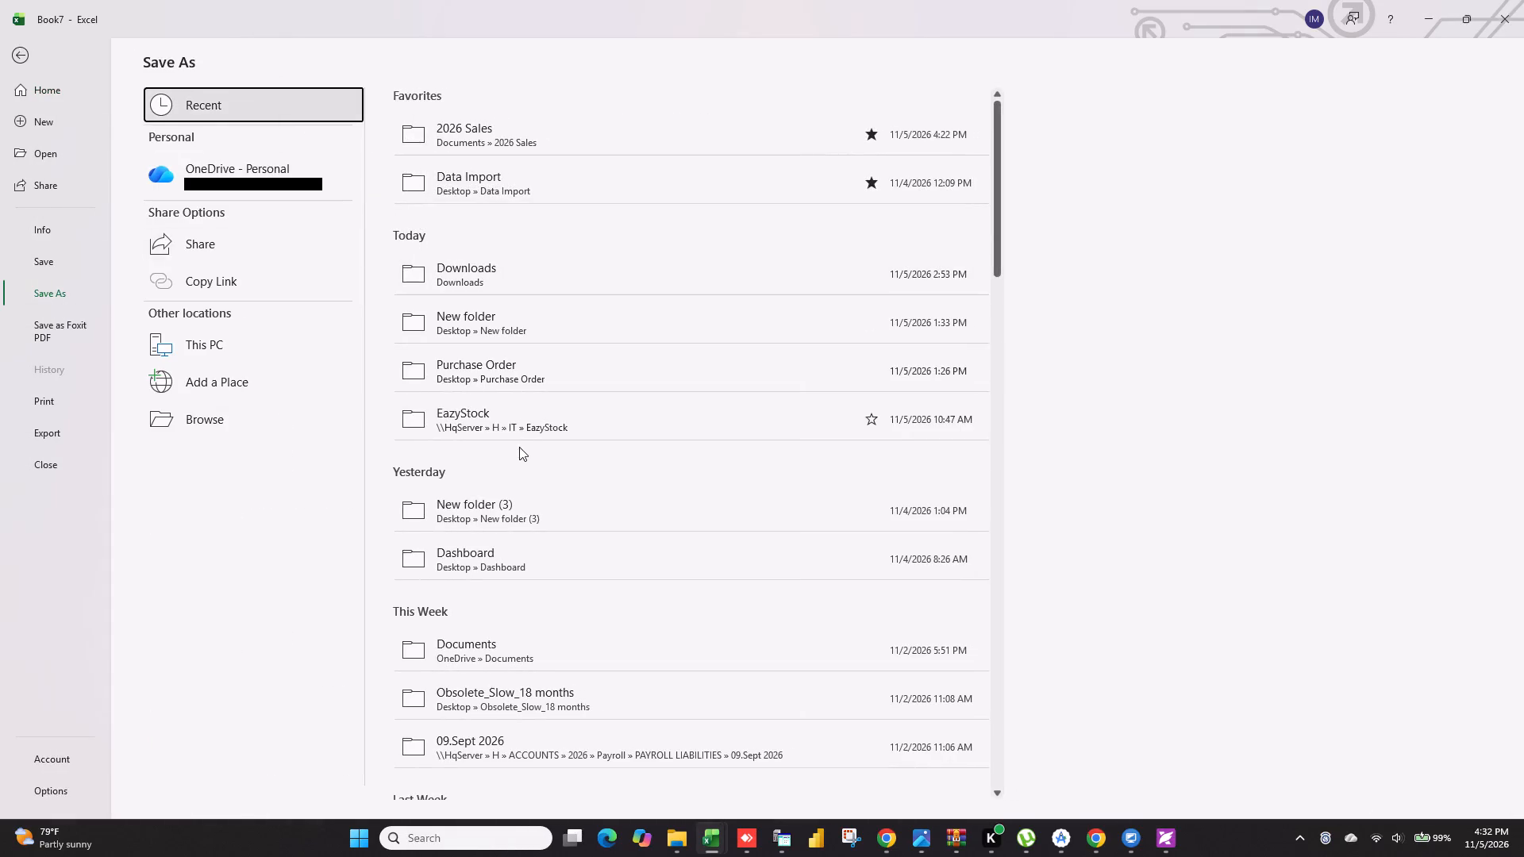
left_click(526, 133)
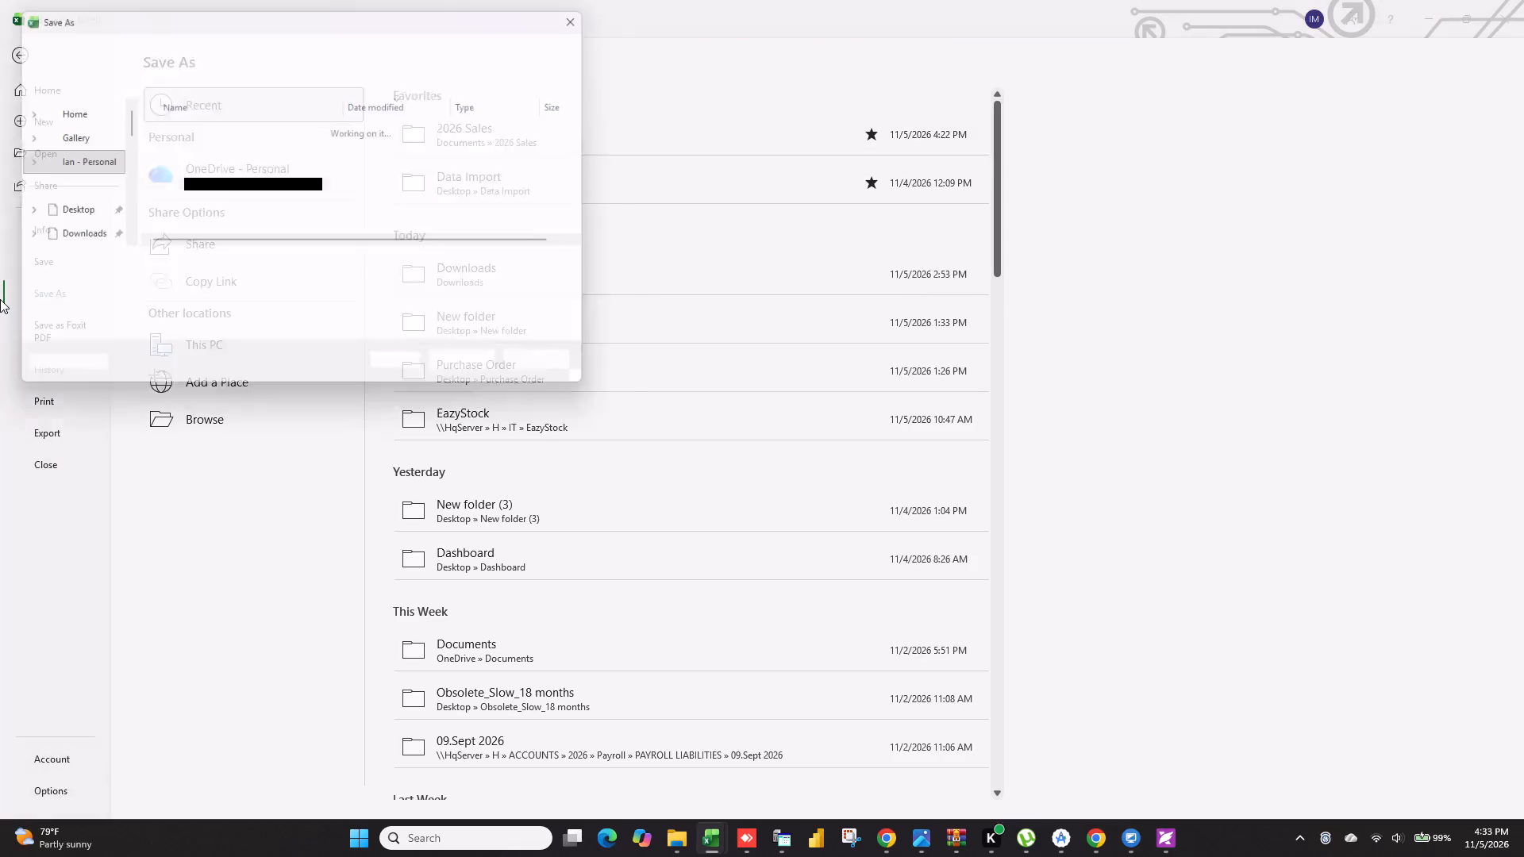
key("BackSpace")
key("shift+g")
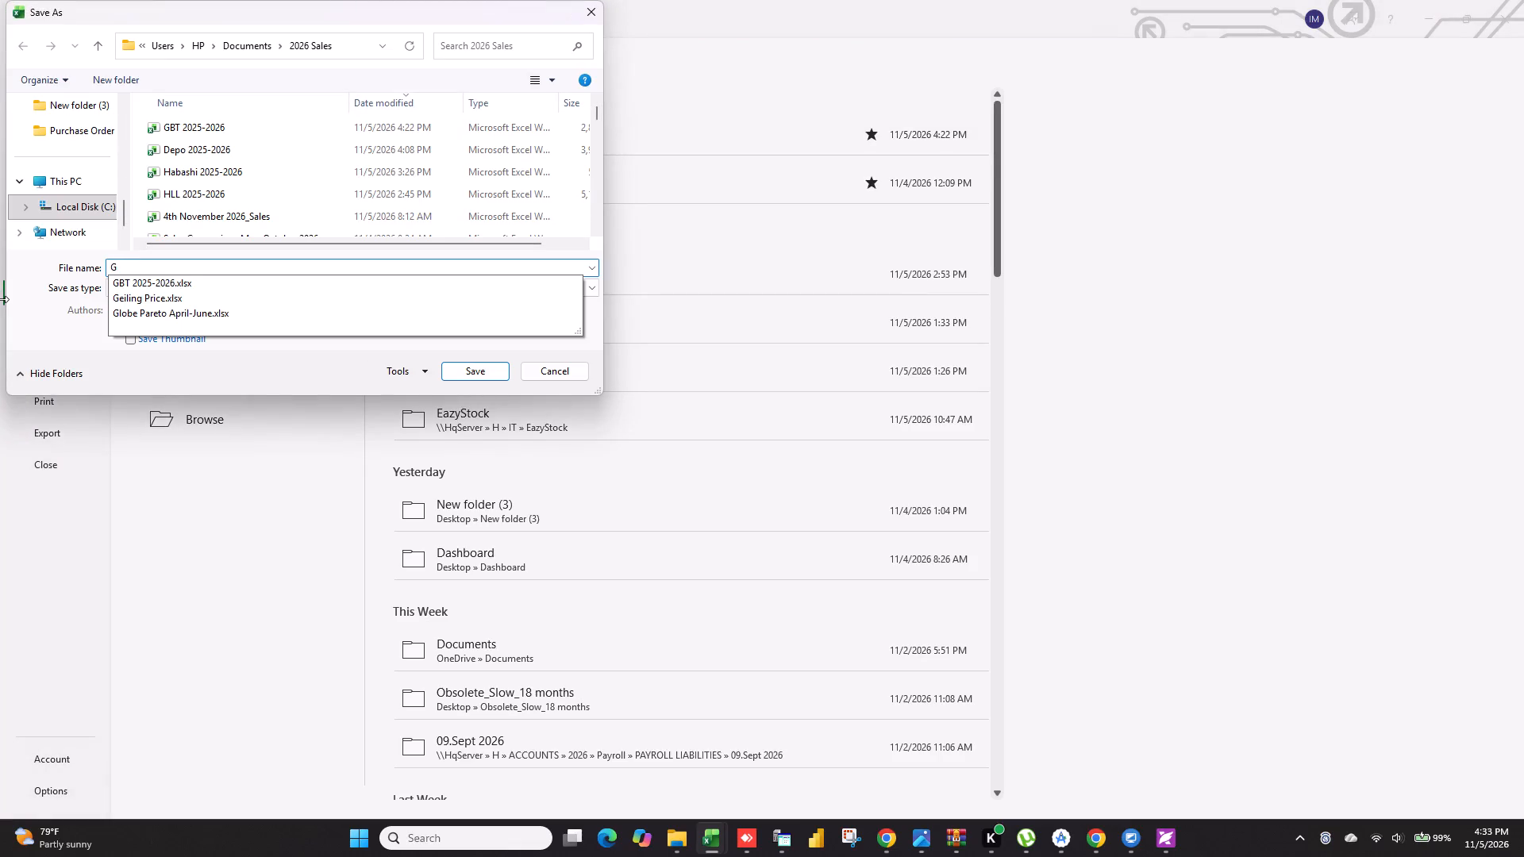
key("shift+l")
type("Autocess 2025-202")
key("6")
key("Return")
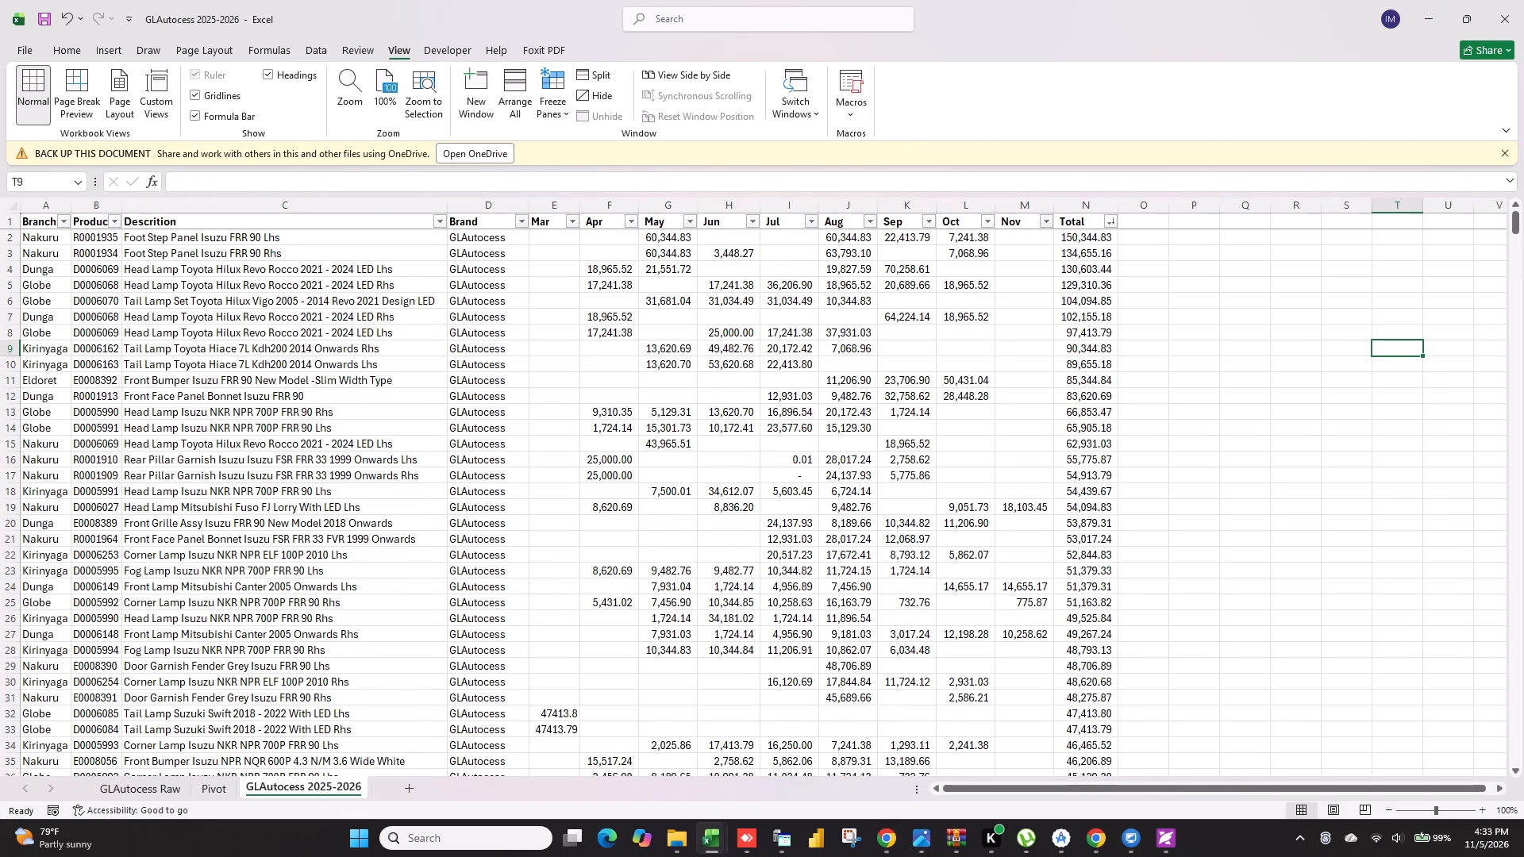
scroll(368, 434, "up", 5)
Switch to the Supplier Sales window and close the completed Jiangsu Geling transaction report.
left_click(790, 843)
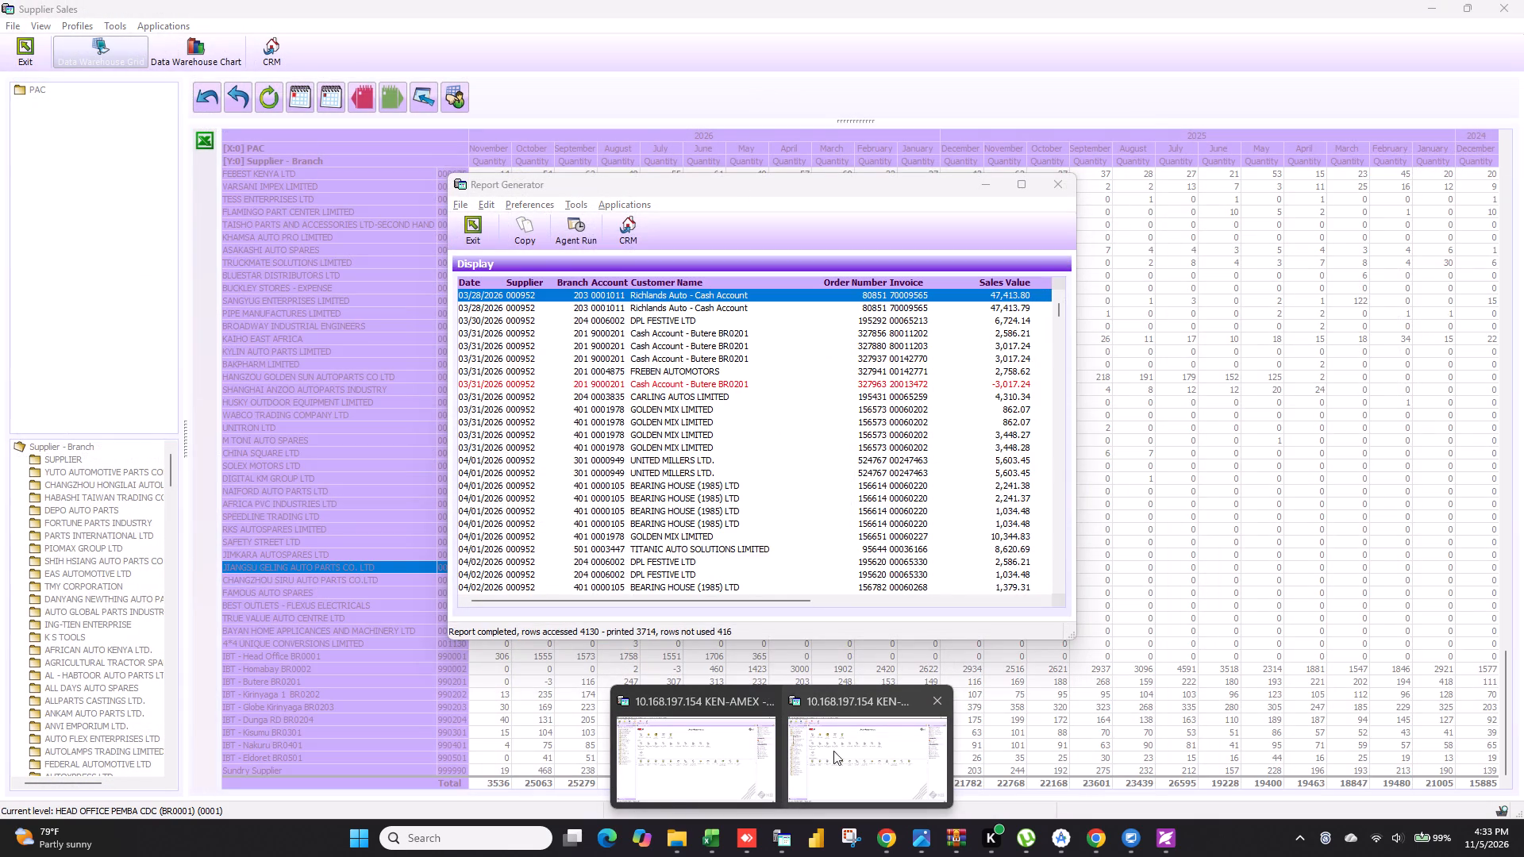
left_click(870, 760)
left_click(481, 229)
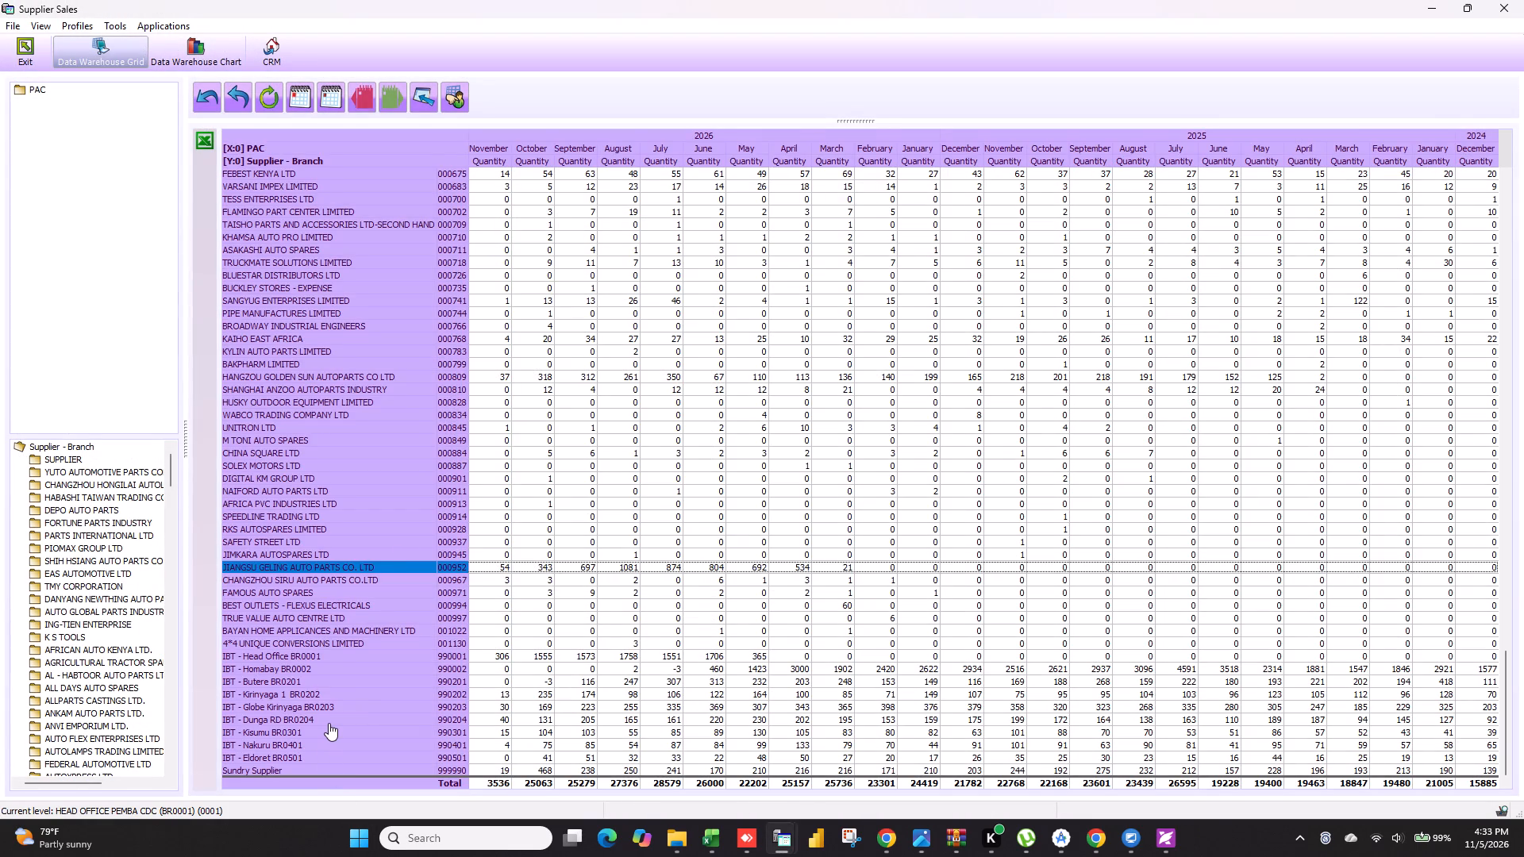
Look through the supplier grid to locate Piomax Group Ltd.
scroll(329, 723, "down", 3)
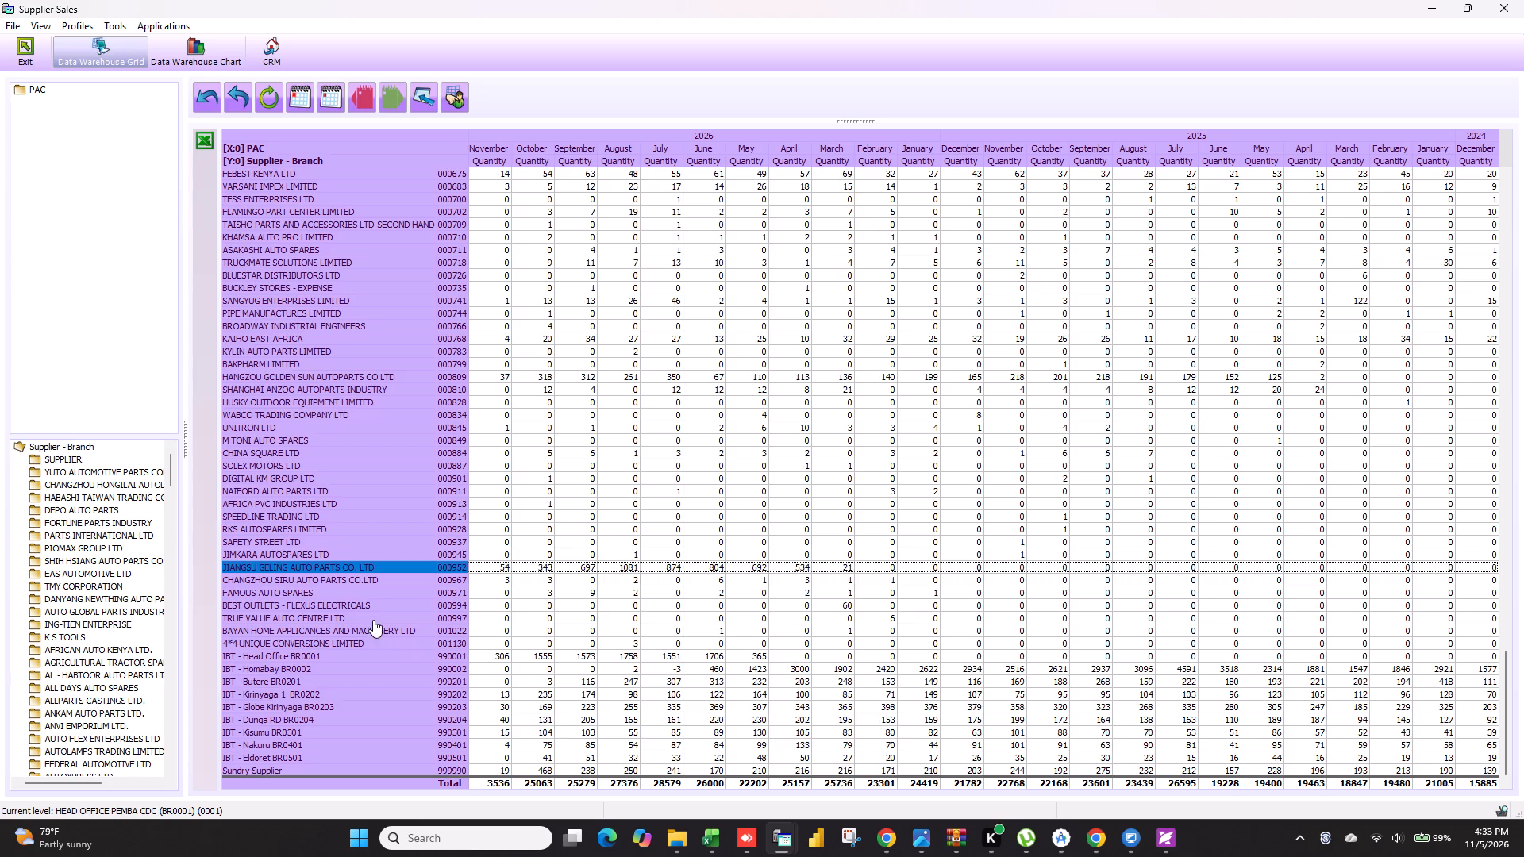
scroll(354, 501, "up", 9)
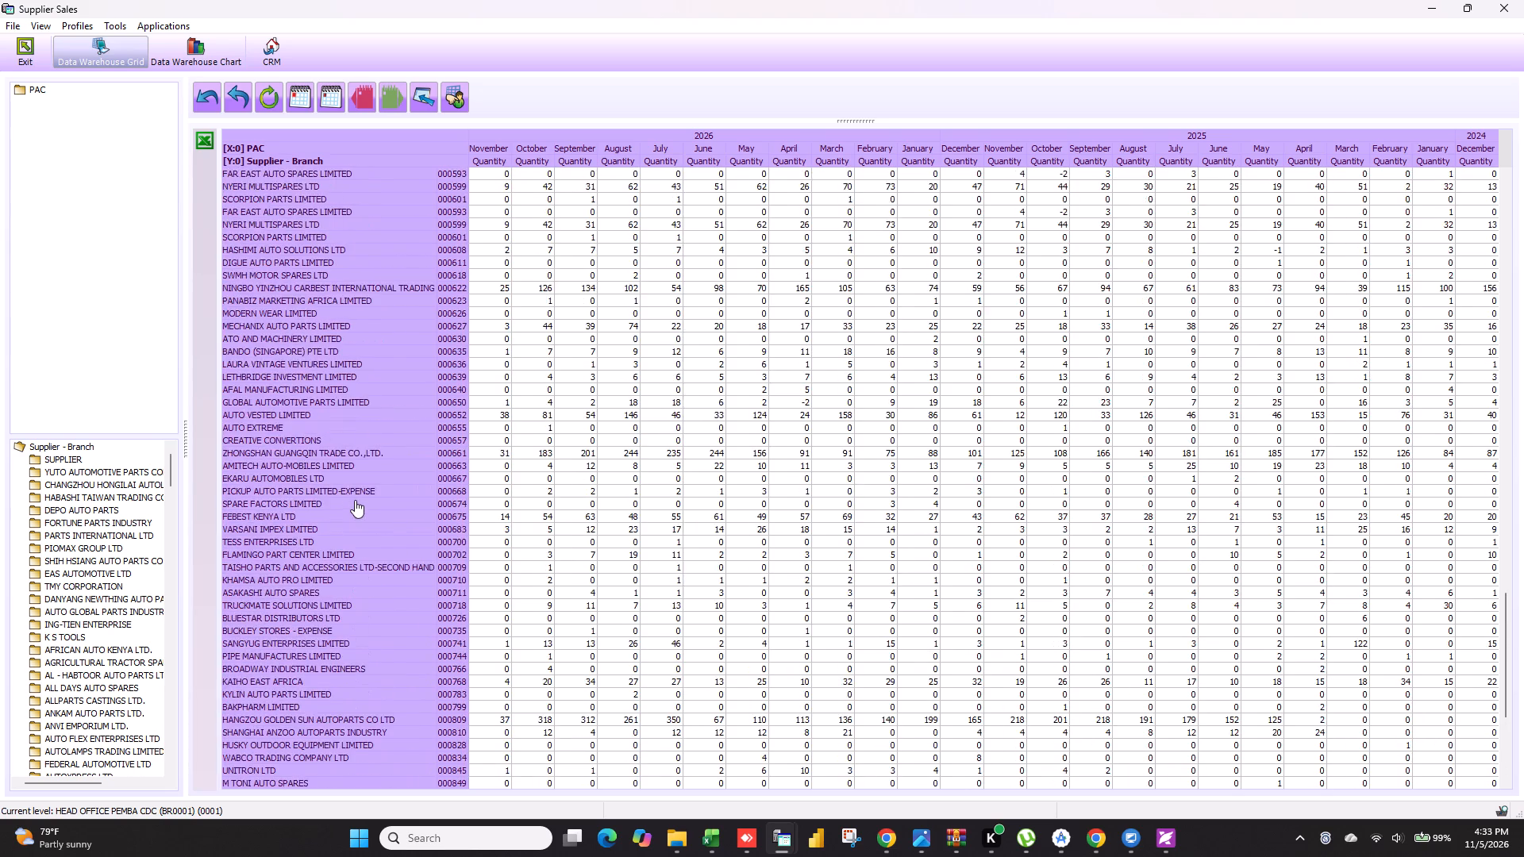
scroll(355, 500, "up", 4)
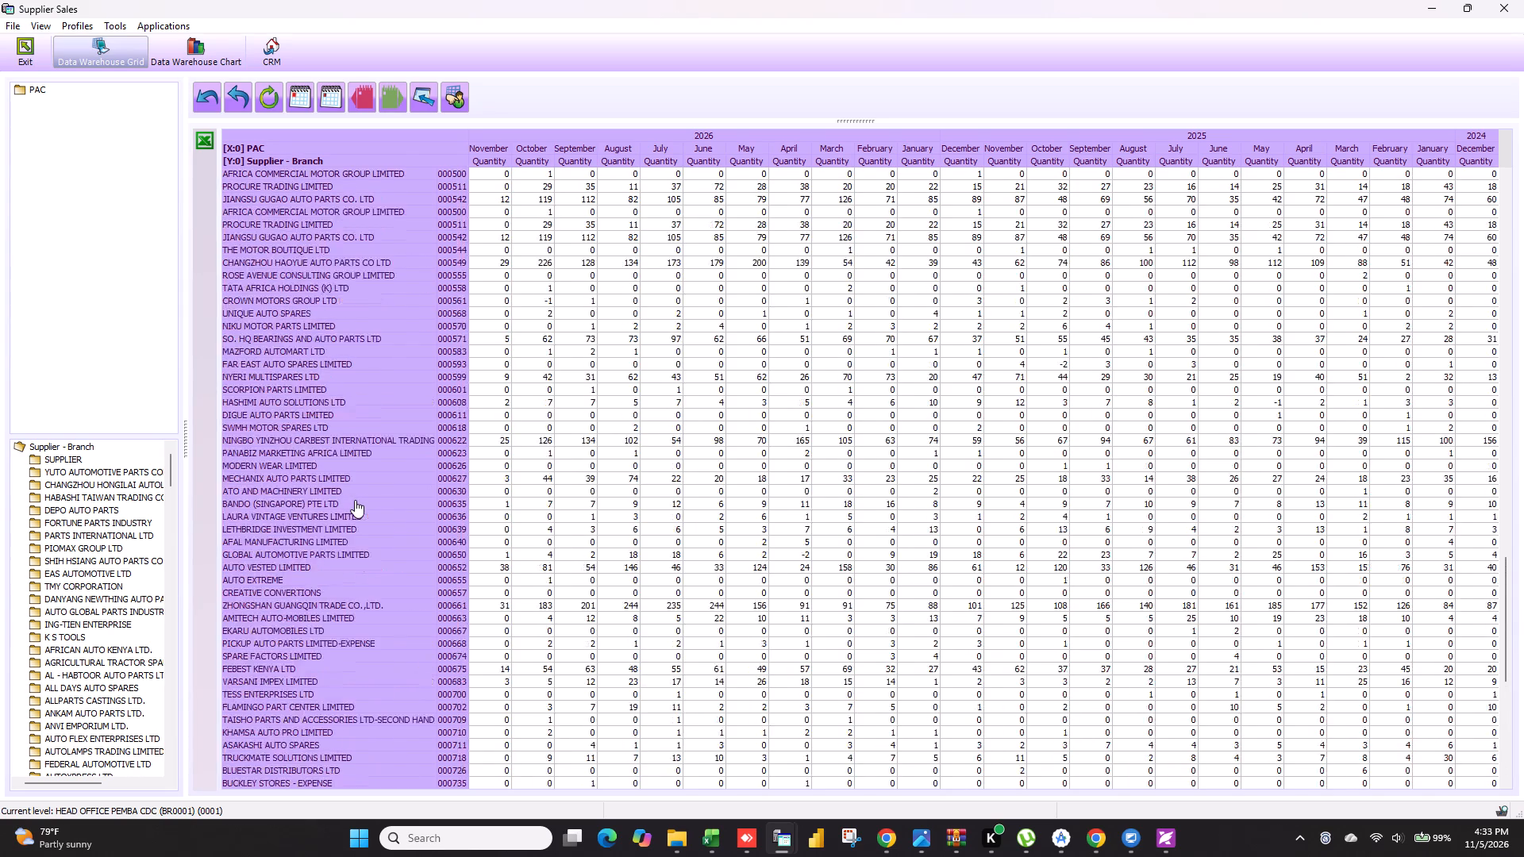
scroll(355, 500, "up", 13)
scroll(355, 500, "up", 20)
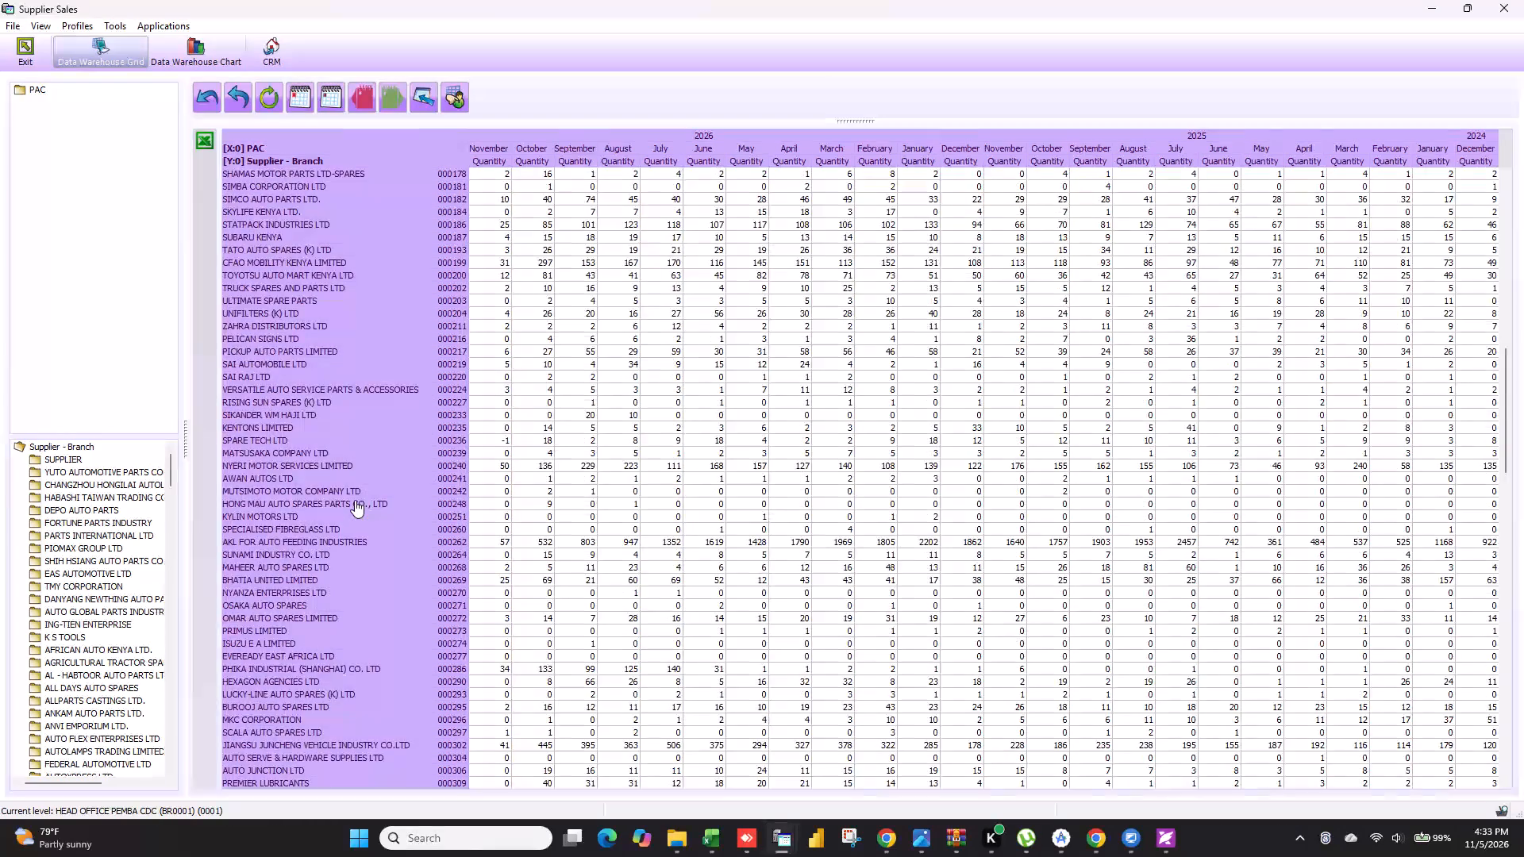
scroll(355, 500, "up", 13)
scroll(355, 500, "up", 10)
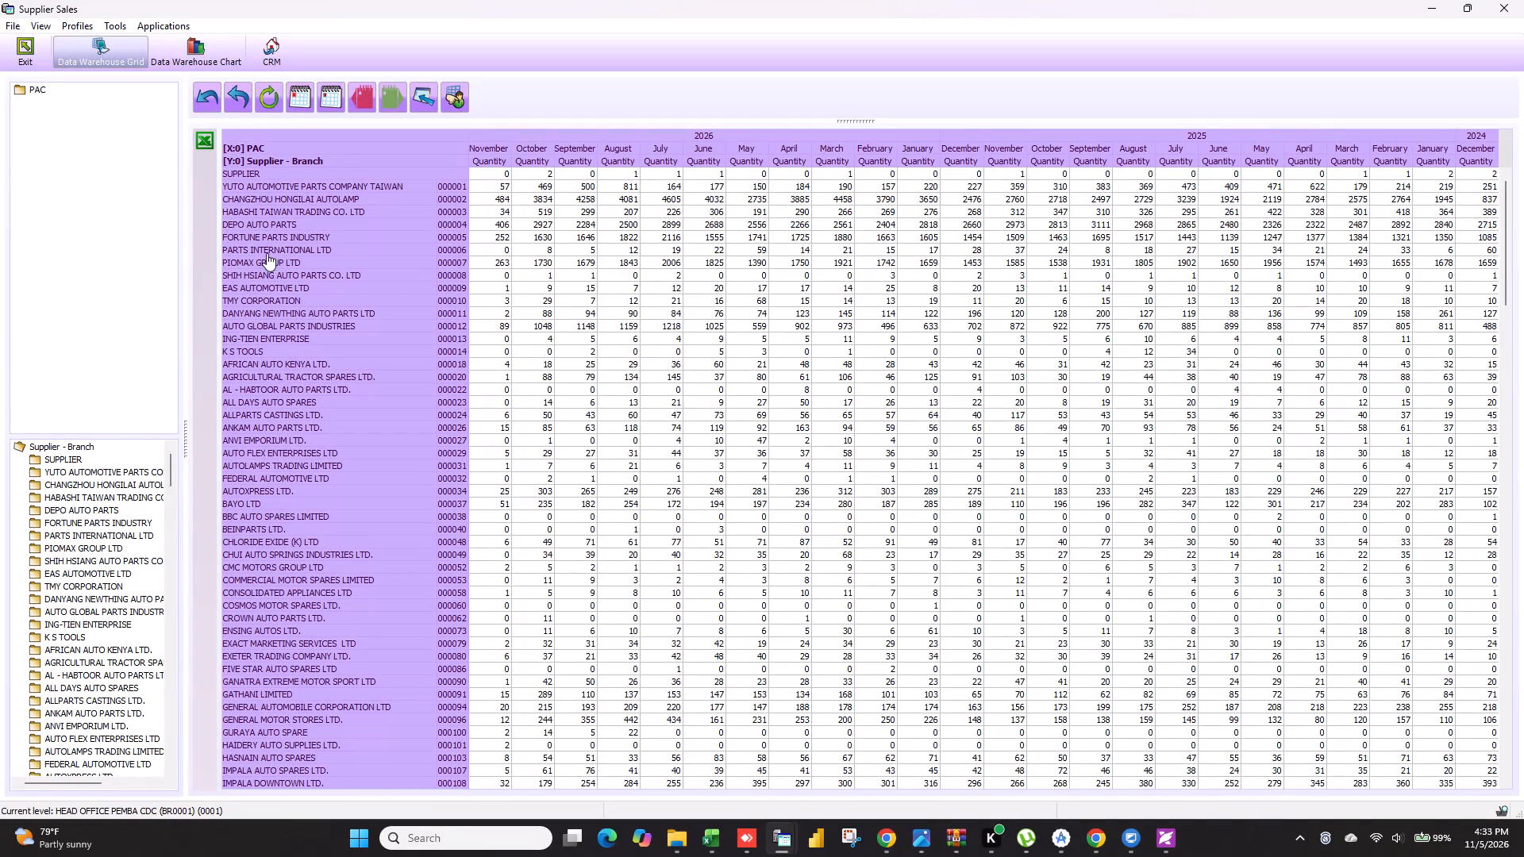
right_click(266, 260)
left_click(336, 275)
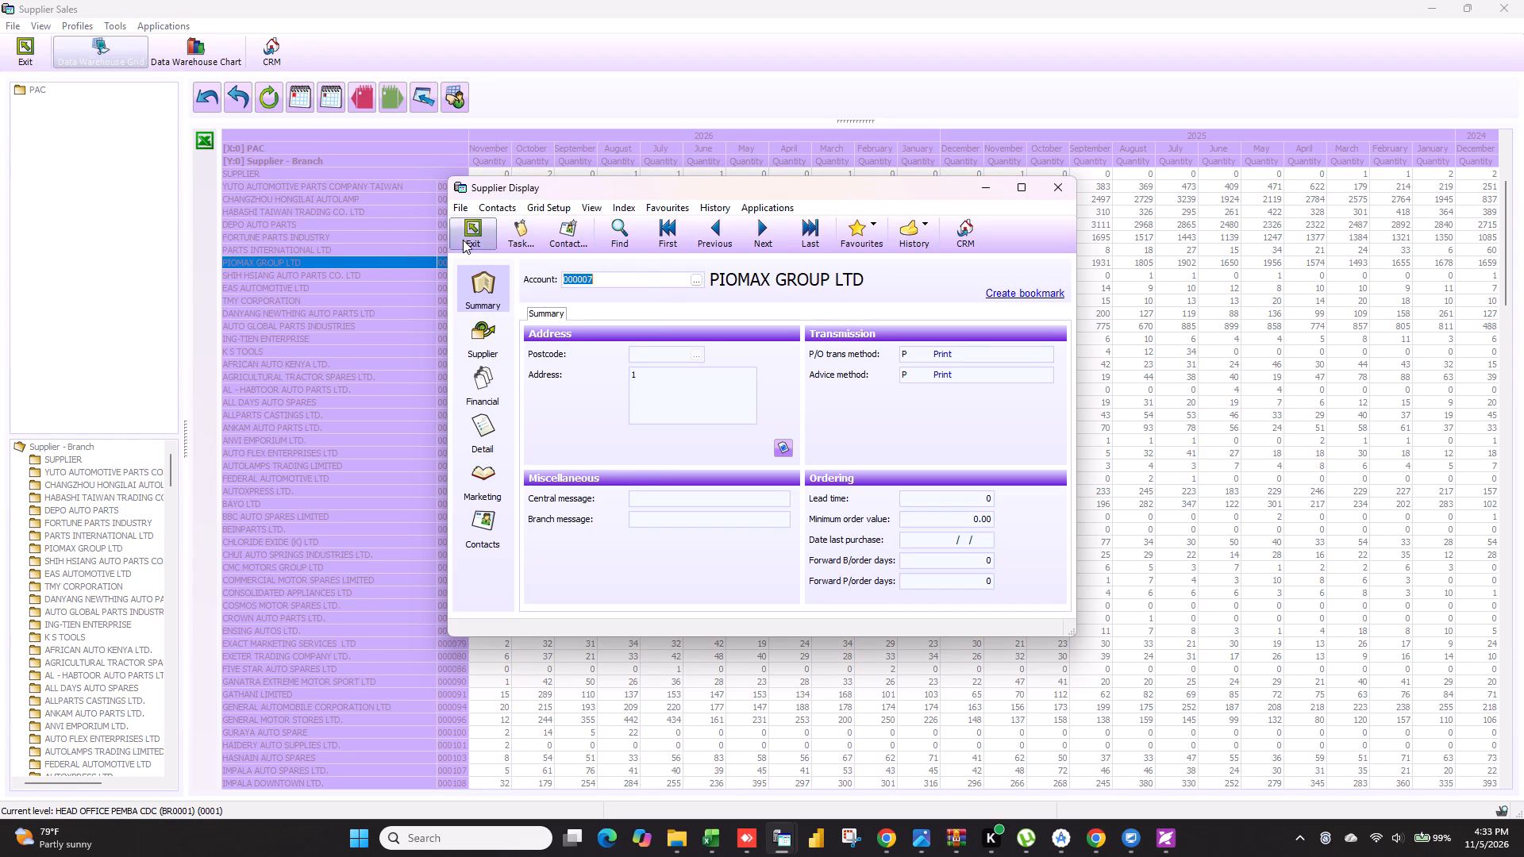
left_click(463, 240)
Run the Period Sales report for supplier Piomax Group Ltd.
right_click(324, 265)
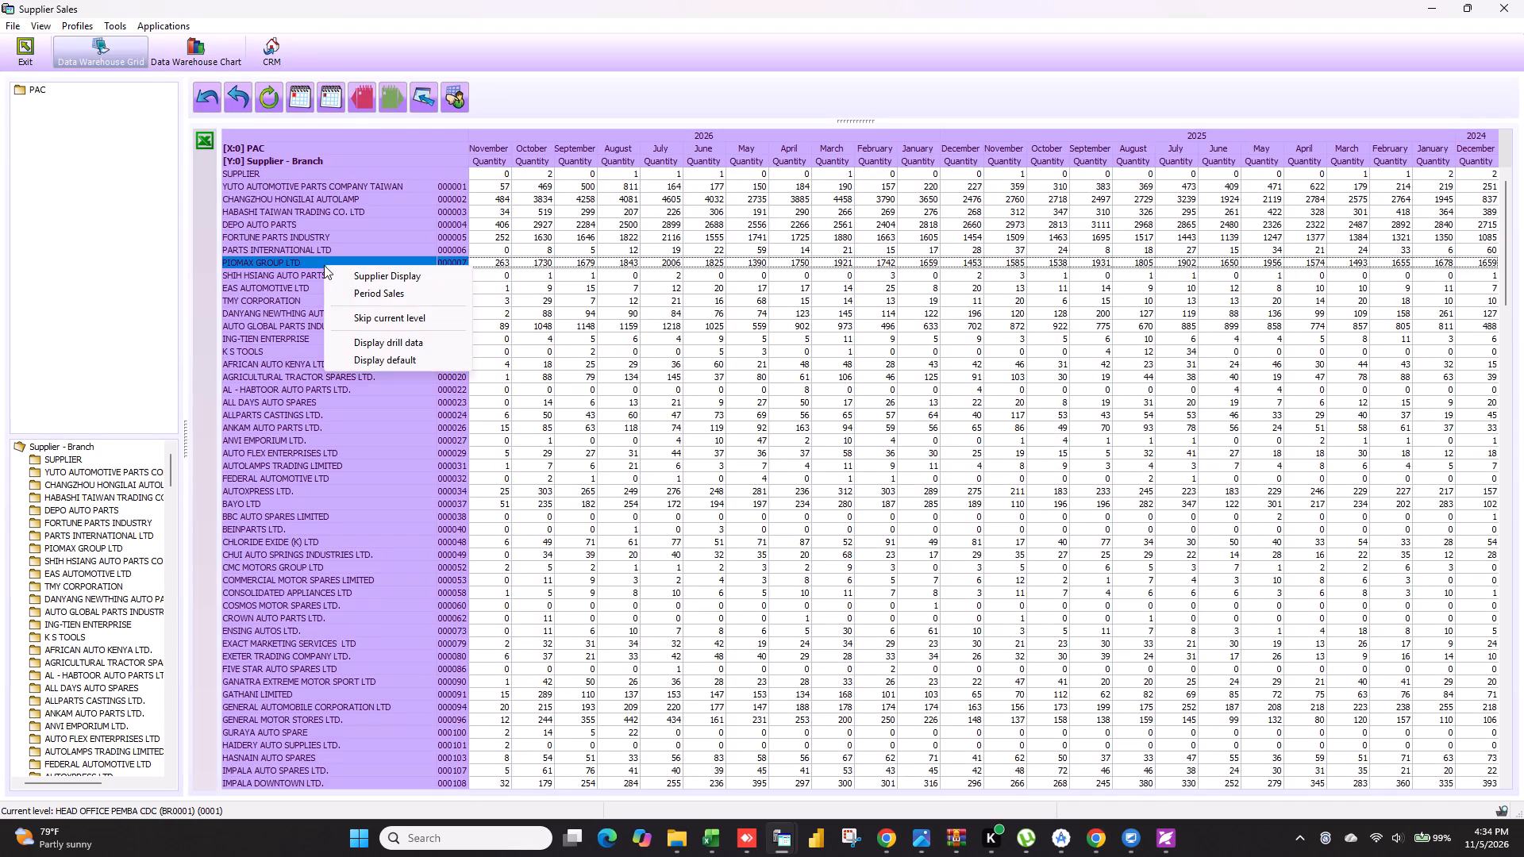
left_click(371, 285)
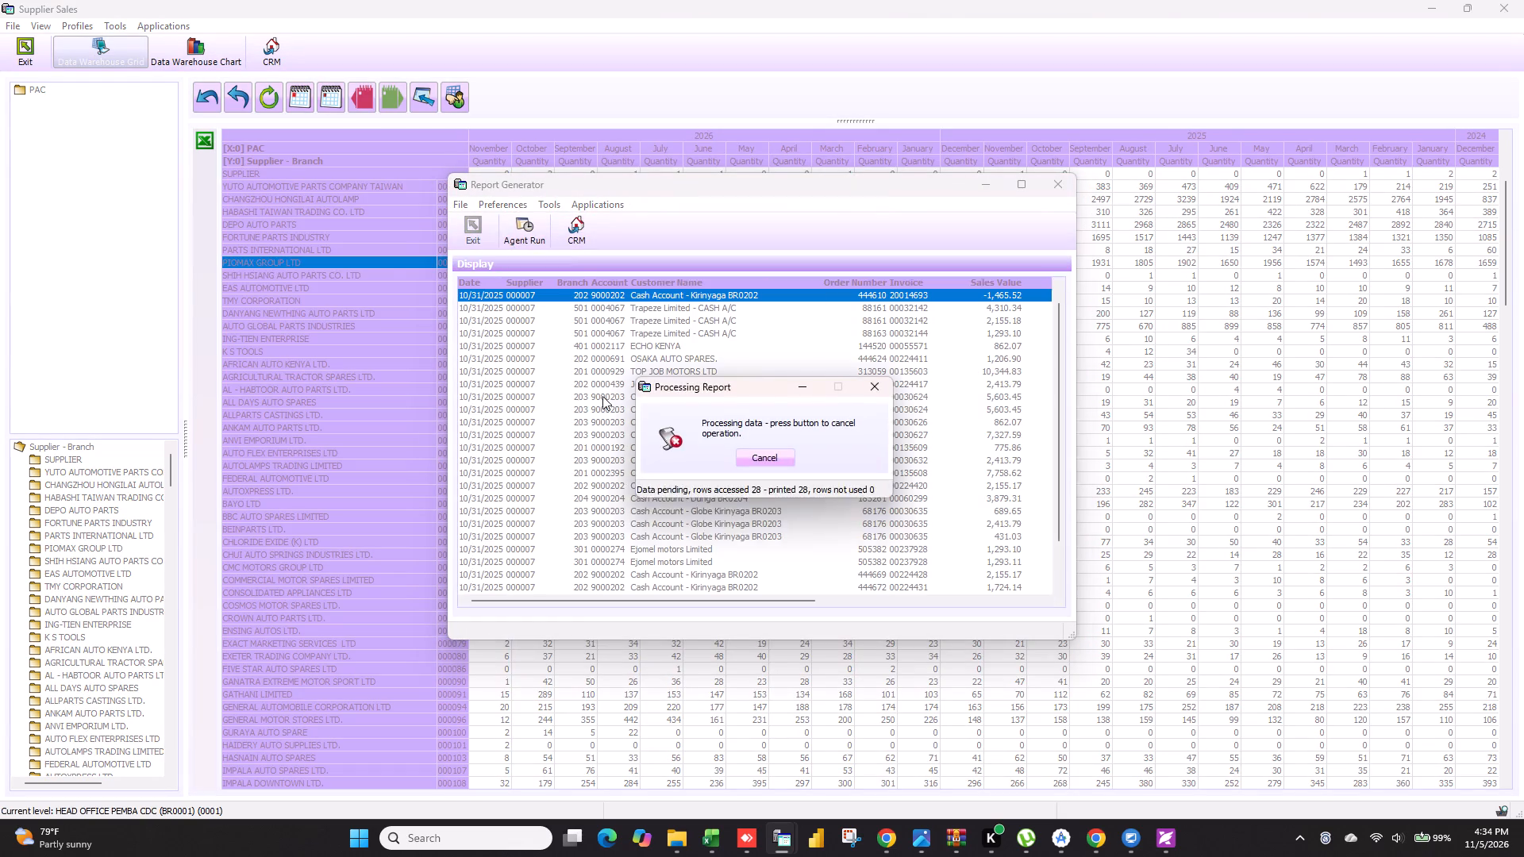
Copy the Piomax Group transaction report grid to the clipboard.
right_click(484, 279, "ctrl")
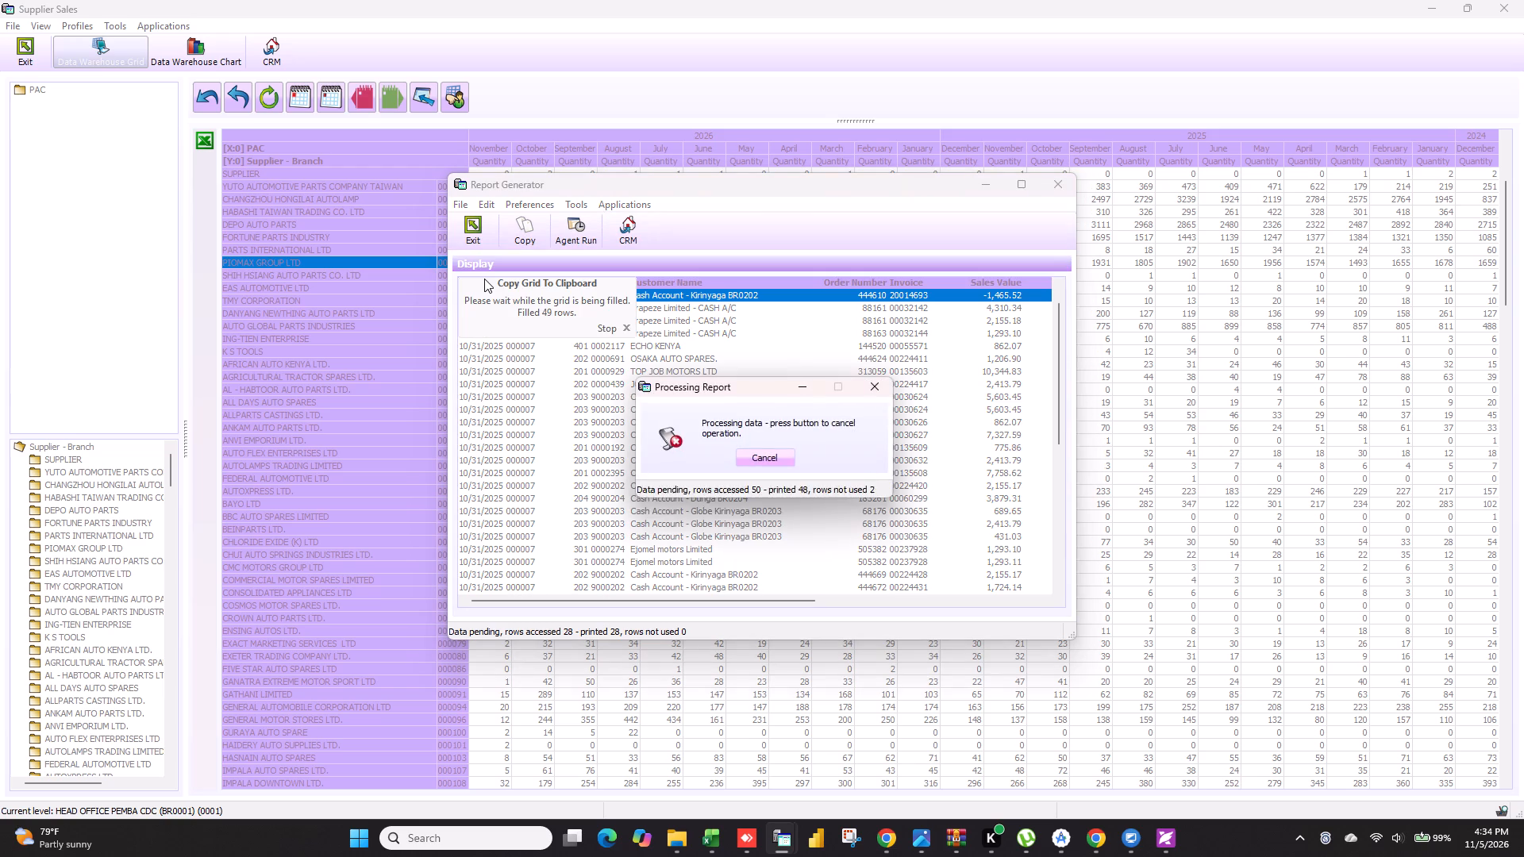
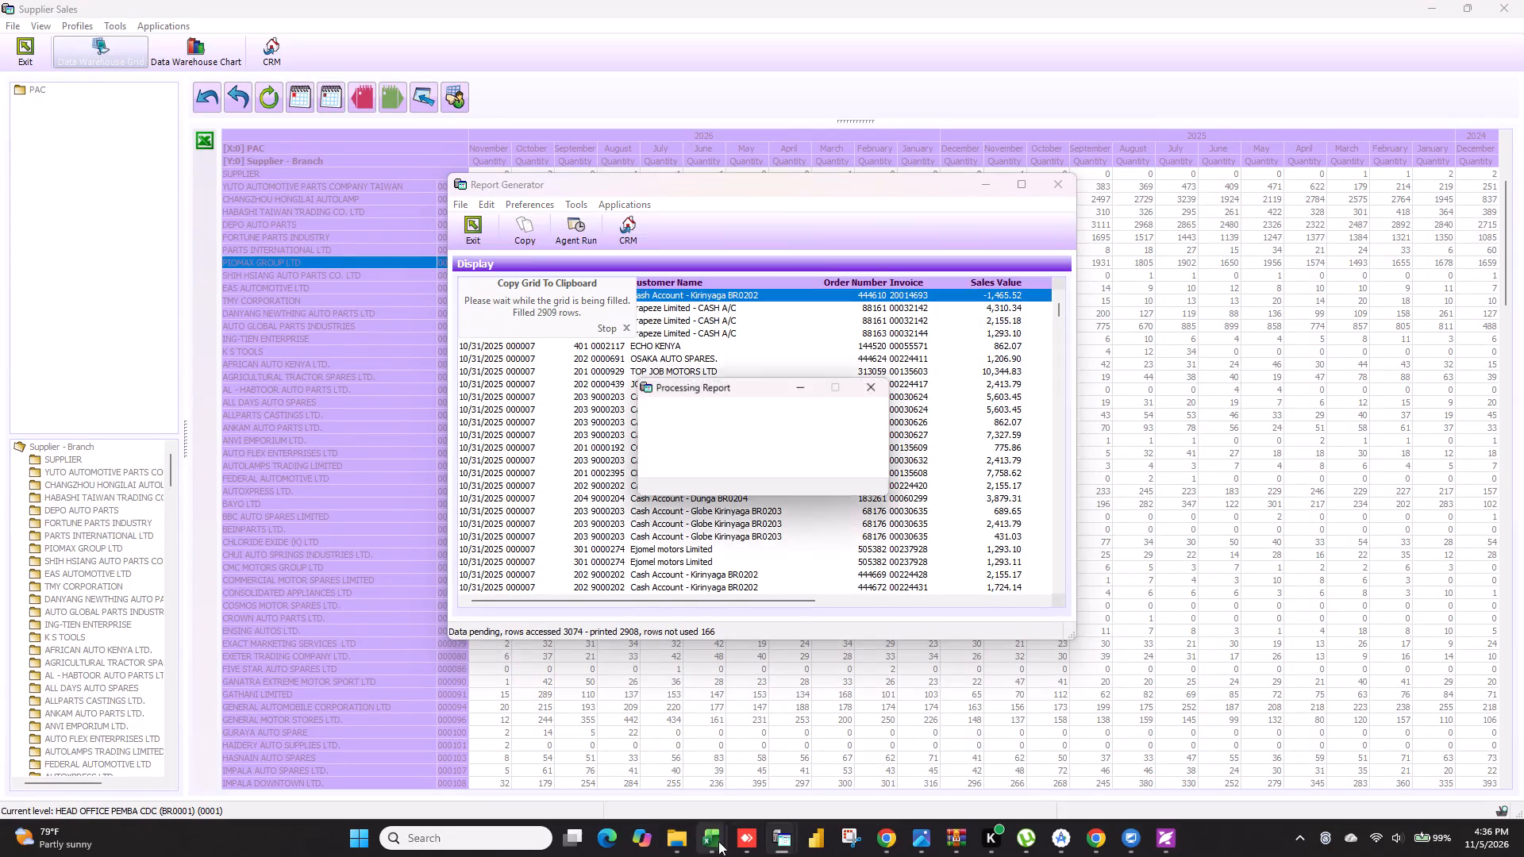
Switch to the other session's completed Fortune Parts Industry transaction report and copy its grid to the clipboard.
left_click(774, 836)
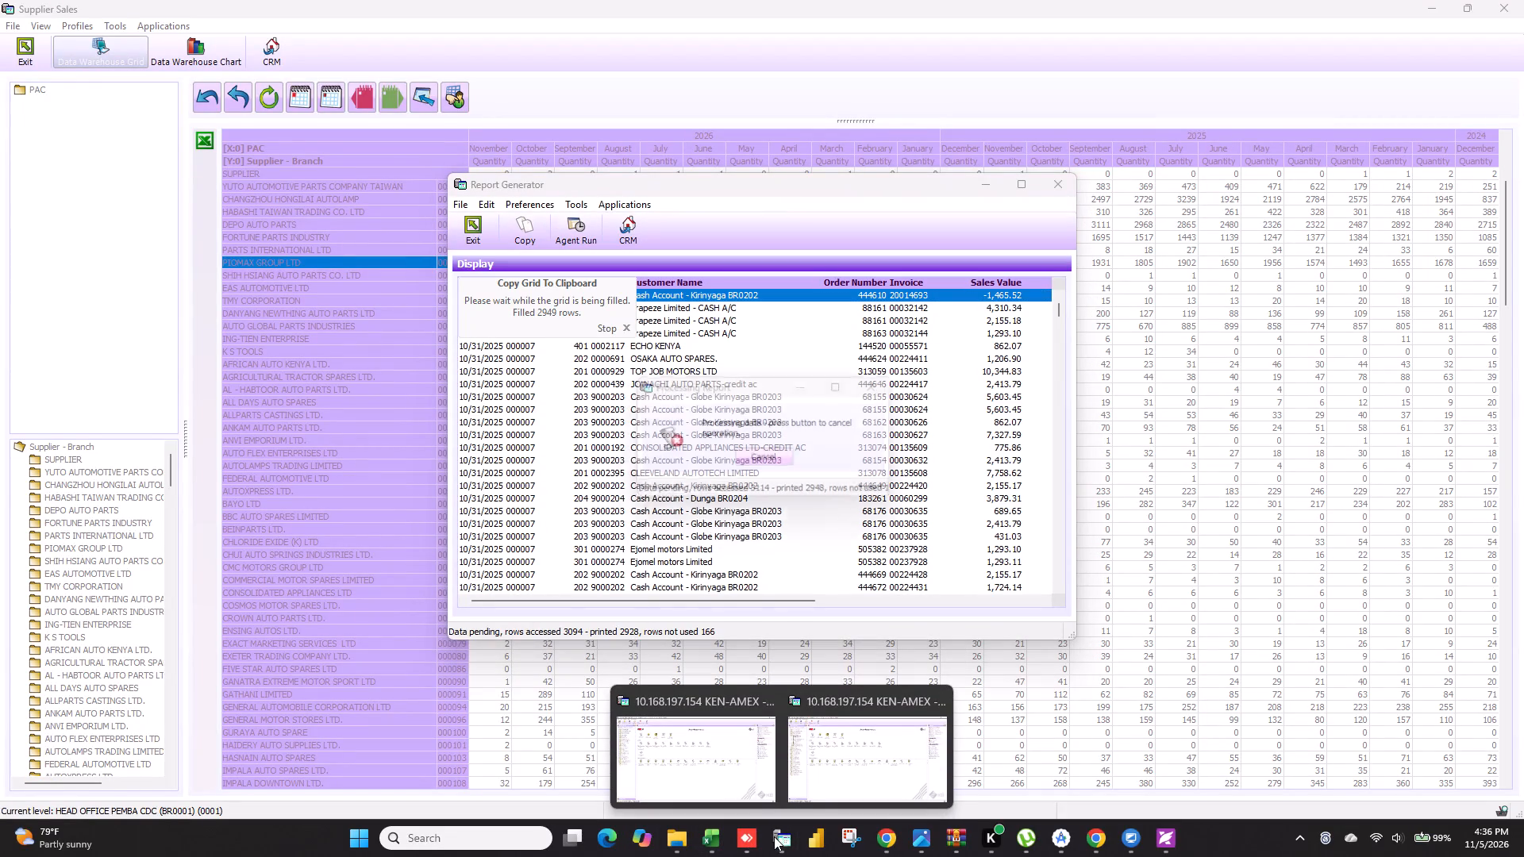
left_click(706, 761)
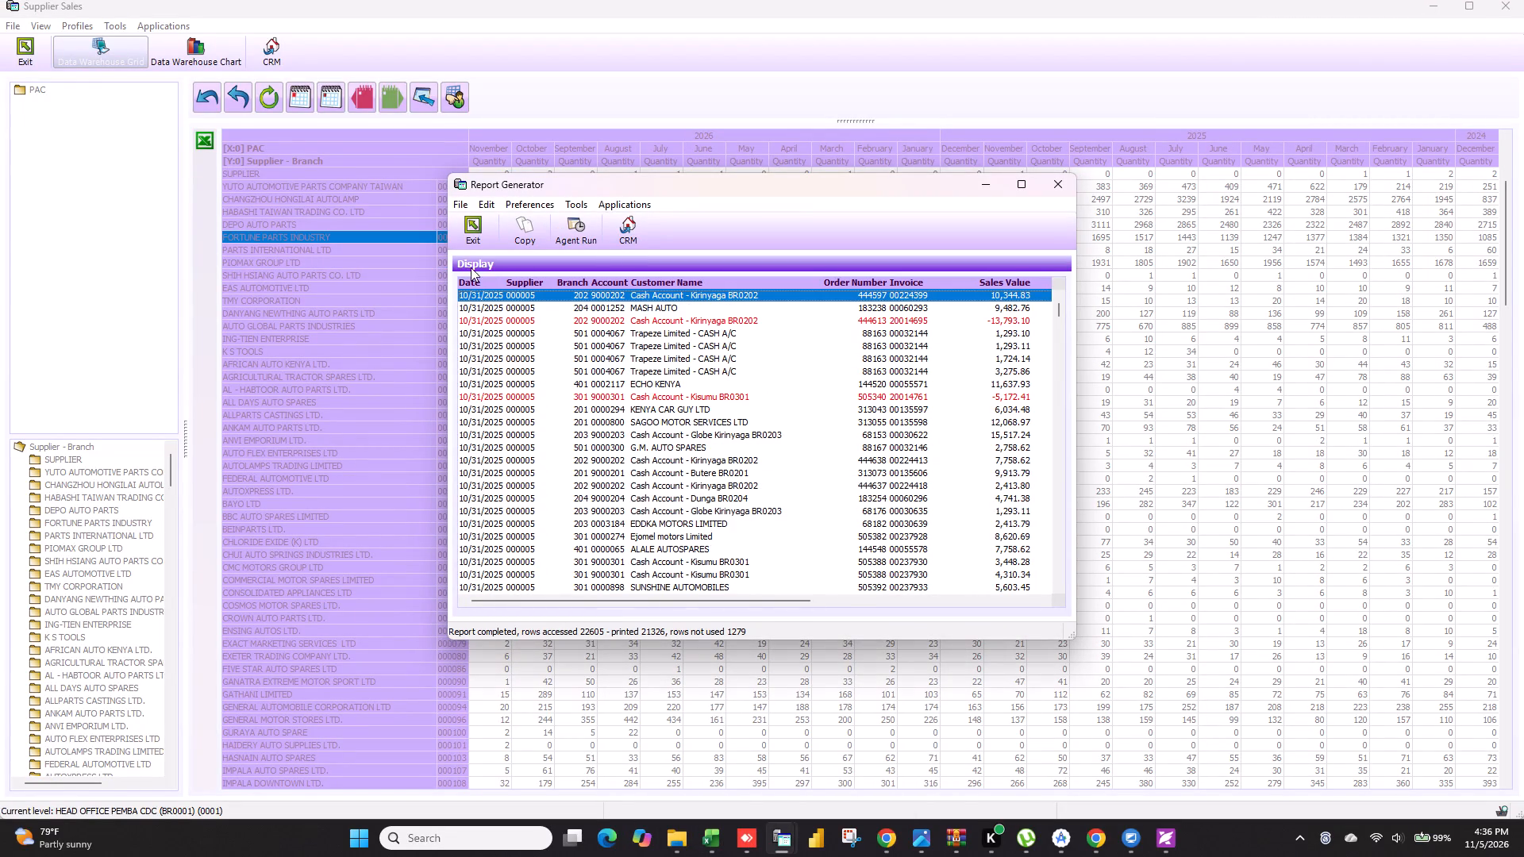
right_click(483, 284, "ctrl")
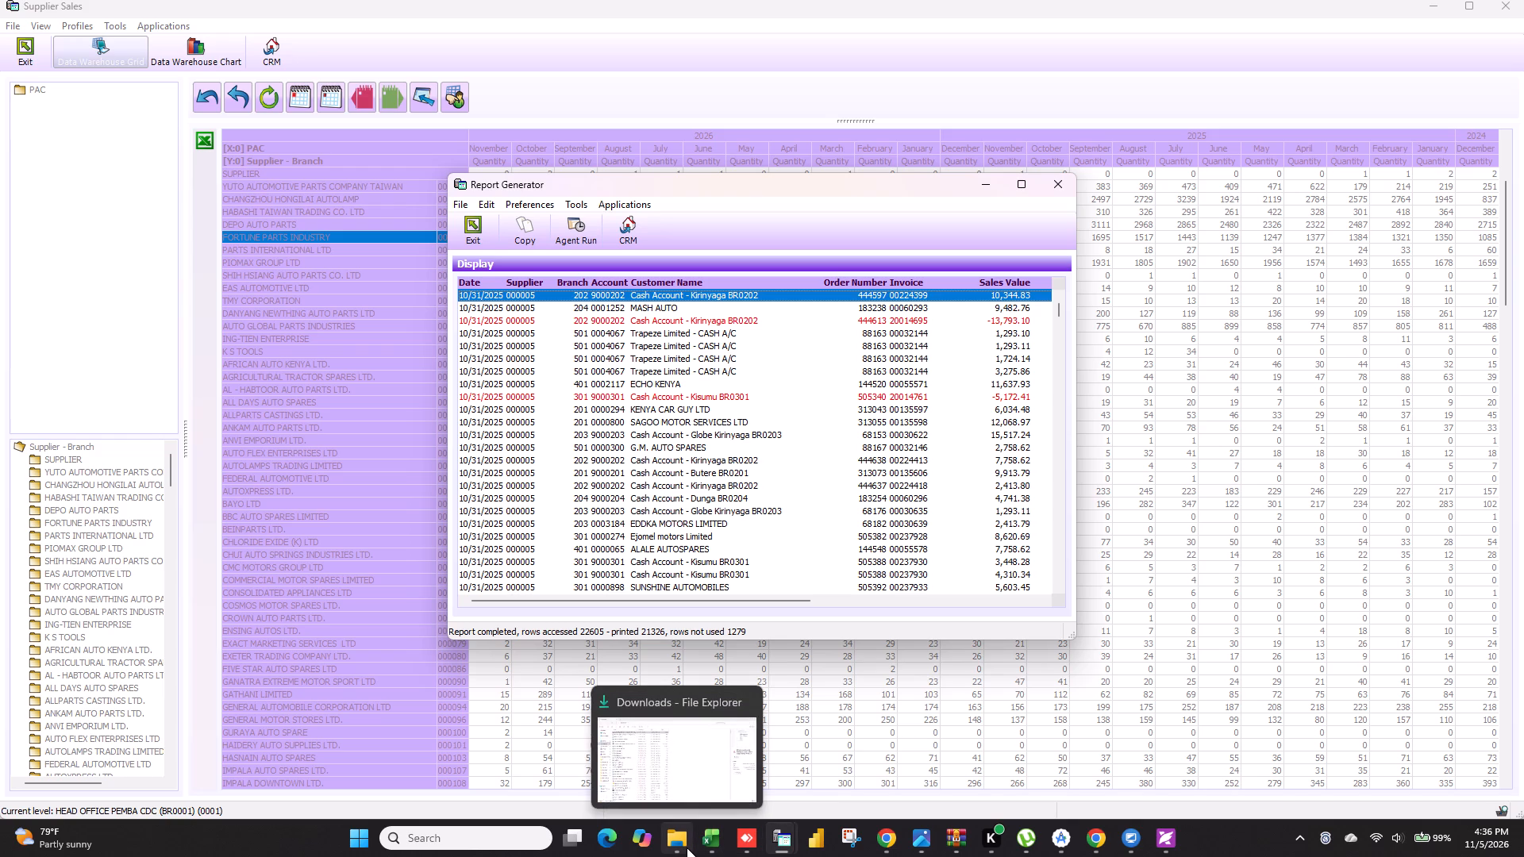
Create a blank Excel workbook and paste the copied Fortune Parts transaction data starting at cell A1.
left_click(715, 847)
left_click(1419, 744)
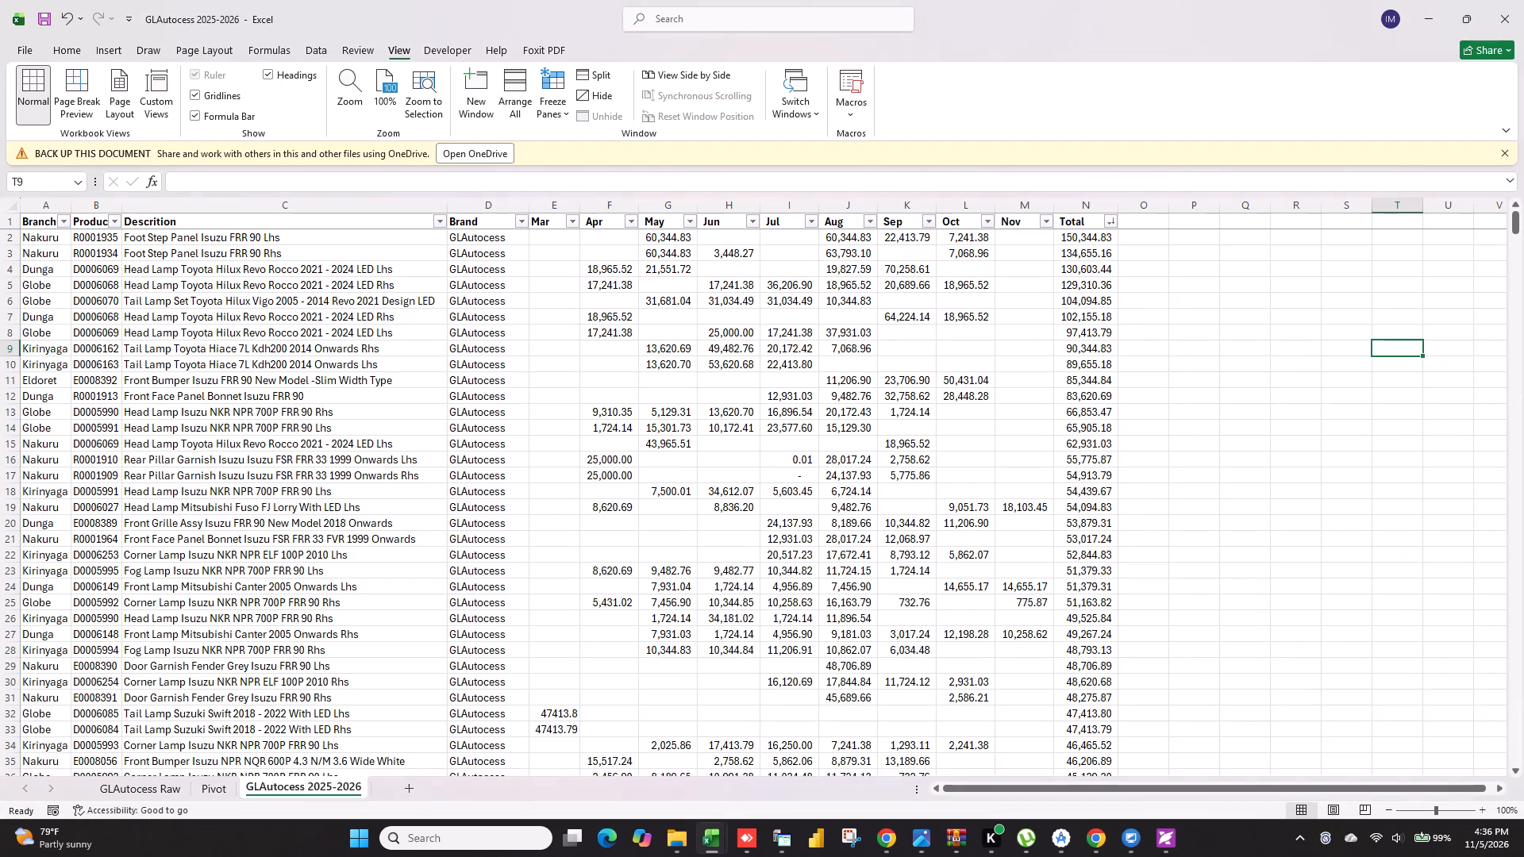
key("ctrl+n")
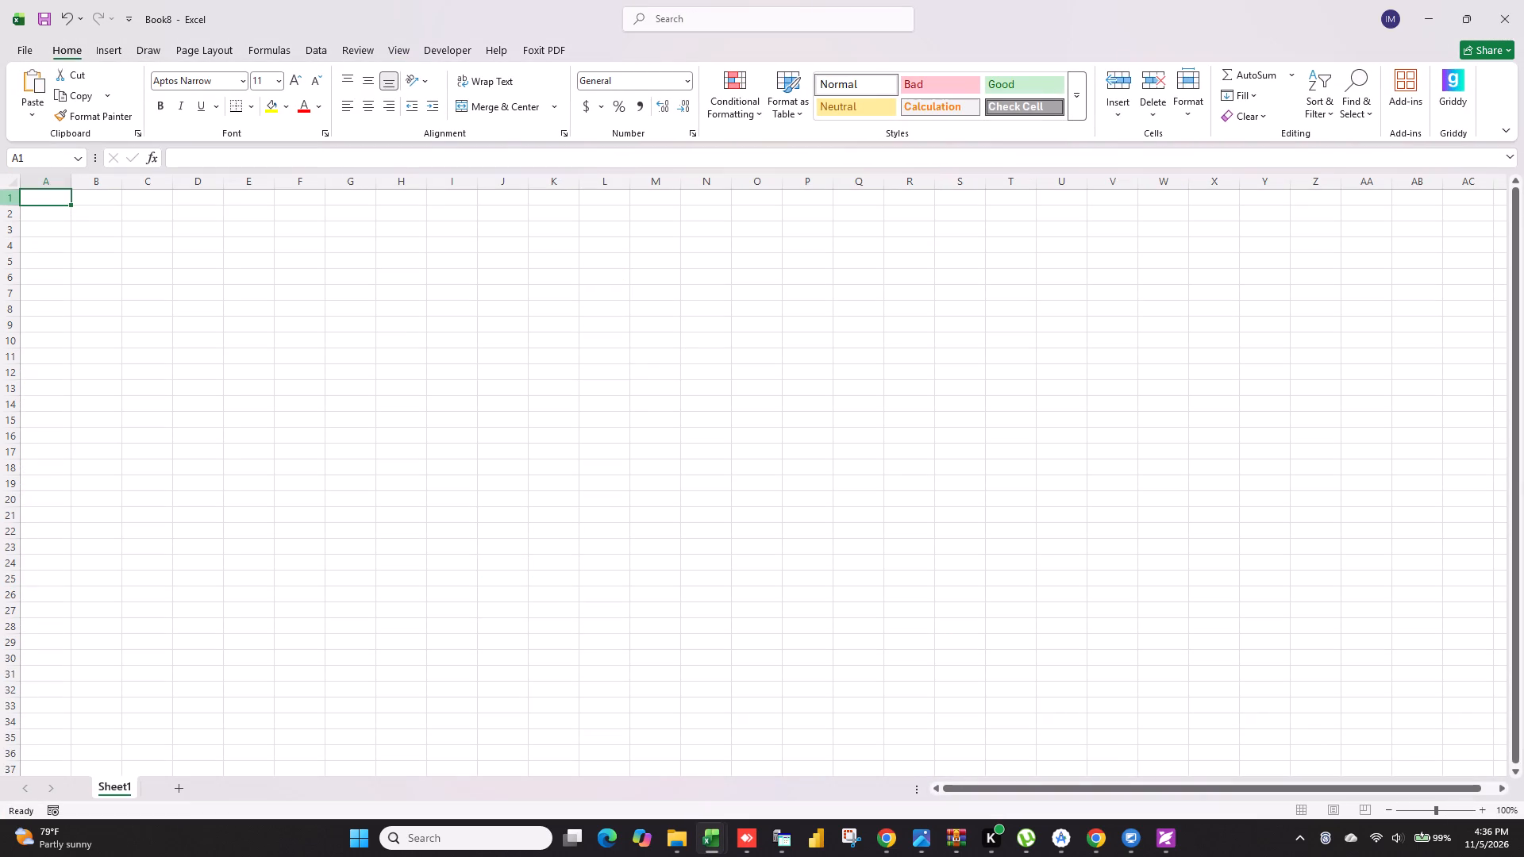
right_click(45, 198)
left_click(88, 307)
left_click(483, 362)
Insert a column before Account and give it the header Branch Name.
left_click(211, 183)
right_click(211, 183)
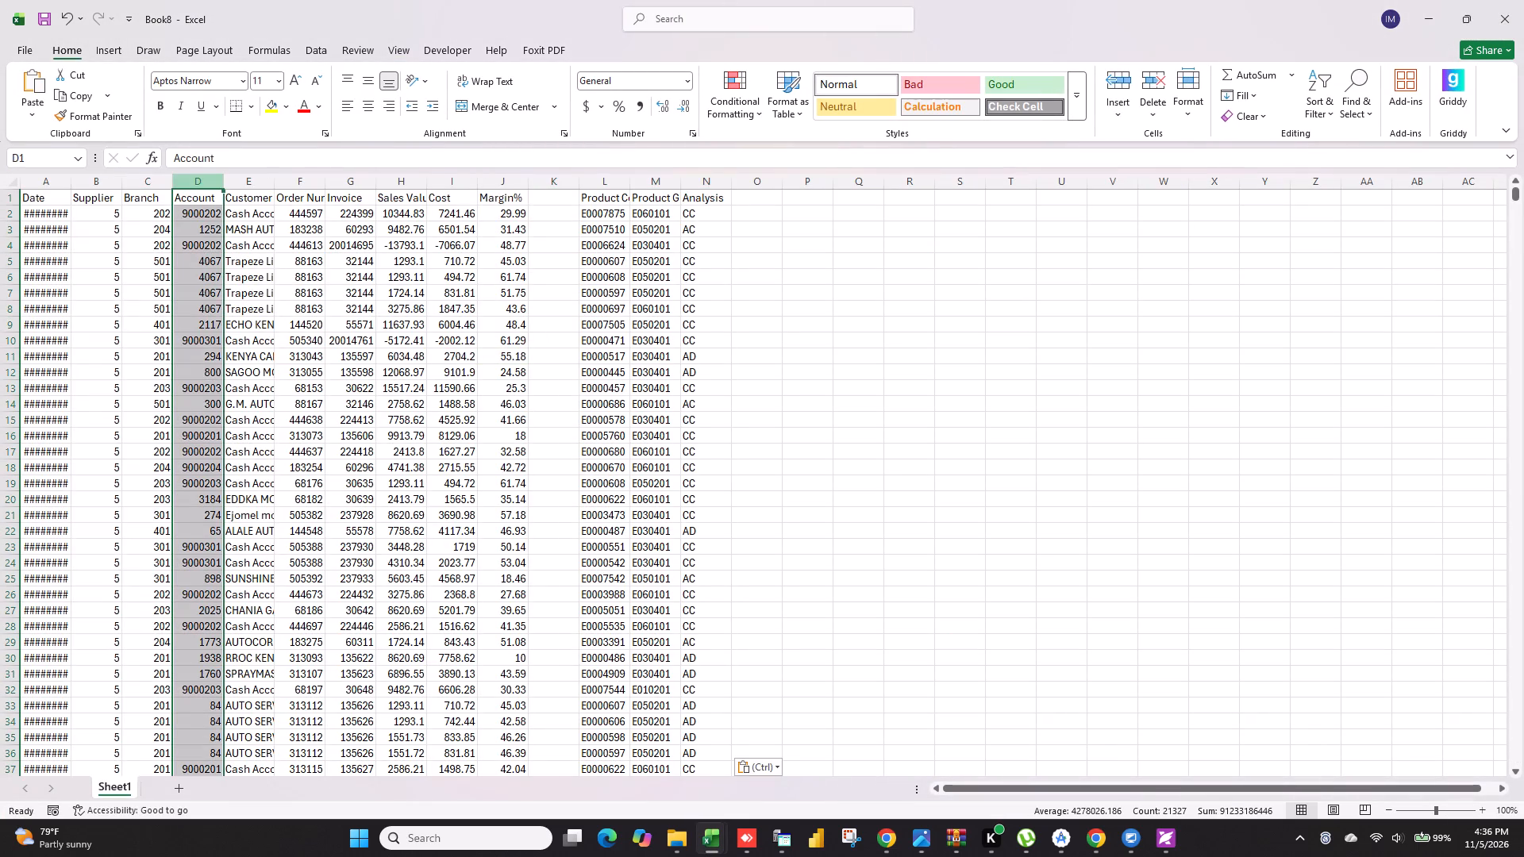
left_click(260, 331)
left_click(200, 194)
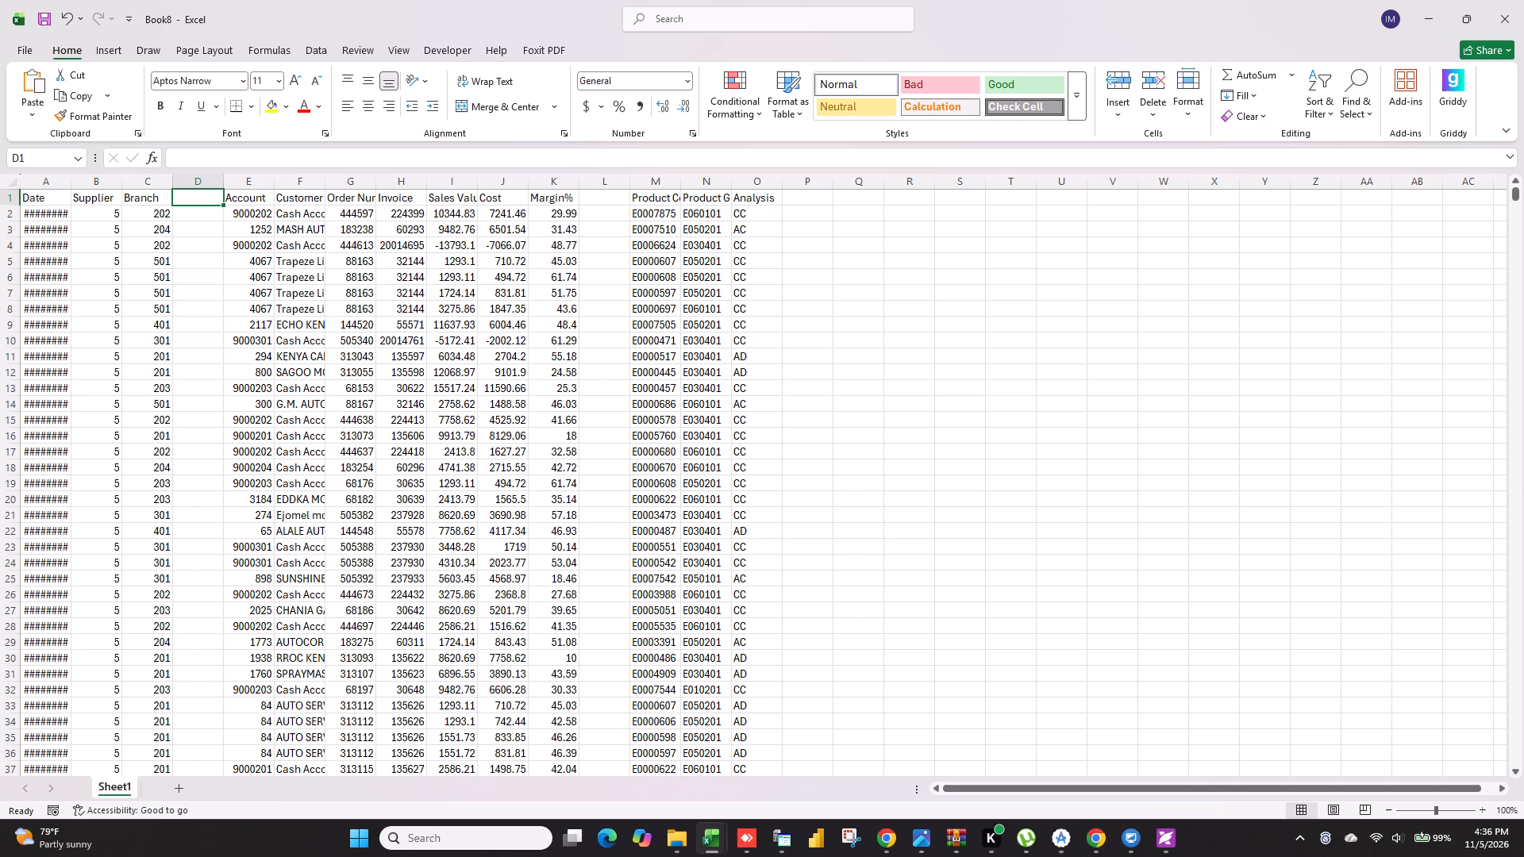
type("Branch")
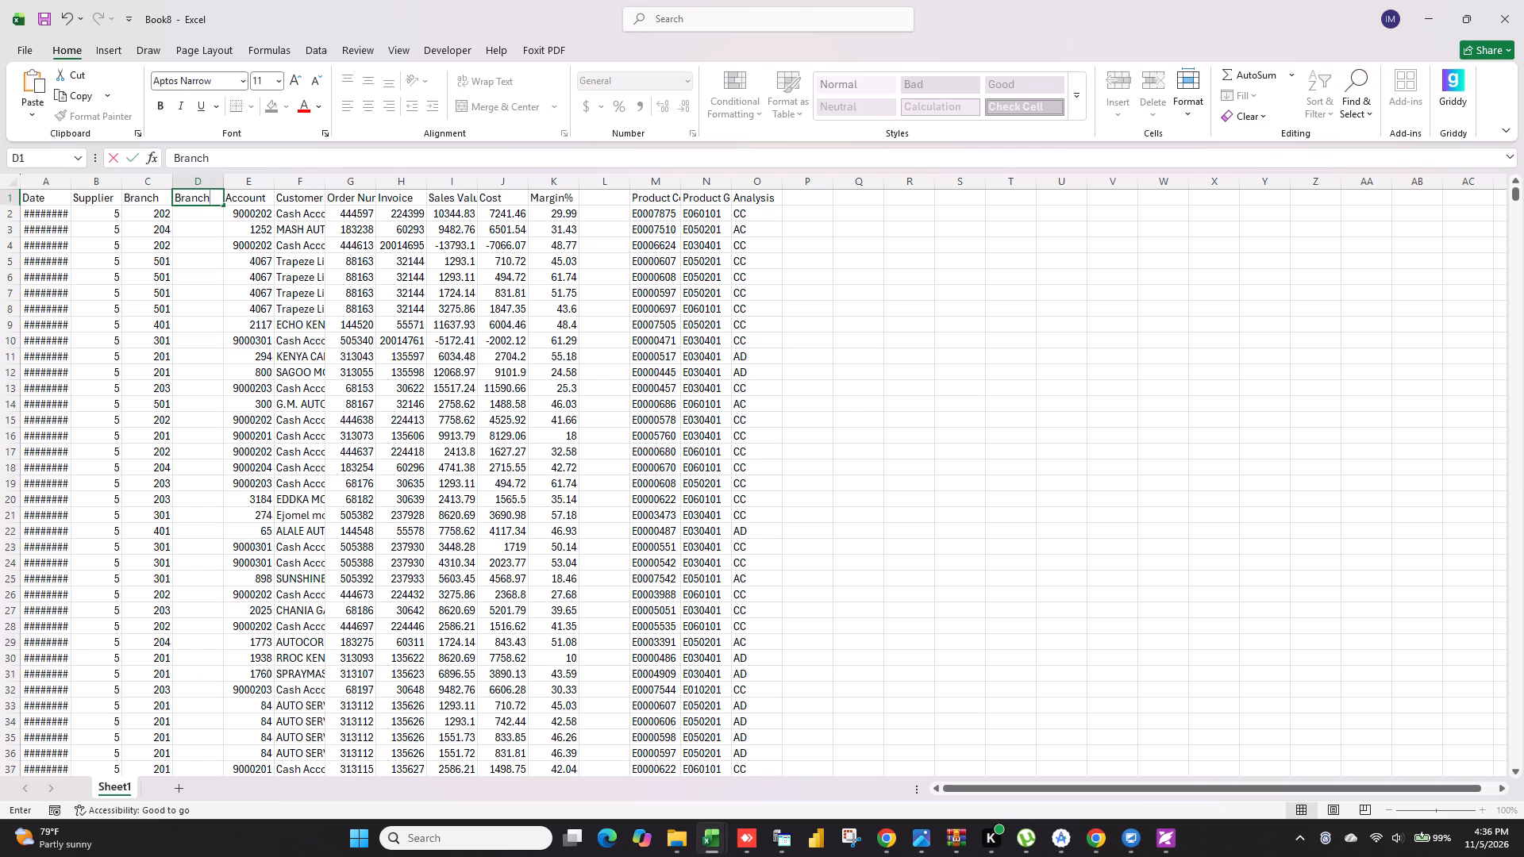
key("space")
type("Name")
key("Return")
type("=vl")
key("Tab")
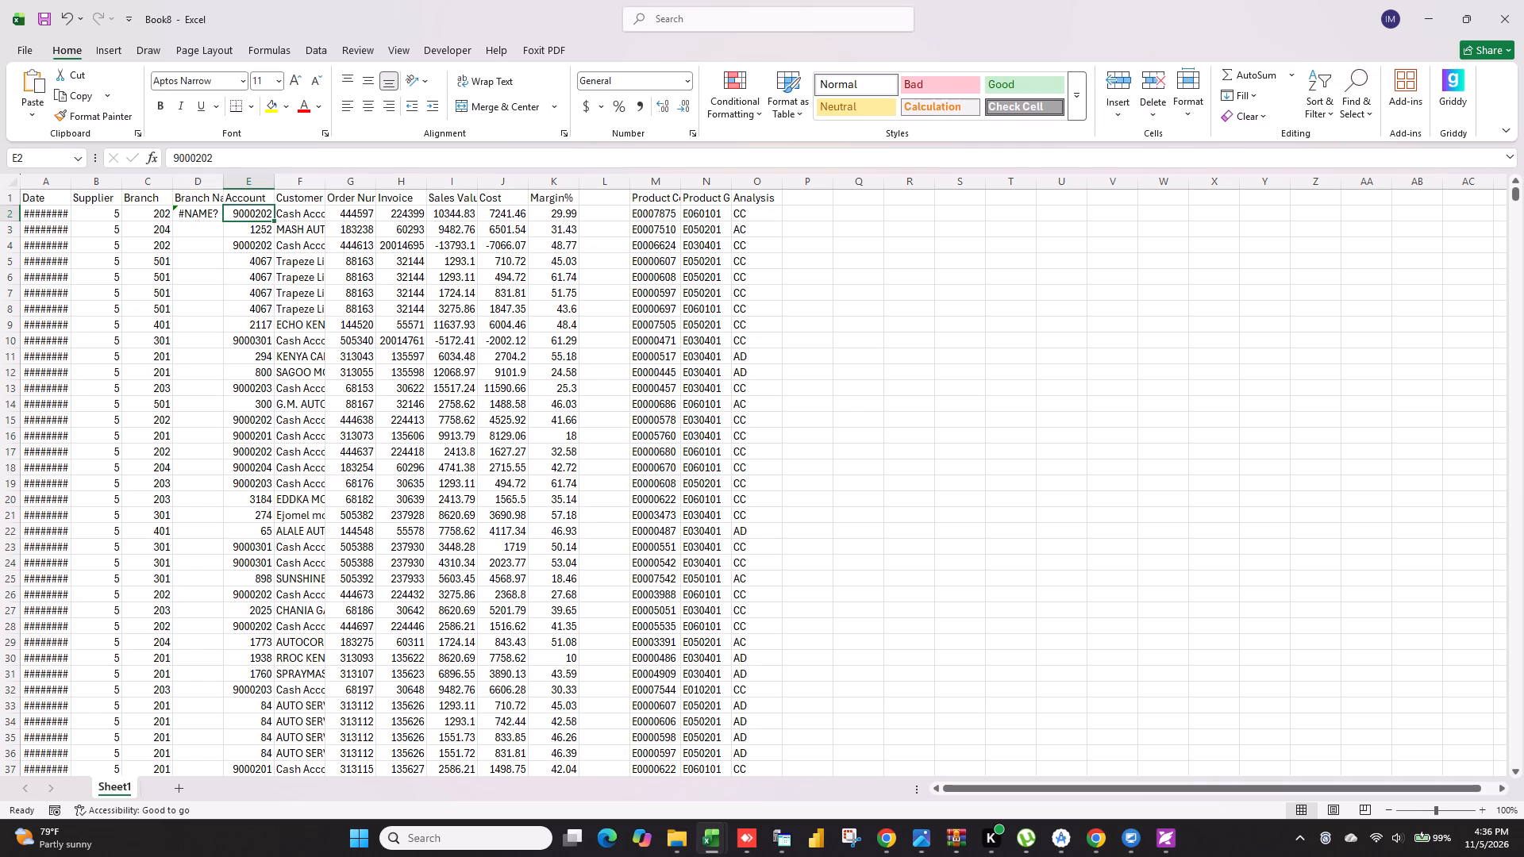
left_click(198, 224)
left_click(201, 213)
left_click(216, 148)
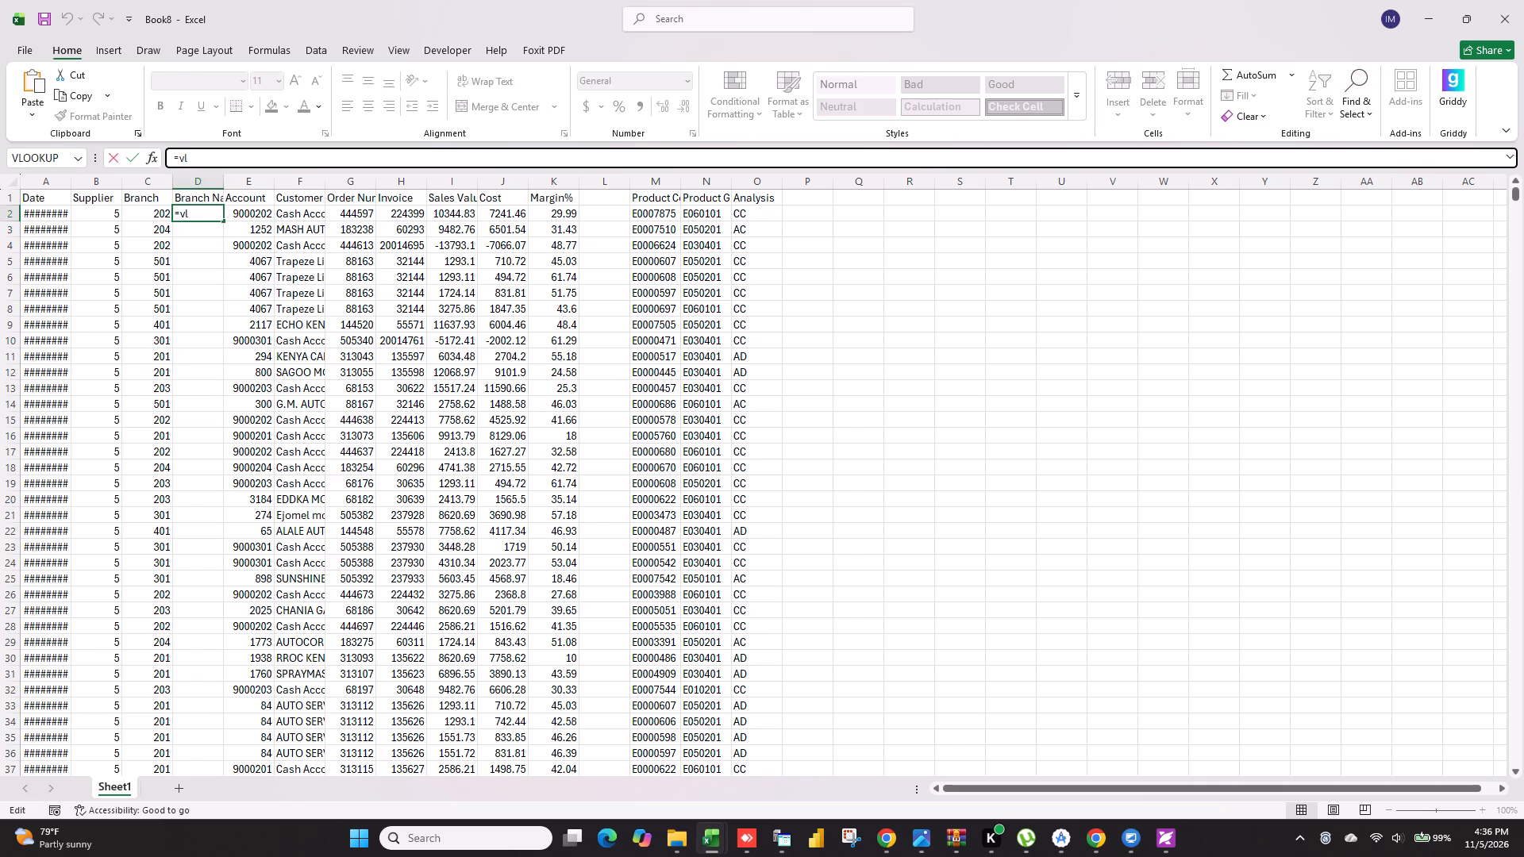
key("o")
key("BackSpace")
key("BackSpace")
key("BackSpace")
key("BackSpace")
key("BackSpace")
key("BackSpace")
Fill the Branch Name column with an exact-match VLOOKUP of the branch code, returning column 2 of Branches columns A:B in Habashi 2025-2026.
type("=vlo")
key("Tab")
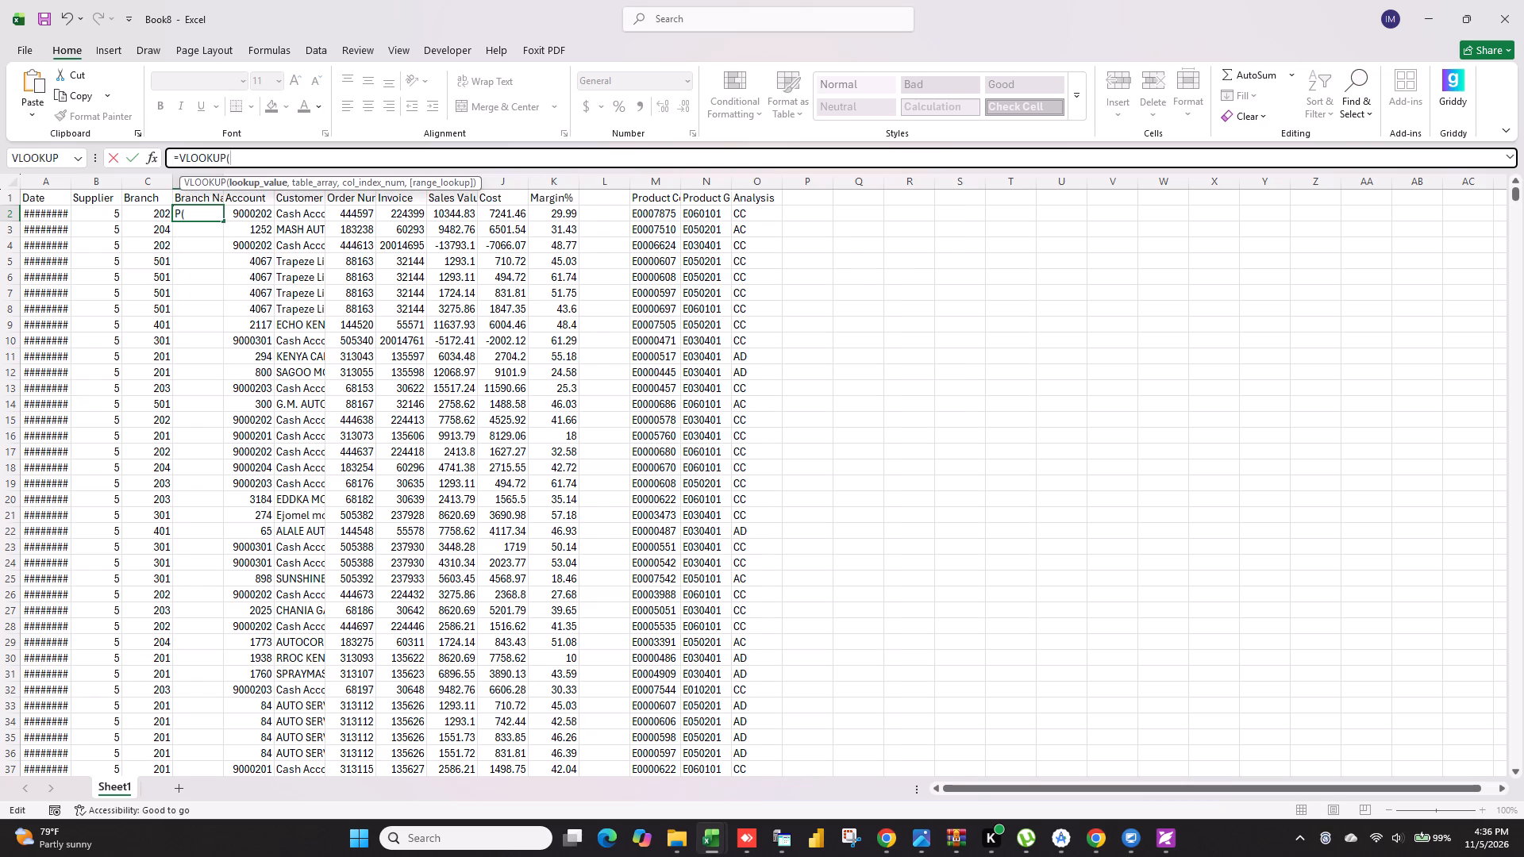
left_click(158, 216)
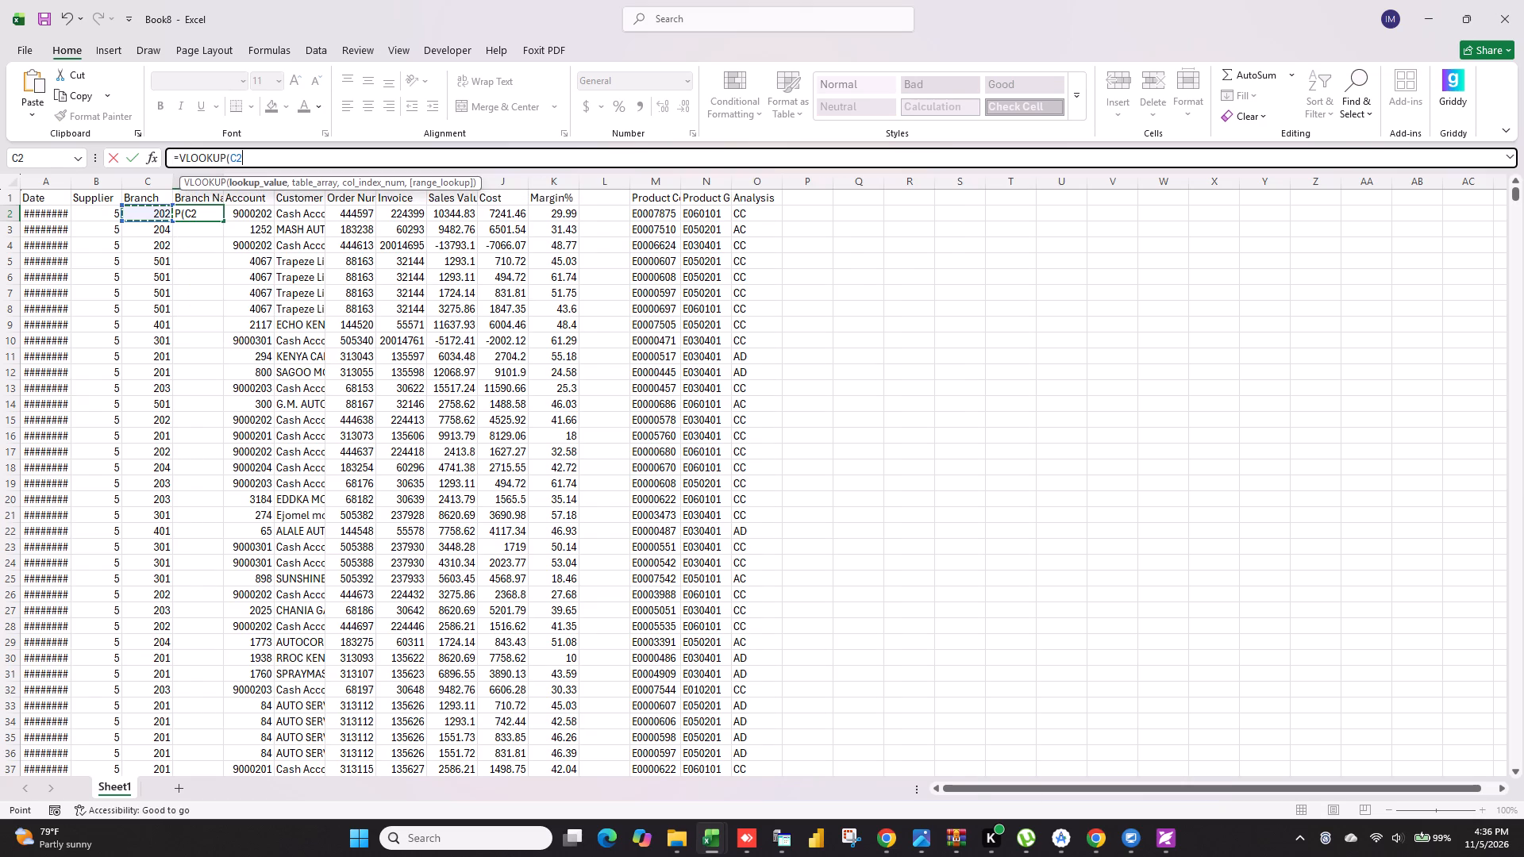
key("comma")
left_click(709, 840)
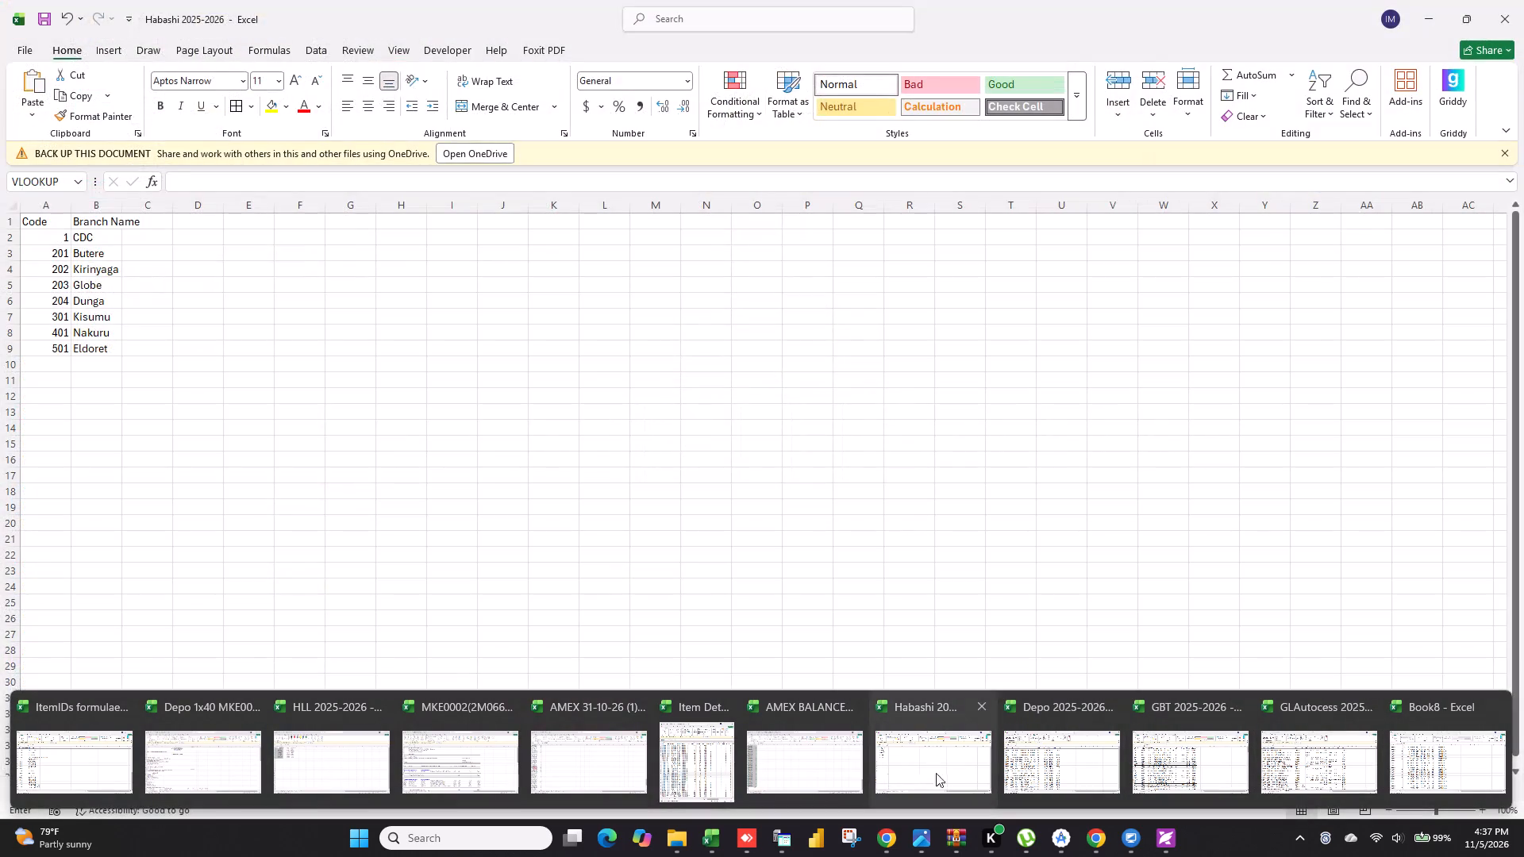
left_click(936, 773)
left_click_drag(49, 202, 86, 203)
key("comma")
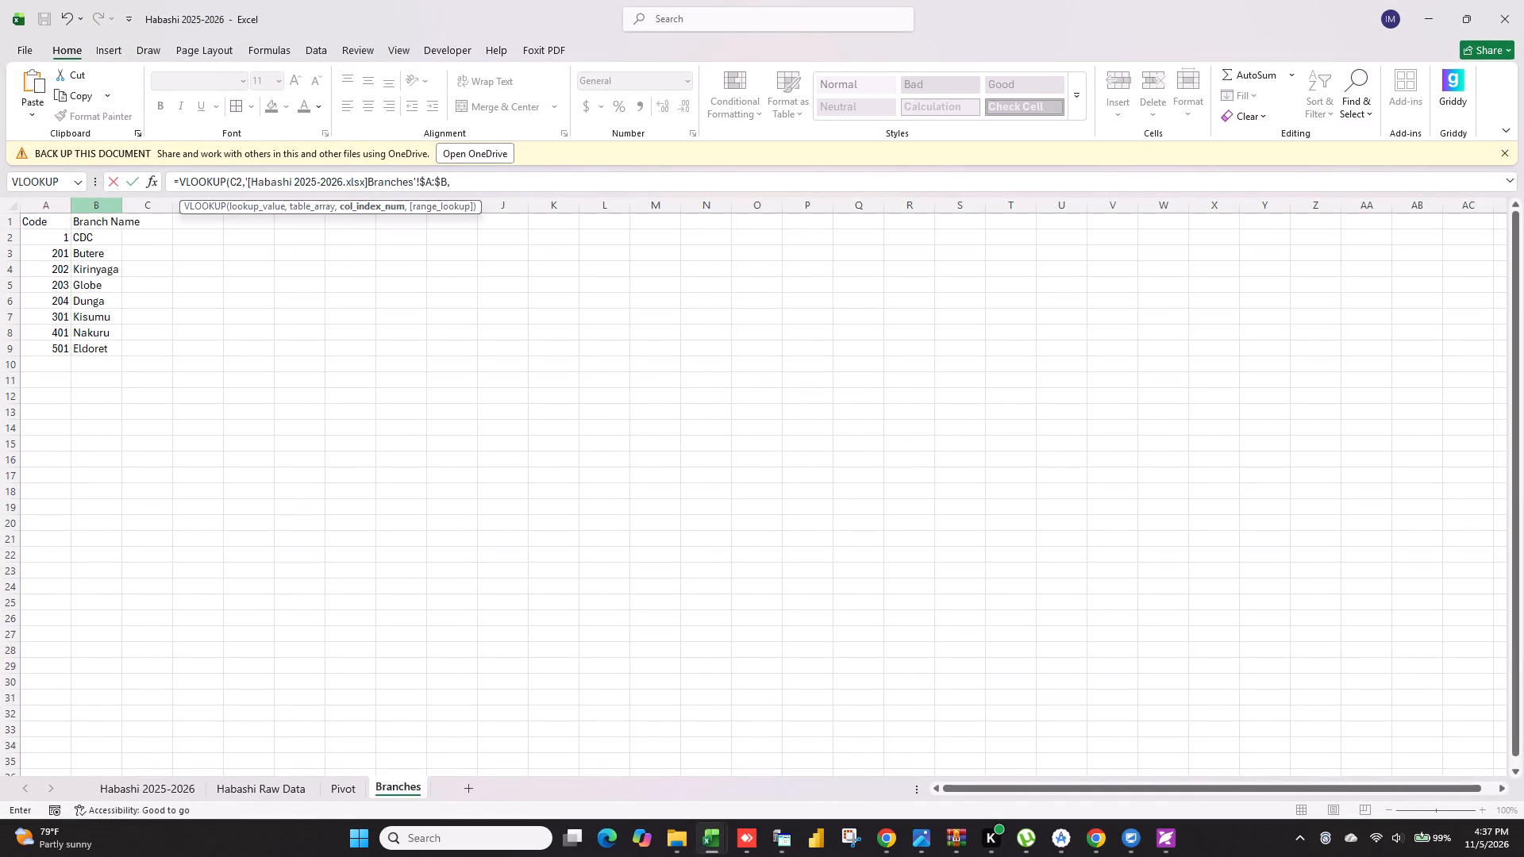
type("2,0")
key("Return")
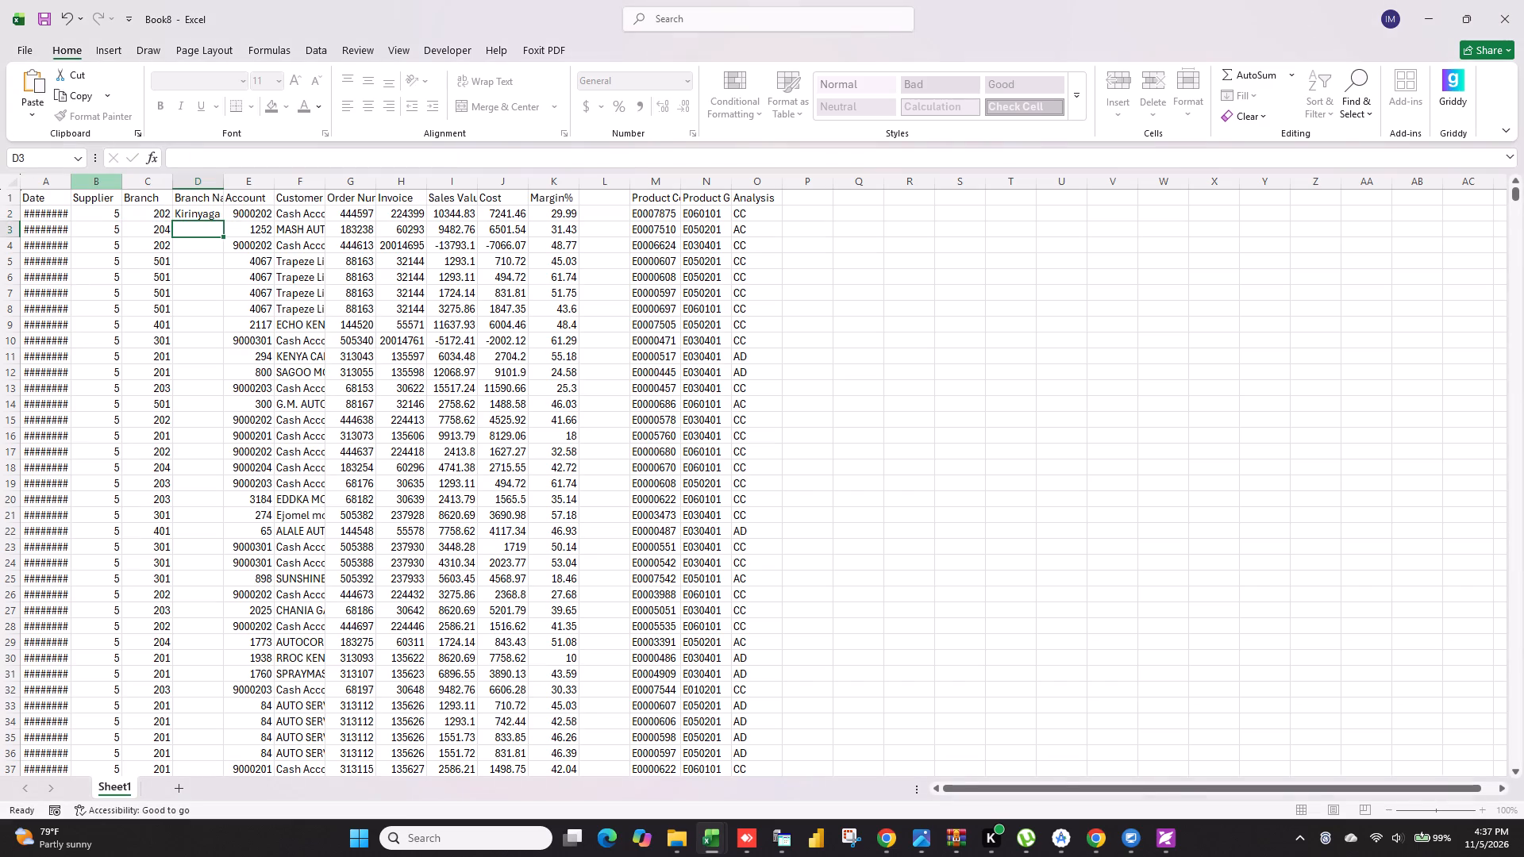
left_click(203, 214)
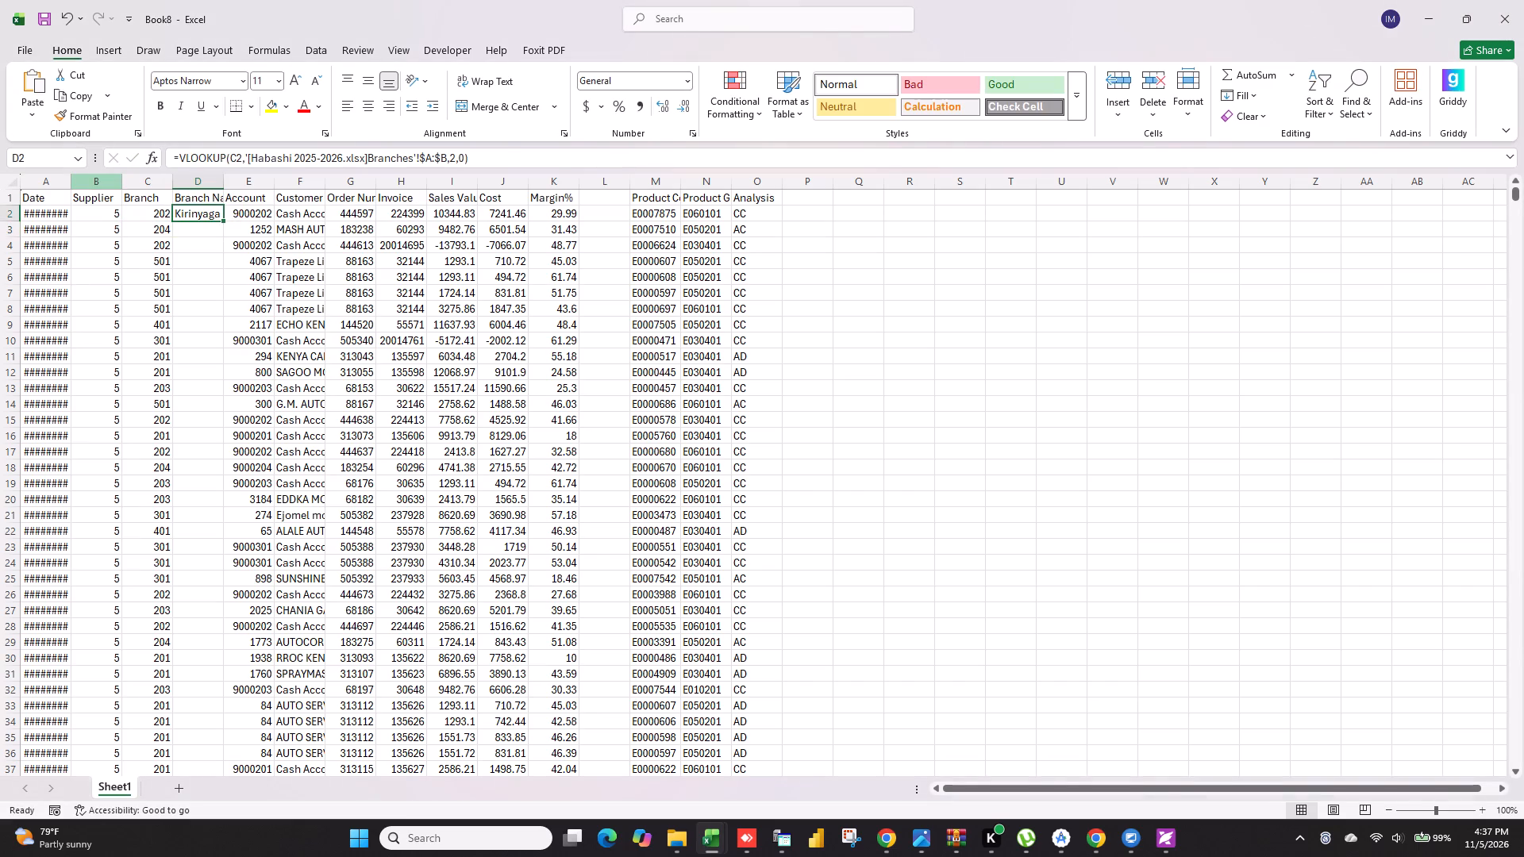
double_click(221, 221)
Replace the Branch Name column's lookup formulas with their values.
left_click(205, 179)
right_click(205, 179)
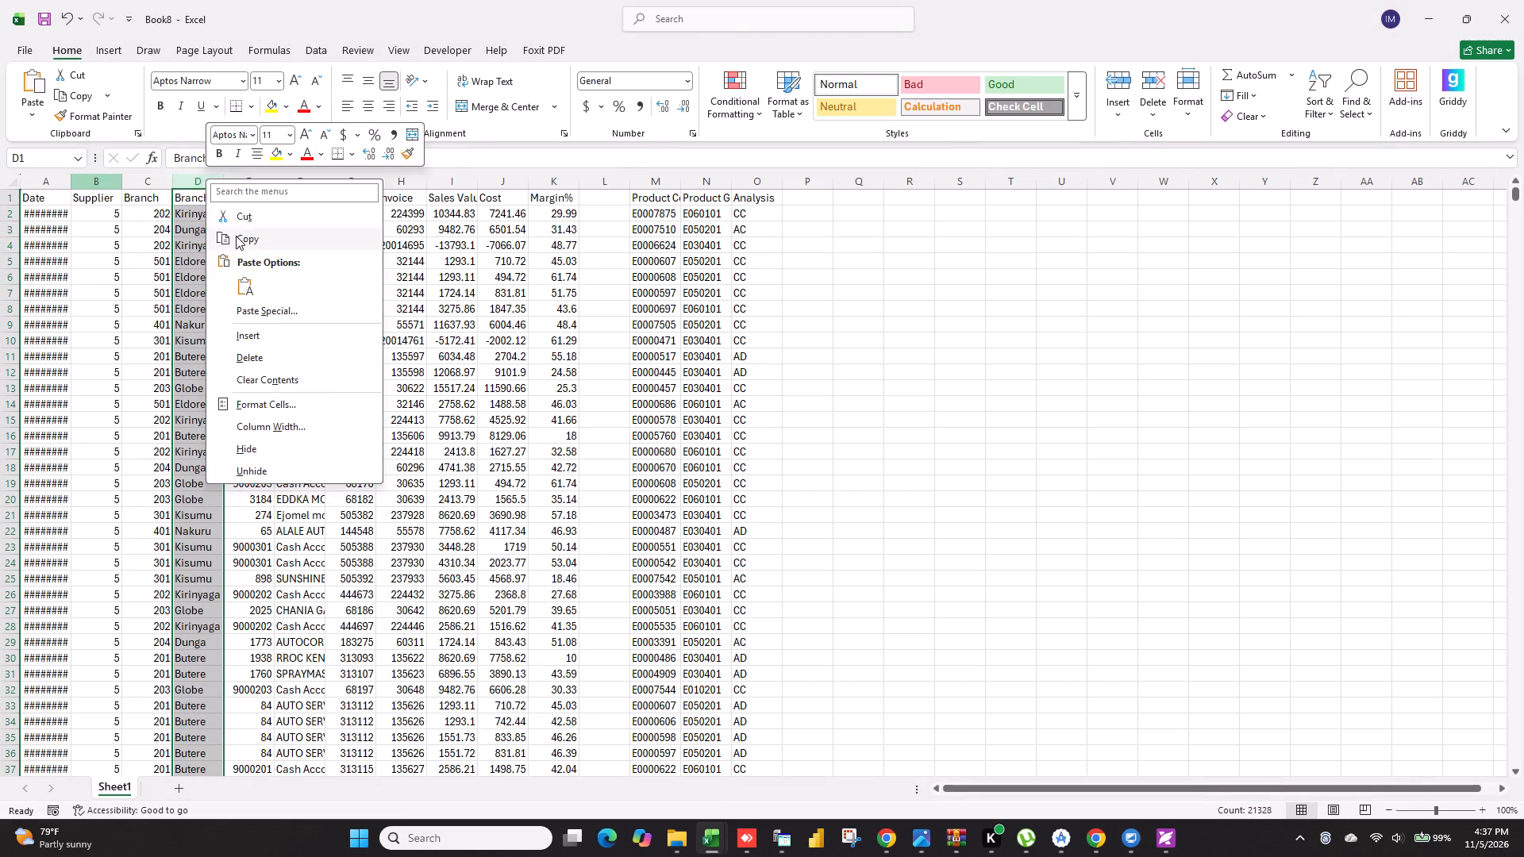
left_click(236, 236)
right_click(208, 179)
left_click(269, 285)
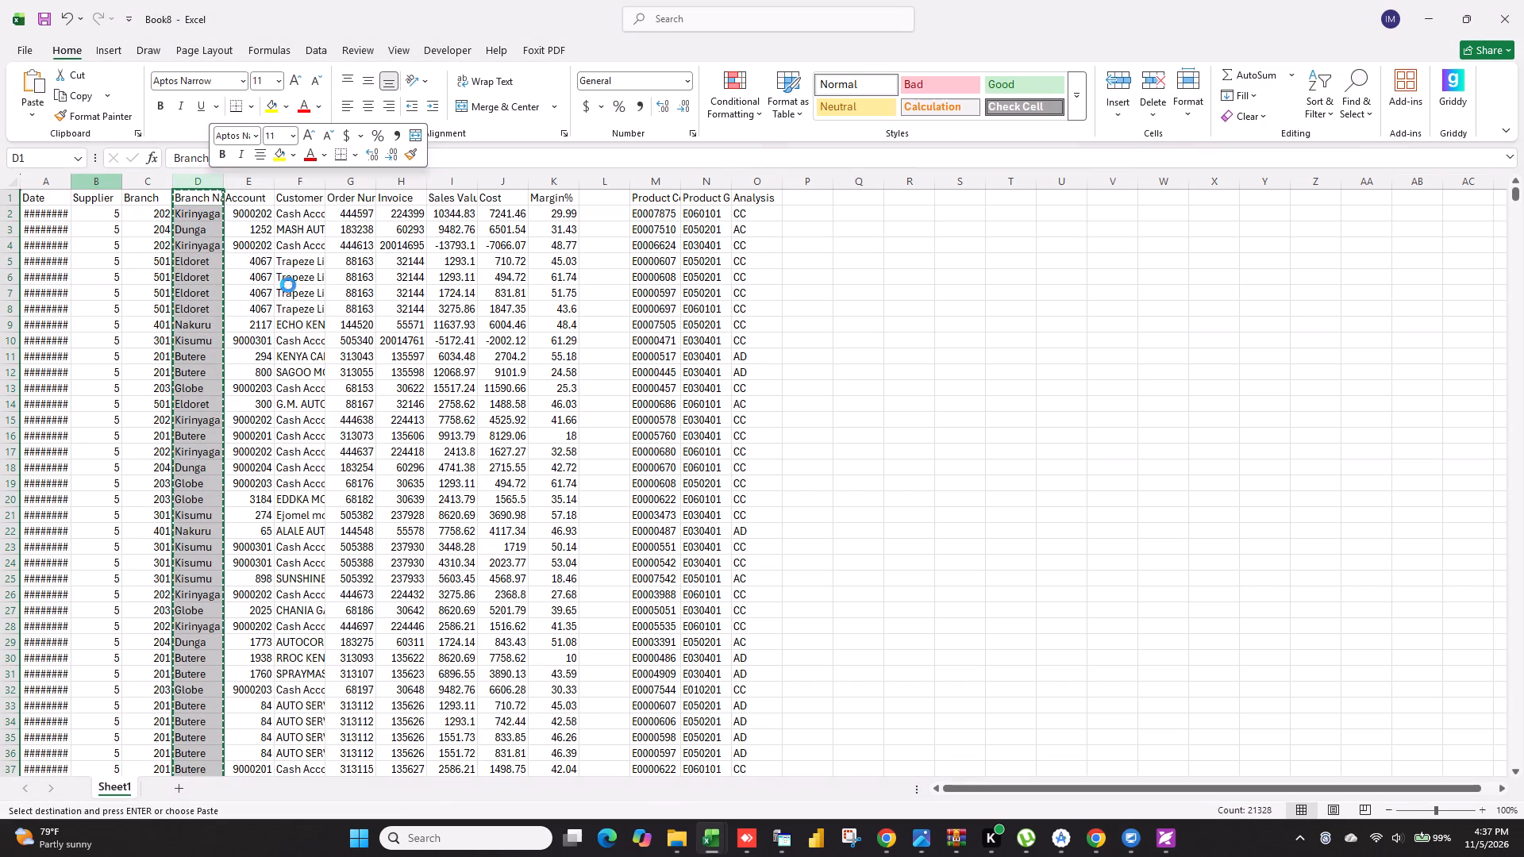
left_click(1221, 317)
key("Escape")
Delete the empty column L between Margin% and the product code column.
left_click(609, 181)
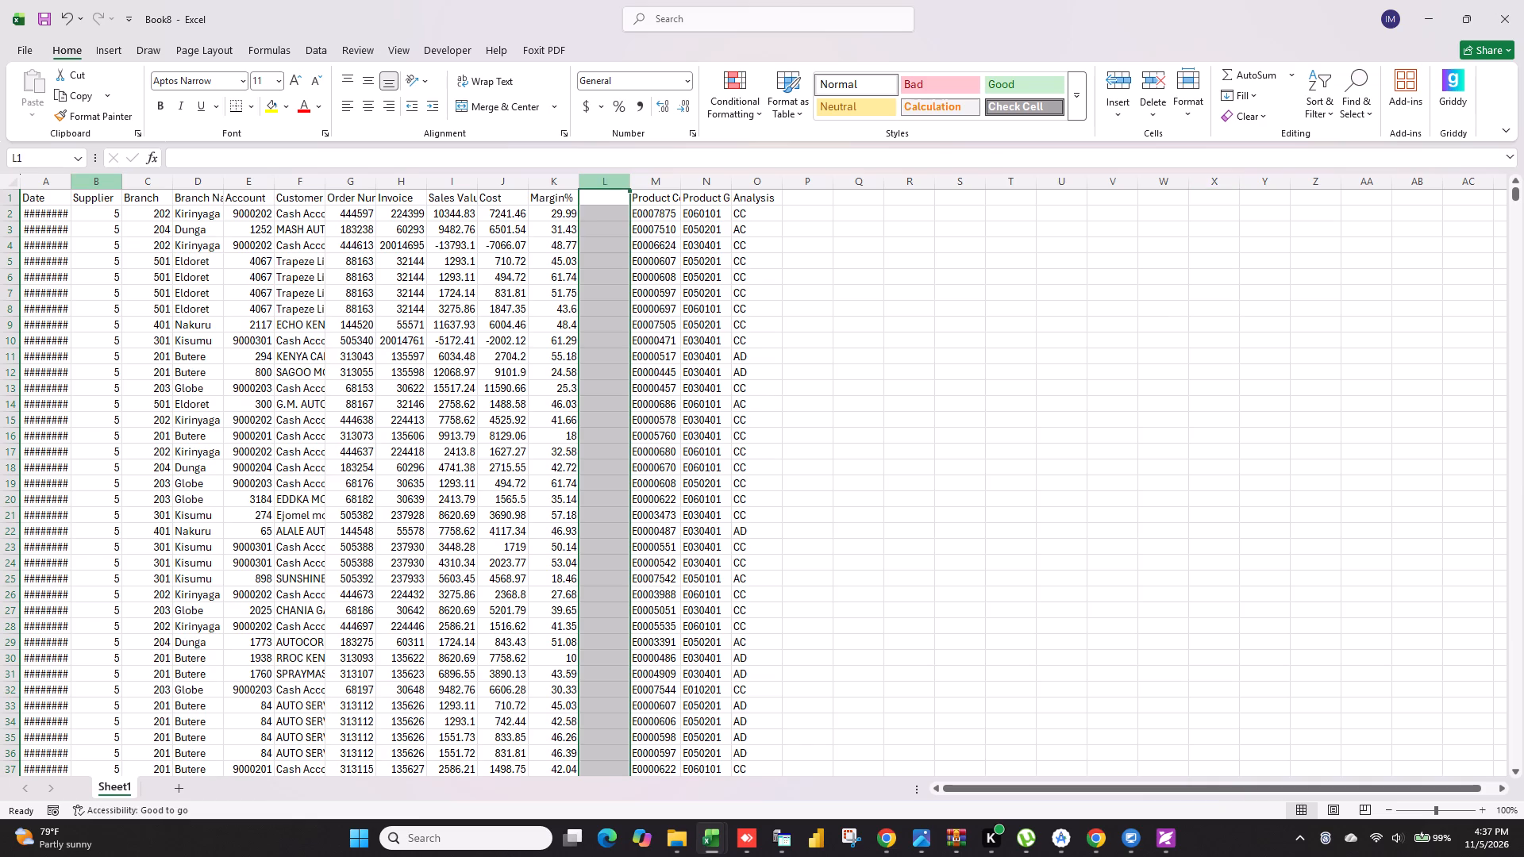
key("ctrl+minus")
left_click(1003, 375)
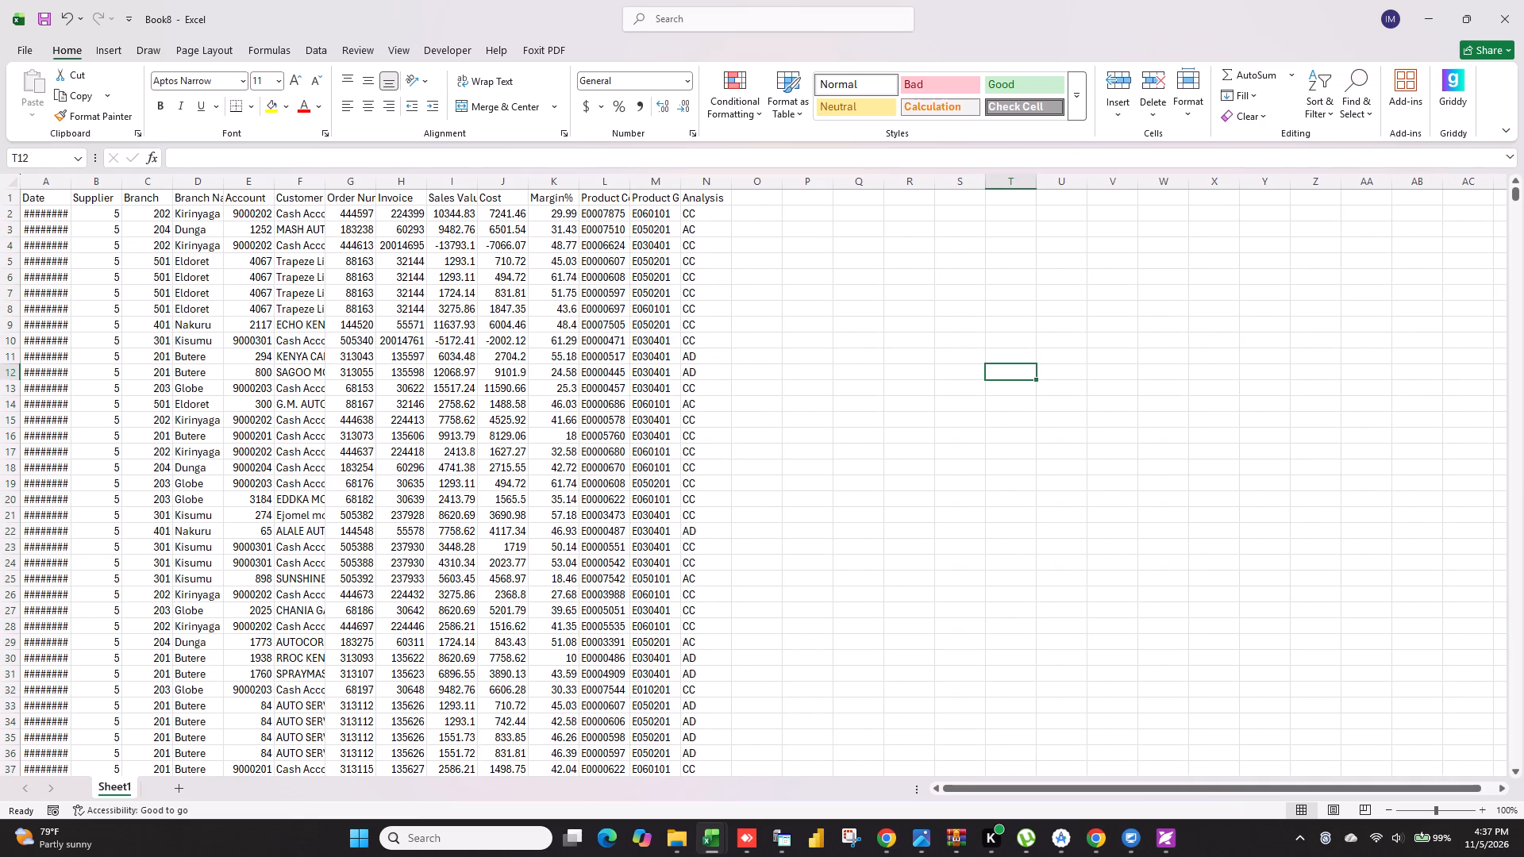
Widen the Date column so that full dates fit.
left_click_drag(72, 178, 90, 181)
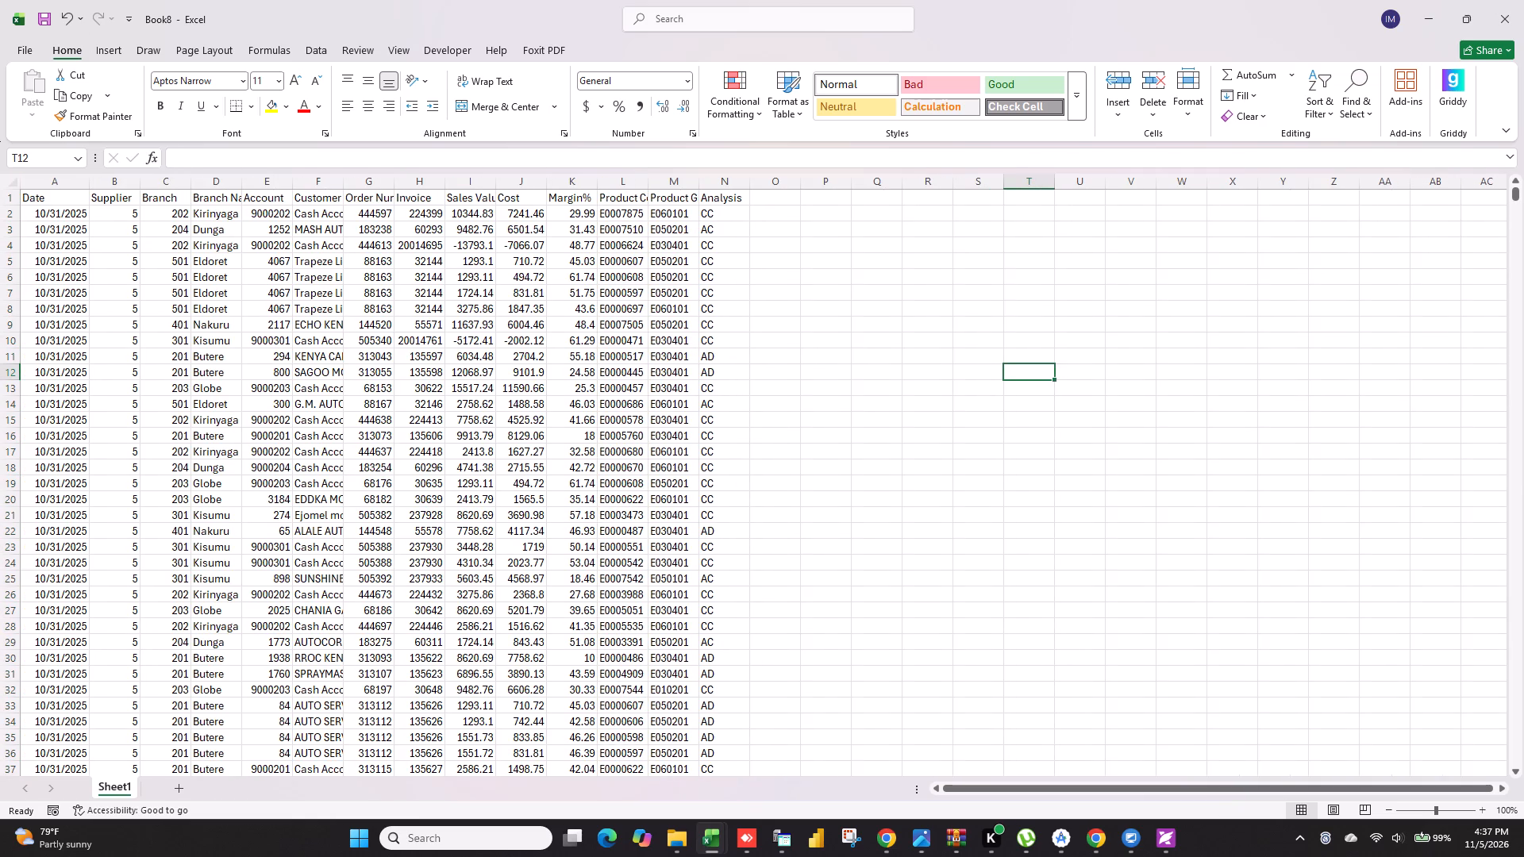
Rename the worksheet Sheet1 as FPI Raw Data.
right_click(112, 786)
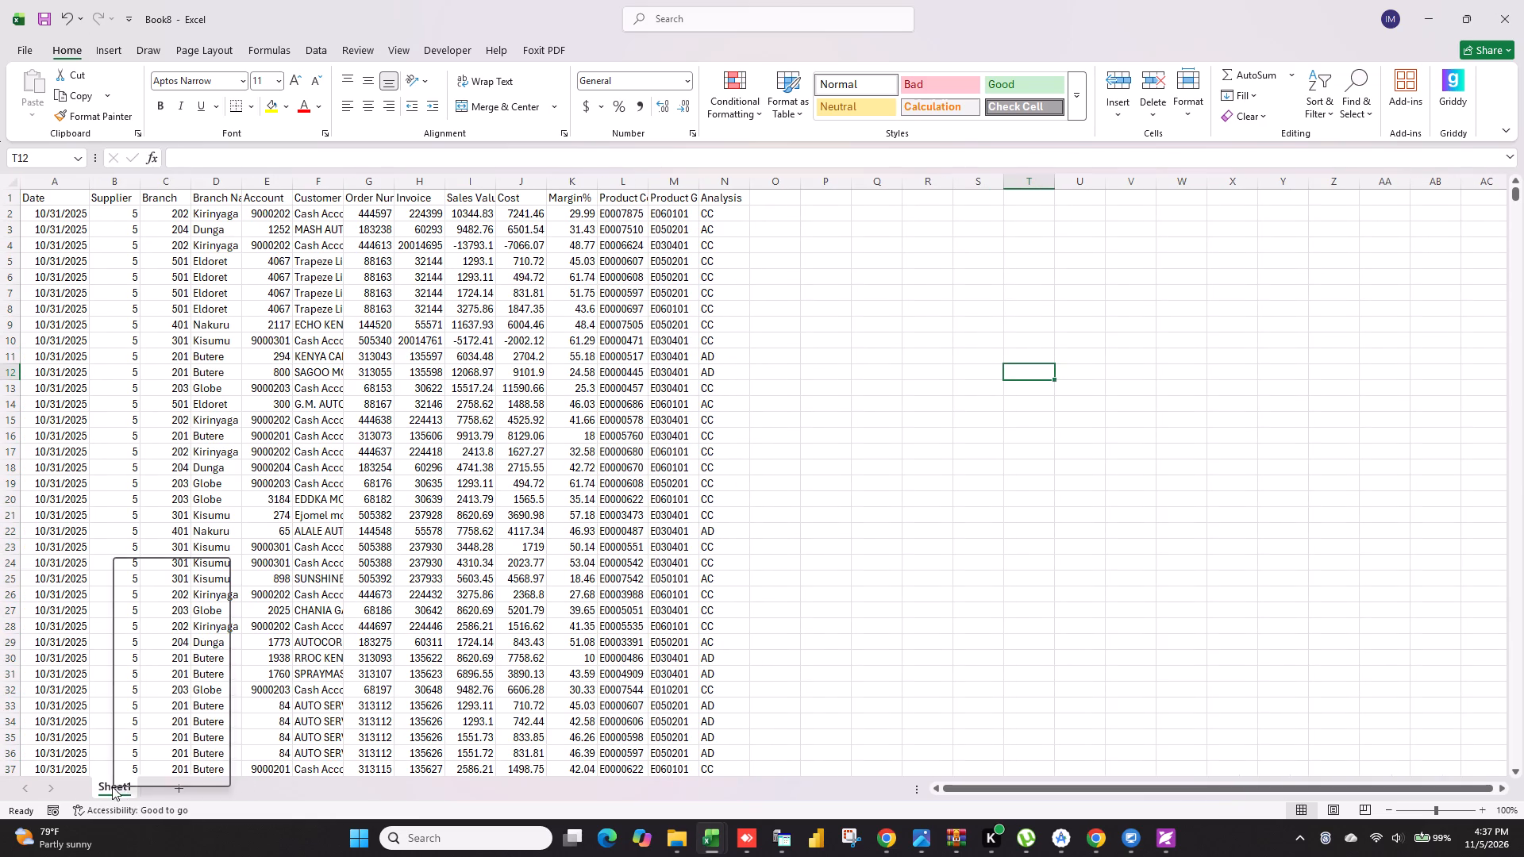
left_click(171, 613)
key("BackSpace")
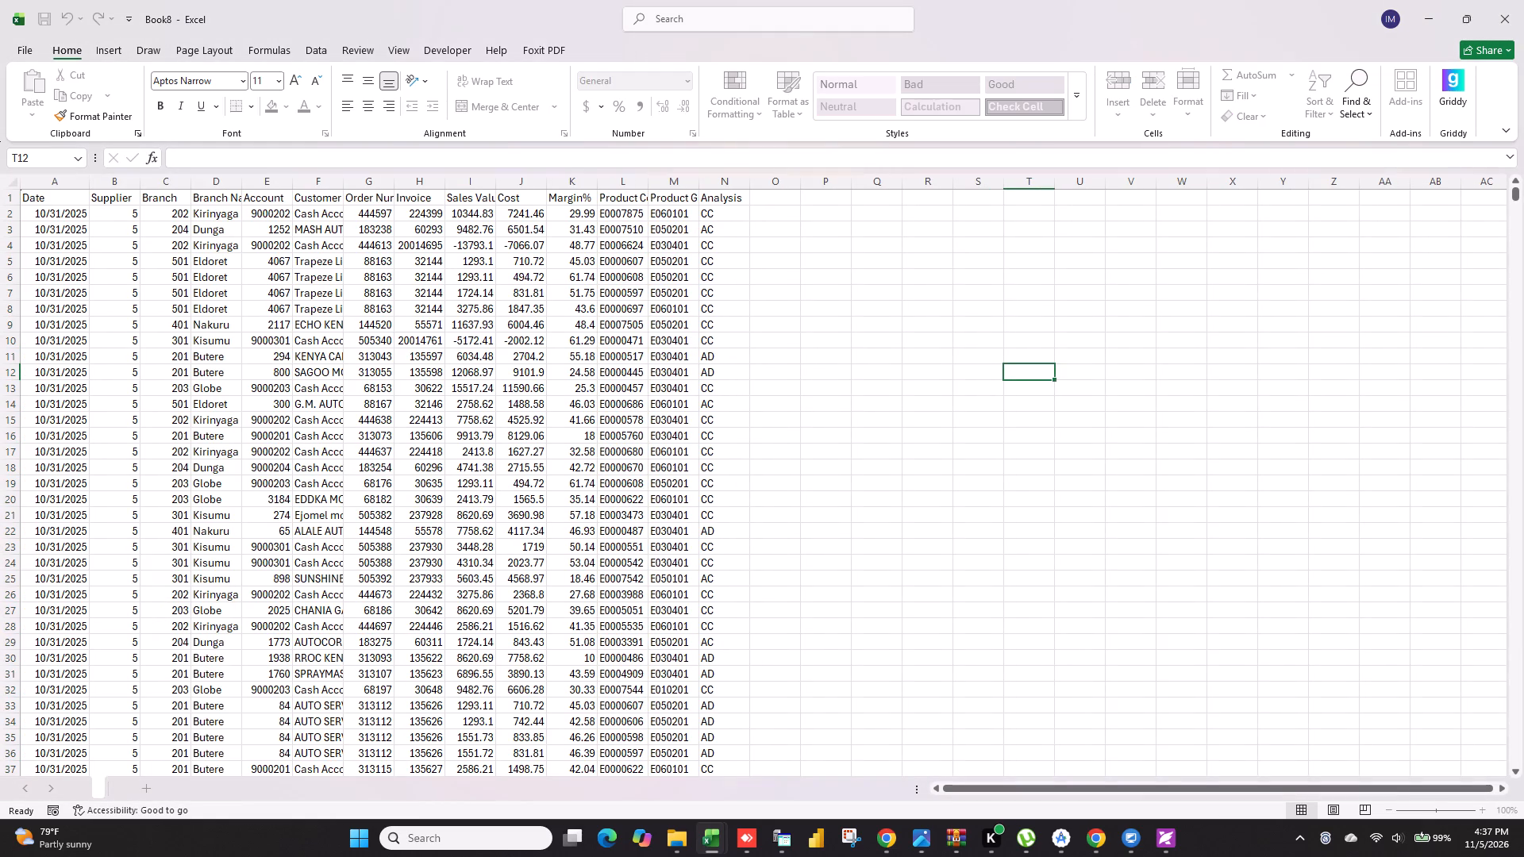
type("Casp")
key("space")
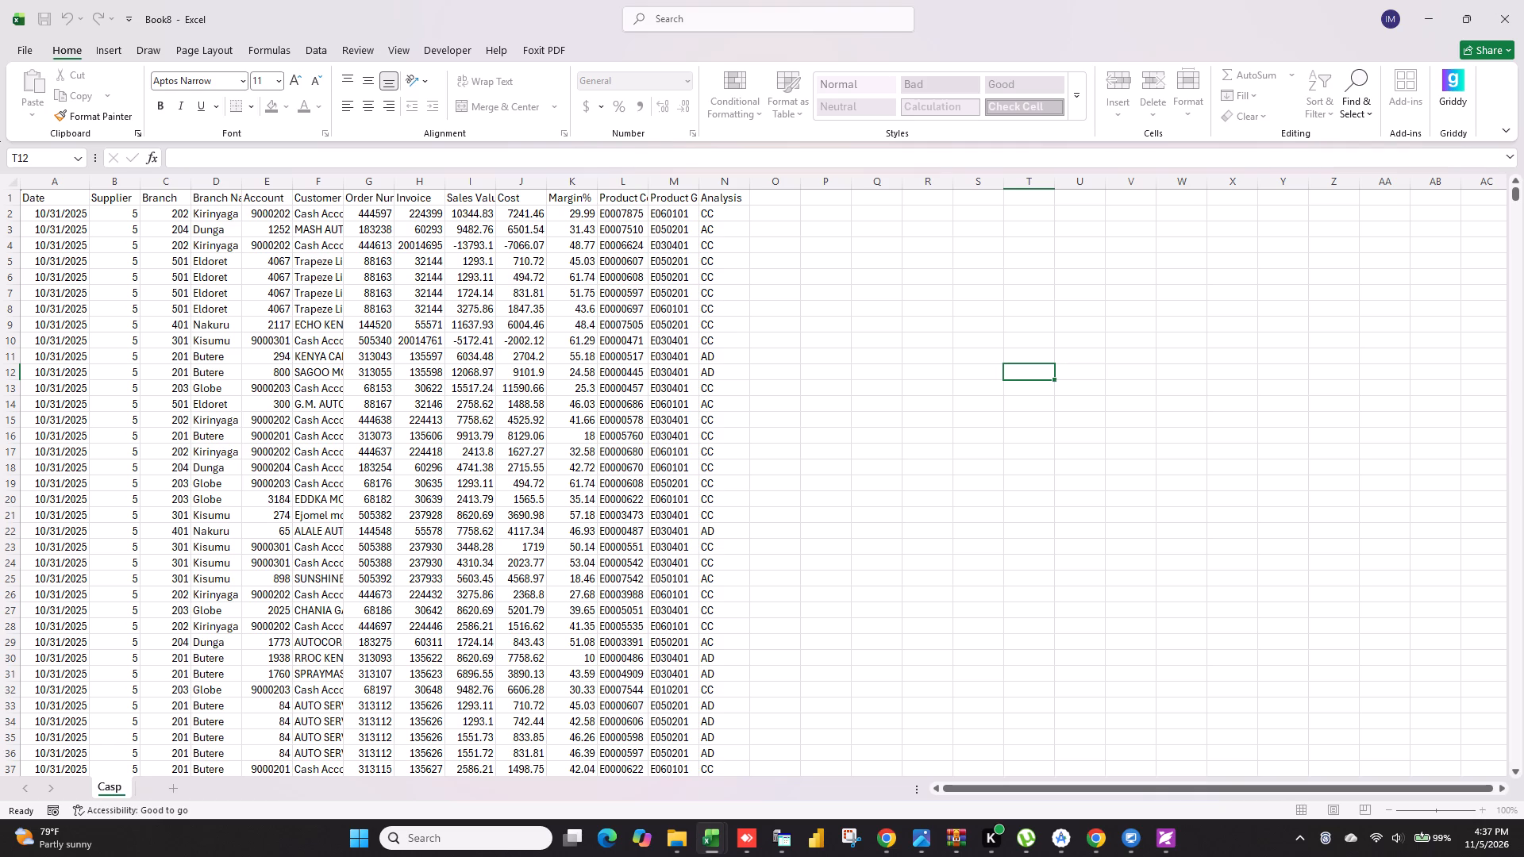
key("BackSpace")
key("BackSpace")
key("BackSpace")
key("BackSpace")
key("BackSpace")
key("BackSpace")
type("FPI")
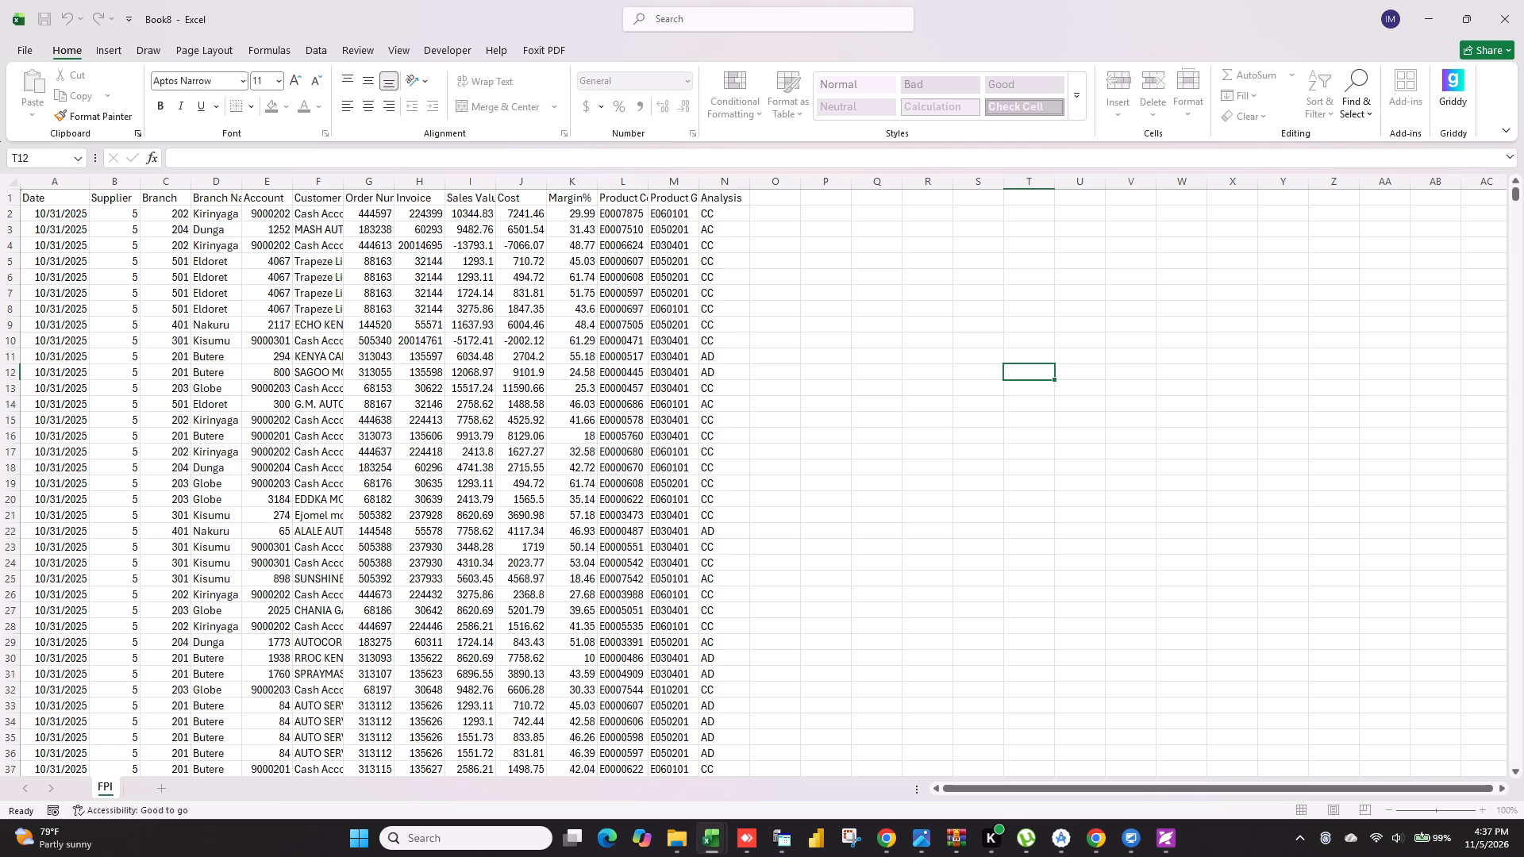
key("space")
type("raw")
key("BackSpace")
key("BackSpace")
key("BackSpace")
type("Raw Data")
key("Return")
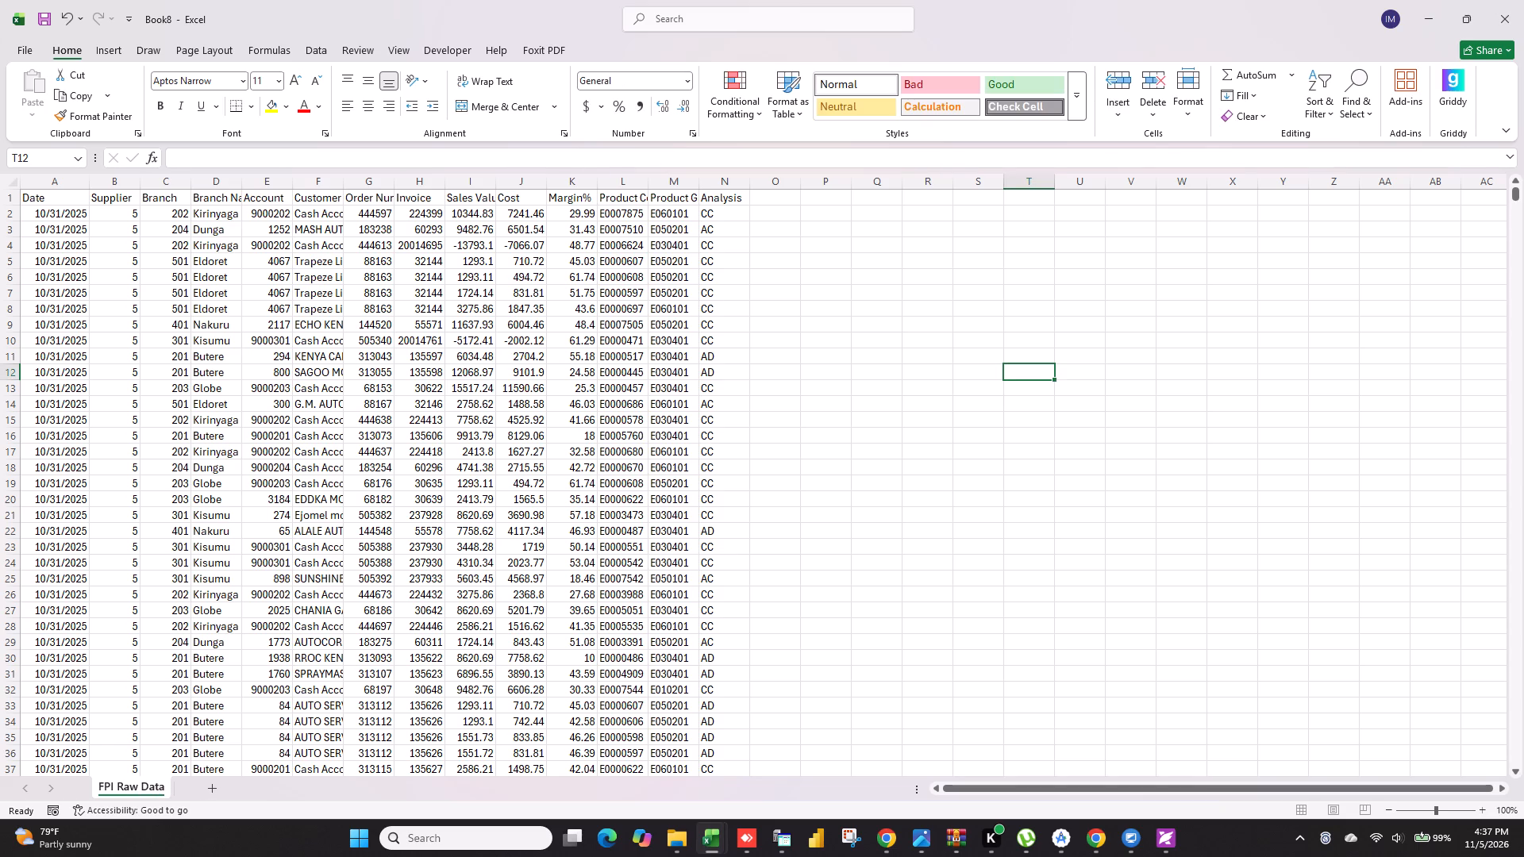
left_click(814, 309)
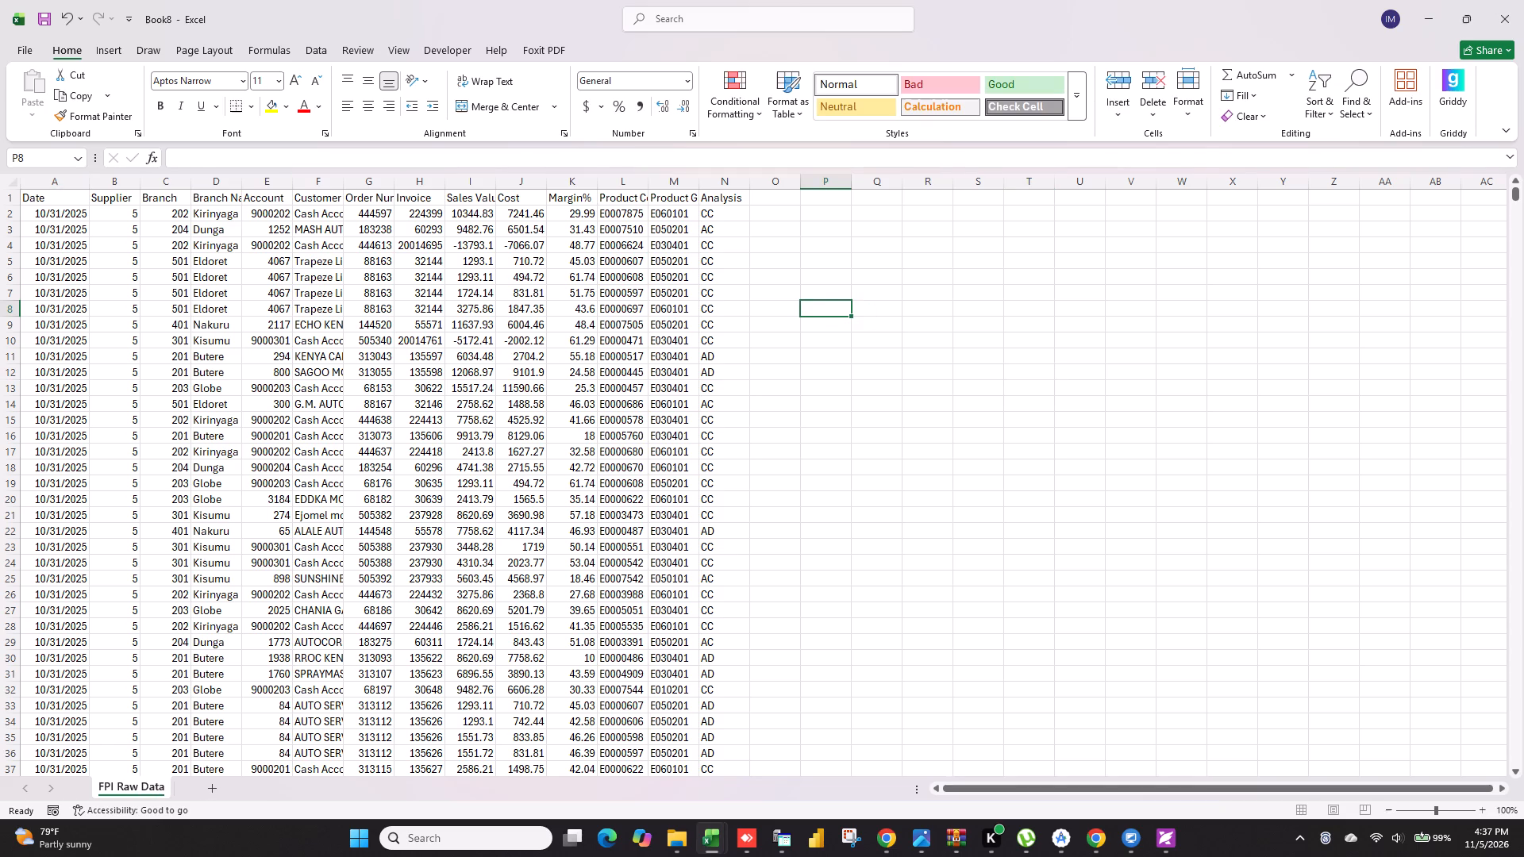
Widen the Customer Name column until most customer names fit.
left_click_drag(346, 184, 370, 188)
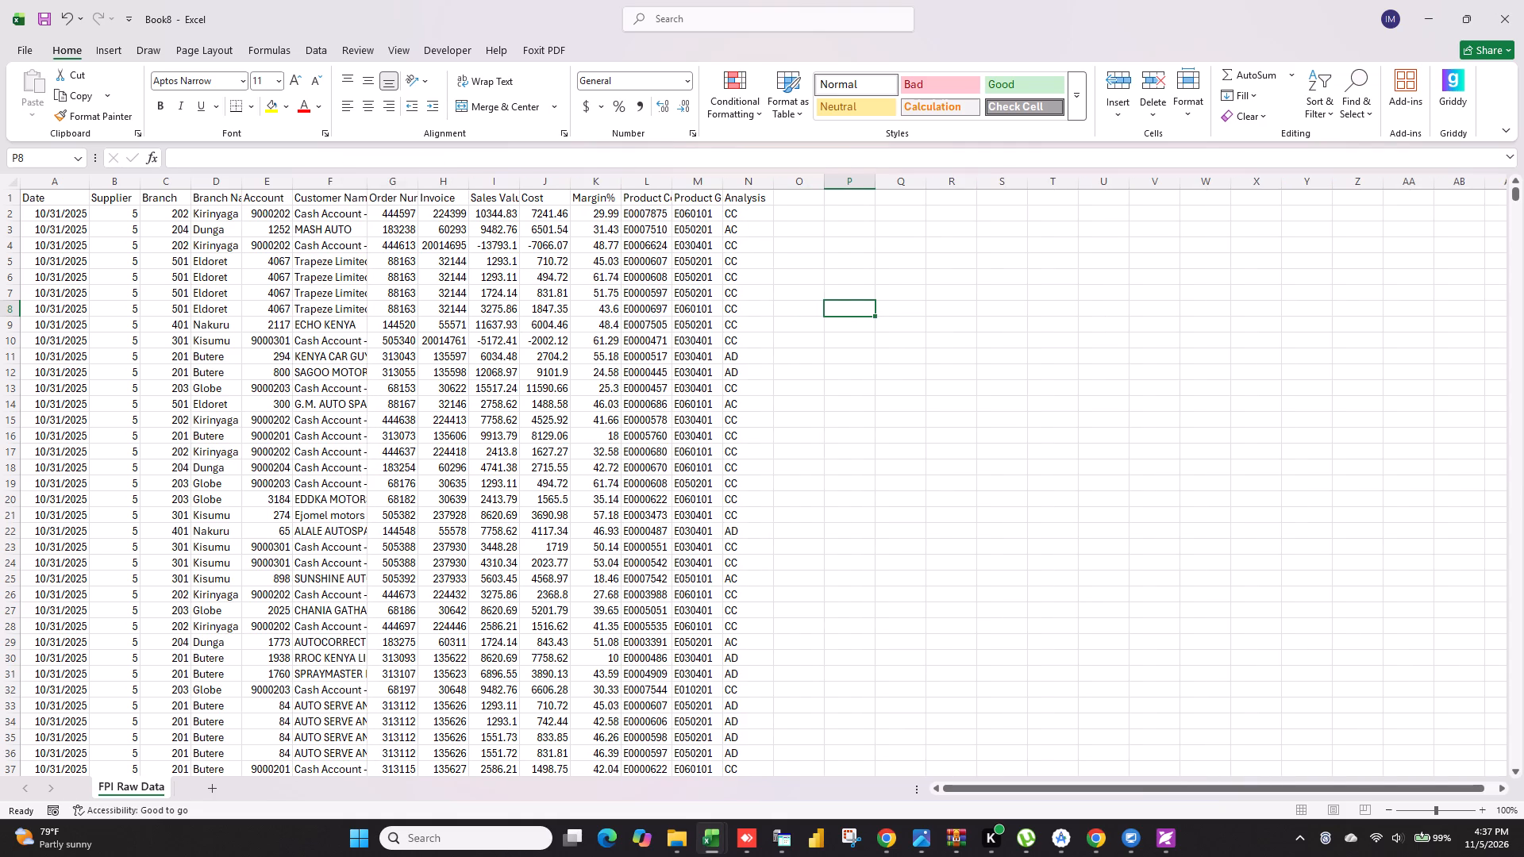
left_click_drag(368, 183, 380, 185)
left_click_drag(379, 185, 399, 189)
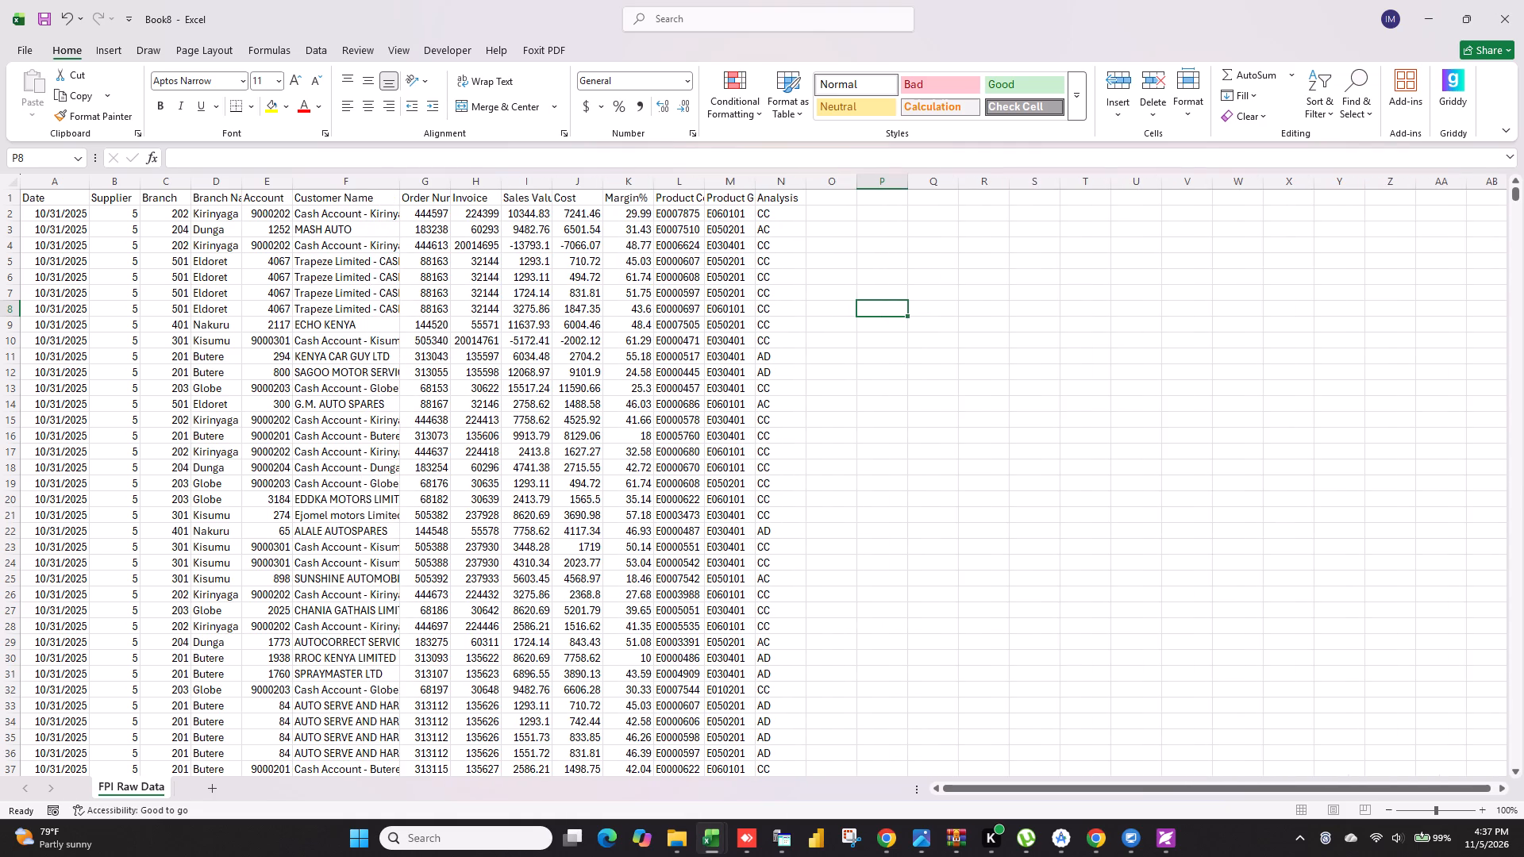
left_click_drag(401, 189, 428, 193)
left_click_drag(429, 186, 458, 190)
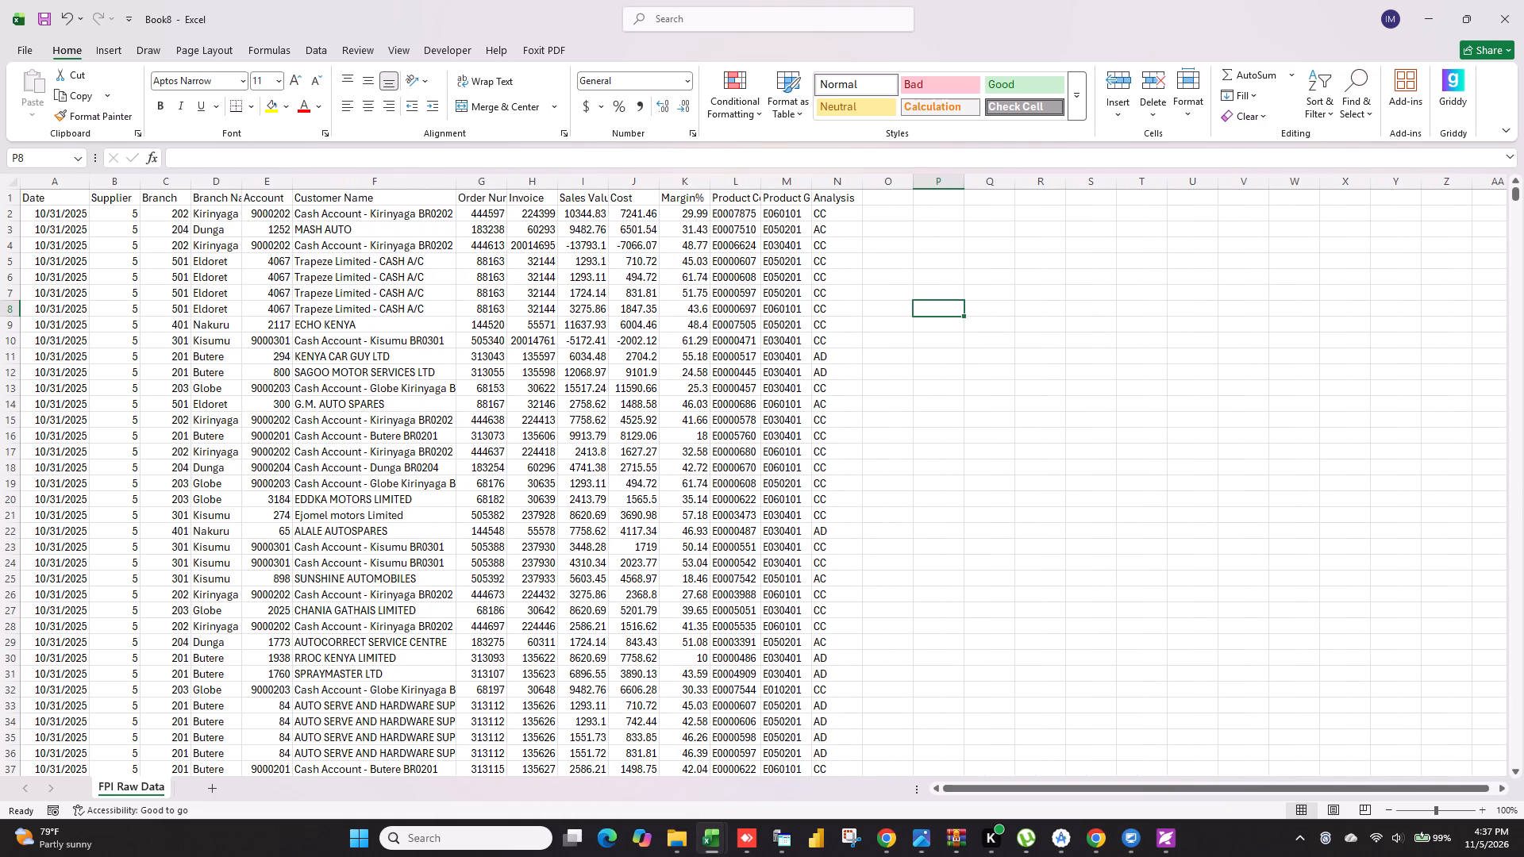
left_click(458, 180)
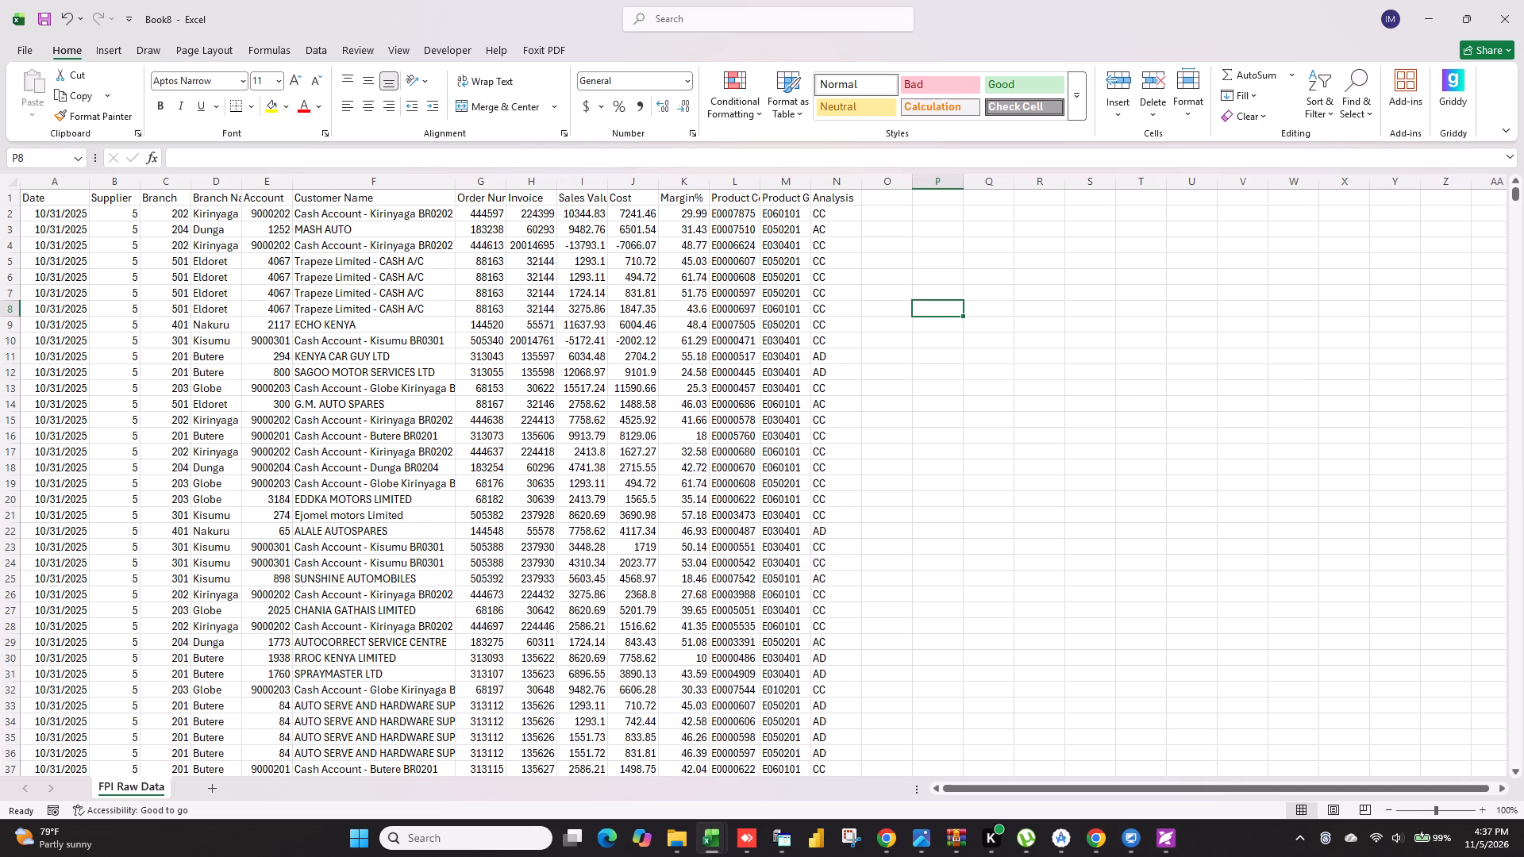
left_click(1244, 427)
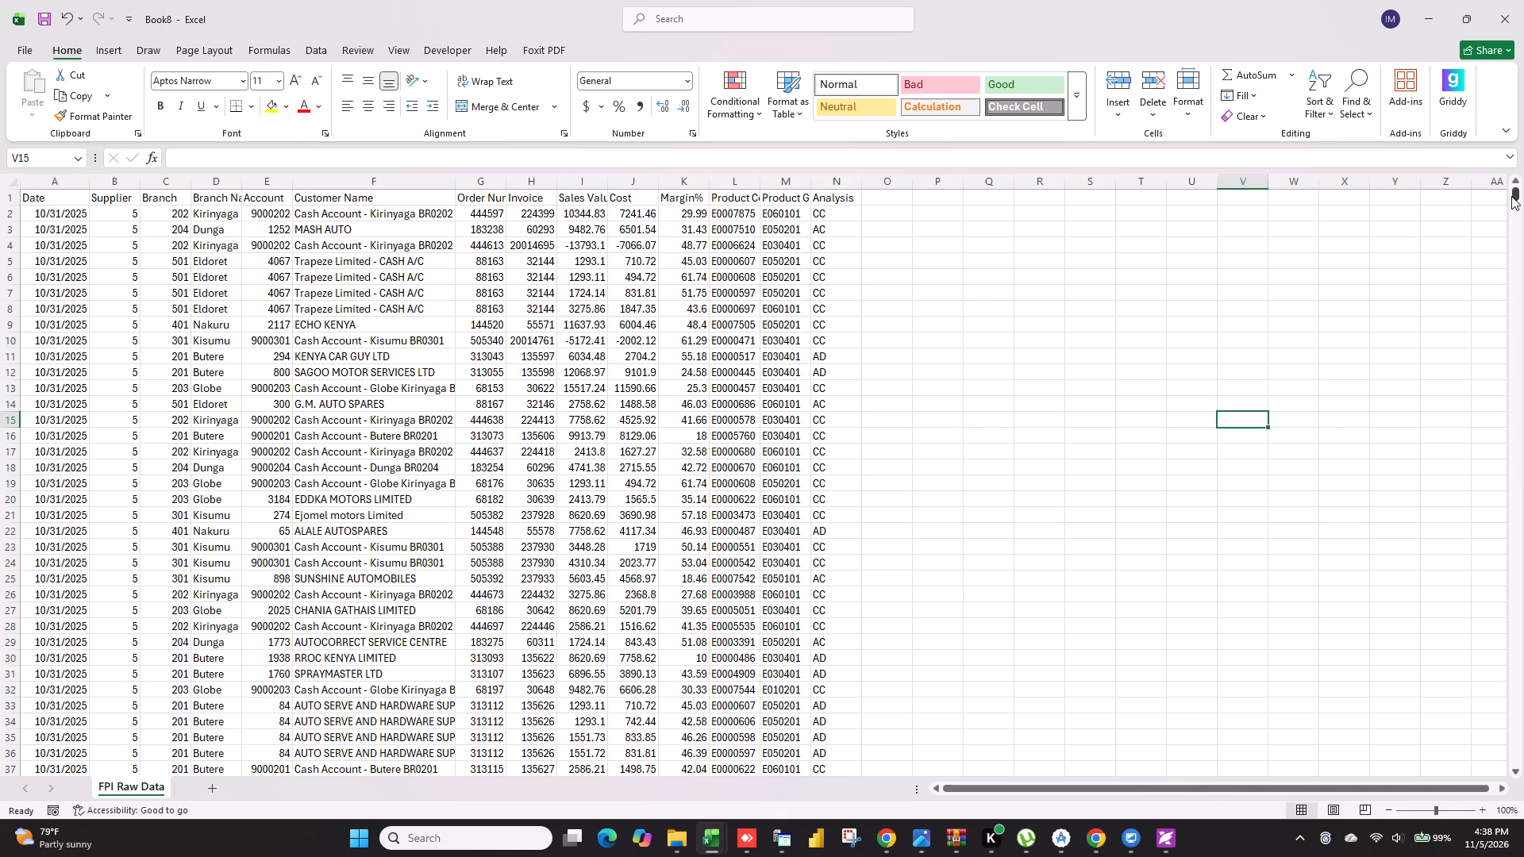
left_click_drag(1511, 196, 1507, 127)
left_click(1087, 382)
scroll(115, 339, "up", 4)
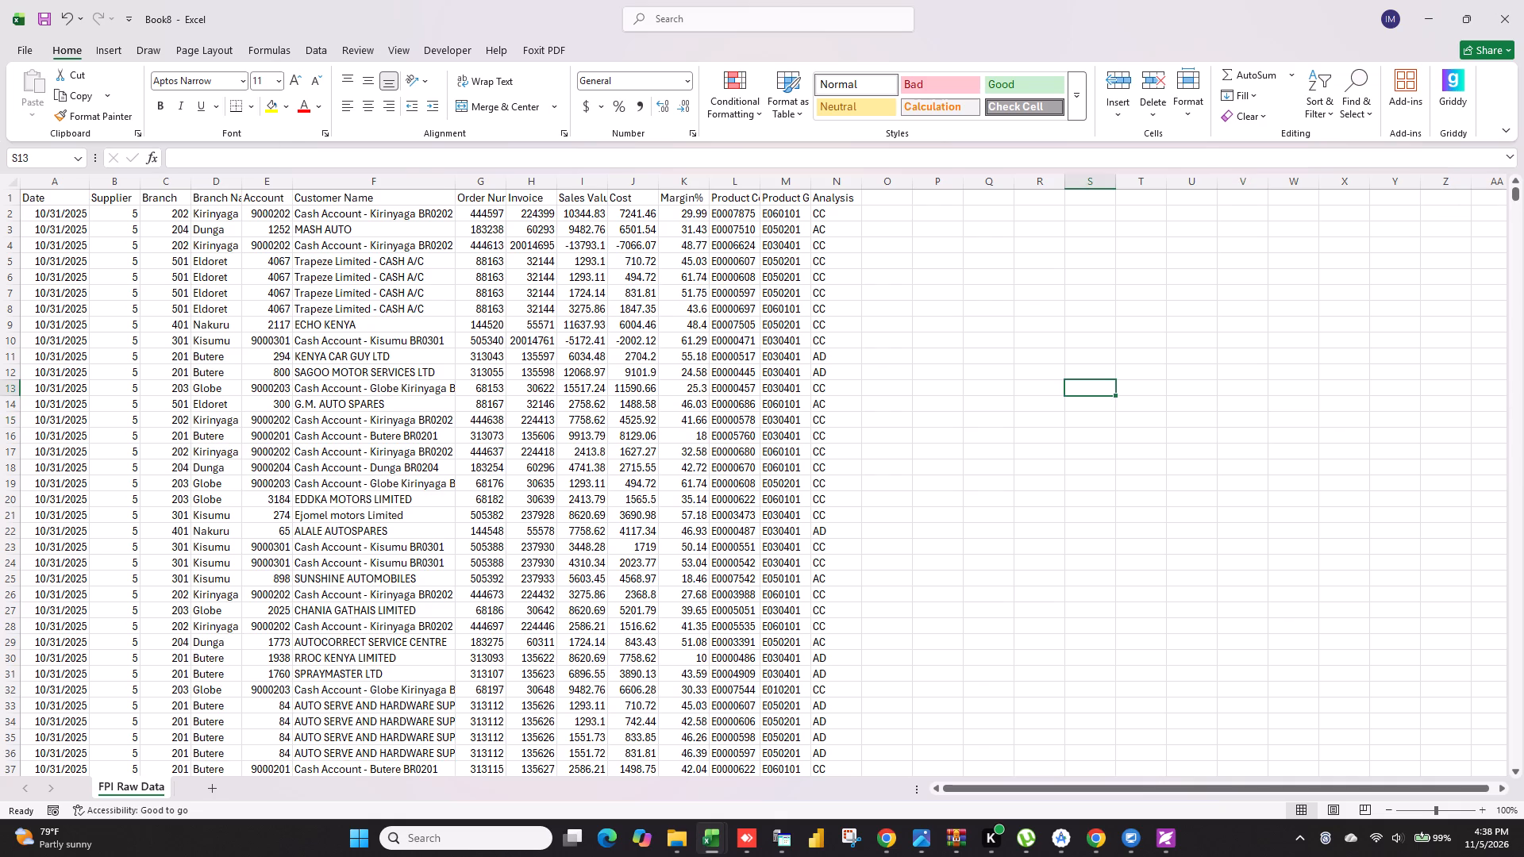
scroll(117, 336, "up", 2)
Widen the Product Code column so that its header is fully readable.
left_click_drag(760, 181, 791, 181)
left_click(999, 262)
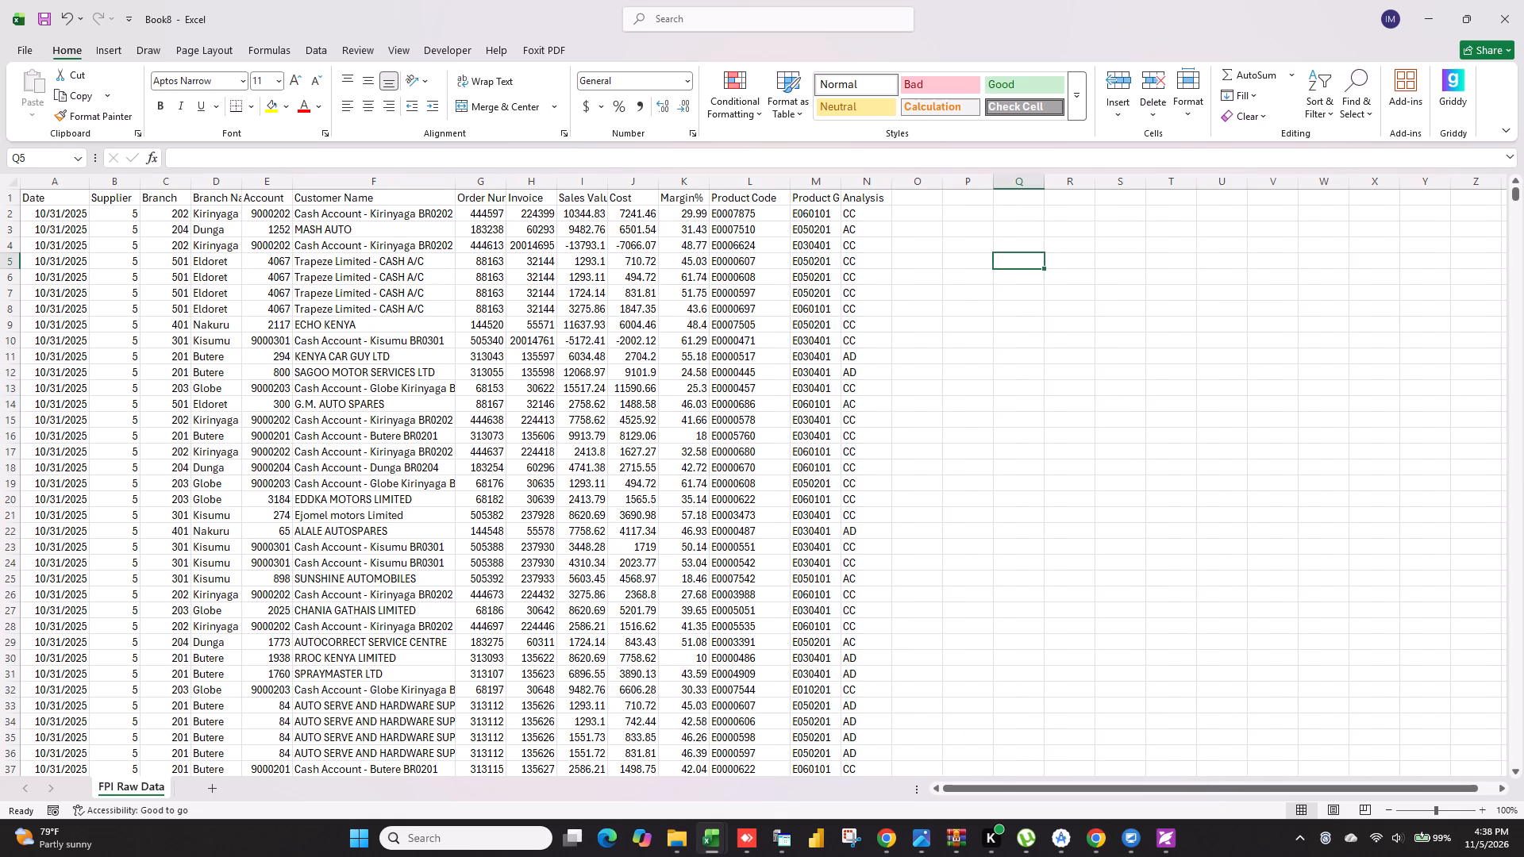
Create a PivotChart with its PivotTable from columns A to N of FPI Raw Data on a new worksheet.
left_click_drag(54, 186, 243, 186)
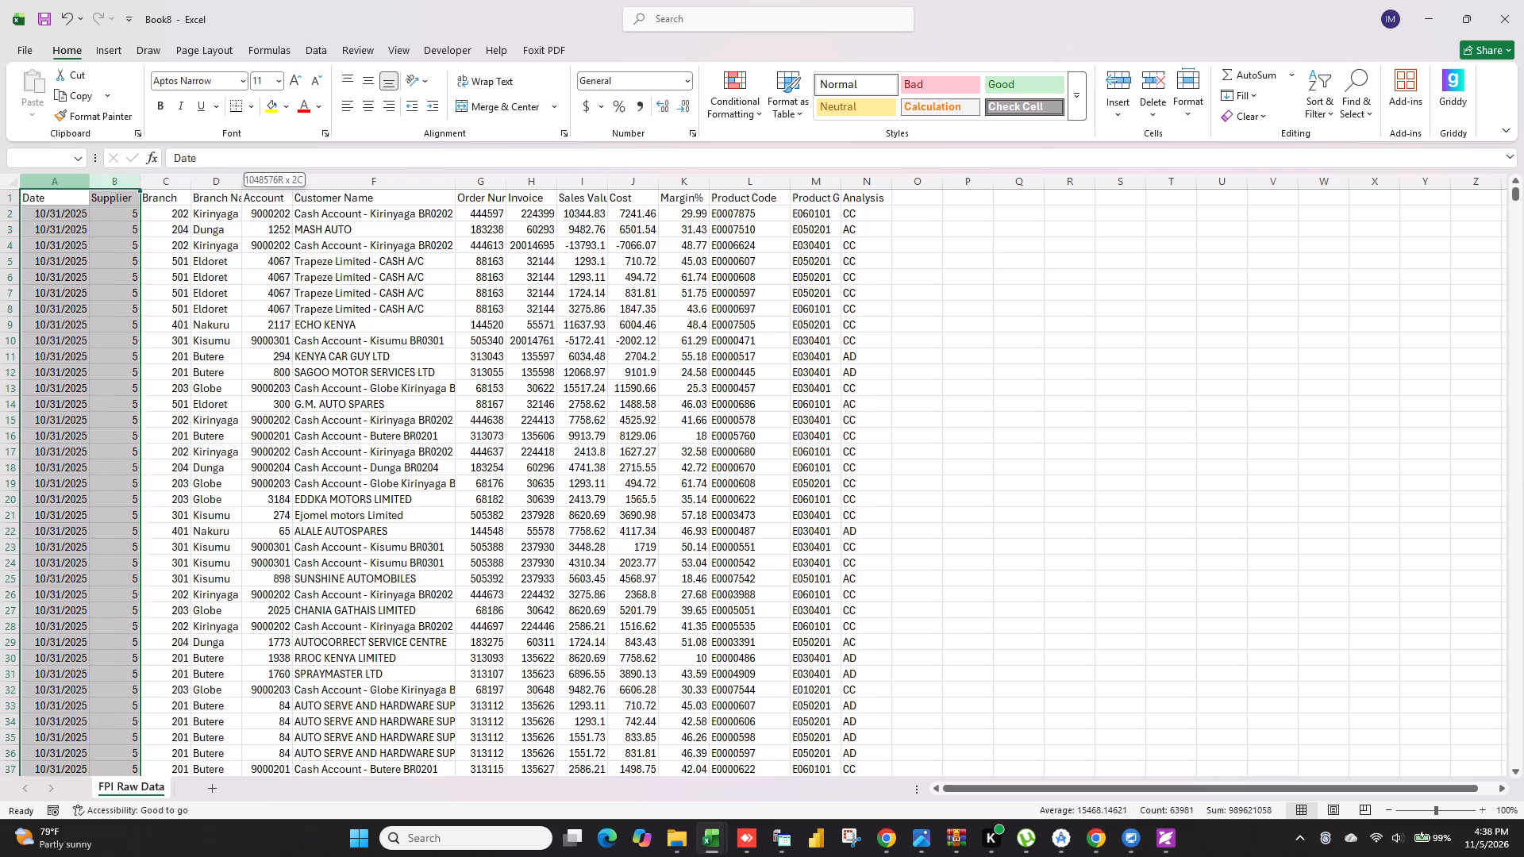
left_click_drag(243, 186, 756, 195)
left_click(1160, 321)
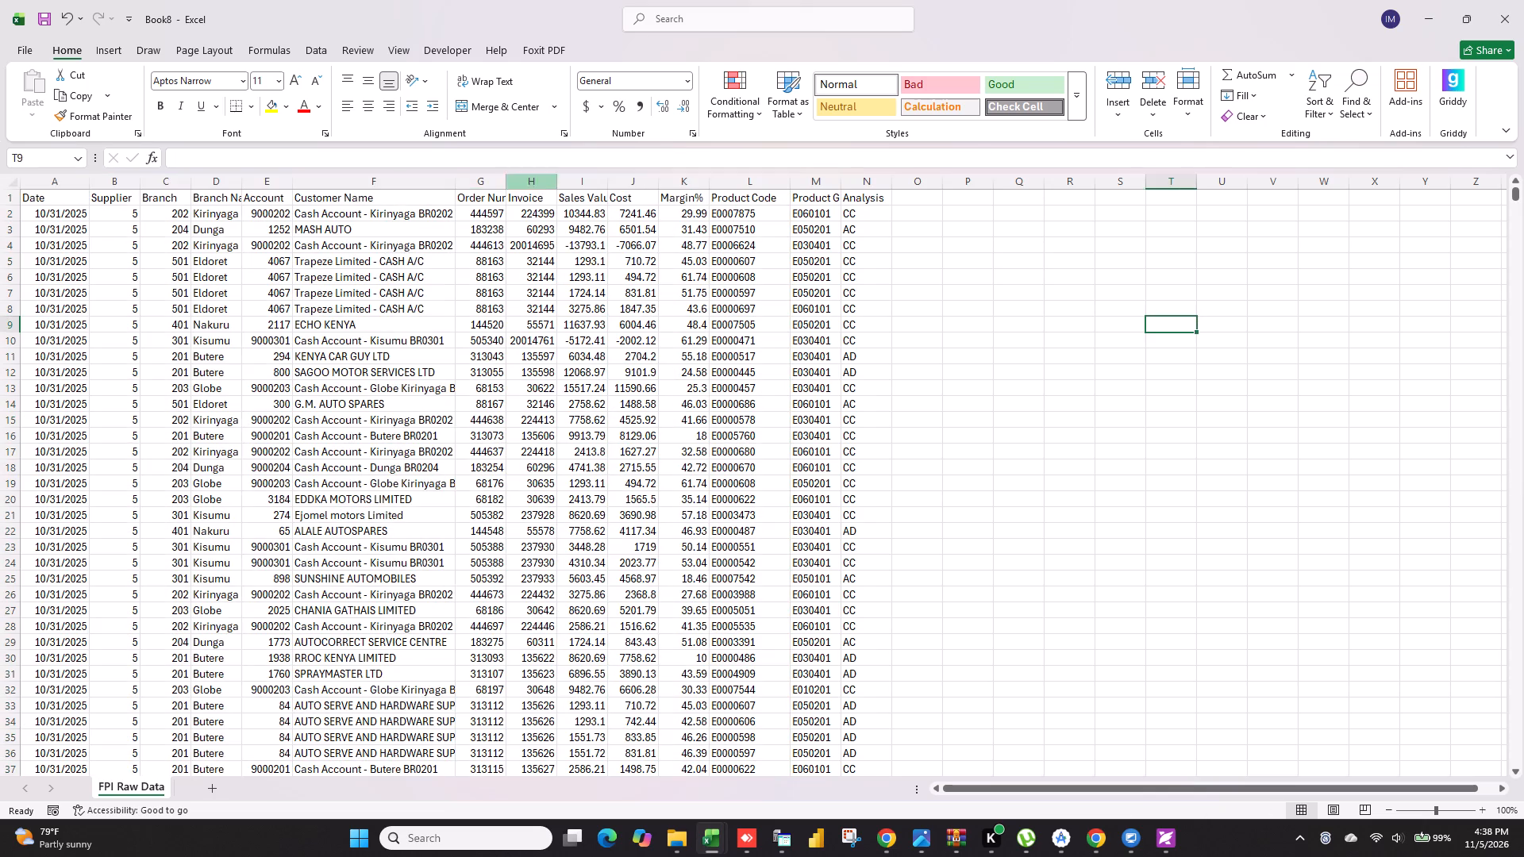
left_click_drag(57, 184, 858, 177)
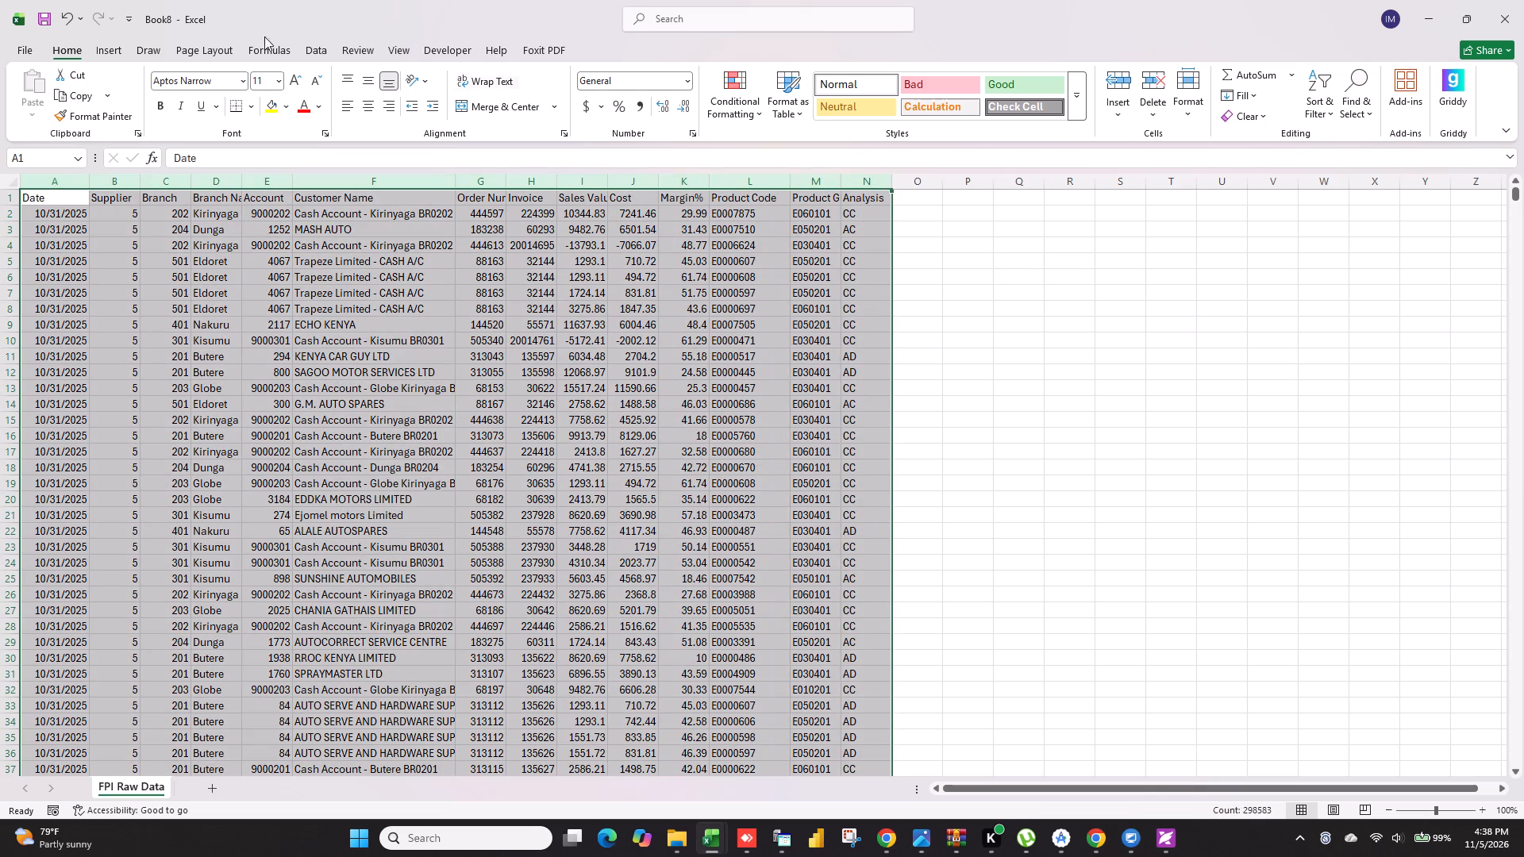
left_click(317, 47)
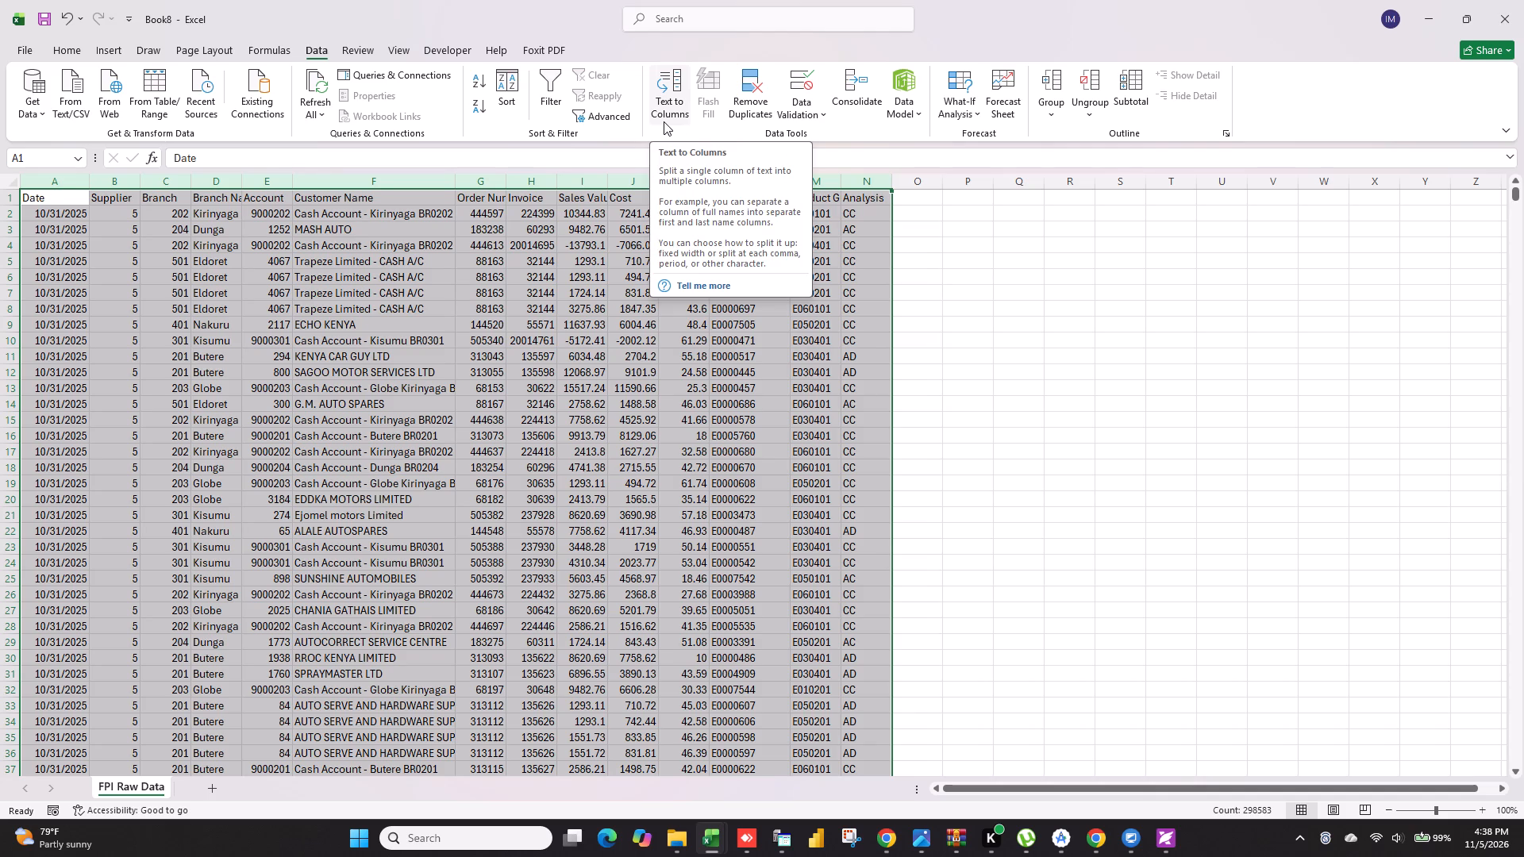
left_click(70, 59)
left_click(745, 110)
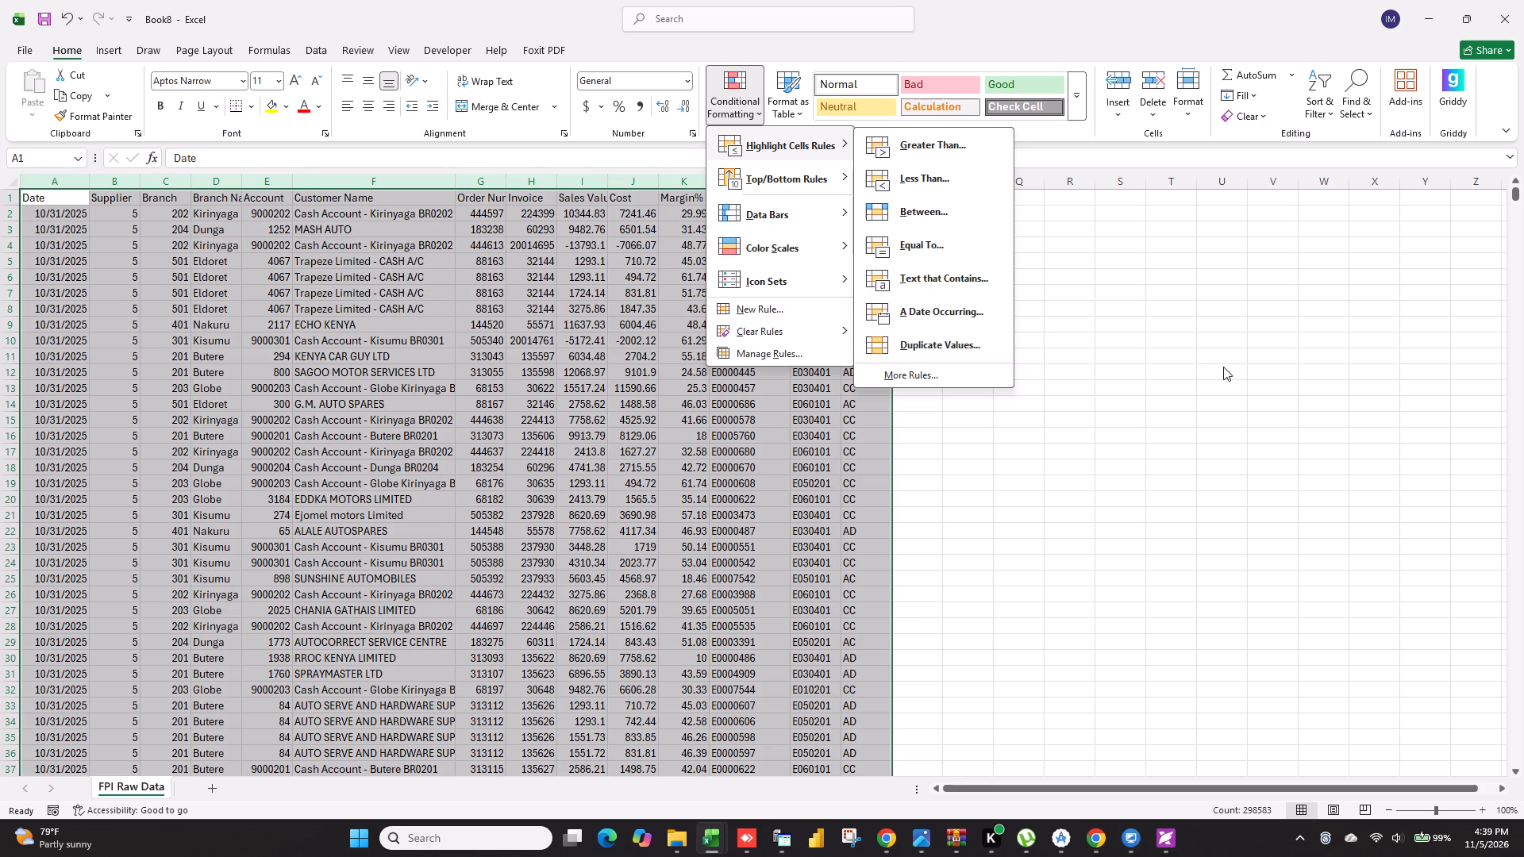
left_click(1156, 349)
left_click(113, 51)
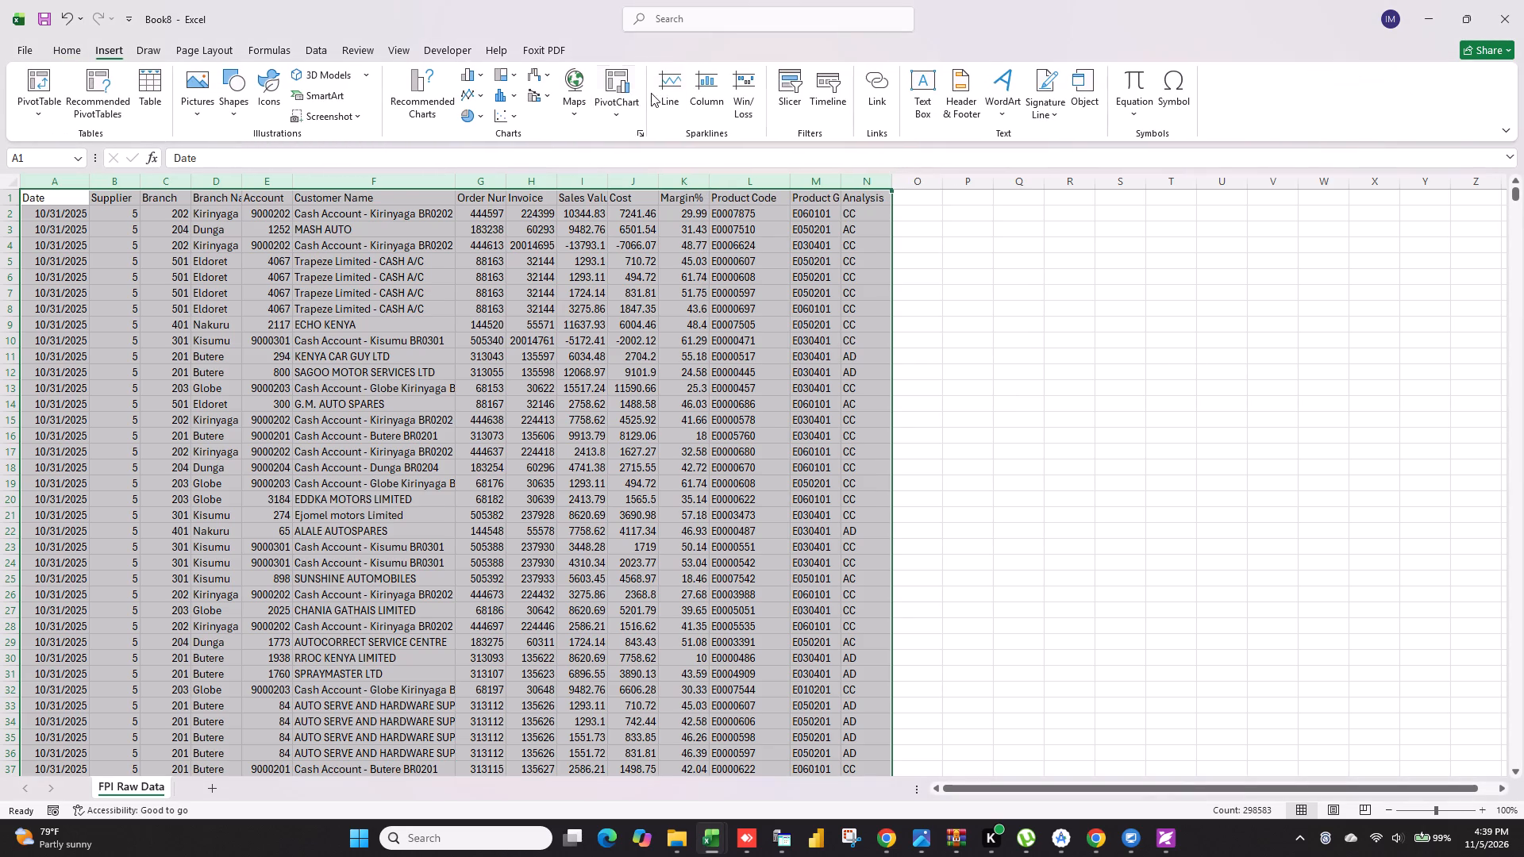
left_click(630, 116)
left_click(648, 130)
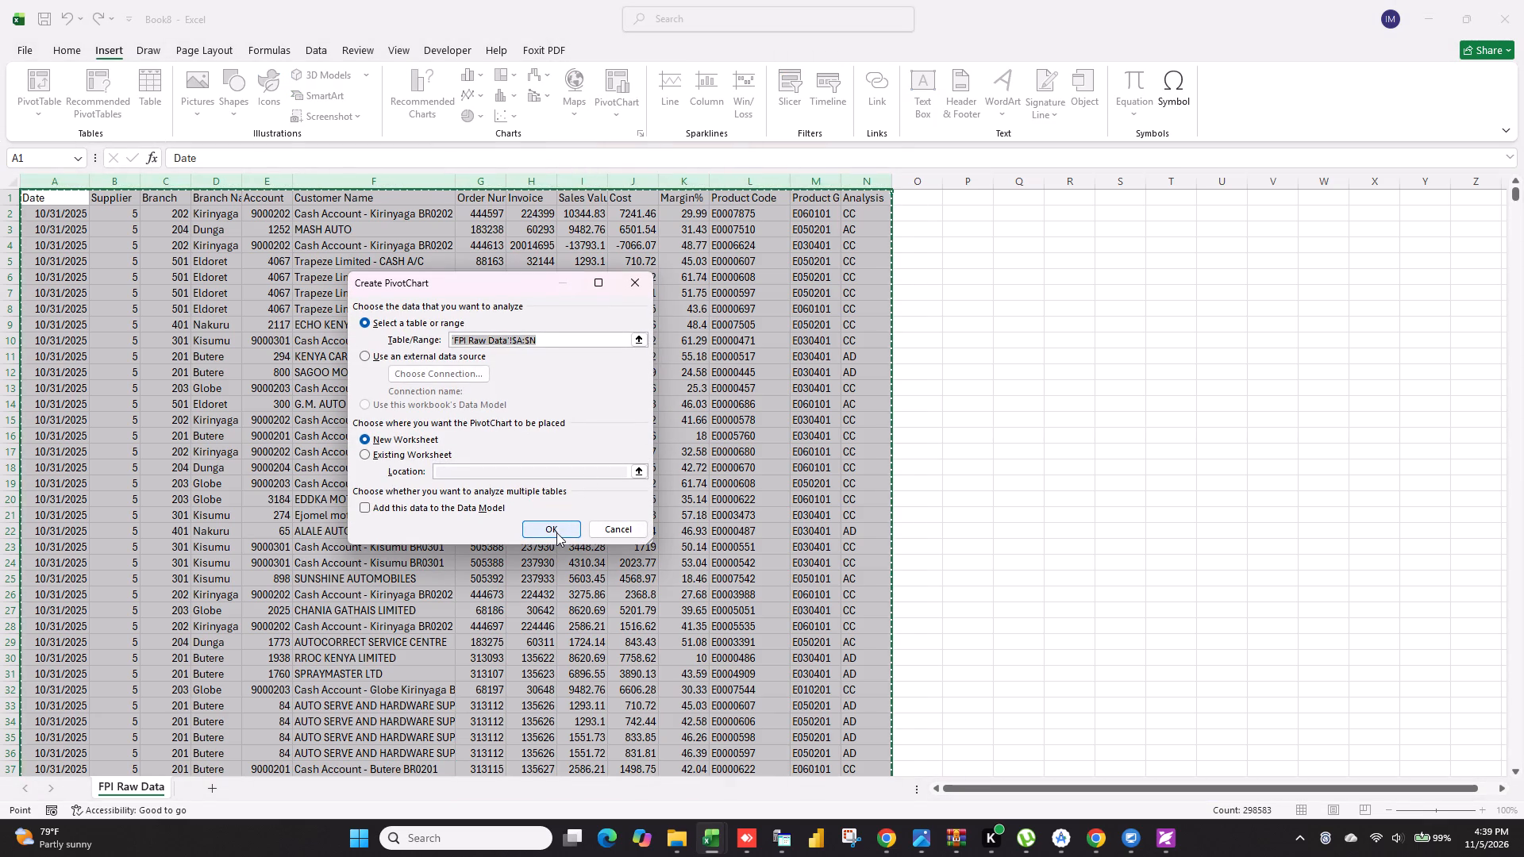
left_click(556, 532)
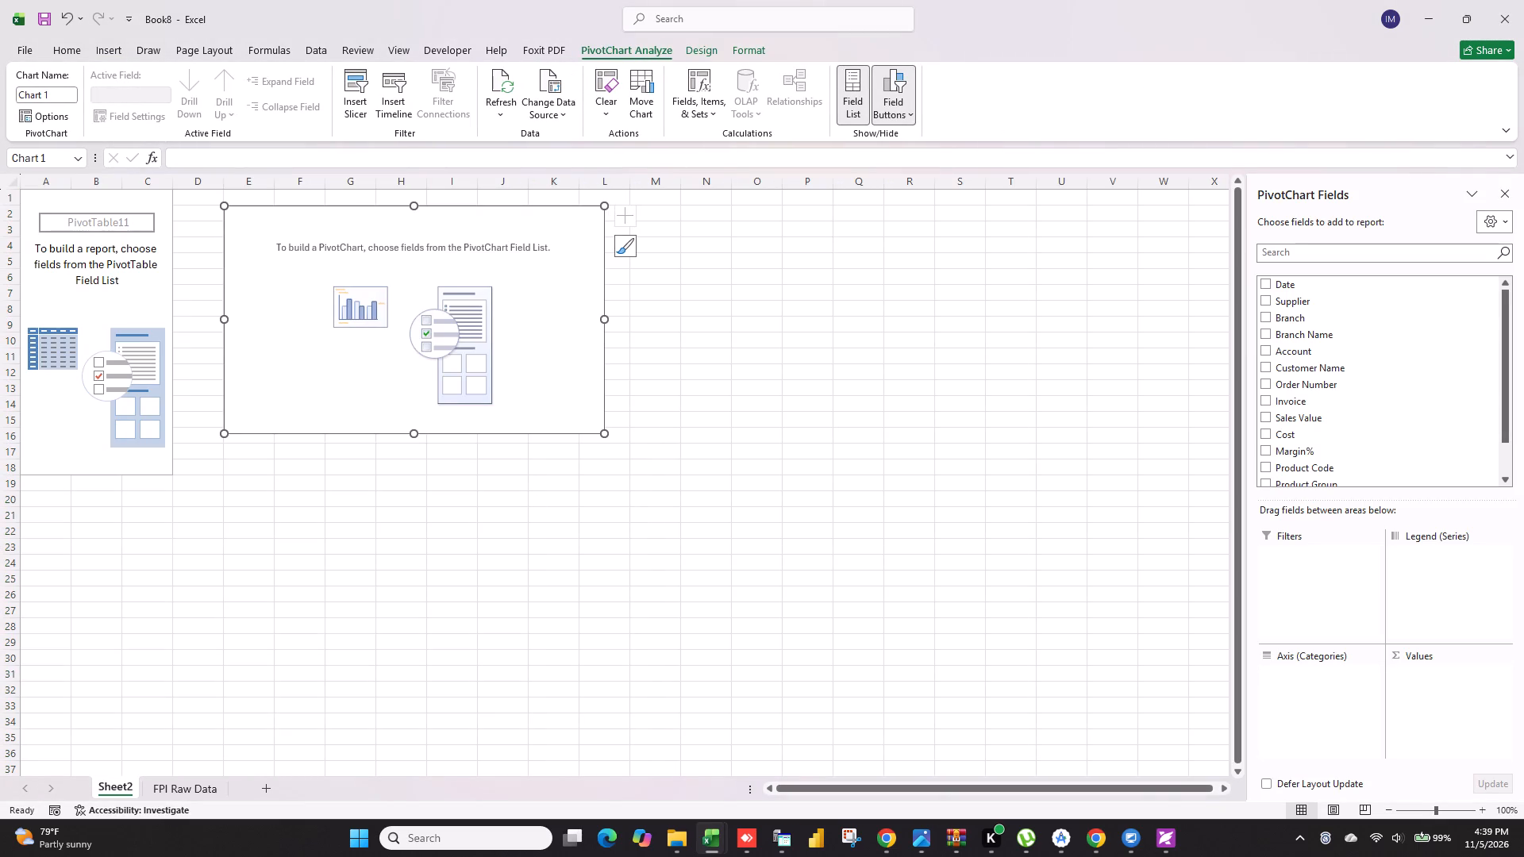
Remove the empty PivotChart from the new sheet, keeping only the PivotTable.
right_click(548, 217)
left_click(610, 271)
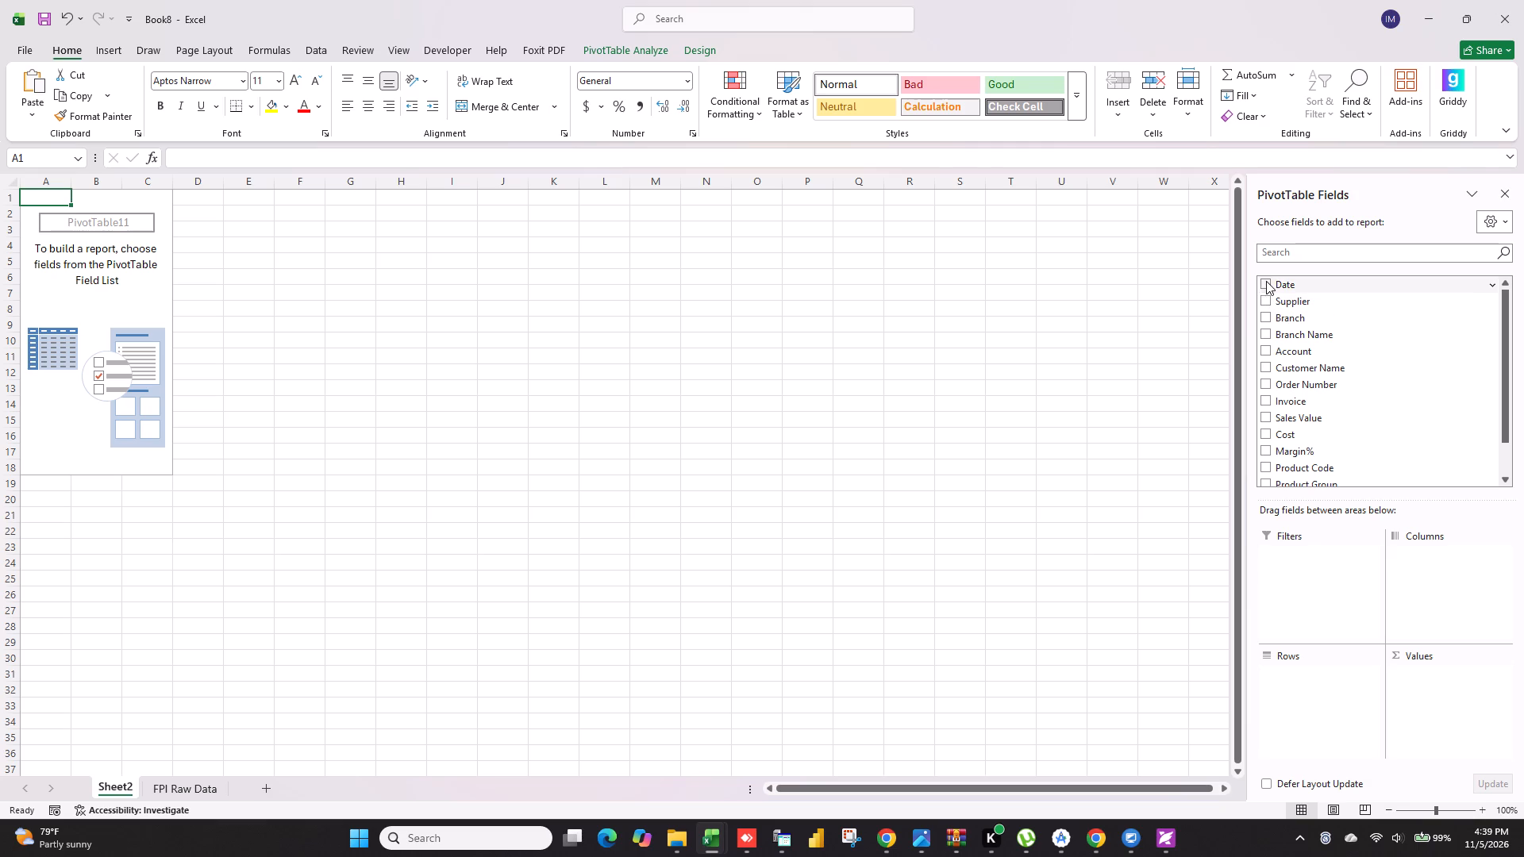
Add Branch Name as PivotTable rows and Sales Value as the summed values.
left_click(1268, 333)
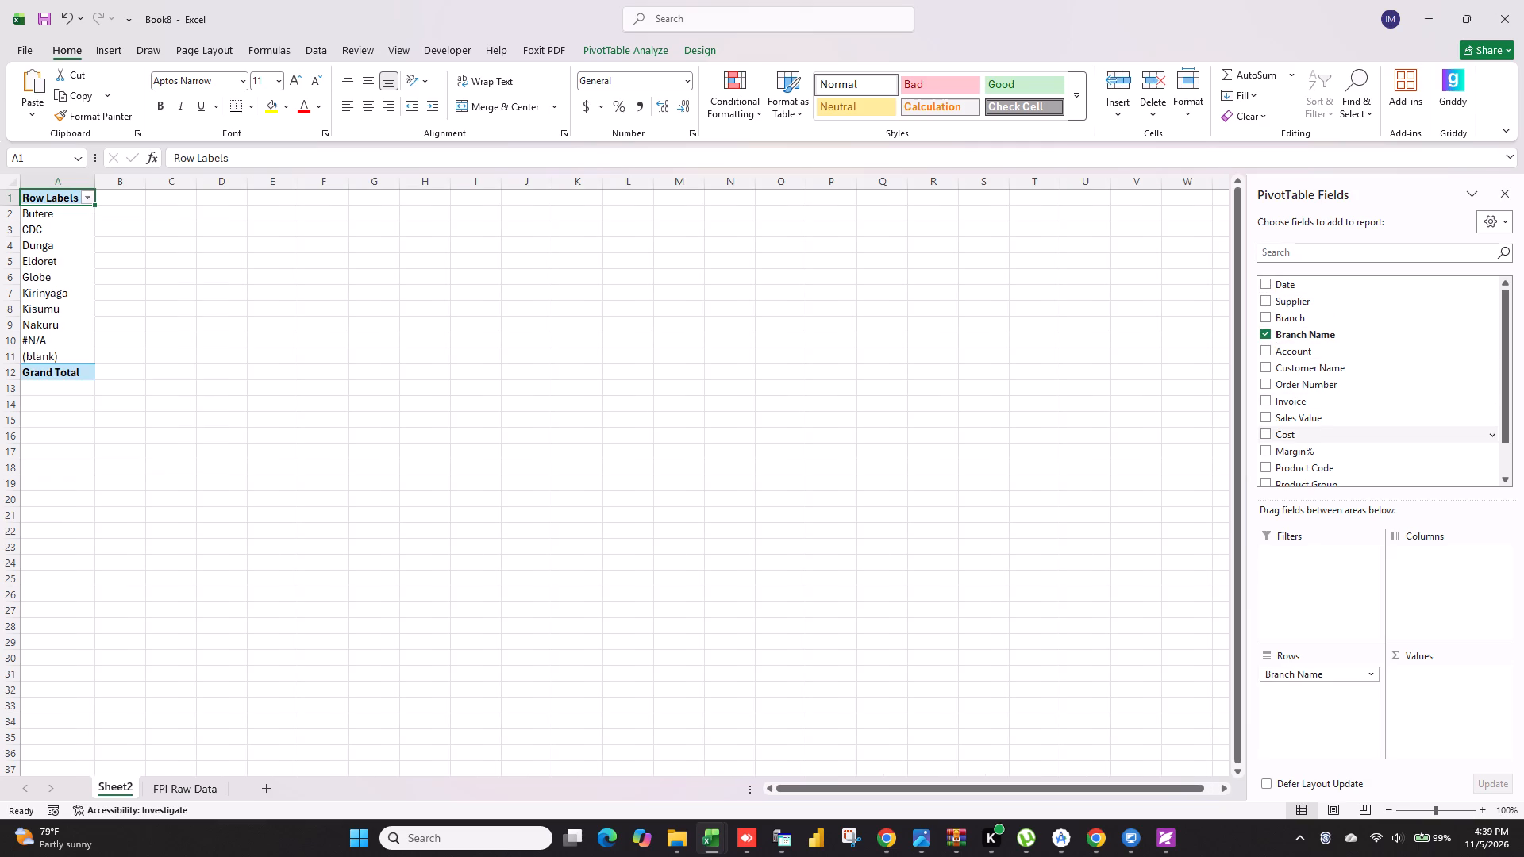
scroll(1310, 426, "down", 2)
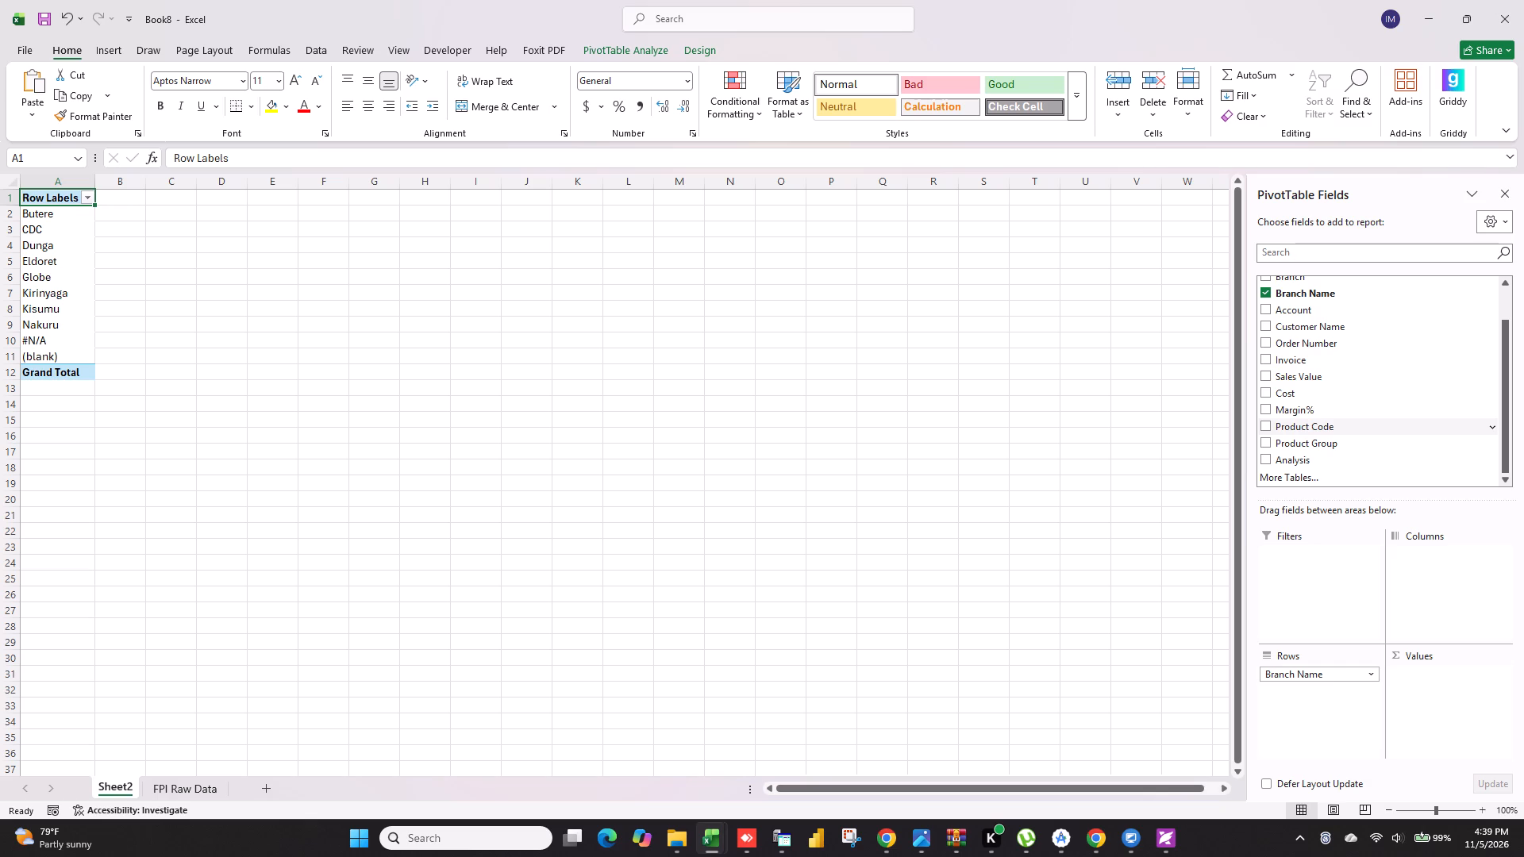
left_click(1270, 374)
scroll(1324, 397, "up", 1)
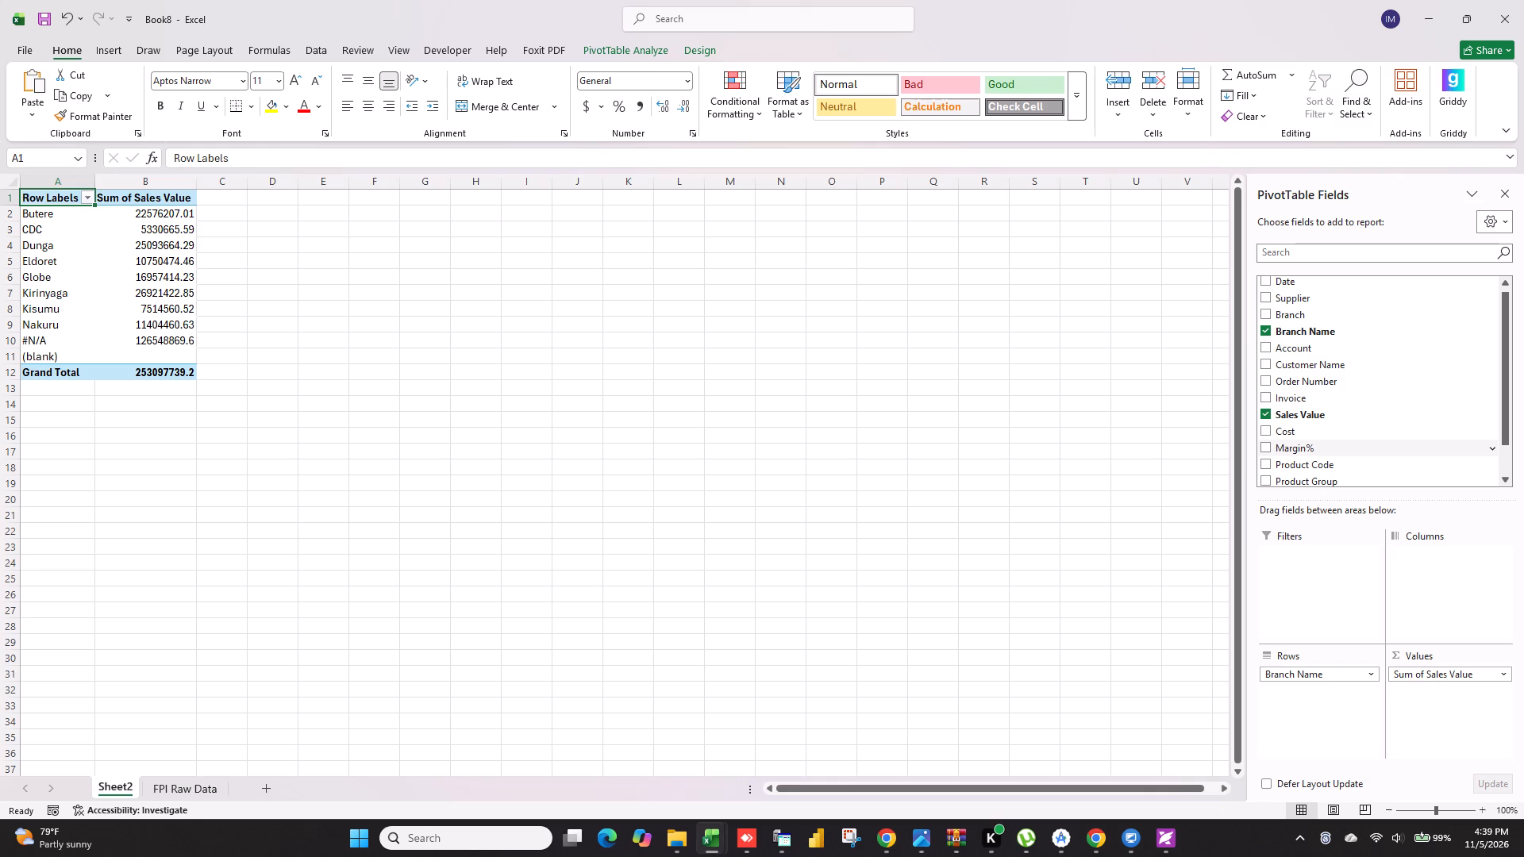
Add the Date field, remove its Date, Months and Quarters levels, and place Years (Date) in the PivotTable columns.
left_click(1270, 280)
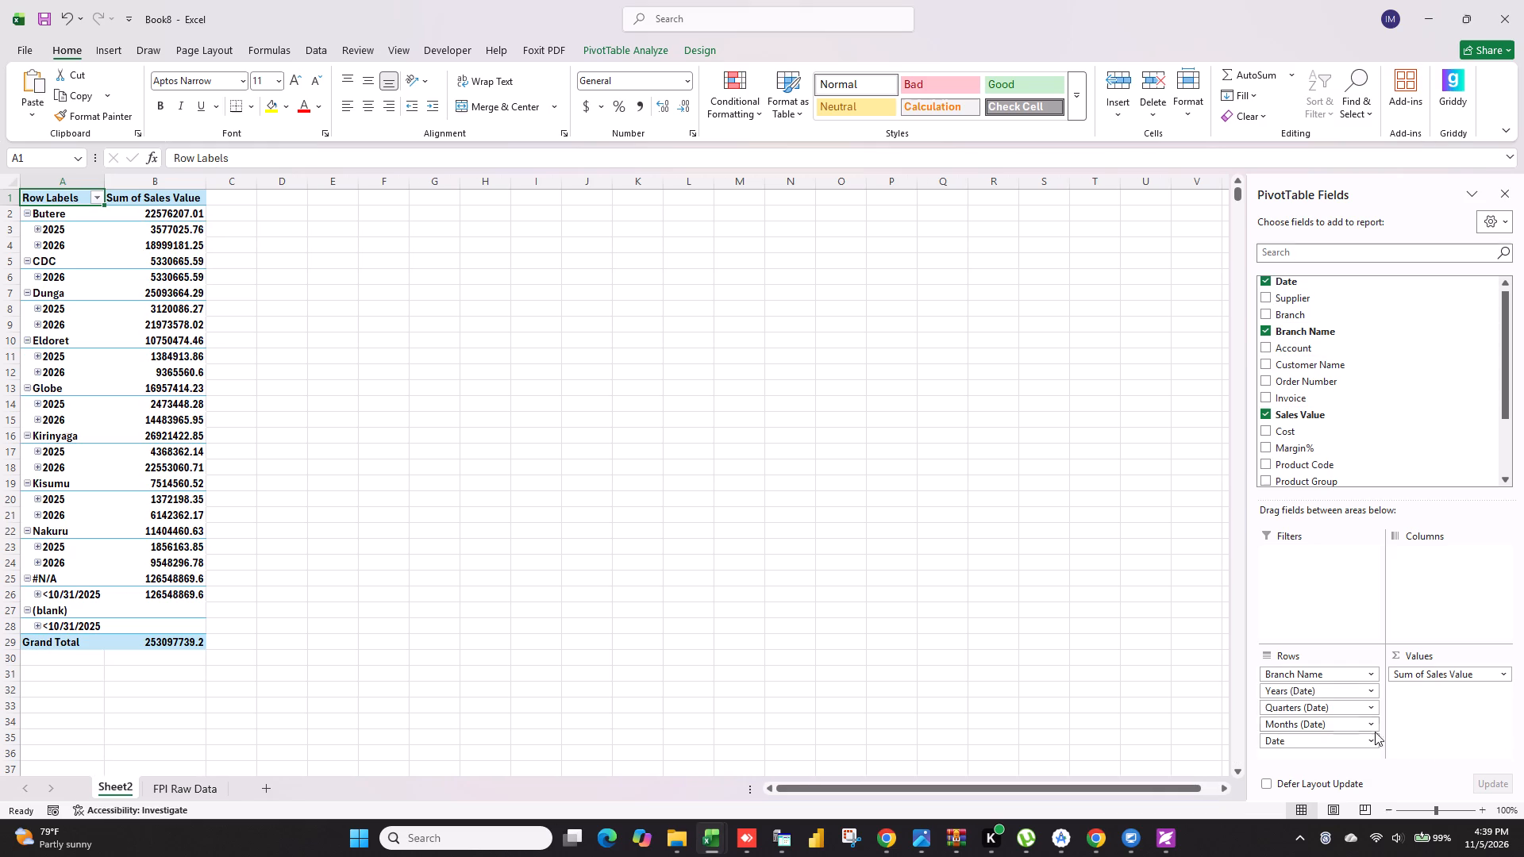
left_click(1325, 740)
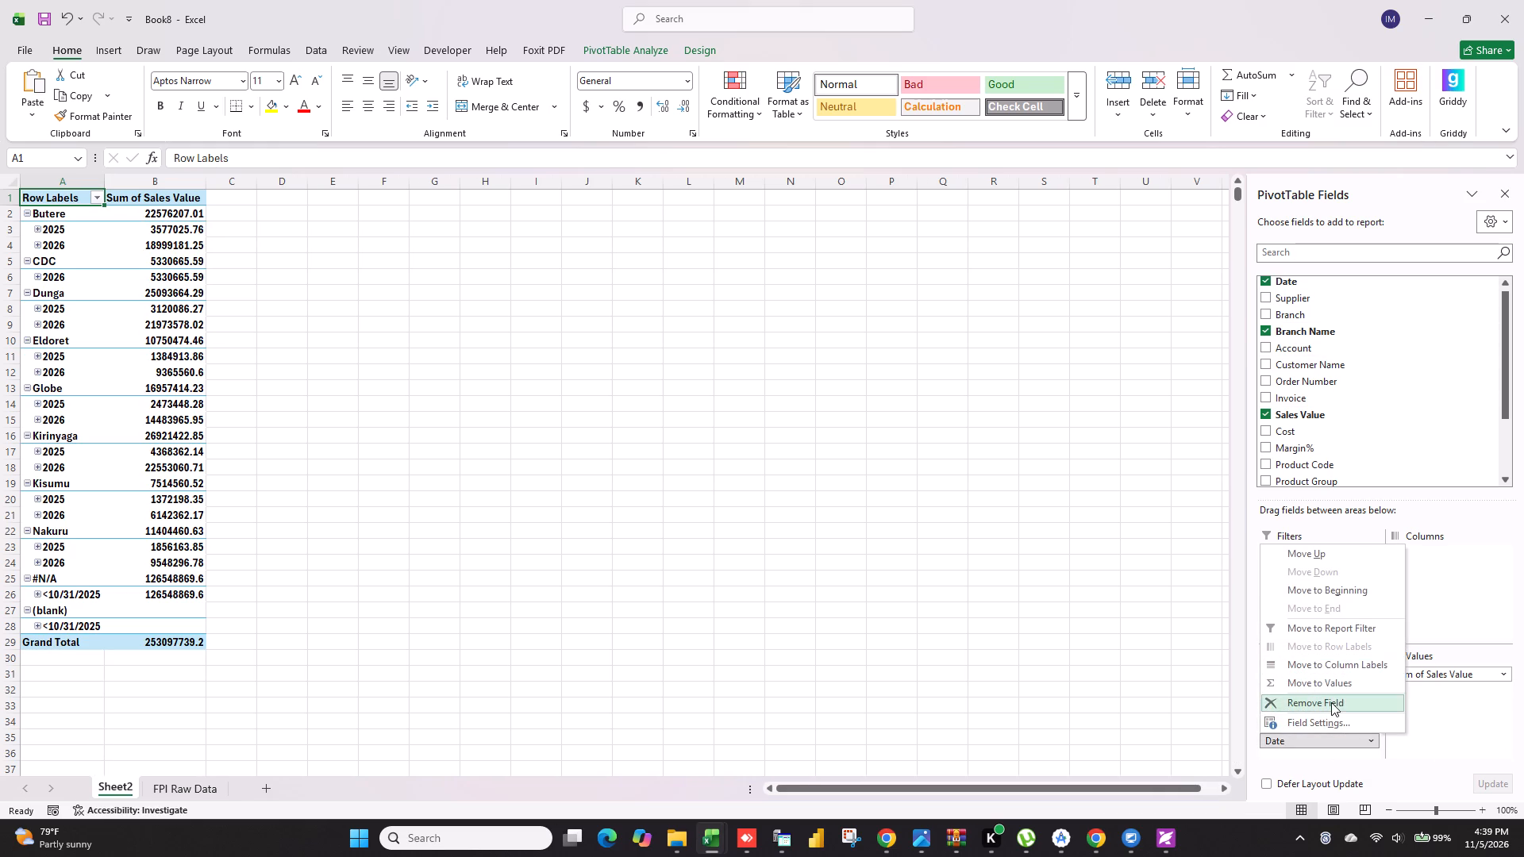
left_click(1330, 704)
left_click(1318, 720)
left_click(1330, 686)
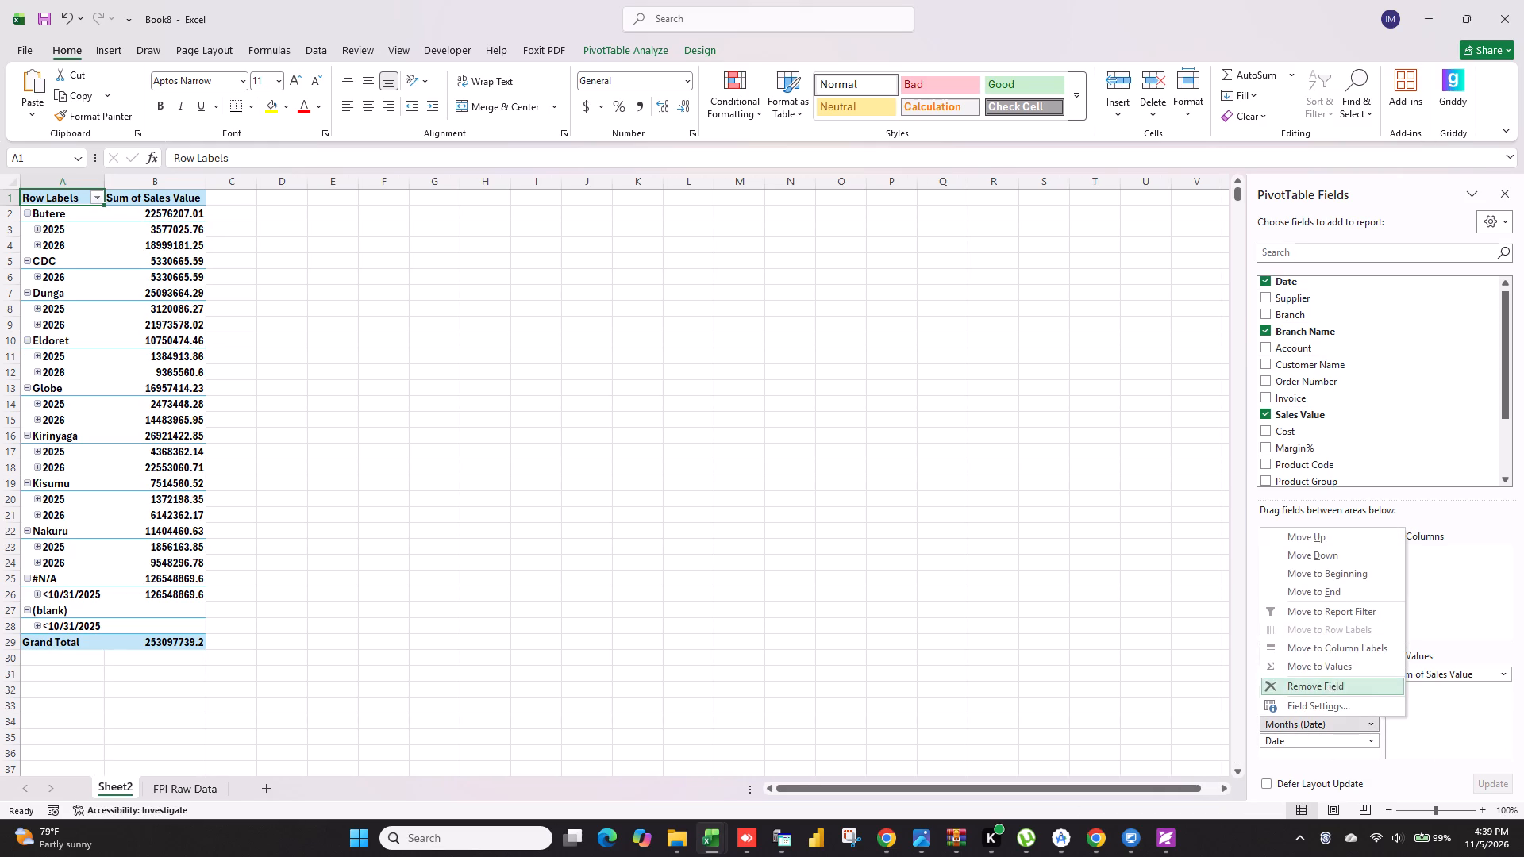
left_click(1317, 709)
left_click(1328, 670)
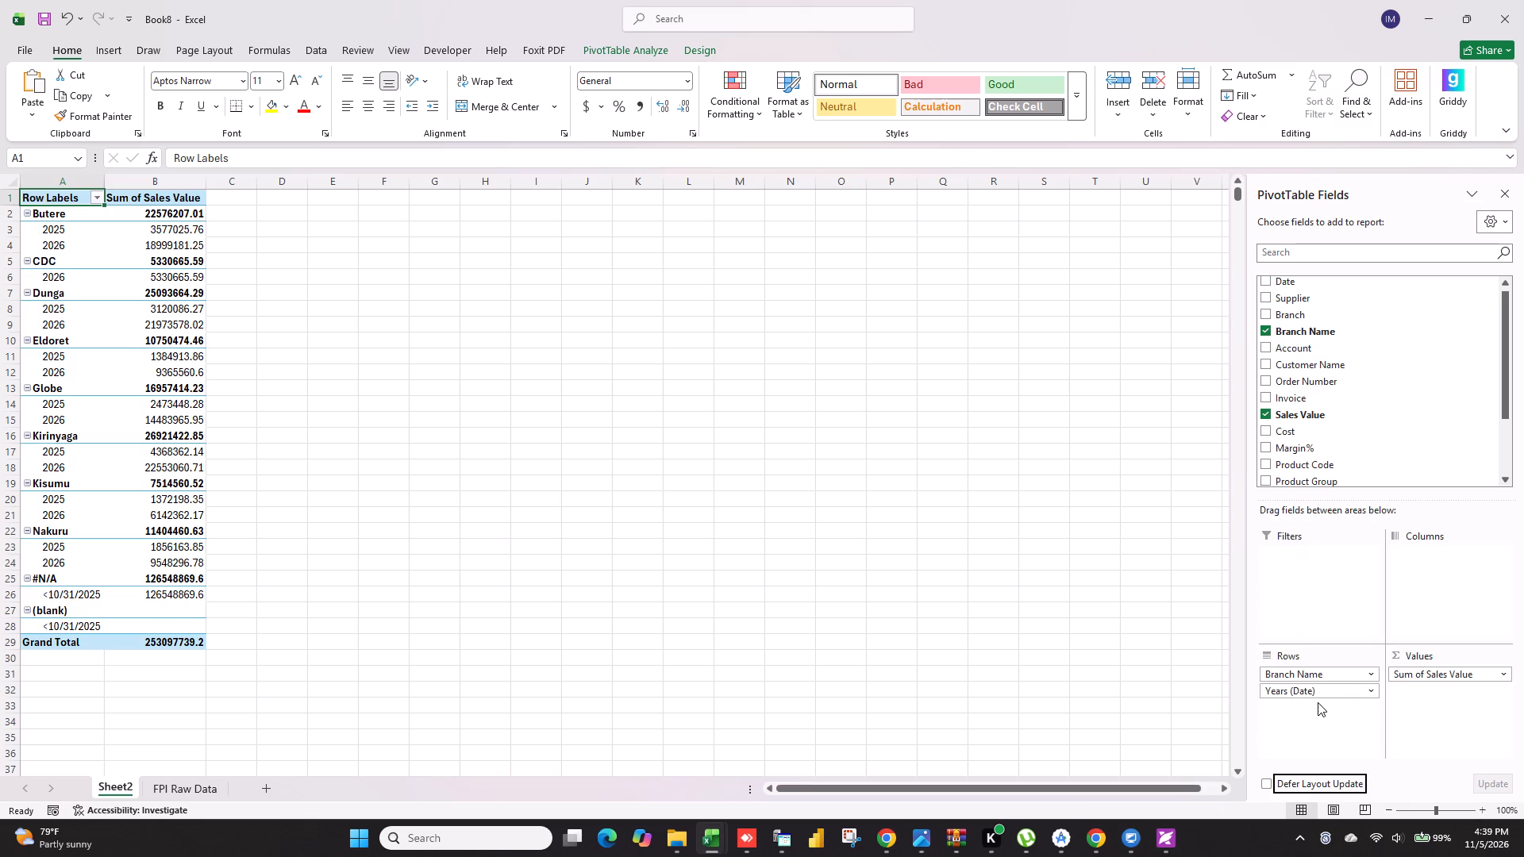
left_click_drag(1313, 692, 1455, 594)
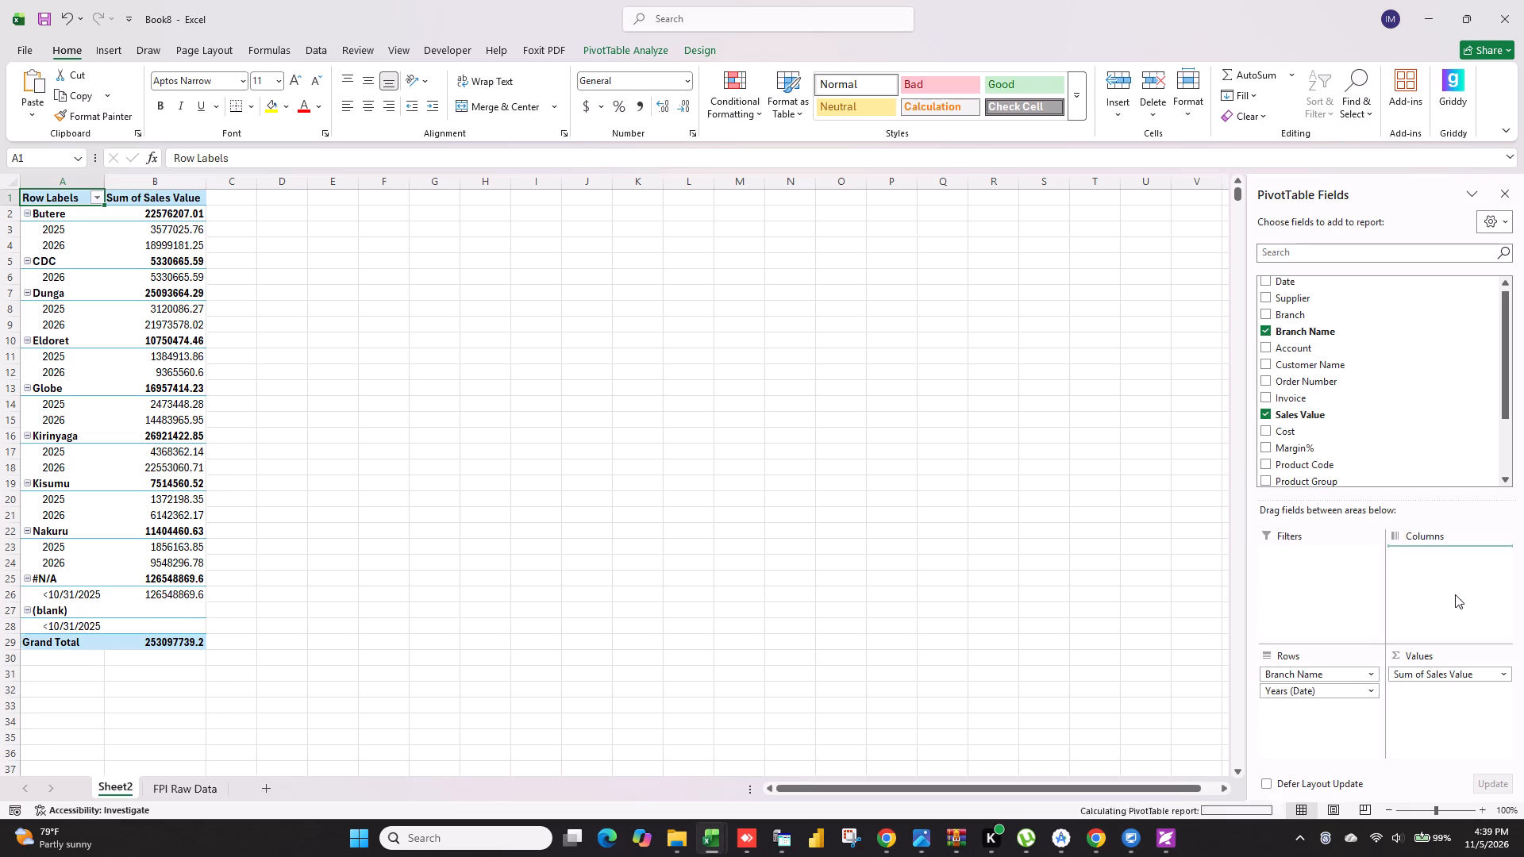
Add Product Code to the PivotTable rows beneath Branch Name.
left_click(1272, 465)
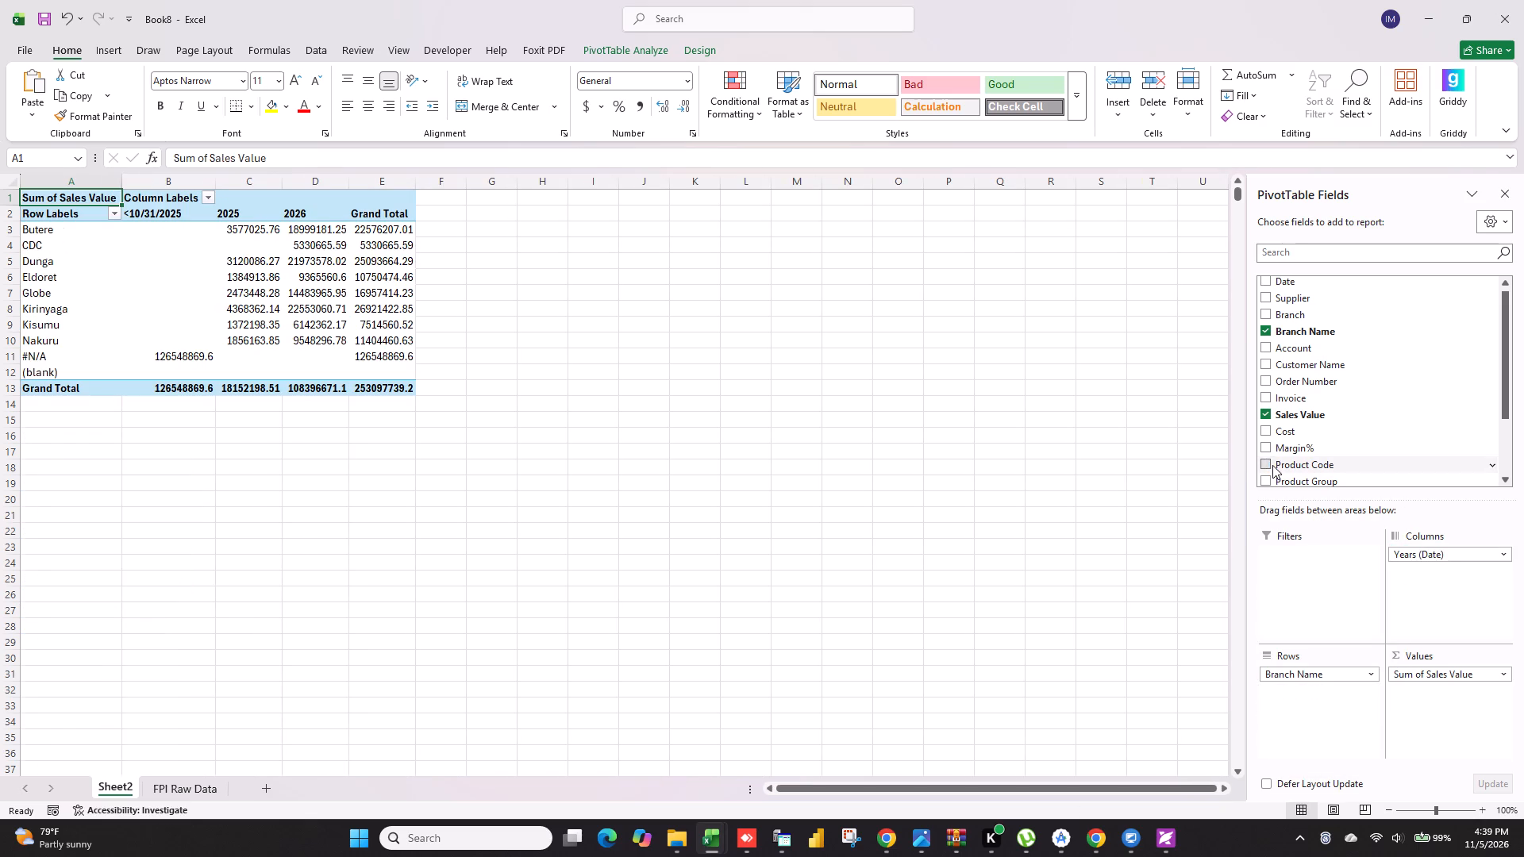
Lay out the PivotTable in tabular form with grand totals off for rows and columns and no subtotals.
right_click(241, 199)
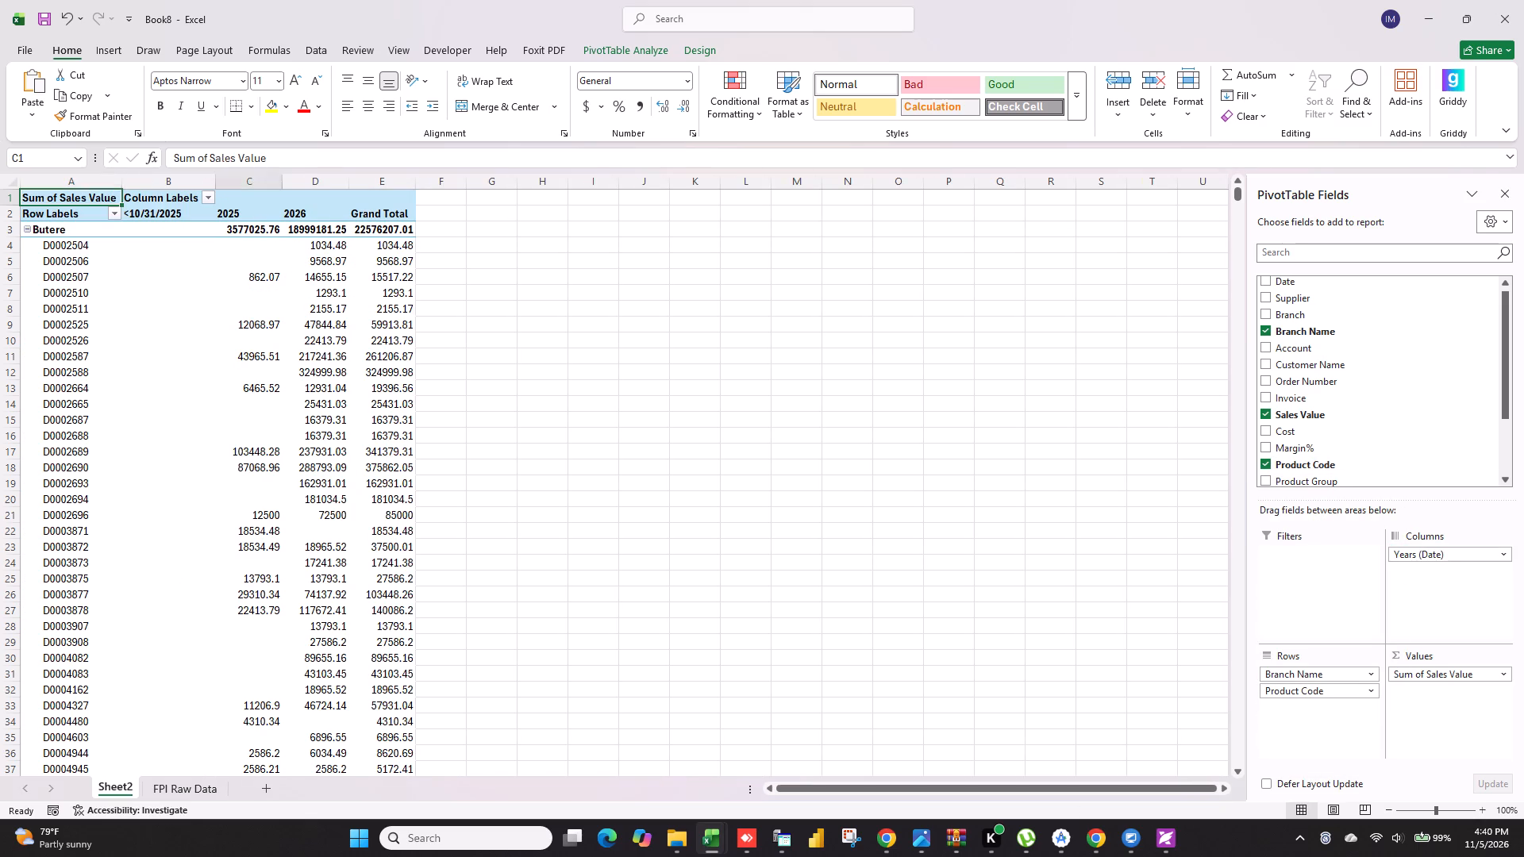
left_click(687, 52)
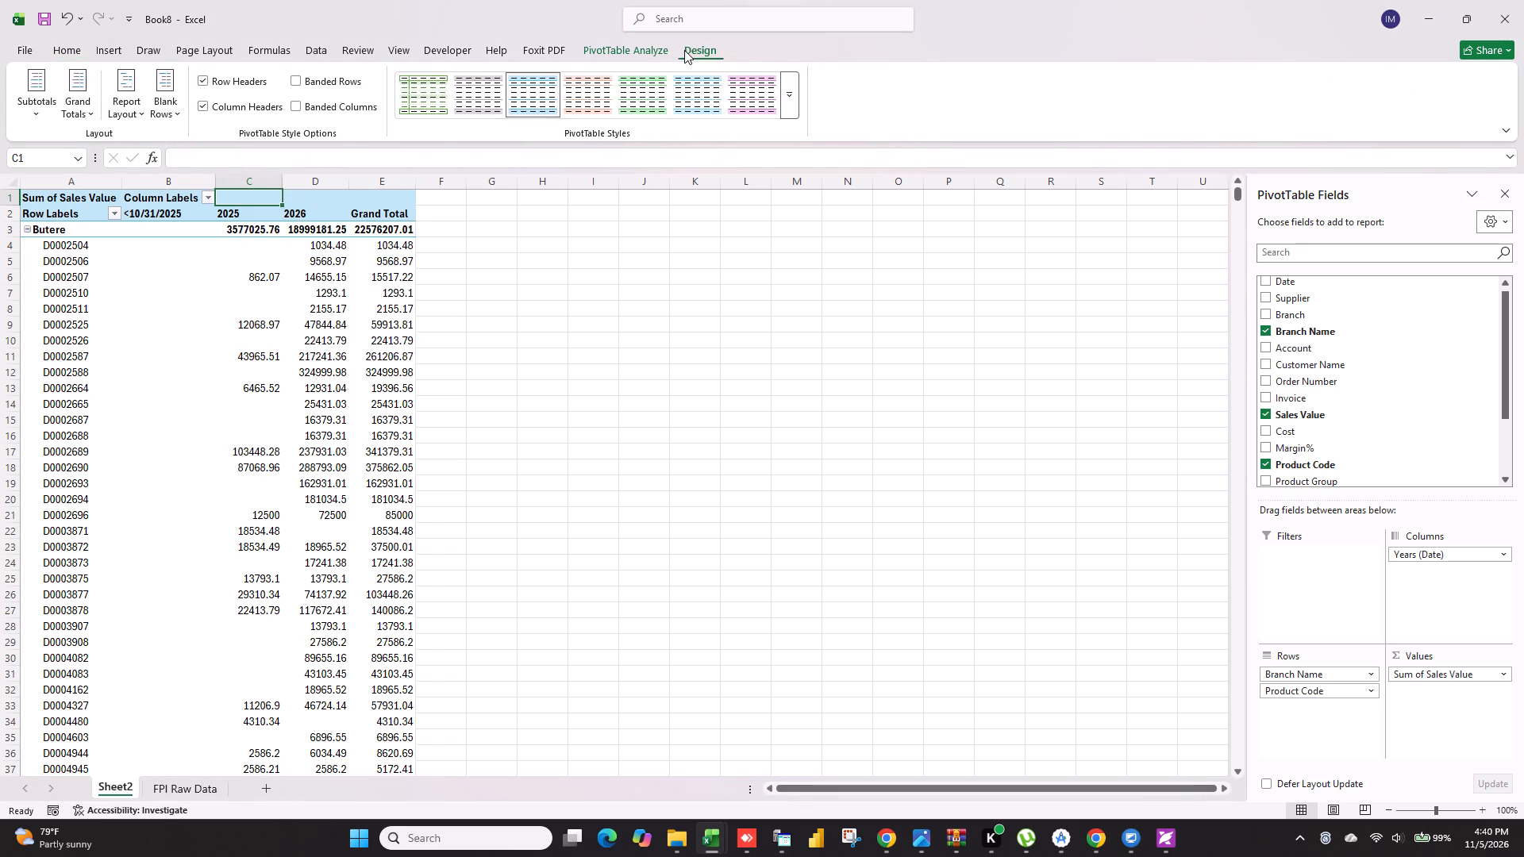
left_click(108, 106)
left_click(153, 198)
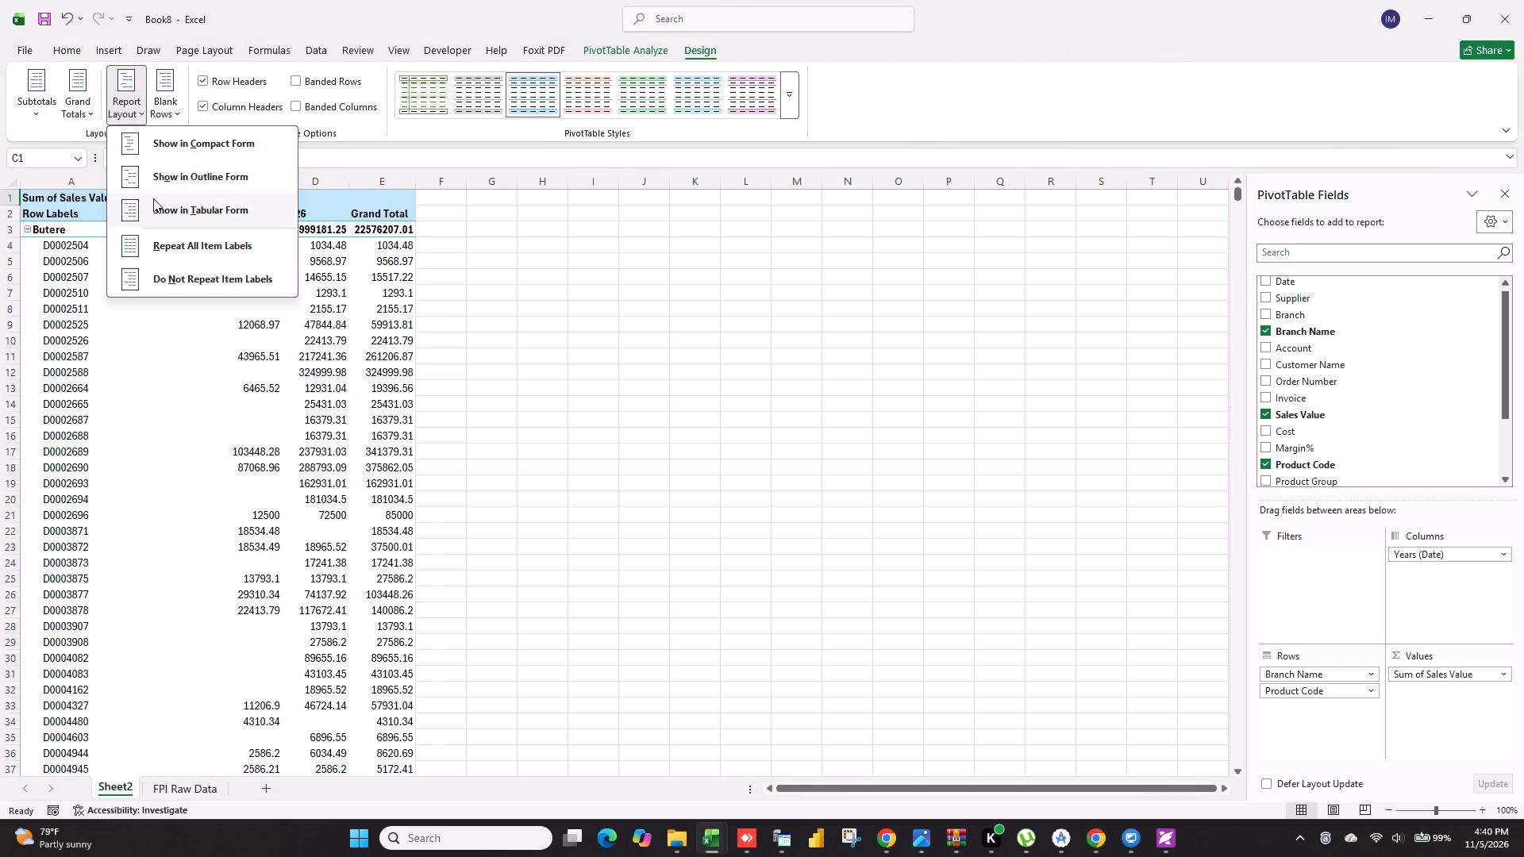
left_click(79, 94)
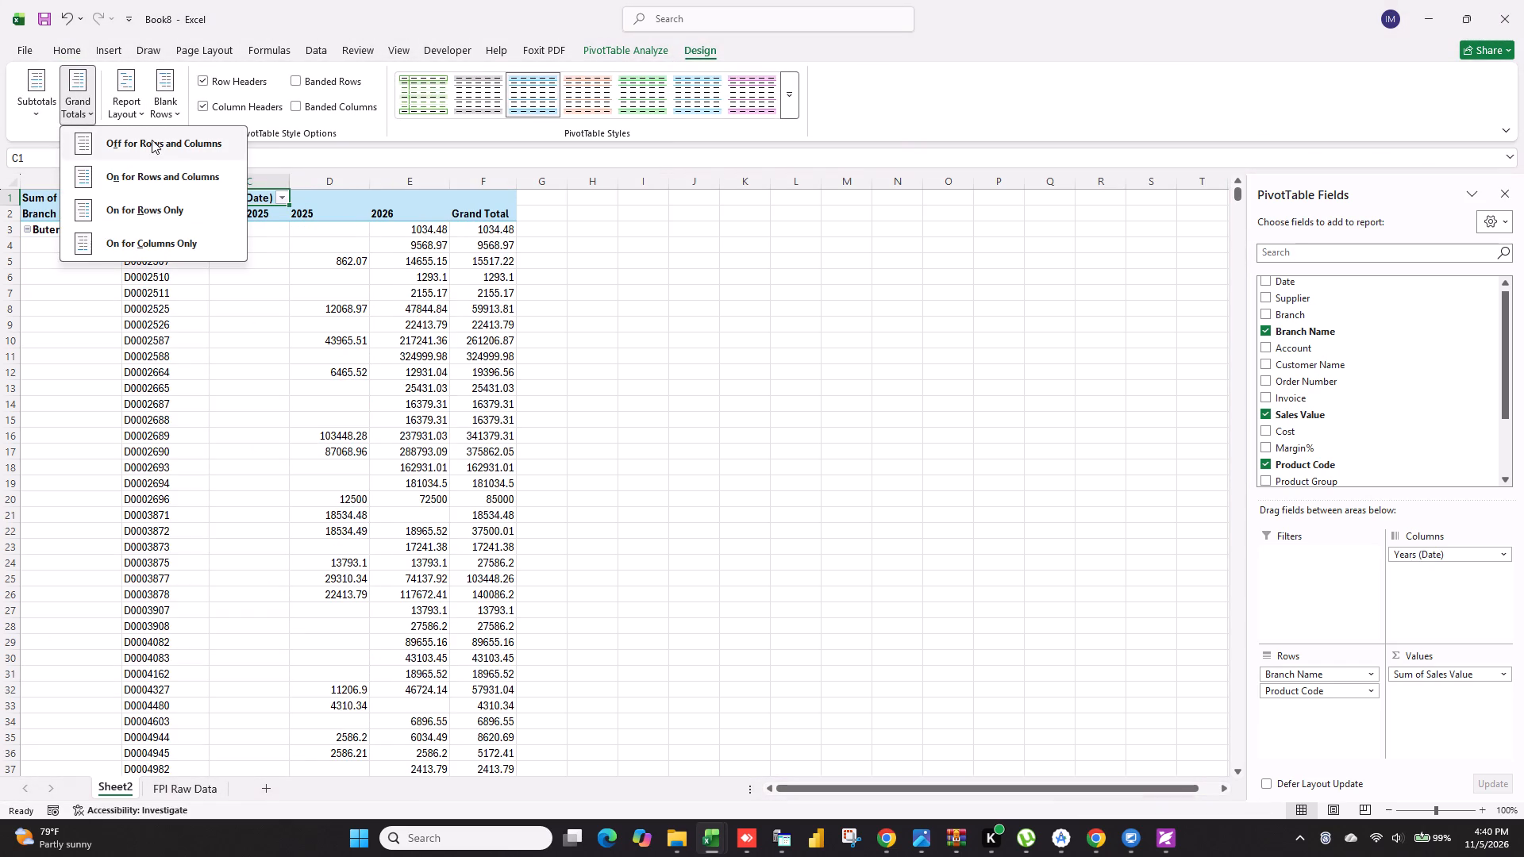
left_click(152, 140)
left_click(40, 107)
left_click(78, 148)
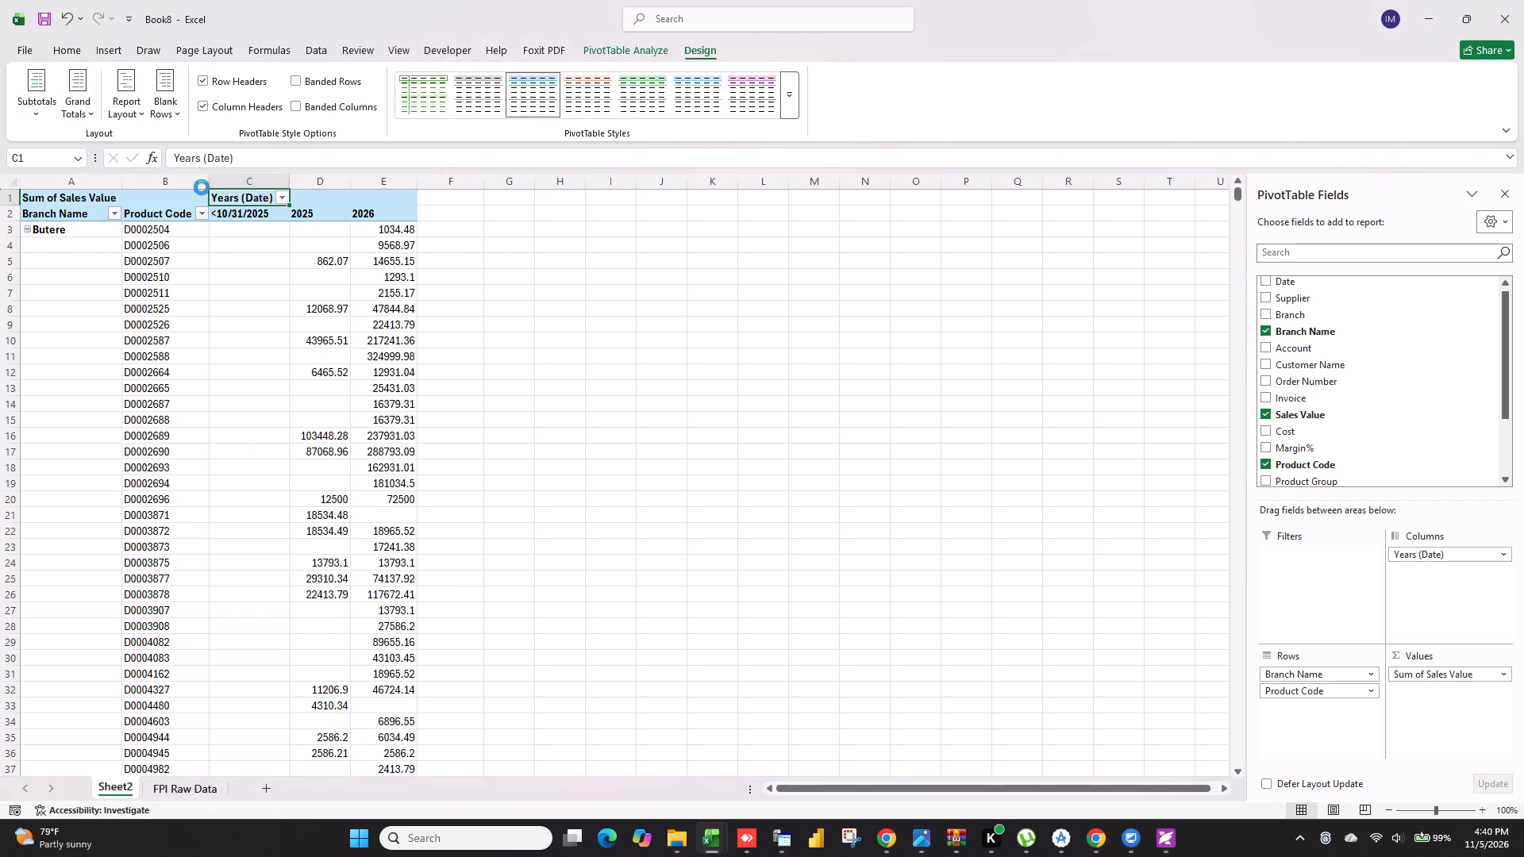
left_click(215, 439)
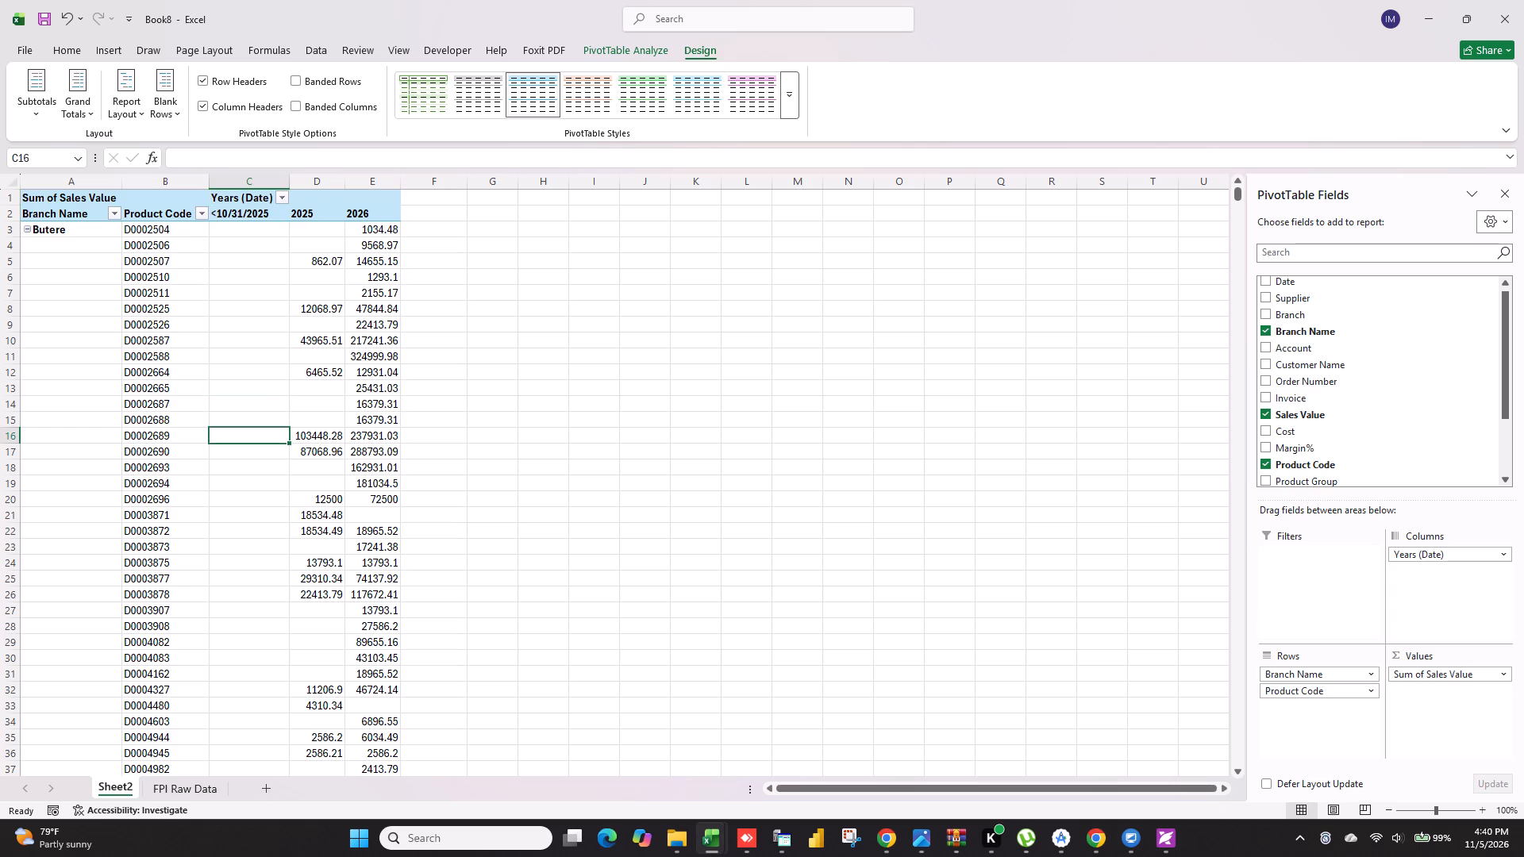
Copy PivotTable columns A to E and paste them as values at A1 of a new worksheet.
left_click_drag(77, 185, 377, 222)
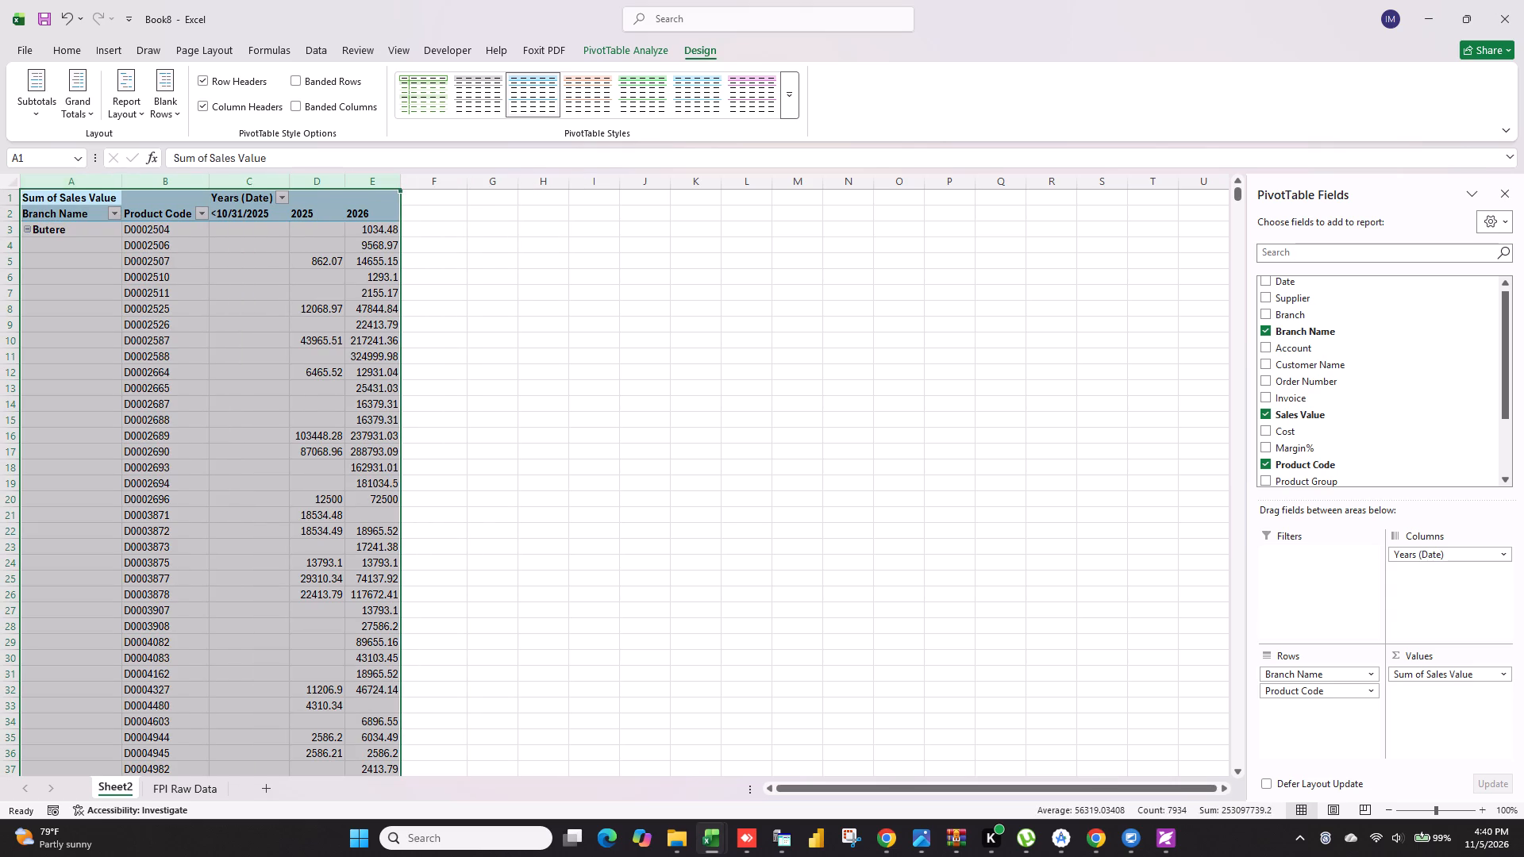
key("ctrl+c")
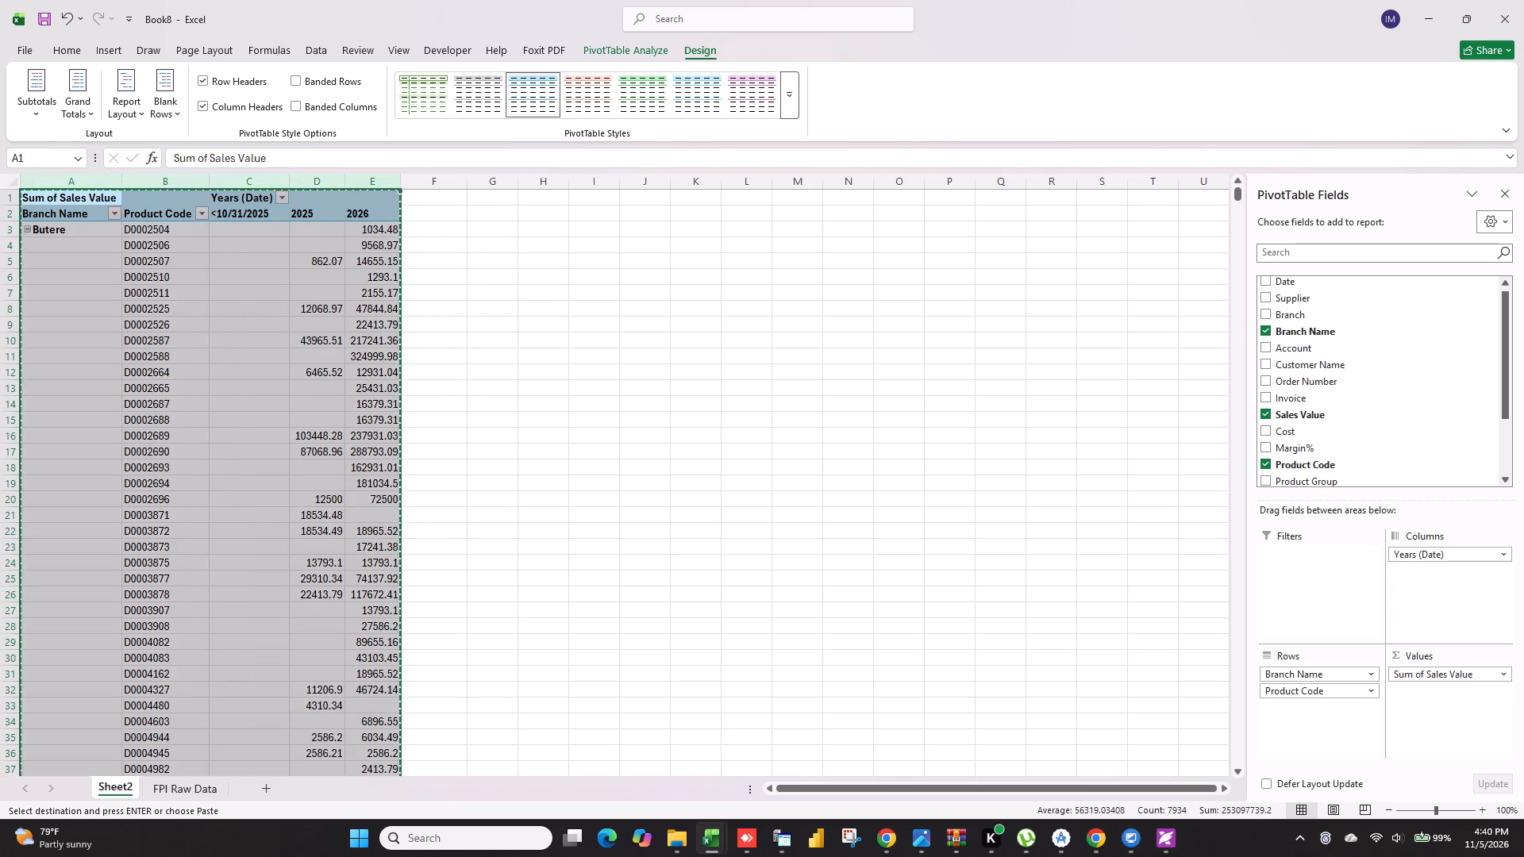
left_click(267, 788)
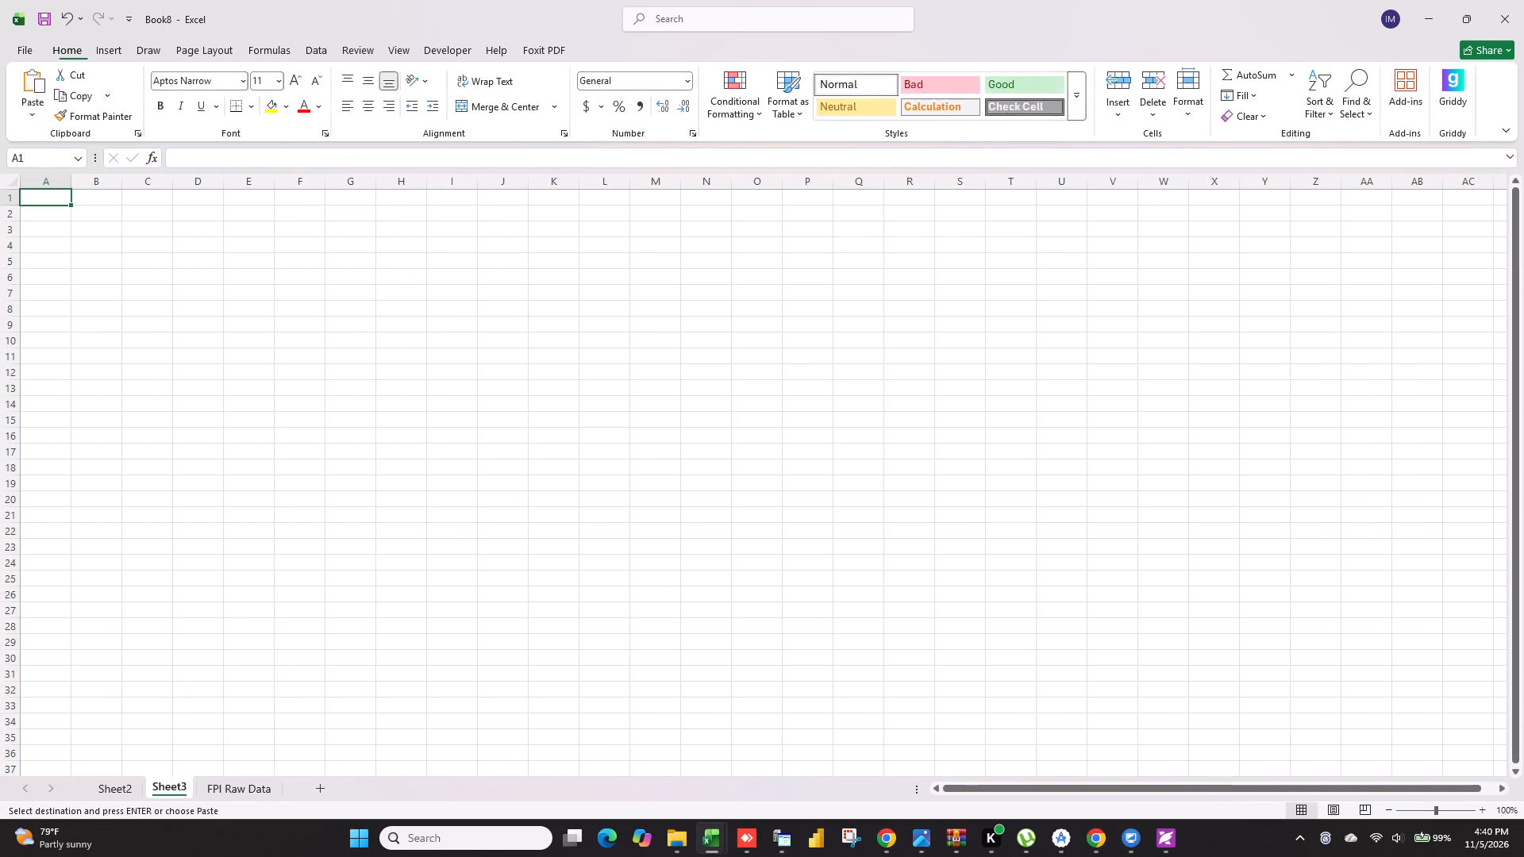
right_click(40, 198)
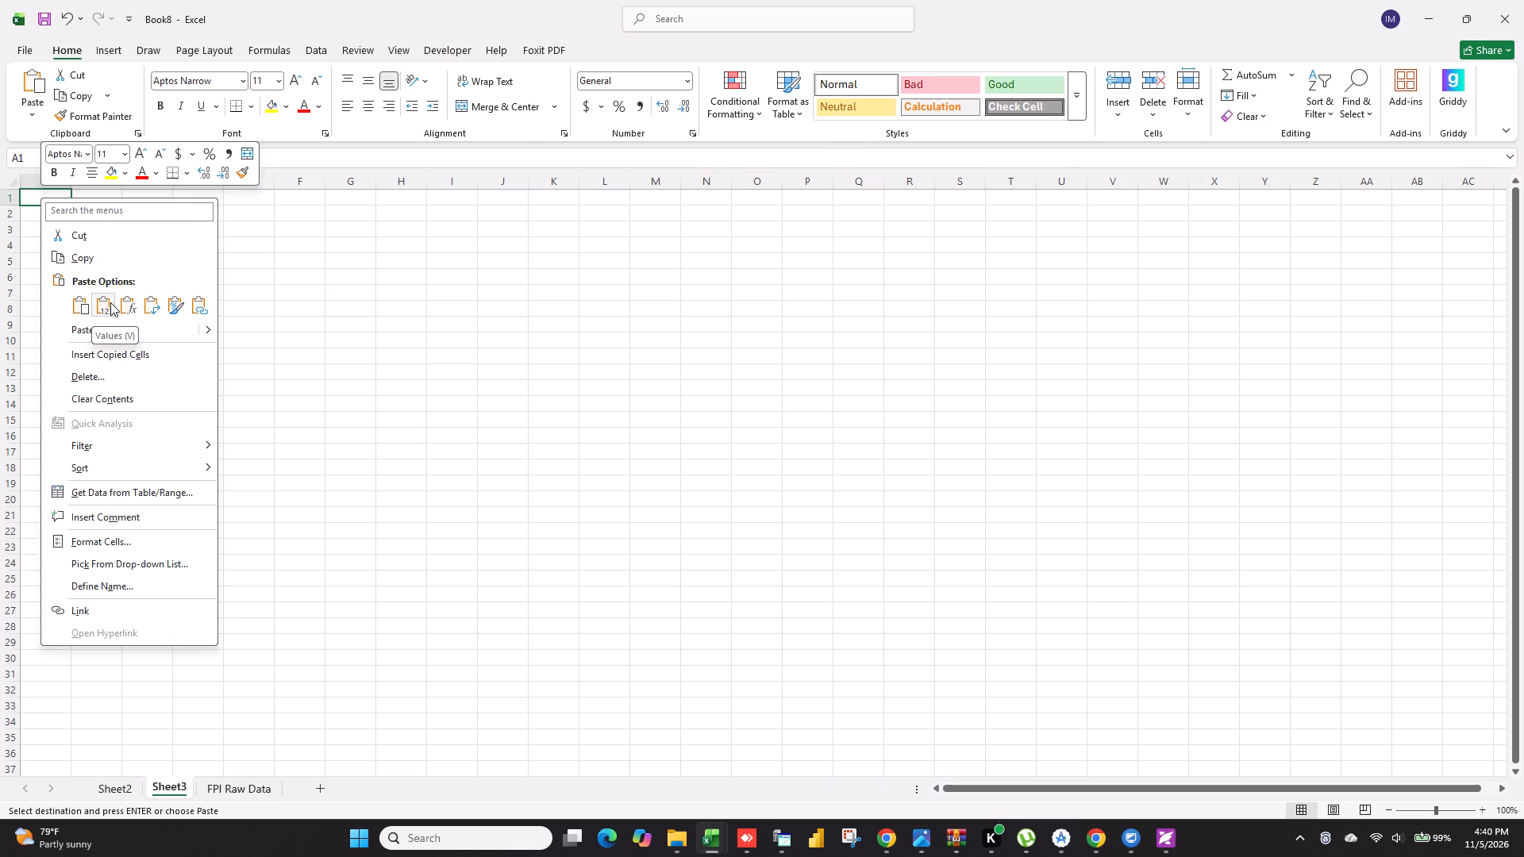
left_click(110, 302)
left_click(452, 272)
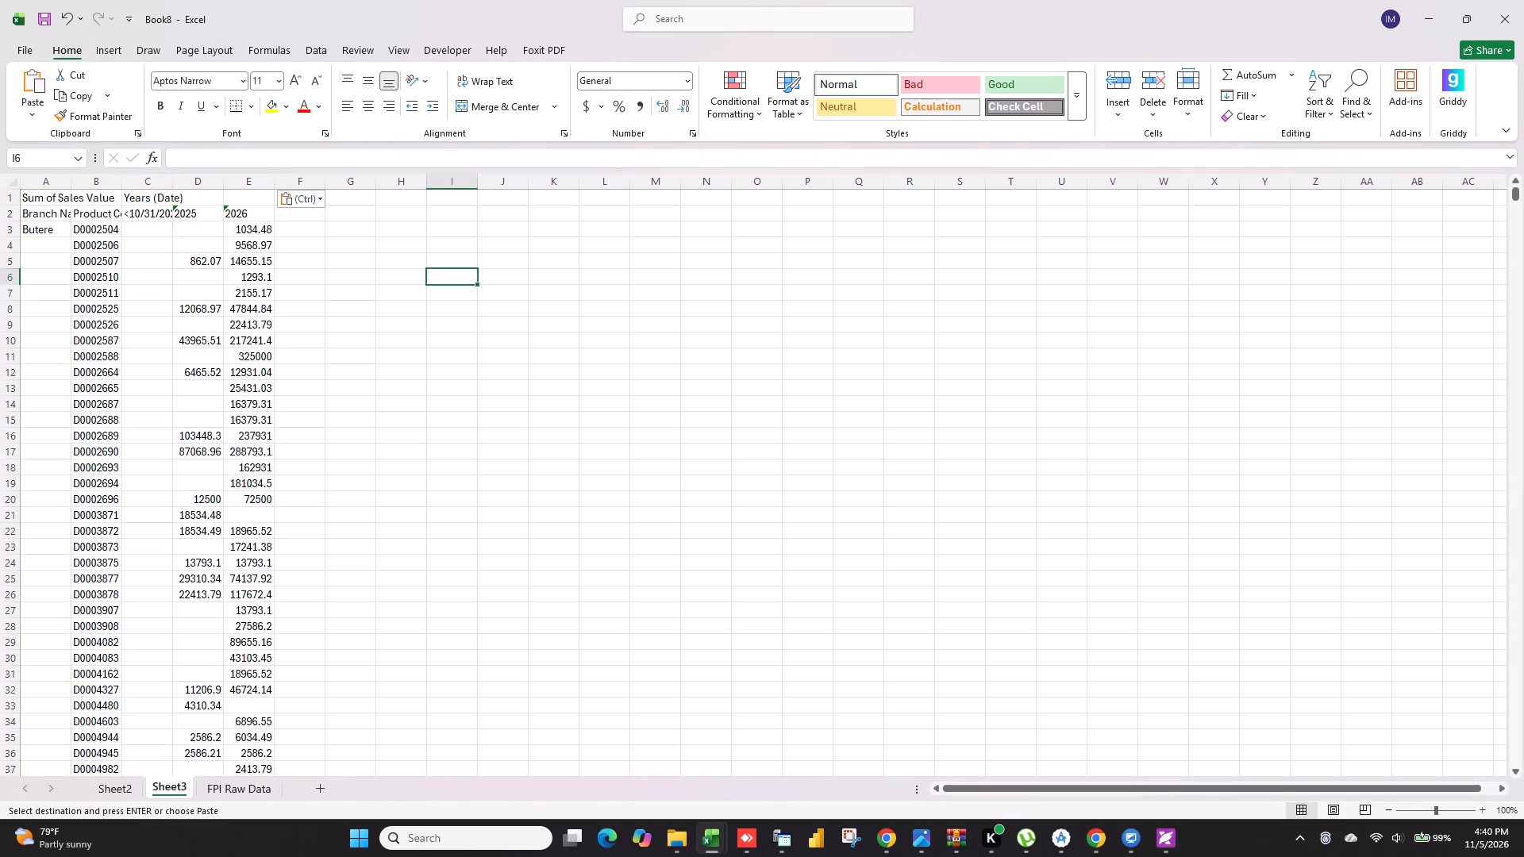
Delete the Sum of Sales Value row above the Branch Name headers in the pasted data.
left_click(16, 197)
key("ctrl+minus")
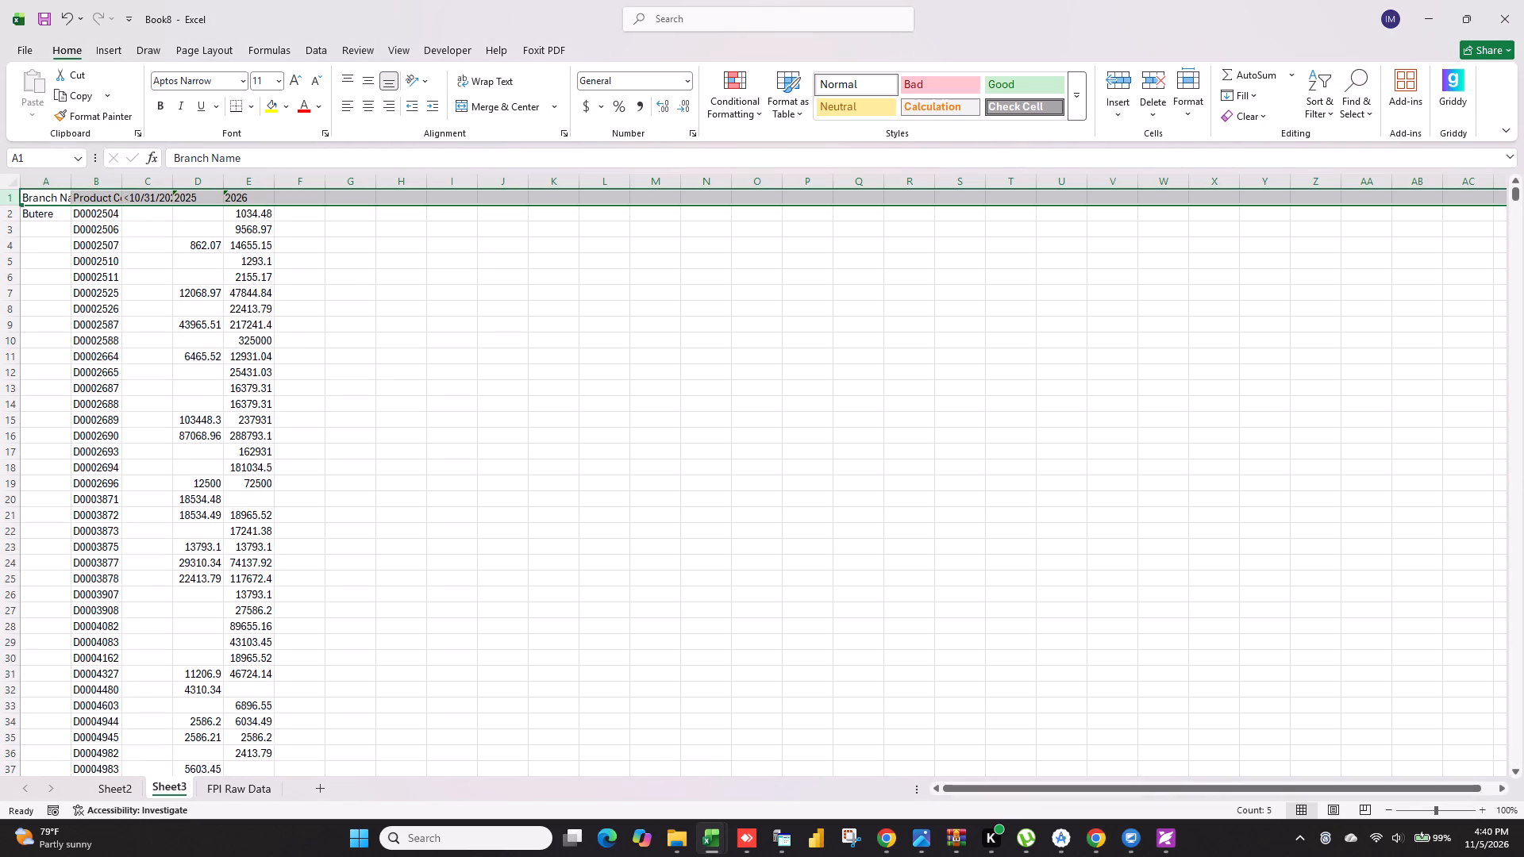
Delete column C, the date column ahead of the 2025 sales, and slightly widen the Branch Name column.
left_click(160, 182)
key("ctrl+minus")
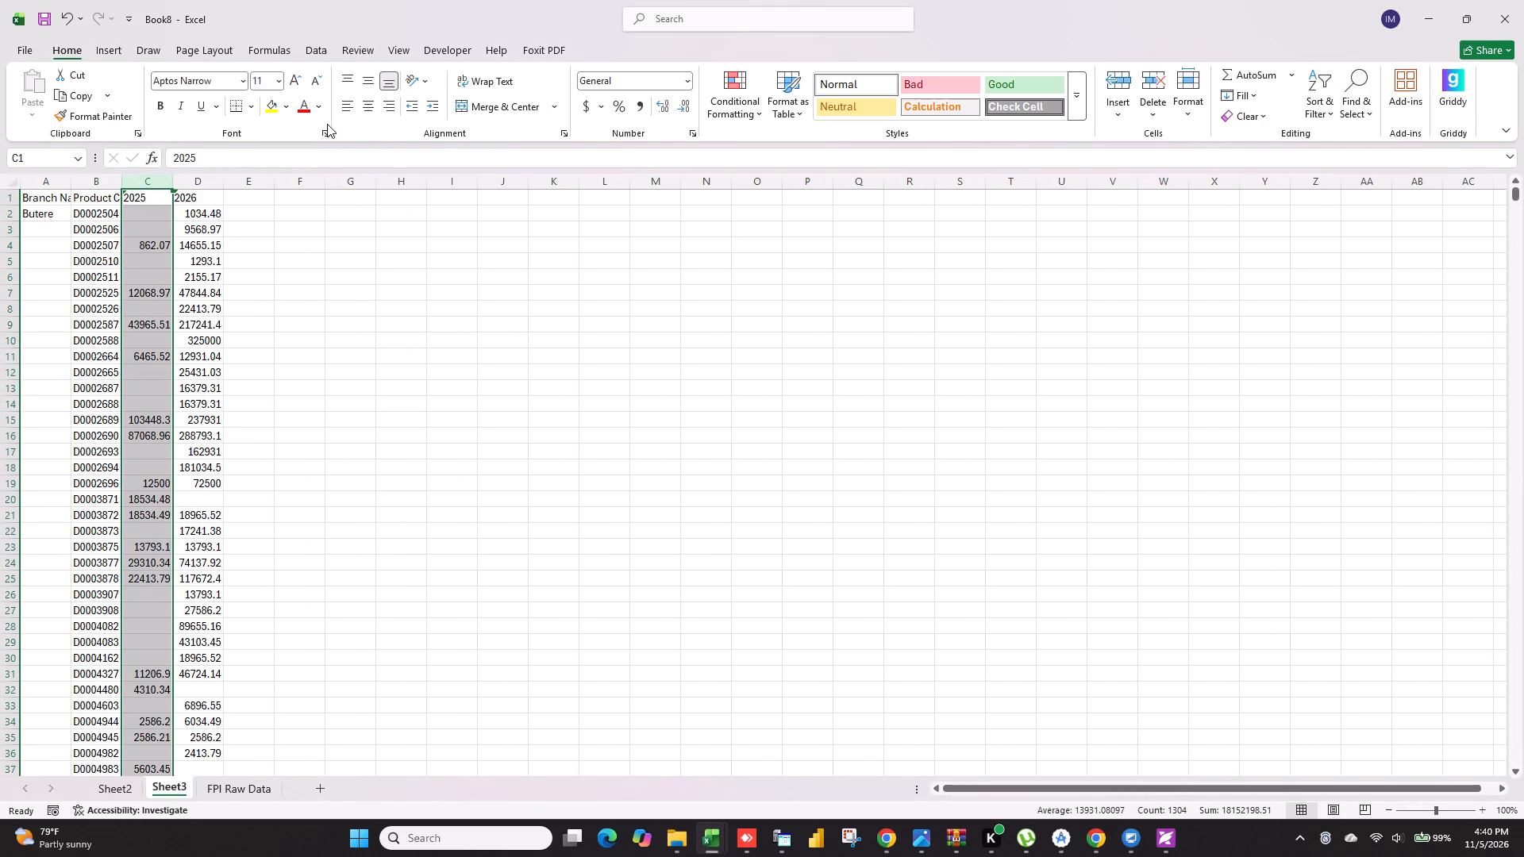
left_click(387, 249)
left_click_drag(67, 182, 79, 182)
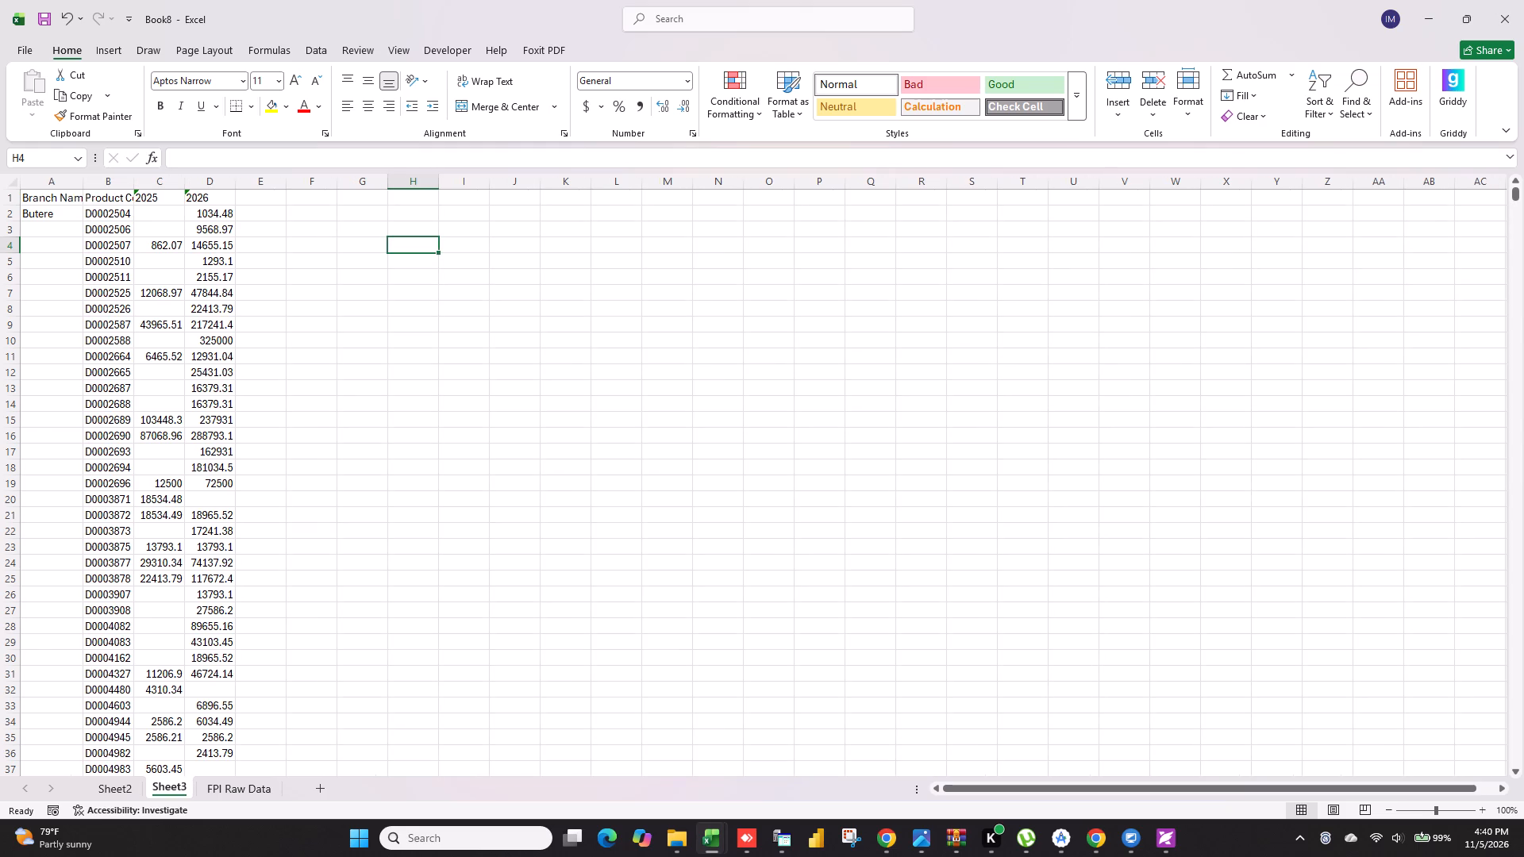
Copy the branch name Butere from A2 into the blank Branch Name cells A3 to A612.
left_click(63, 205)
left_click(60, 209)
key("ctrl+c")
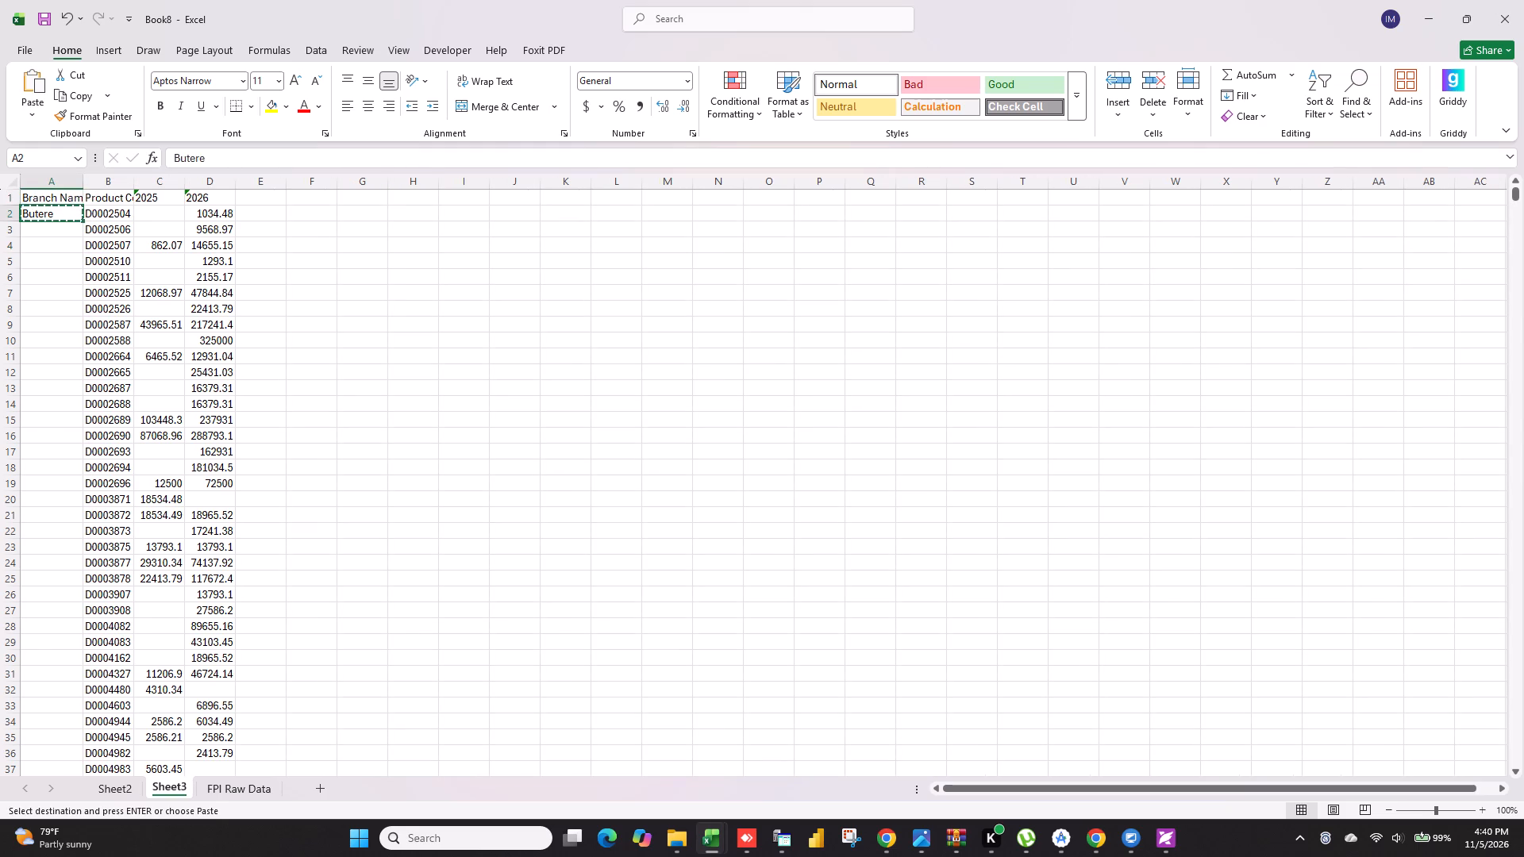
left_click(52, 233)
key("ctrl+shift+Down")
left_click(54, 755)
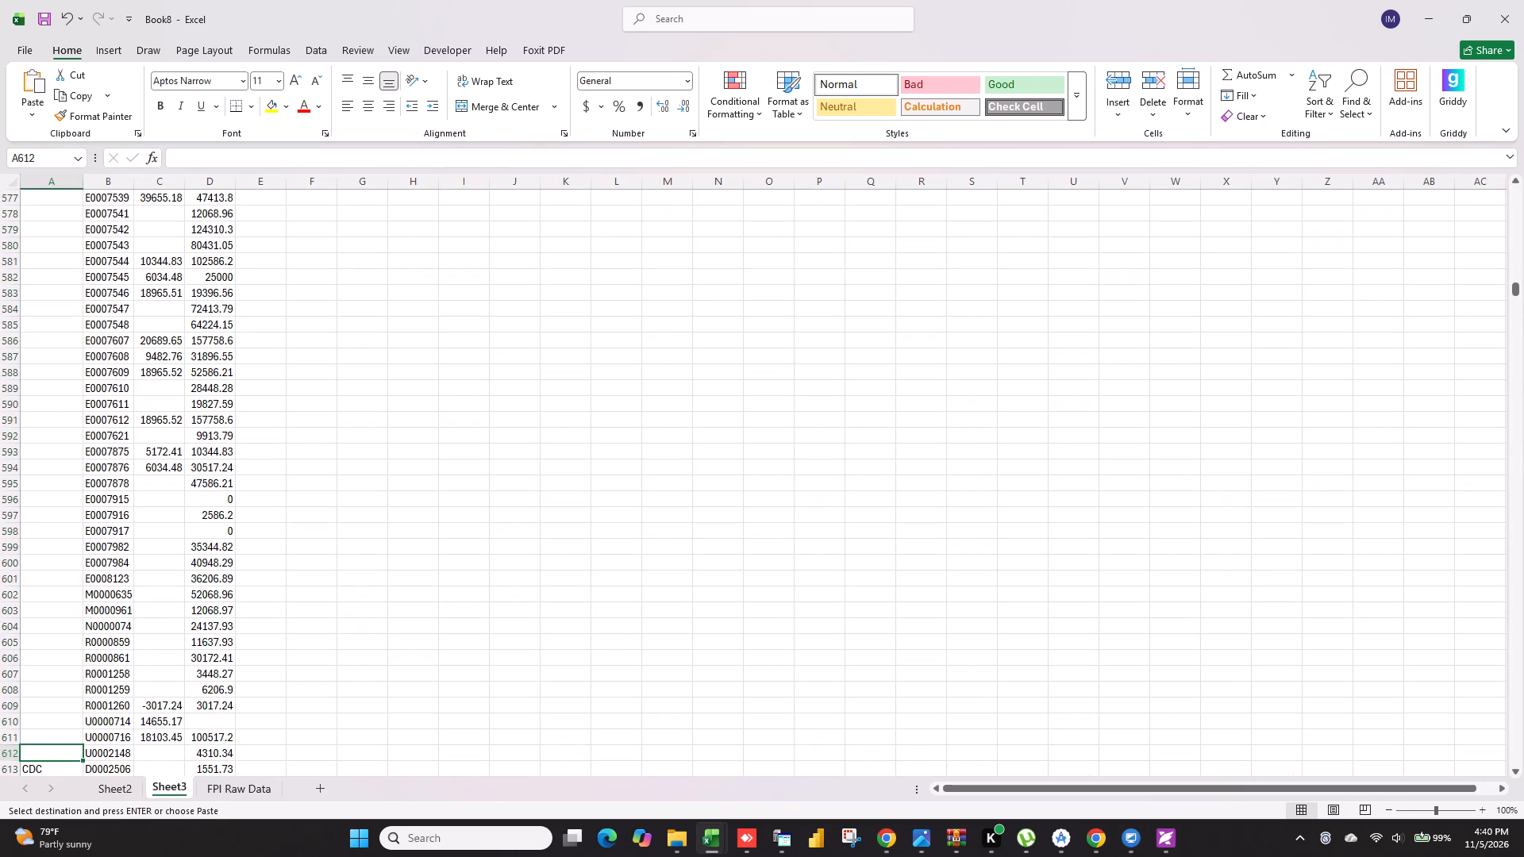
key("ctrl+shift+Up")
key("ctrl+v")
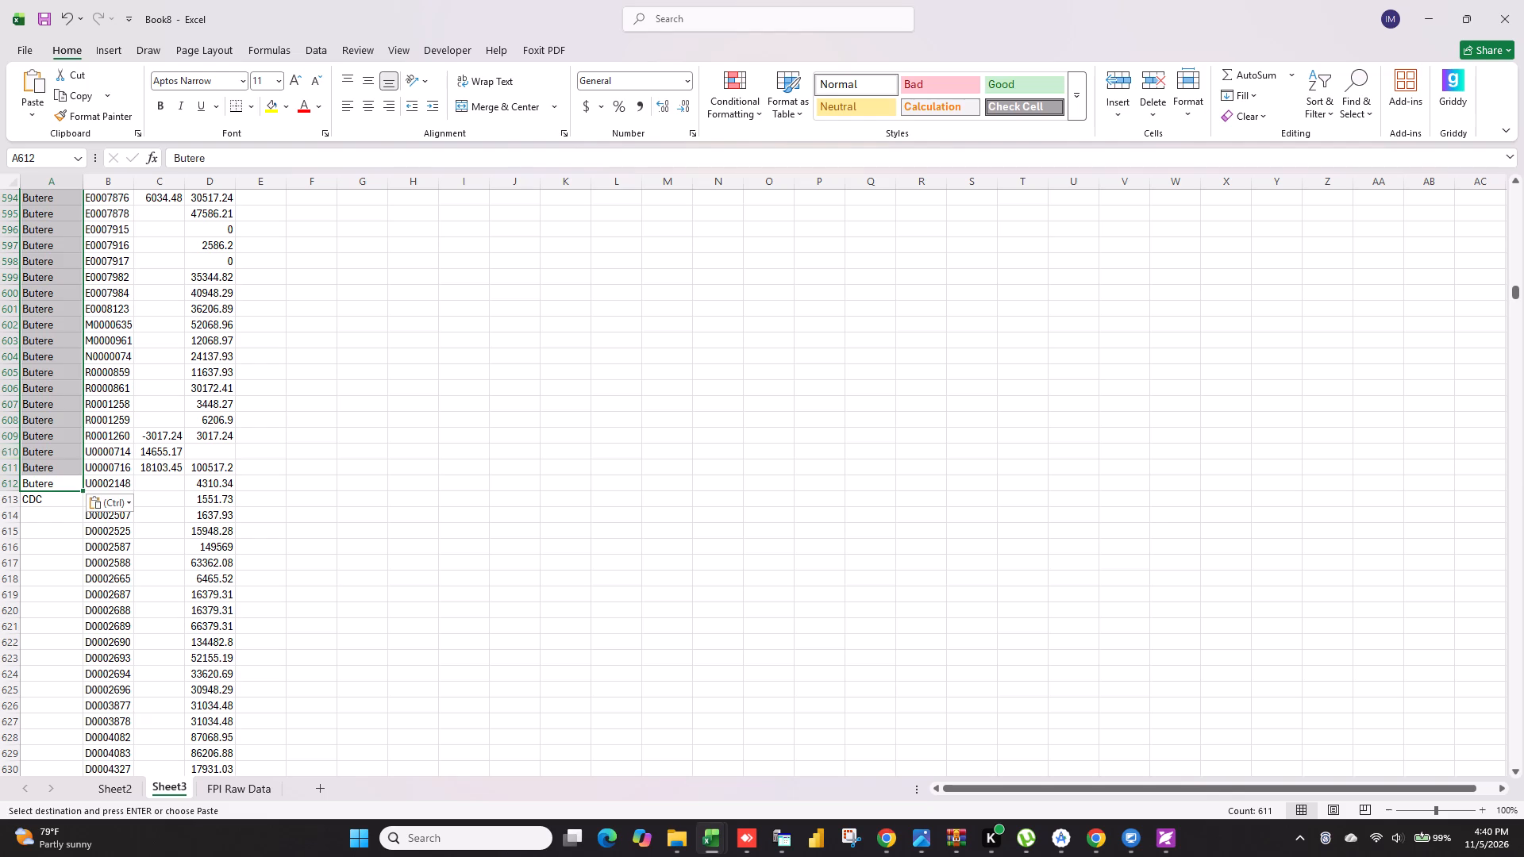
Copy the branch name CDC from A613 into the blank Branch Name cells A614 to A868.
left_click(60, 502)
key("ctrl+c")
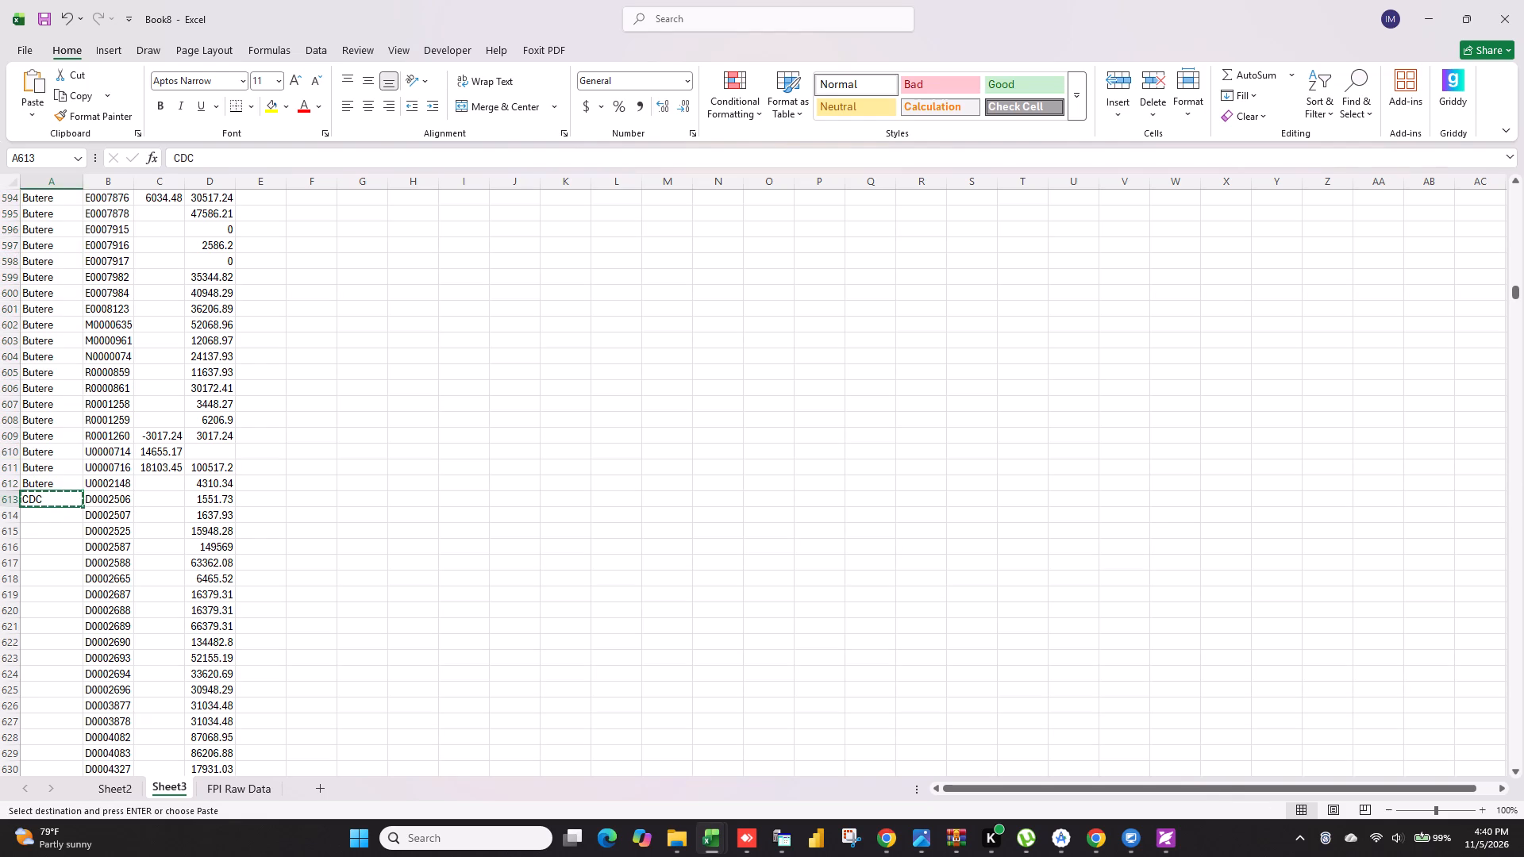
left_click(40, 516)
key("ctrl+shift+Down")
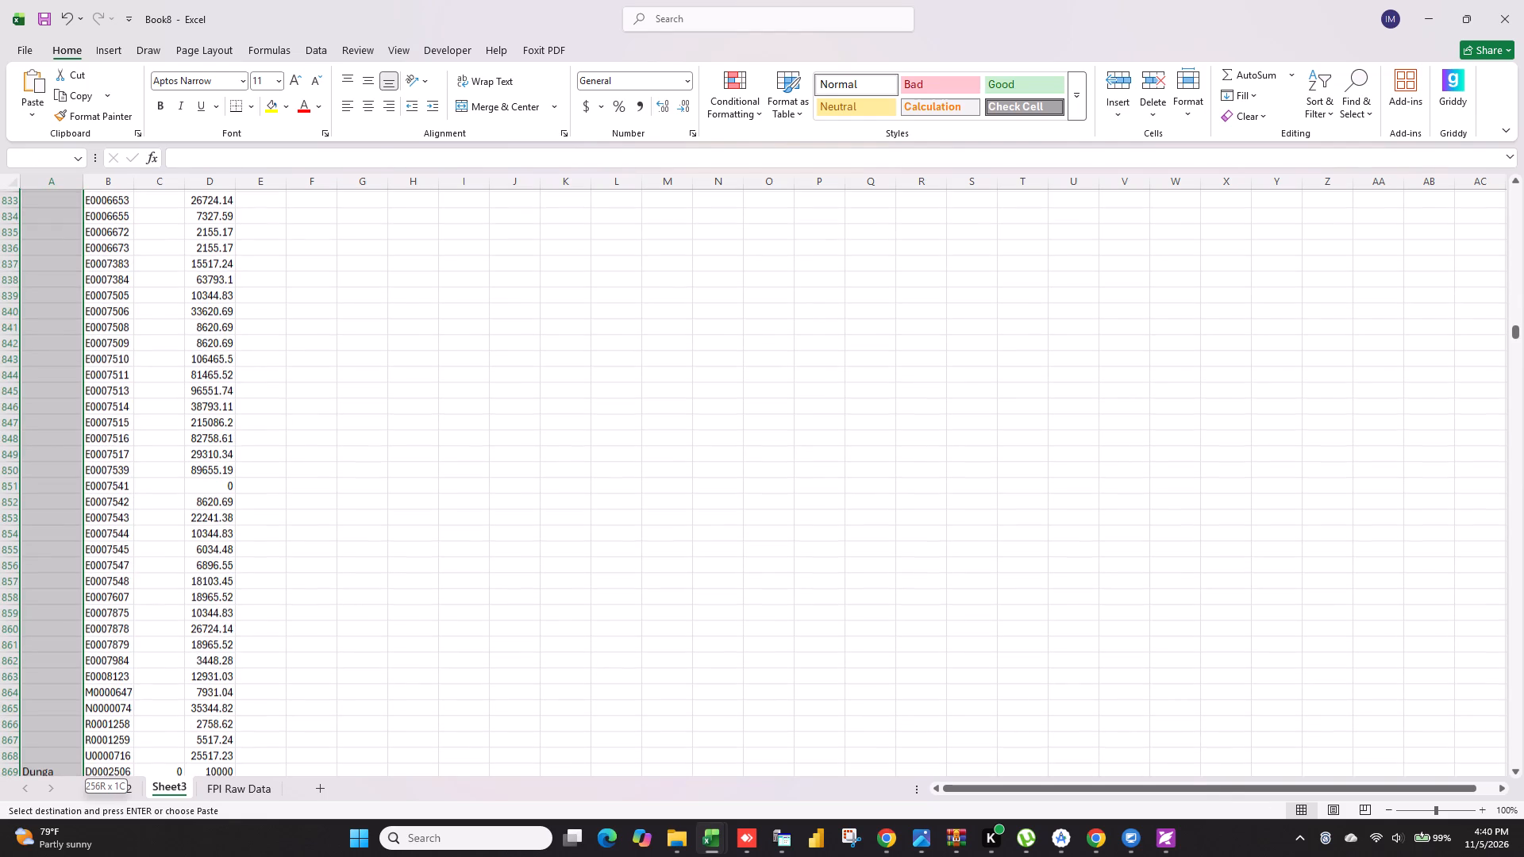
left_click(45, 746)
key("ctrl+shift+Up")
key("ctrl+v")
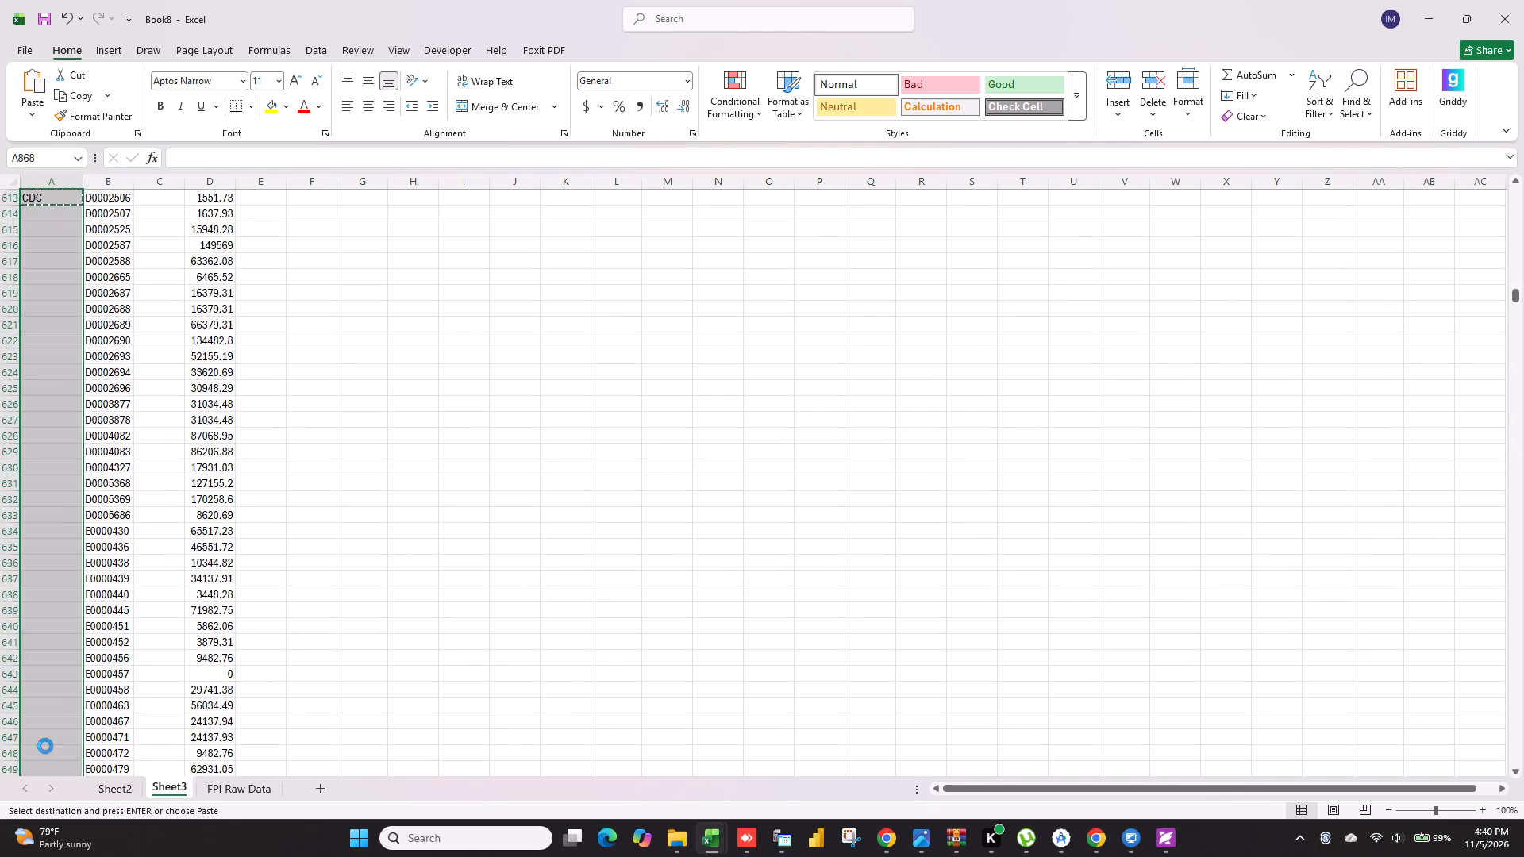
Copy the branch name Dunga from A869 into the blank Branch Name cells A870 to A1491.
left_click(33, 502)
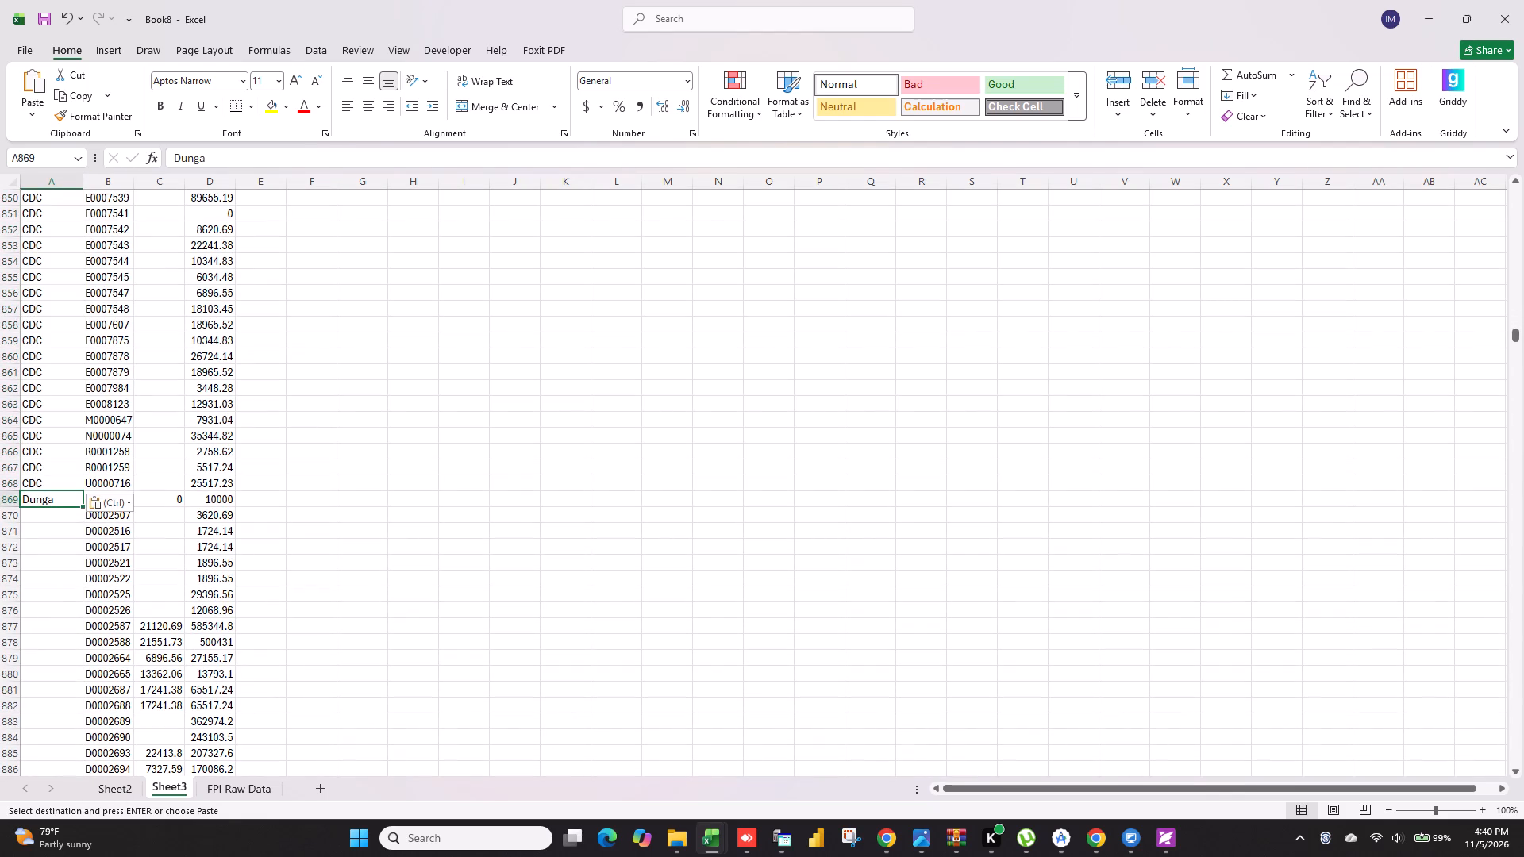
key("ctrl+c")
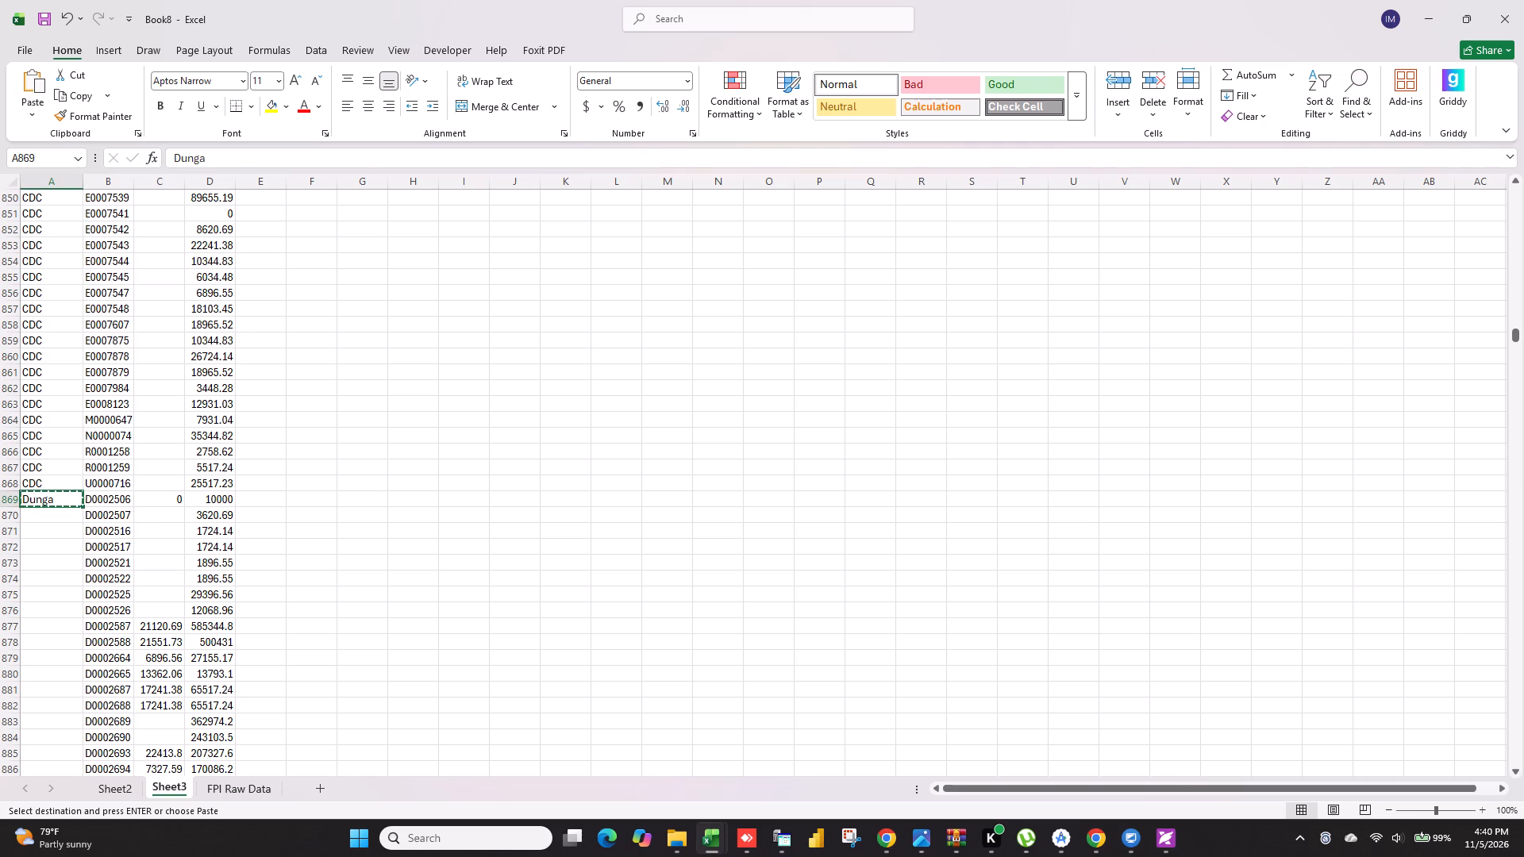
left_click(44, 519)
key("ctrl+shift+Down")
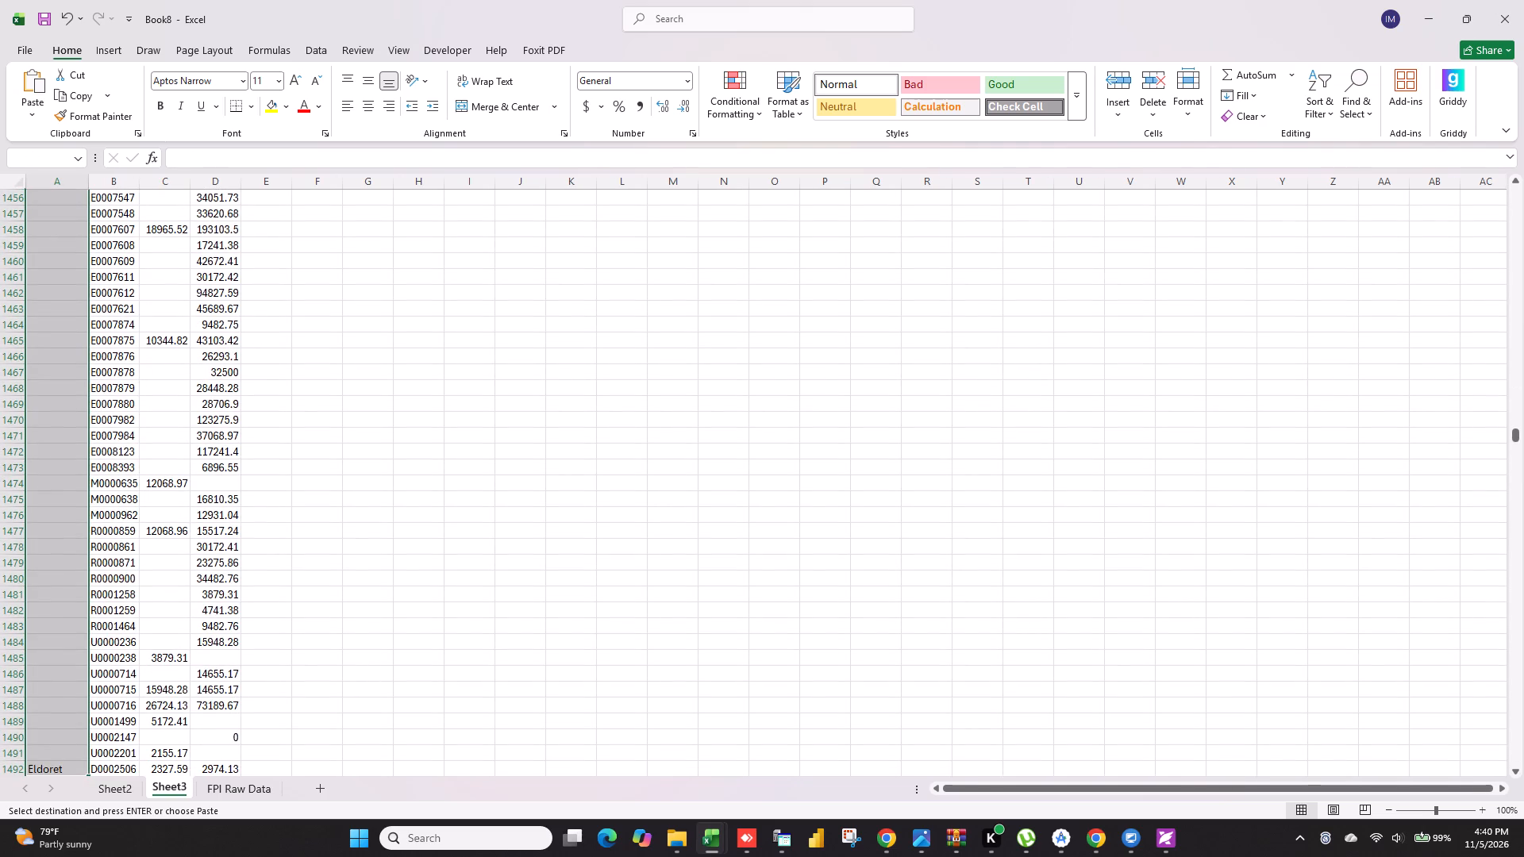
left_click(45, 751)
key("ctrl+shift+Up")
key("ctrl+v")
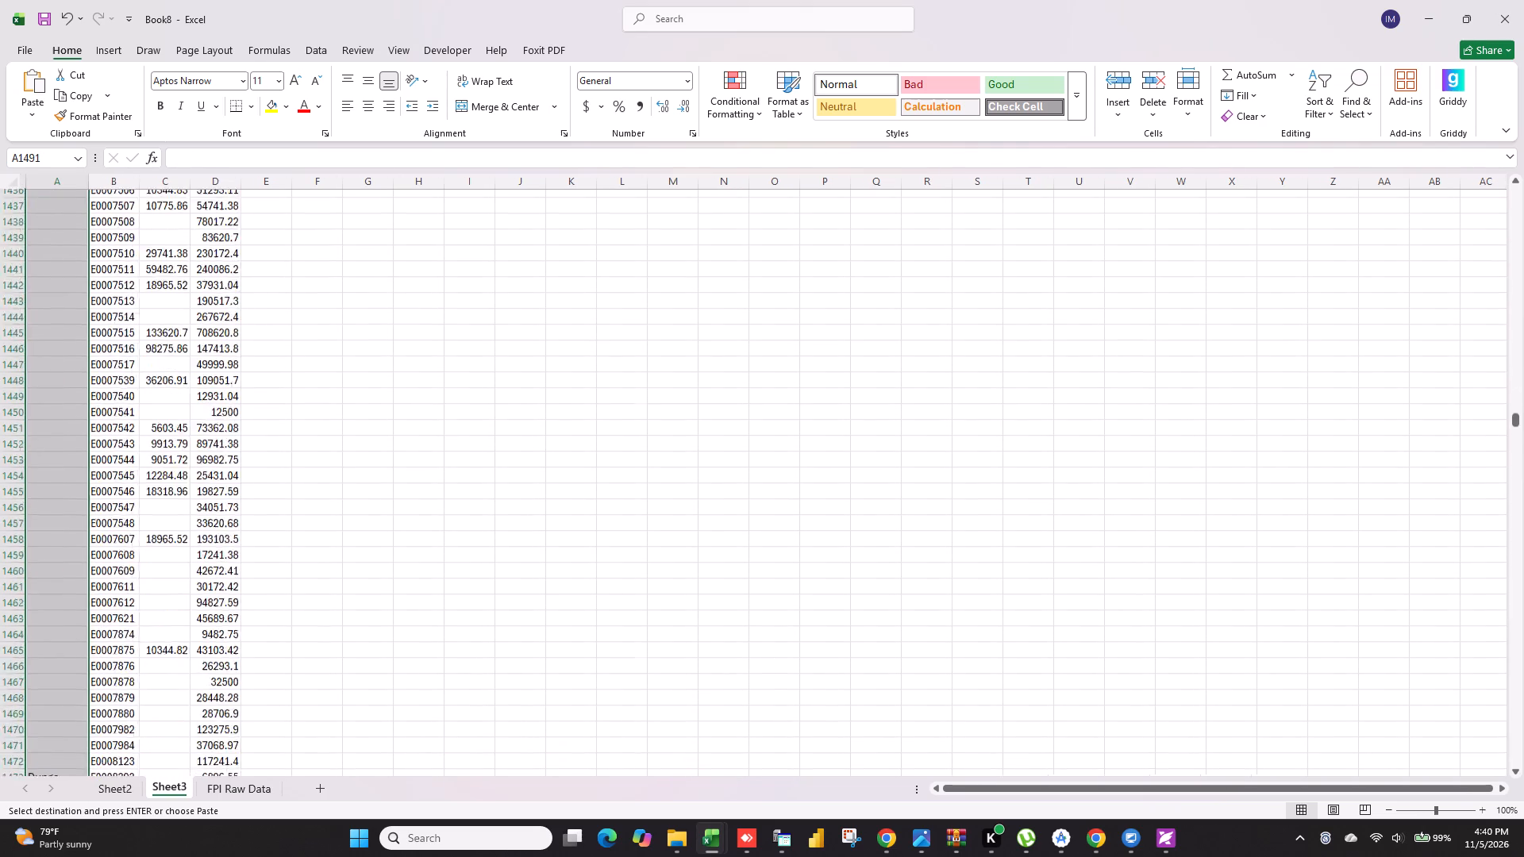
Copy the branch name Eldoret from A1492 into the blank Branch Name cells A1493 to A1854.
left_click(61, 498)
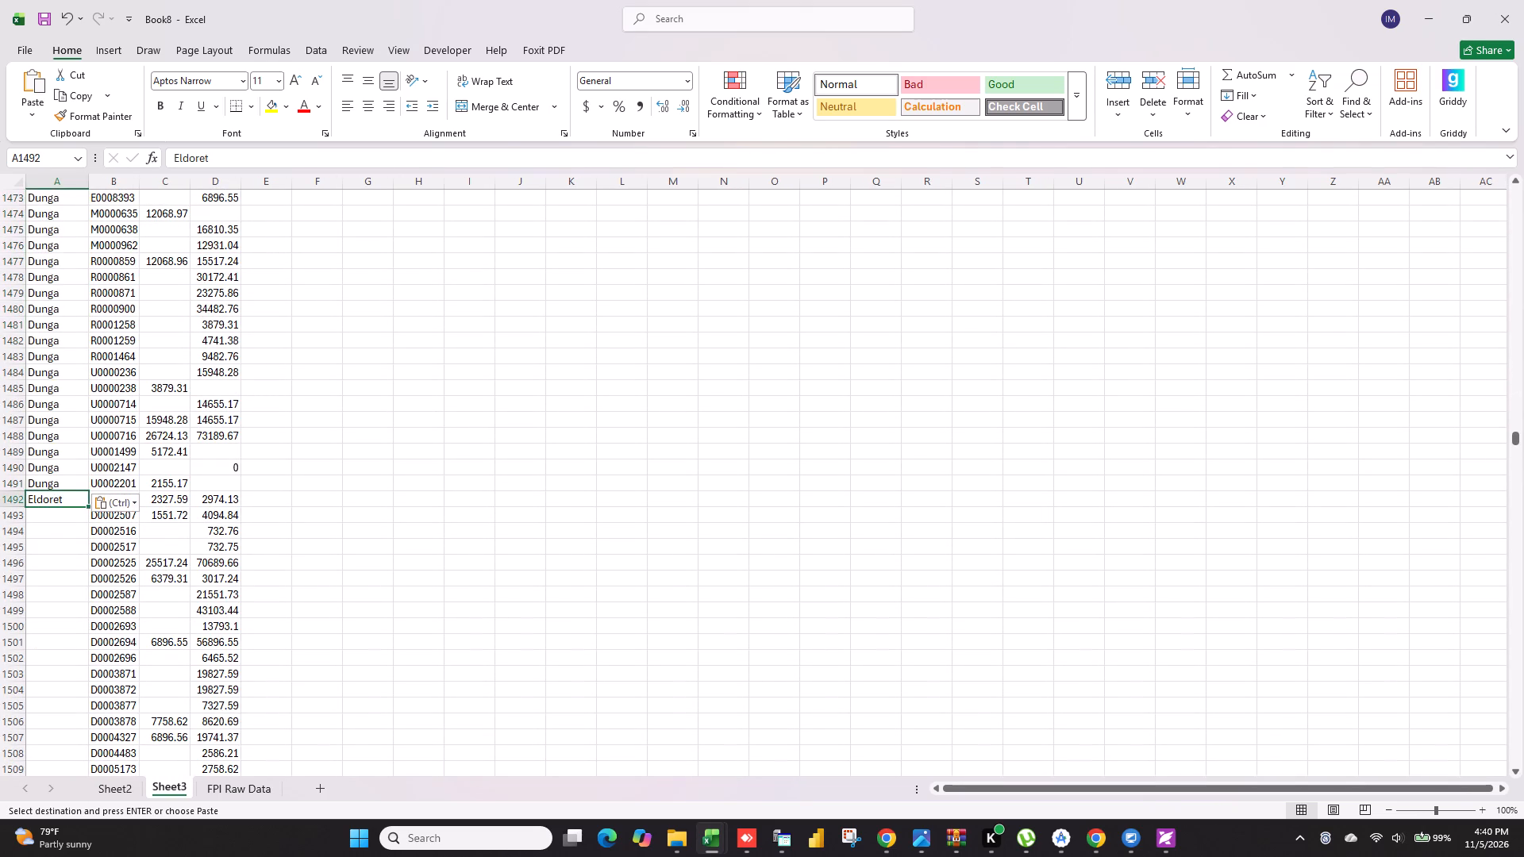
key("ctrl+c")
left_click(61, 516)
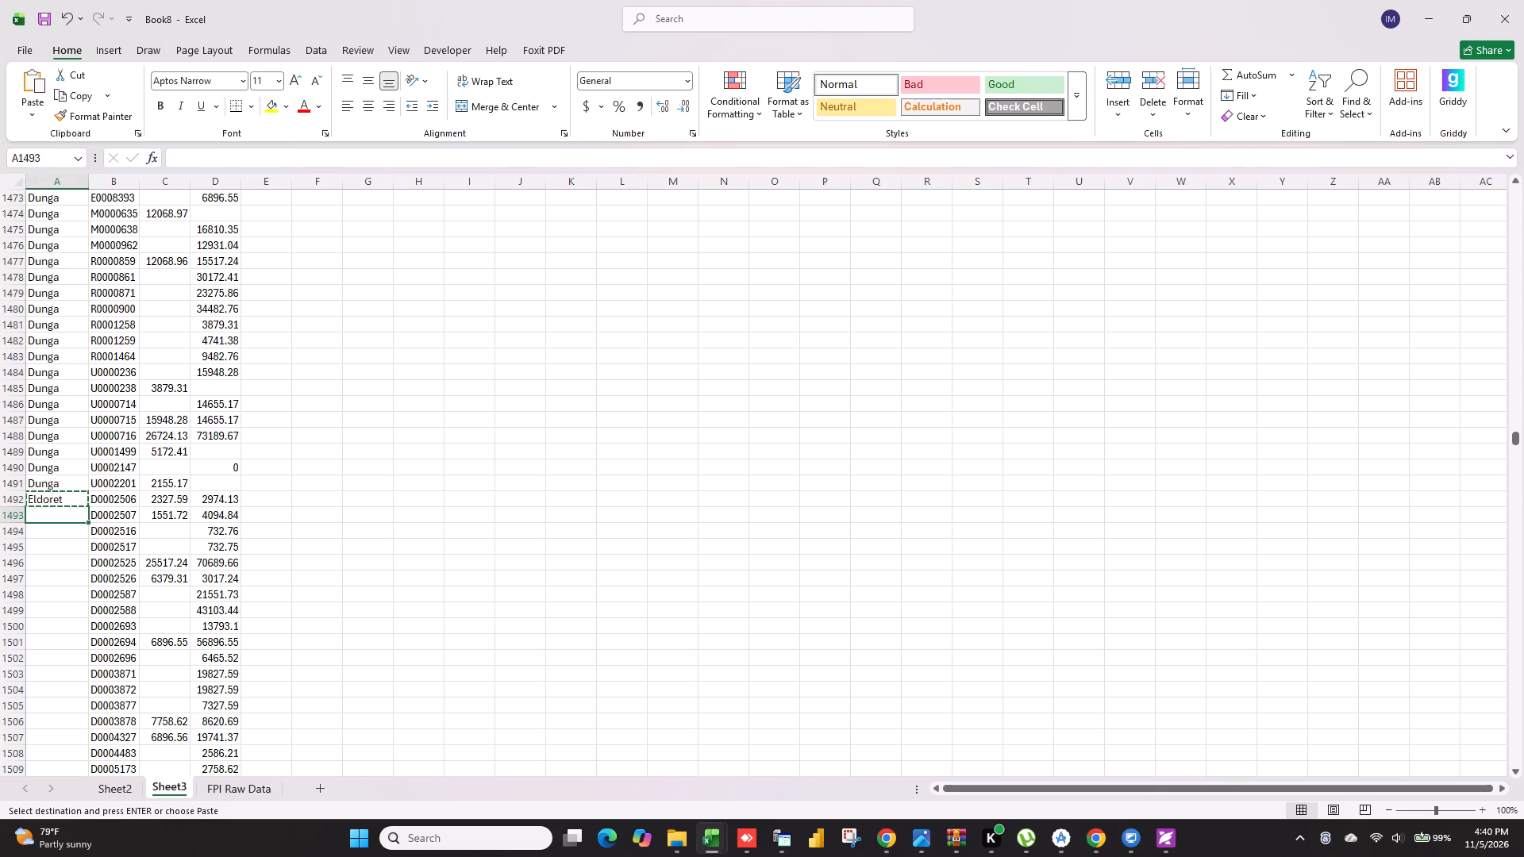
key("ctrl+shift+Down")
left_click(60, 756)
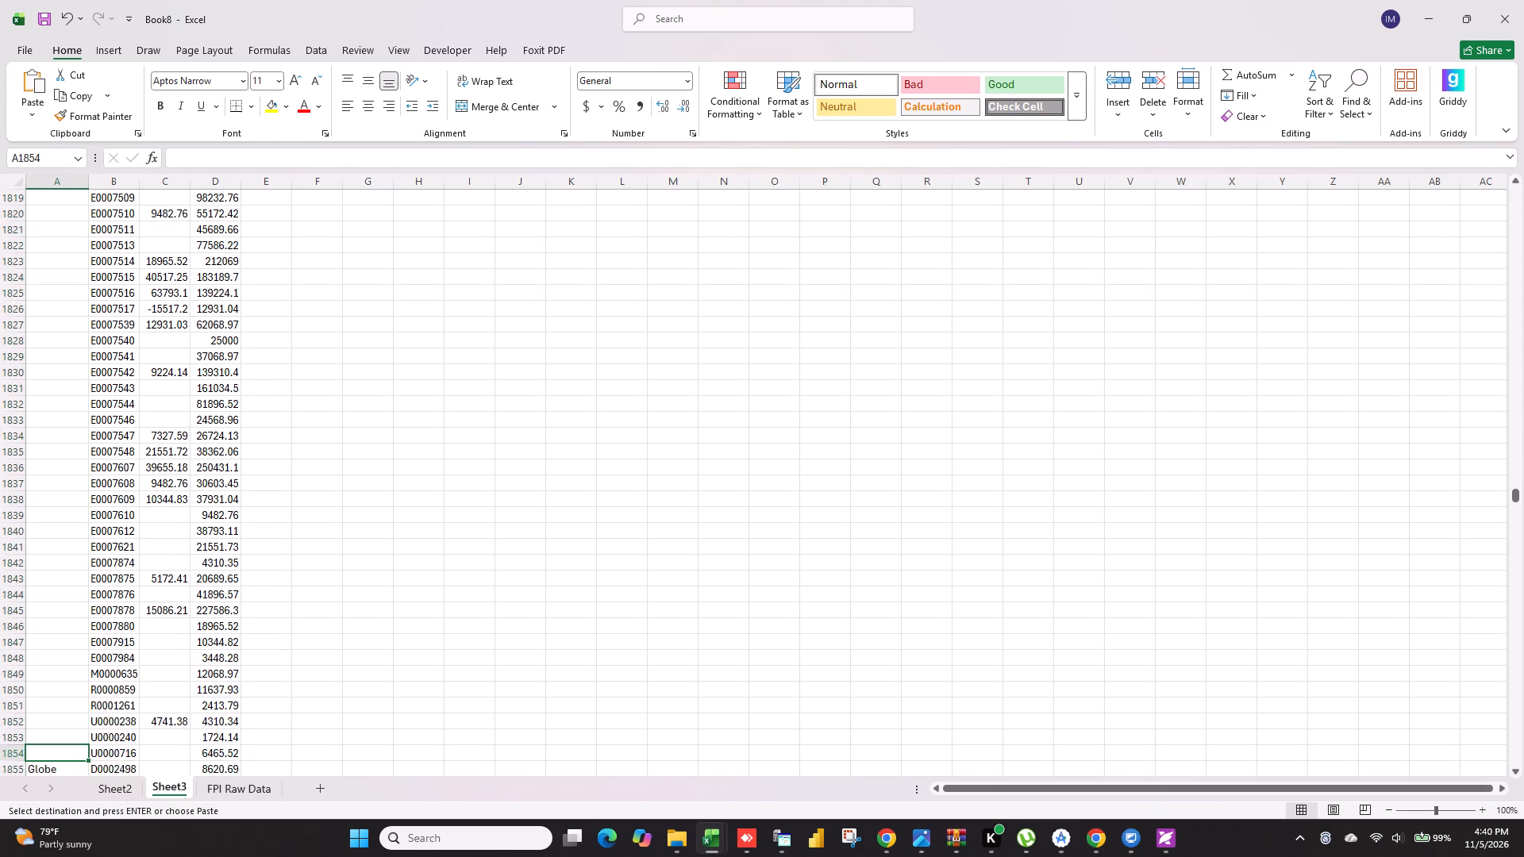
key("ctrl+shift+Up")
key("ctrl+v")
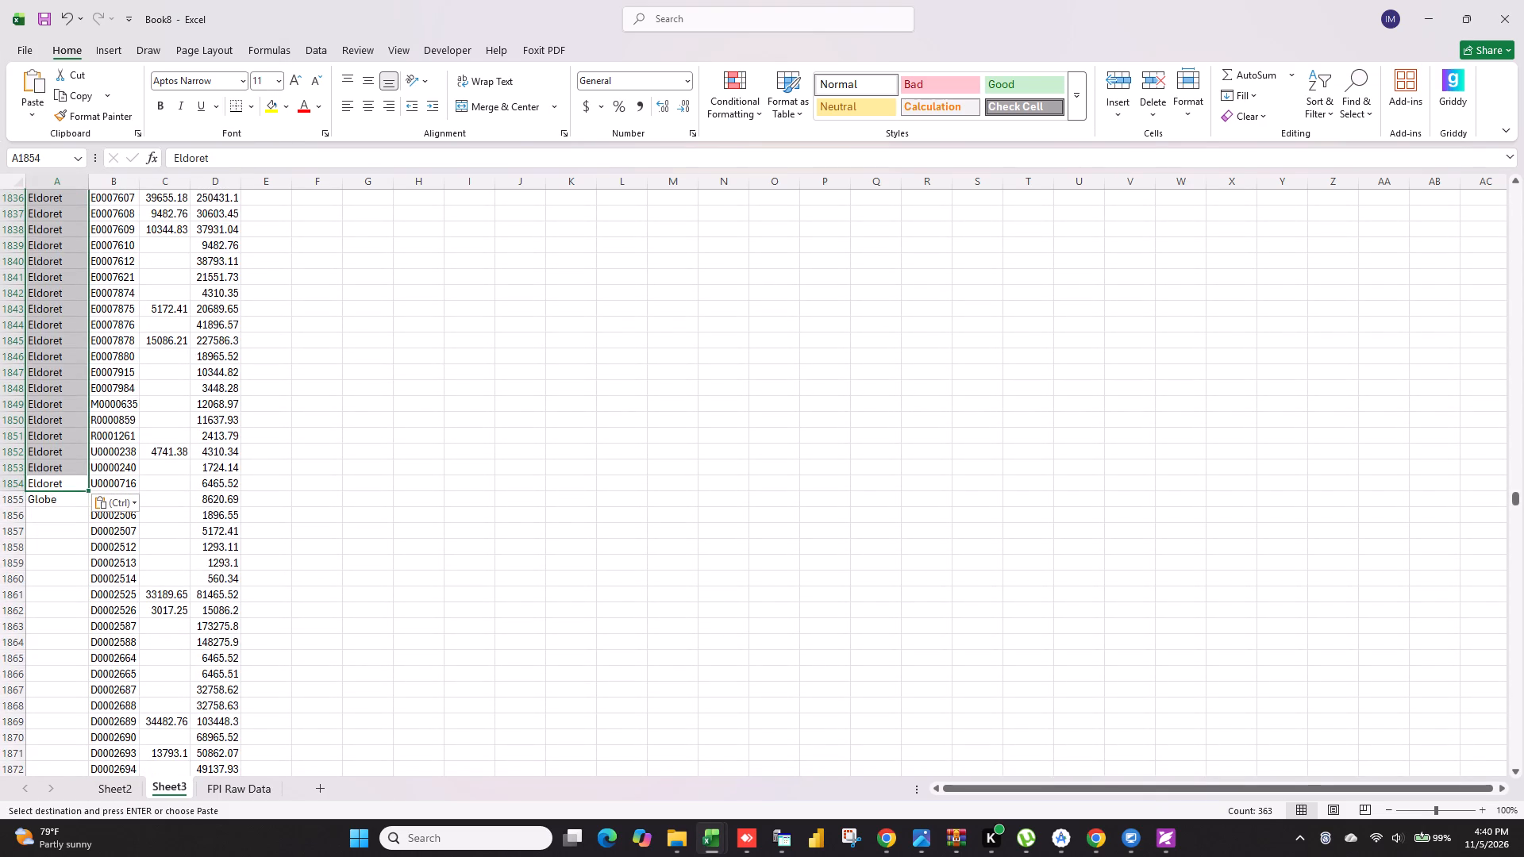
Copy the branch name Globe from A1855 into the blank Branch Name cells A1856 to A2271.
left_click(50, 501)
key("ctrl+c")
left_click(52, 514)
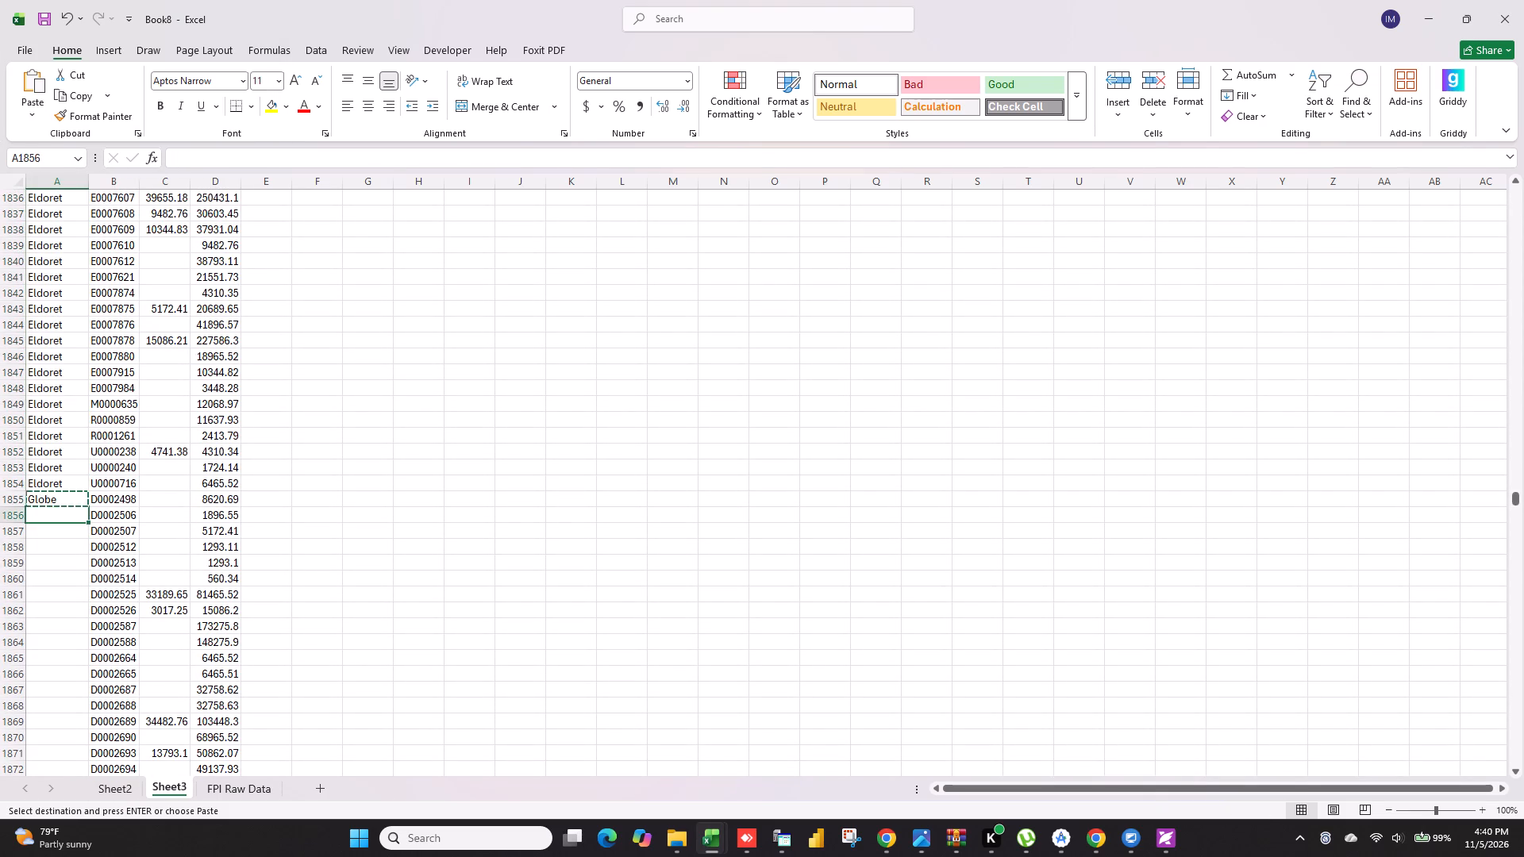
key("ctrl+shift+Down")
left_click(65, 750)
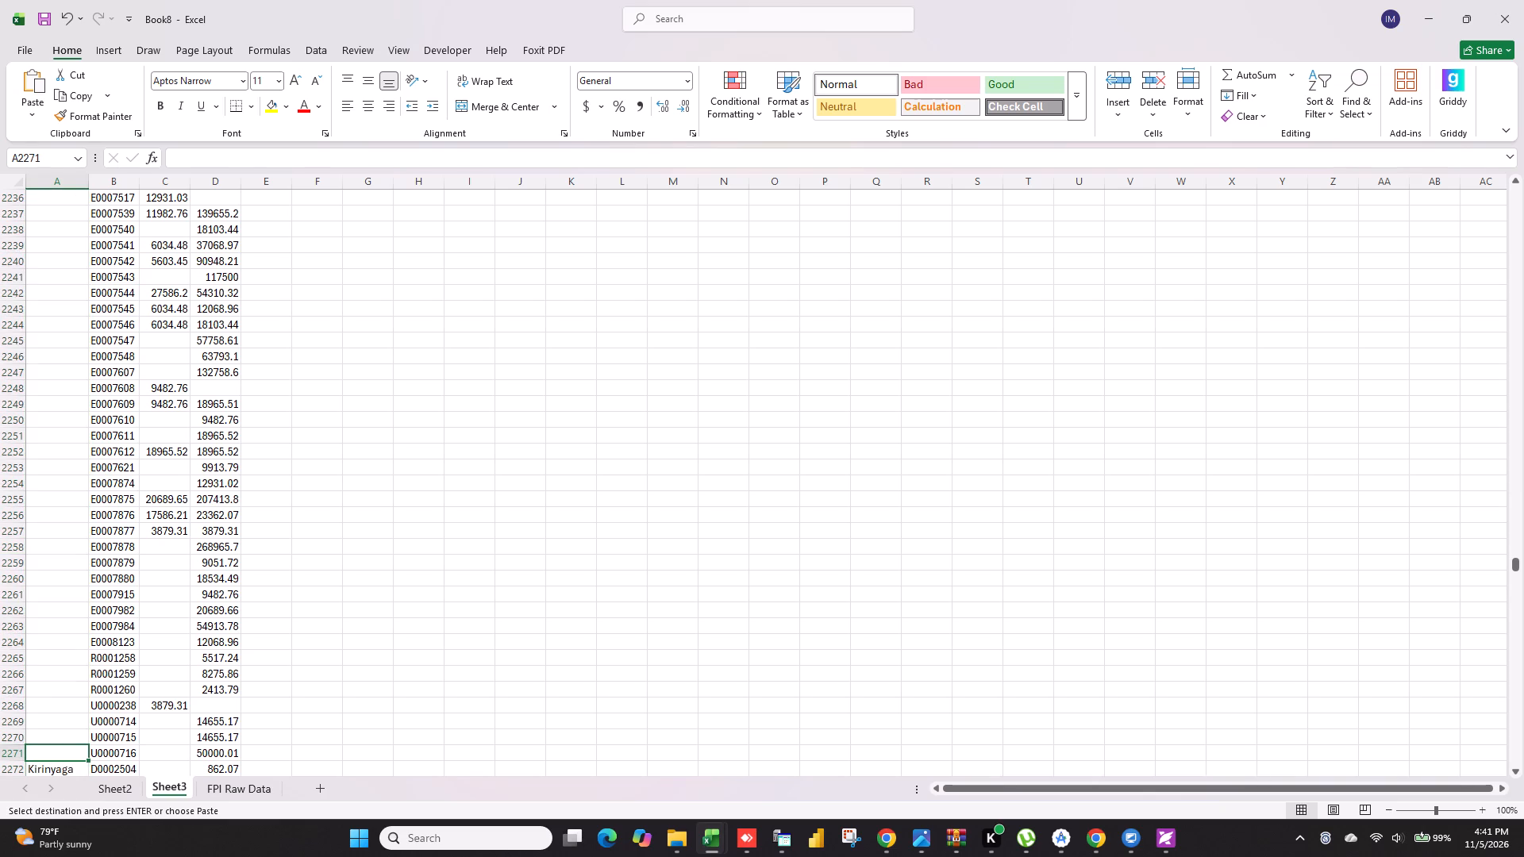
key("ctrl+shift+Up")
key("ctrl+v")
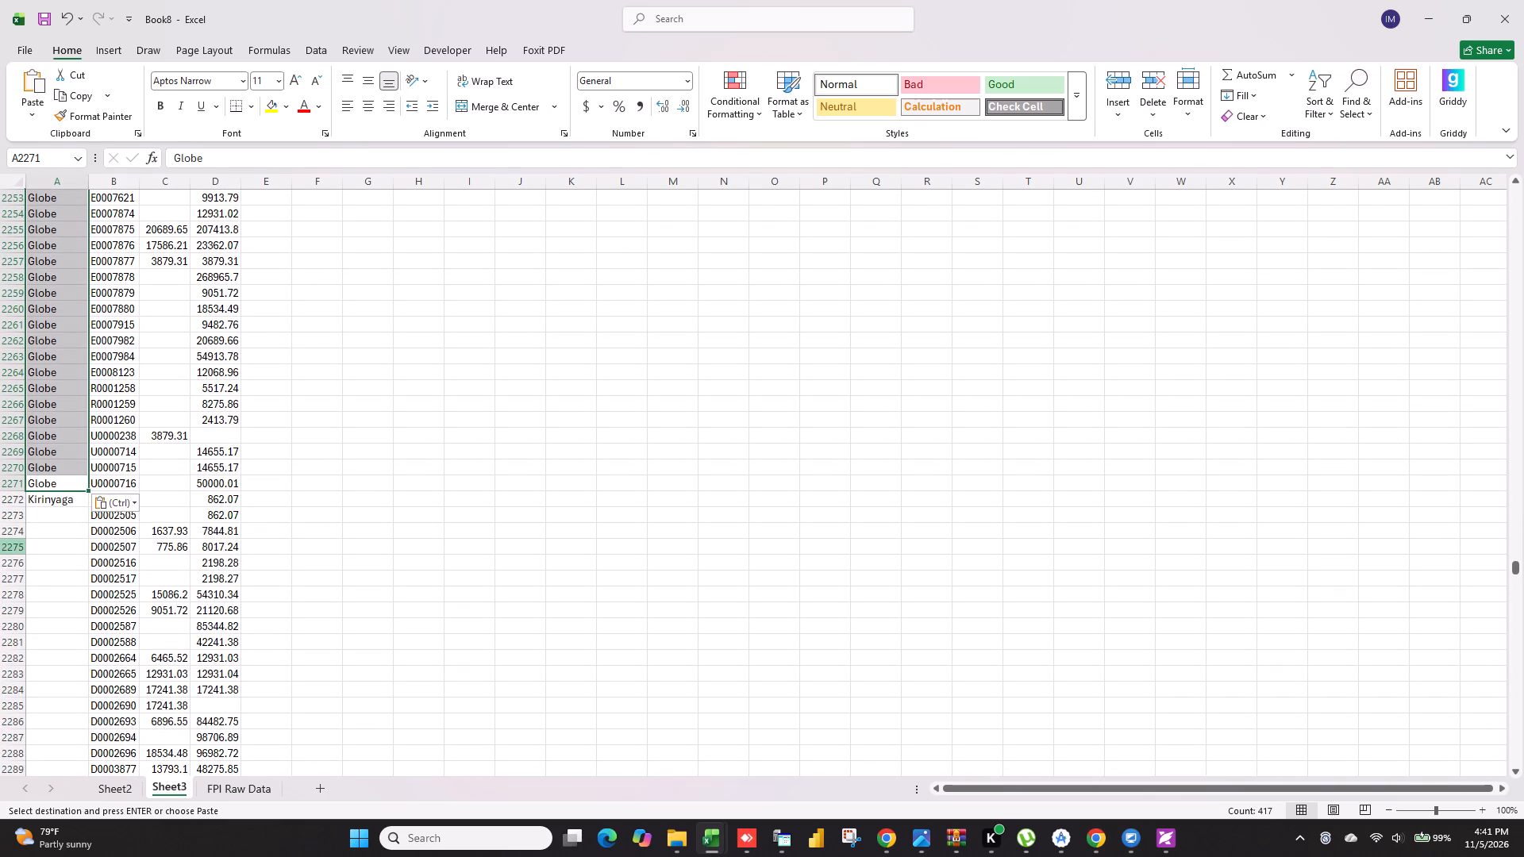
Copy the branch name Kirinyaga from A2272 into the blank Branch Name cells A2273 to A2637.
left_click(60, 505)
key("ctrl+c")
left_click(56, 520)
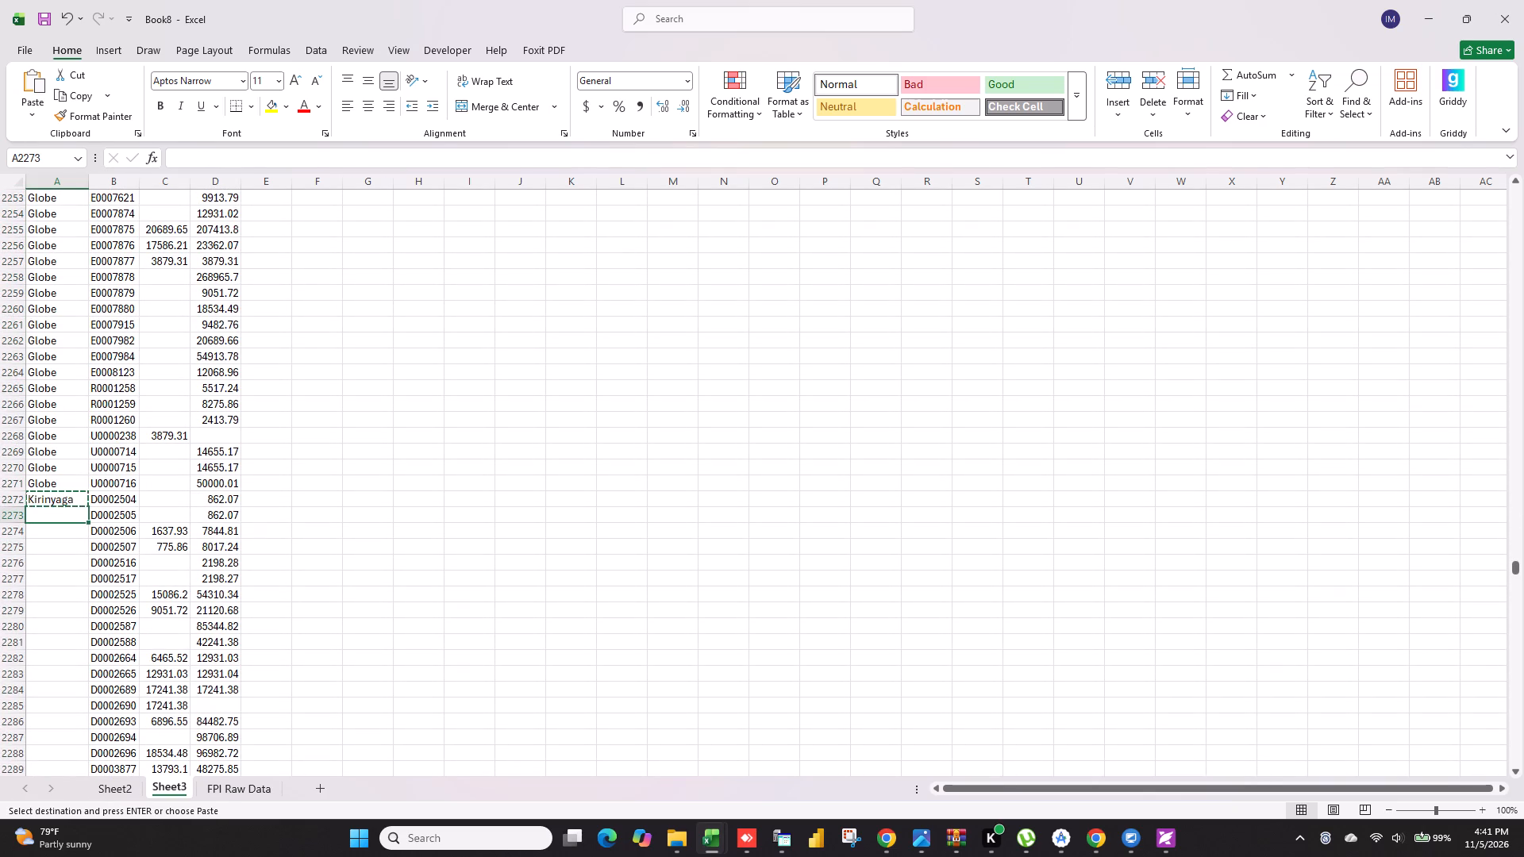
key("ctrl+shift+Down")
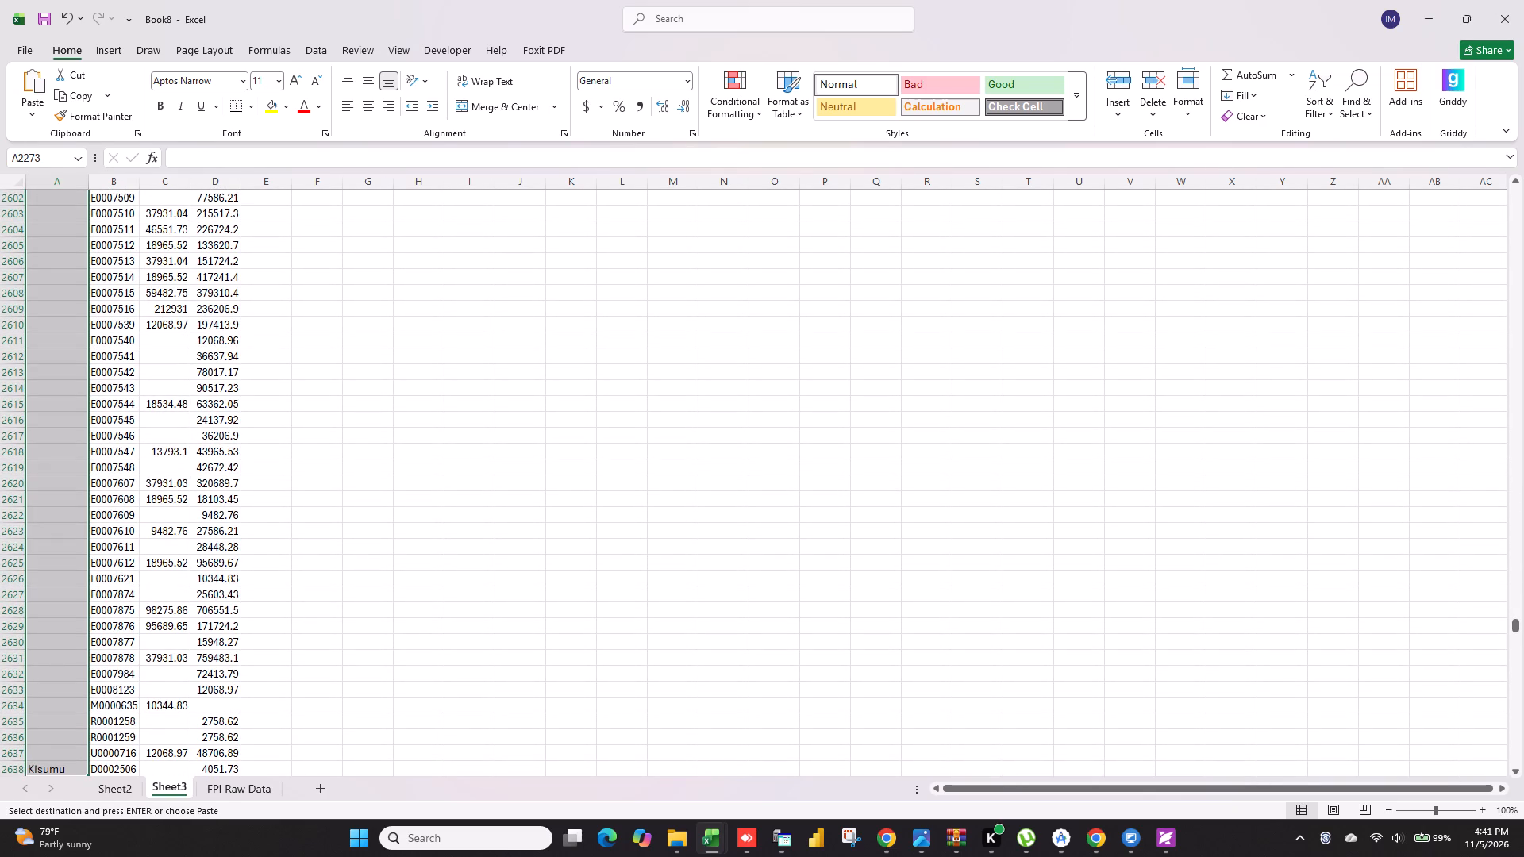
left_click(53, 751)
key("ctrl+shift+Up")
key("ctrl+v")
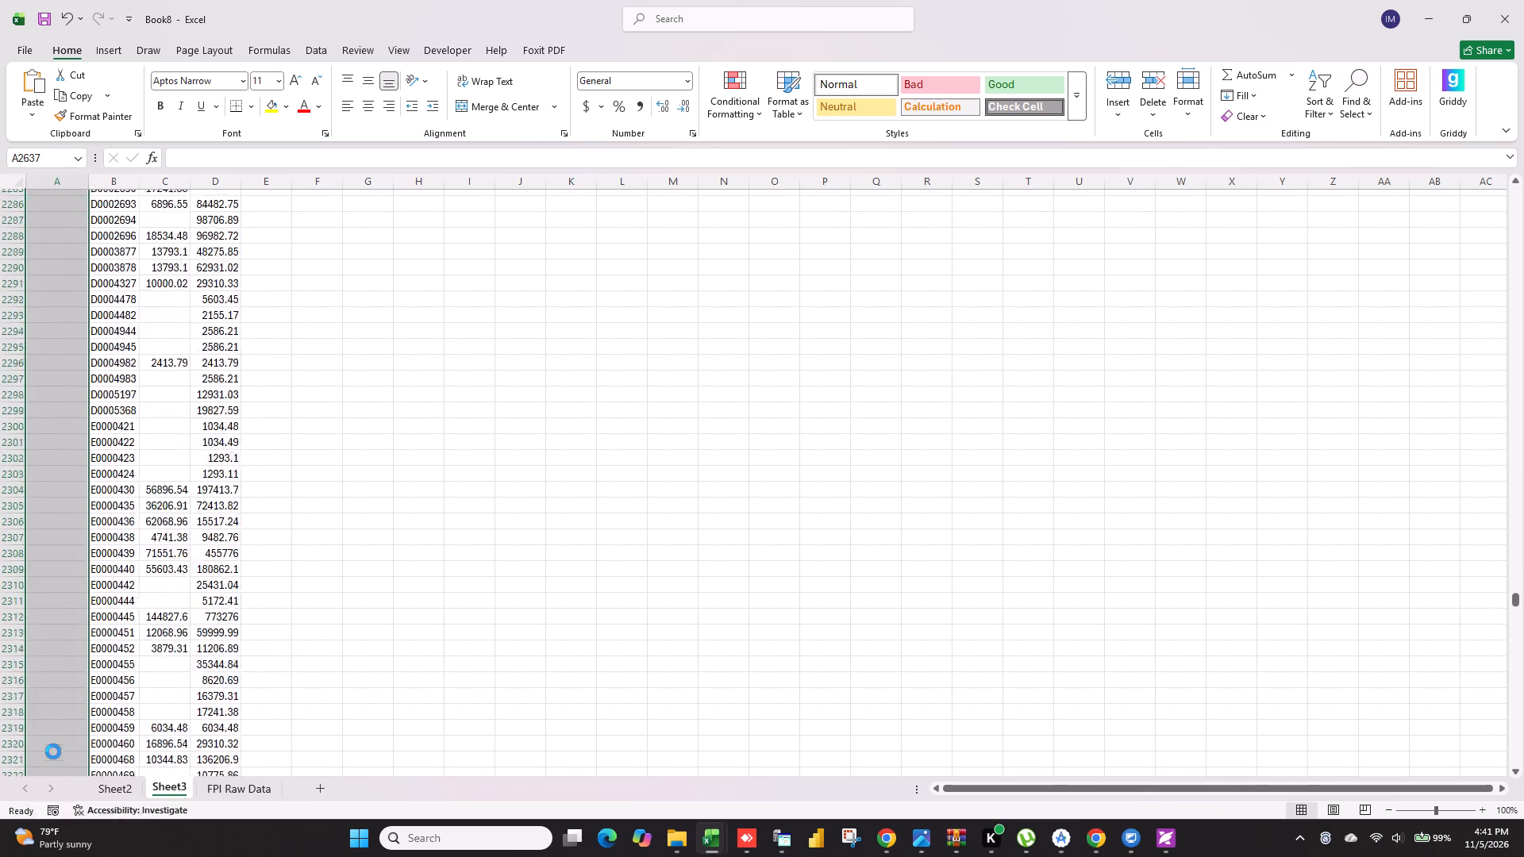
Copy the branch name Kisumu from A2638 into the blank Branch Name cells A2639 to A2968.
left_click(41, 498)
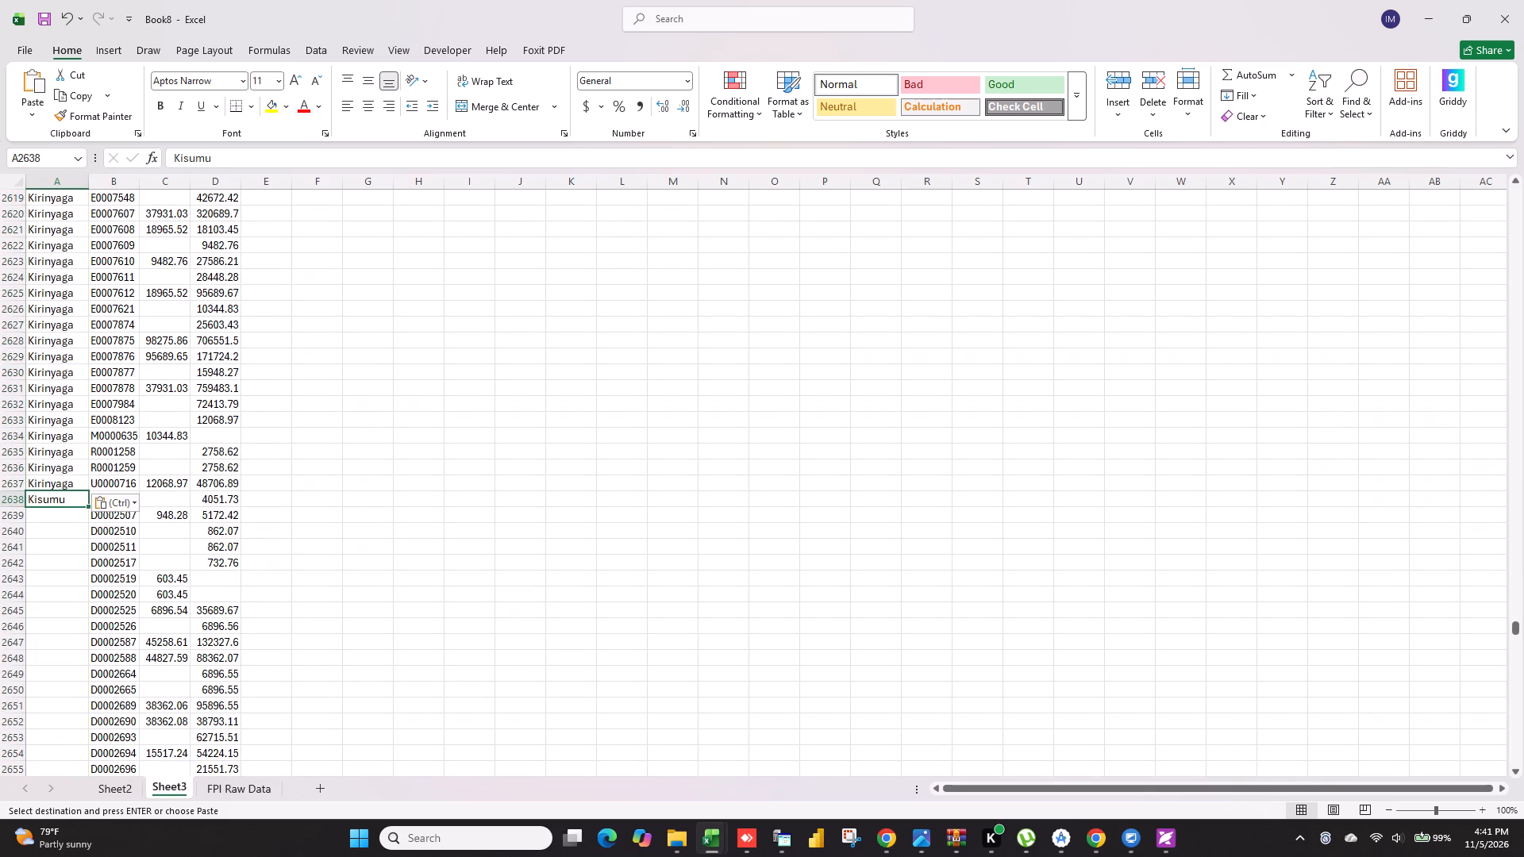
key("ctrl+c")
left_click(51, 516)
key("ctrl+shift+Down")
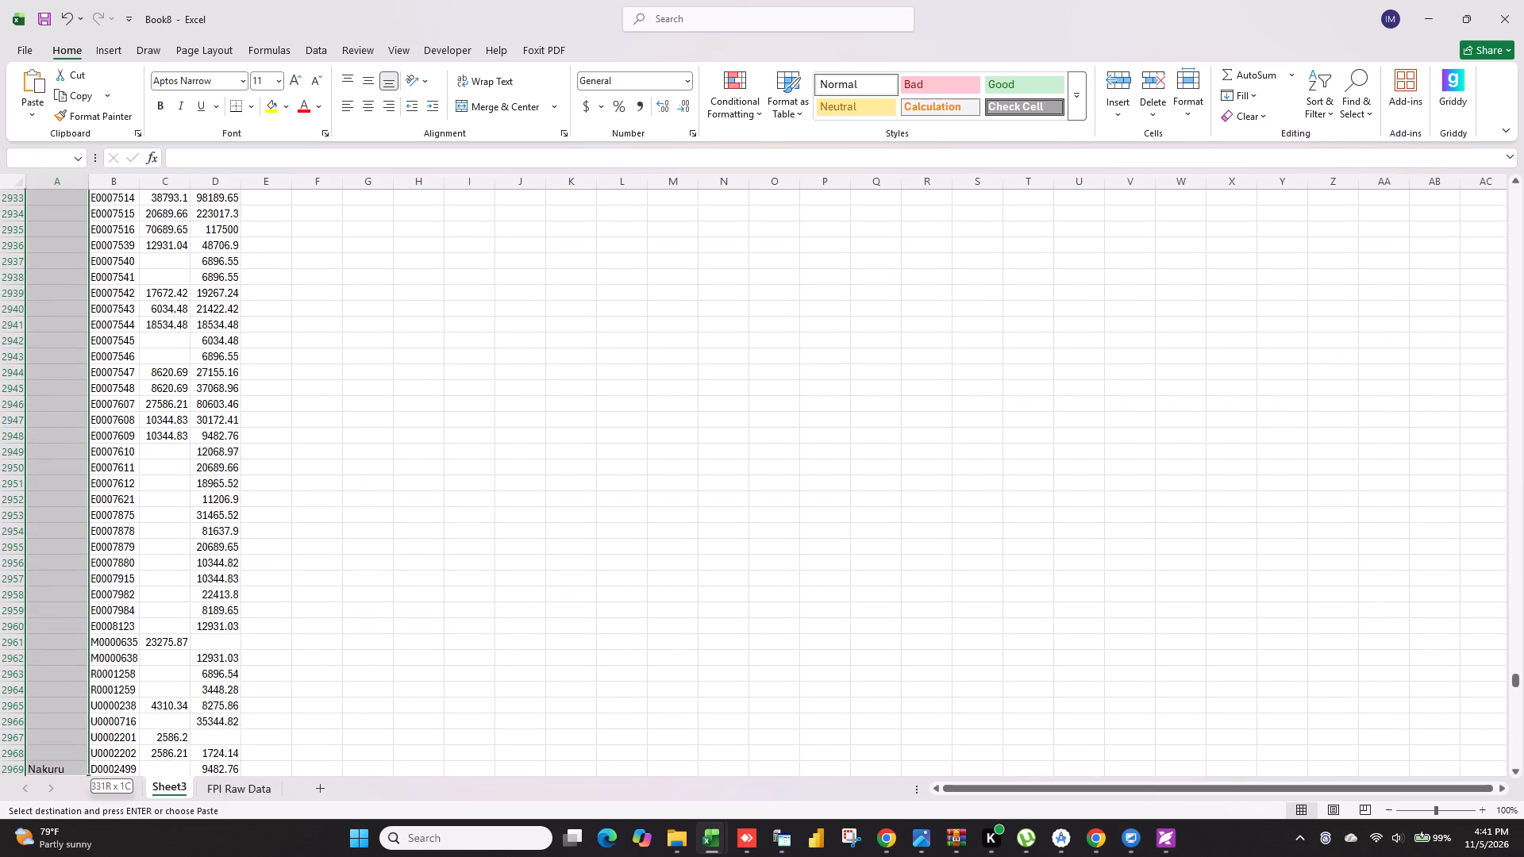
left_click(68, 754)
key("ctrl+shift+Up")
key("ctrl+v")
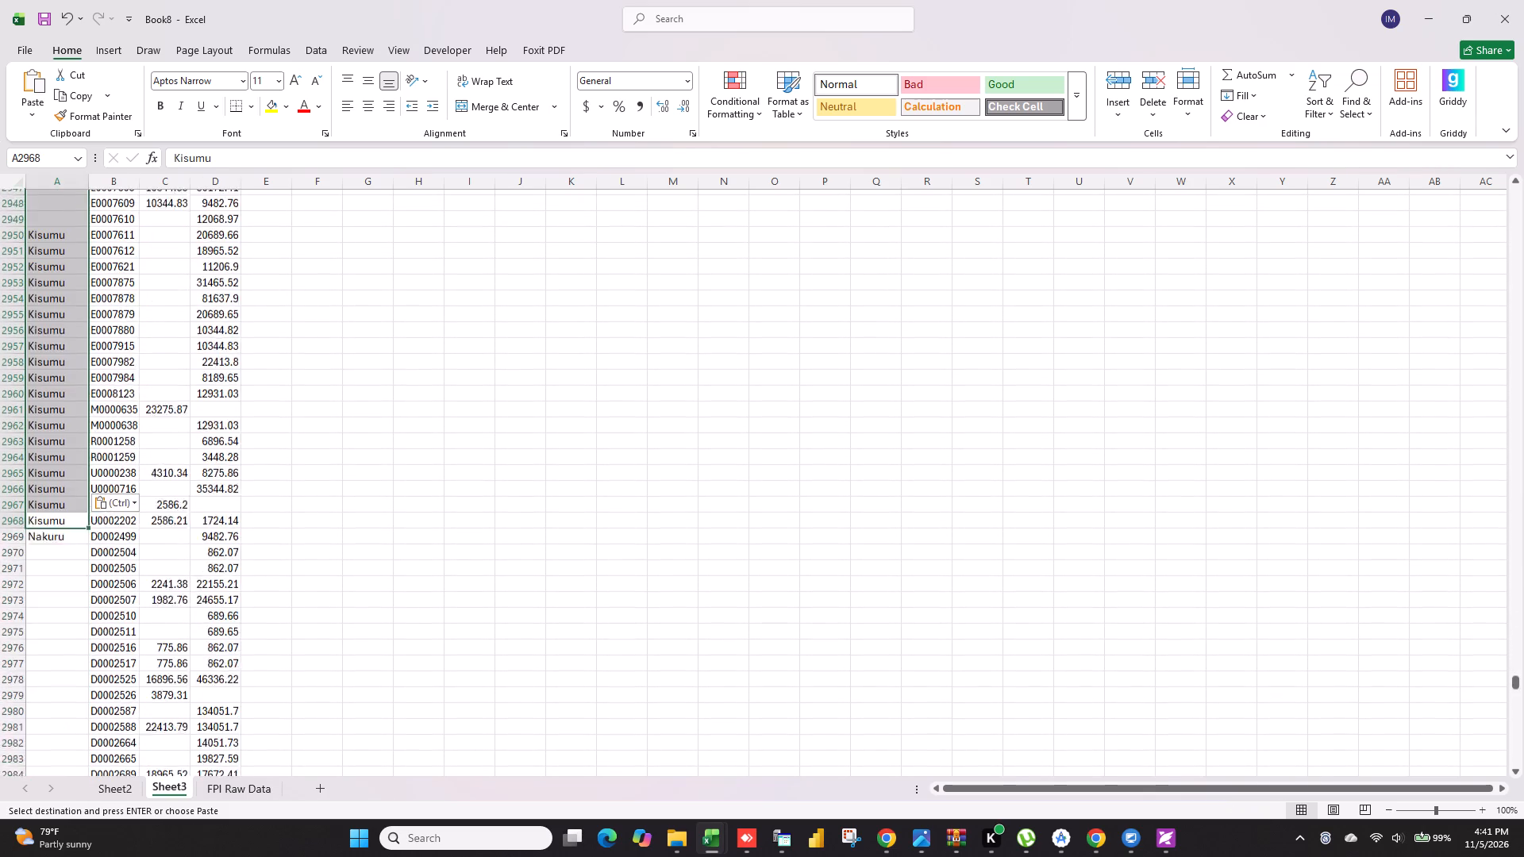
Copy the branch name Nakuru from A2969 into the blank Branch Name cells A2970 to A3422.
left_click(52, 494)
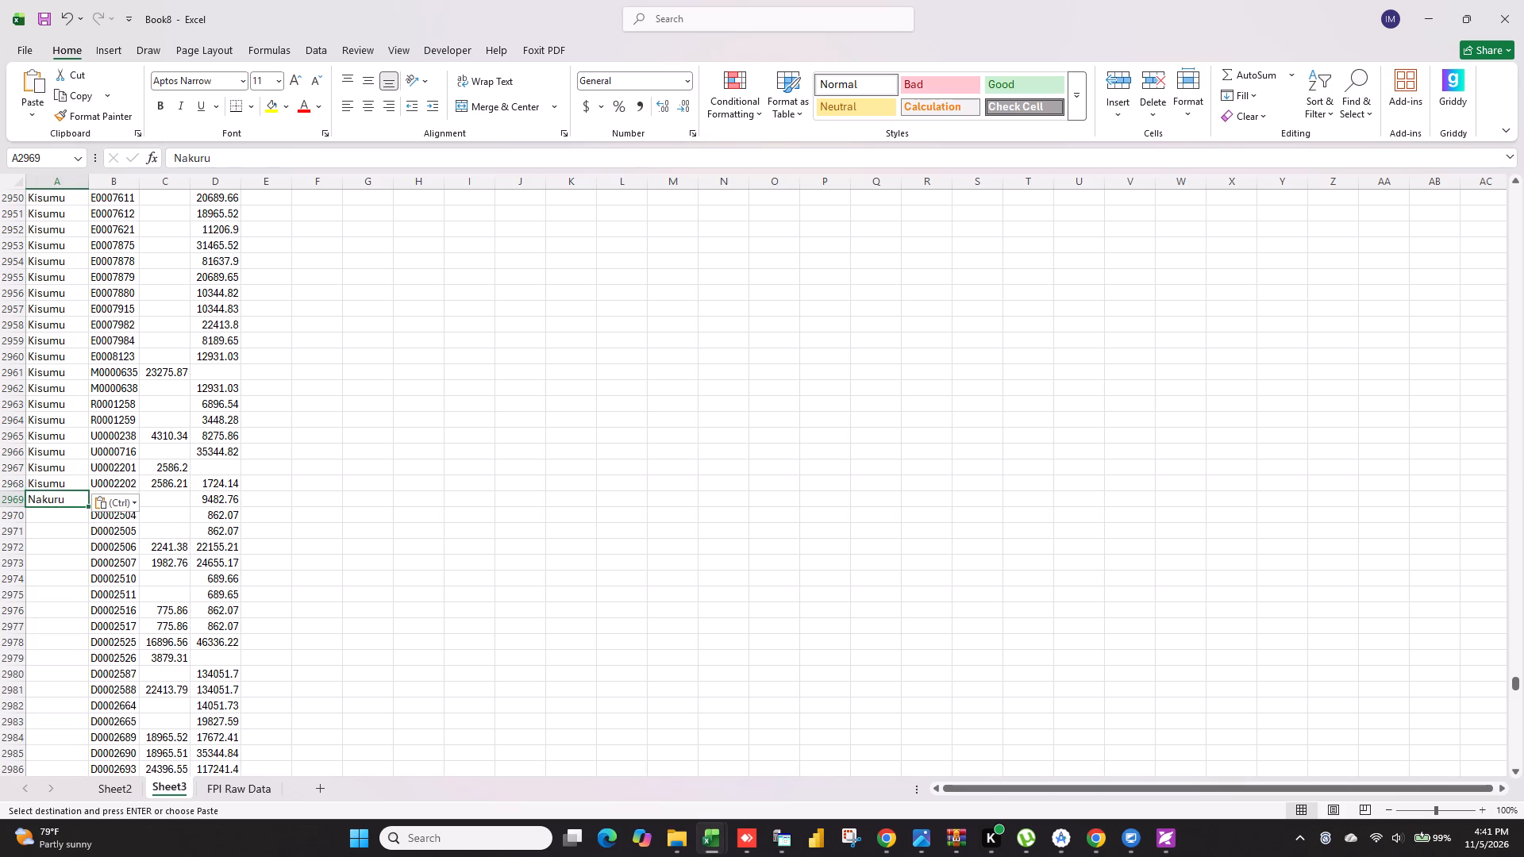
key("ctrl+c")
left_click(53, 510)
key("ctrl+shift+Down")
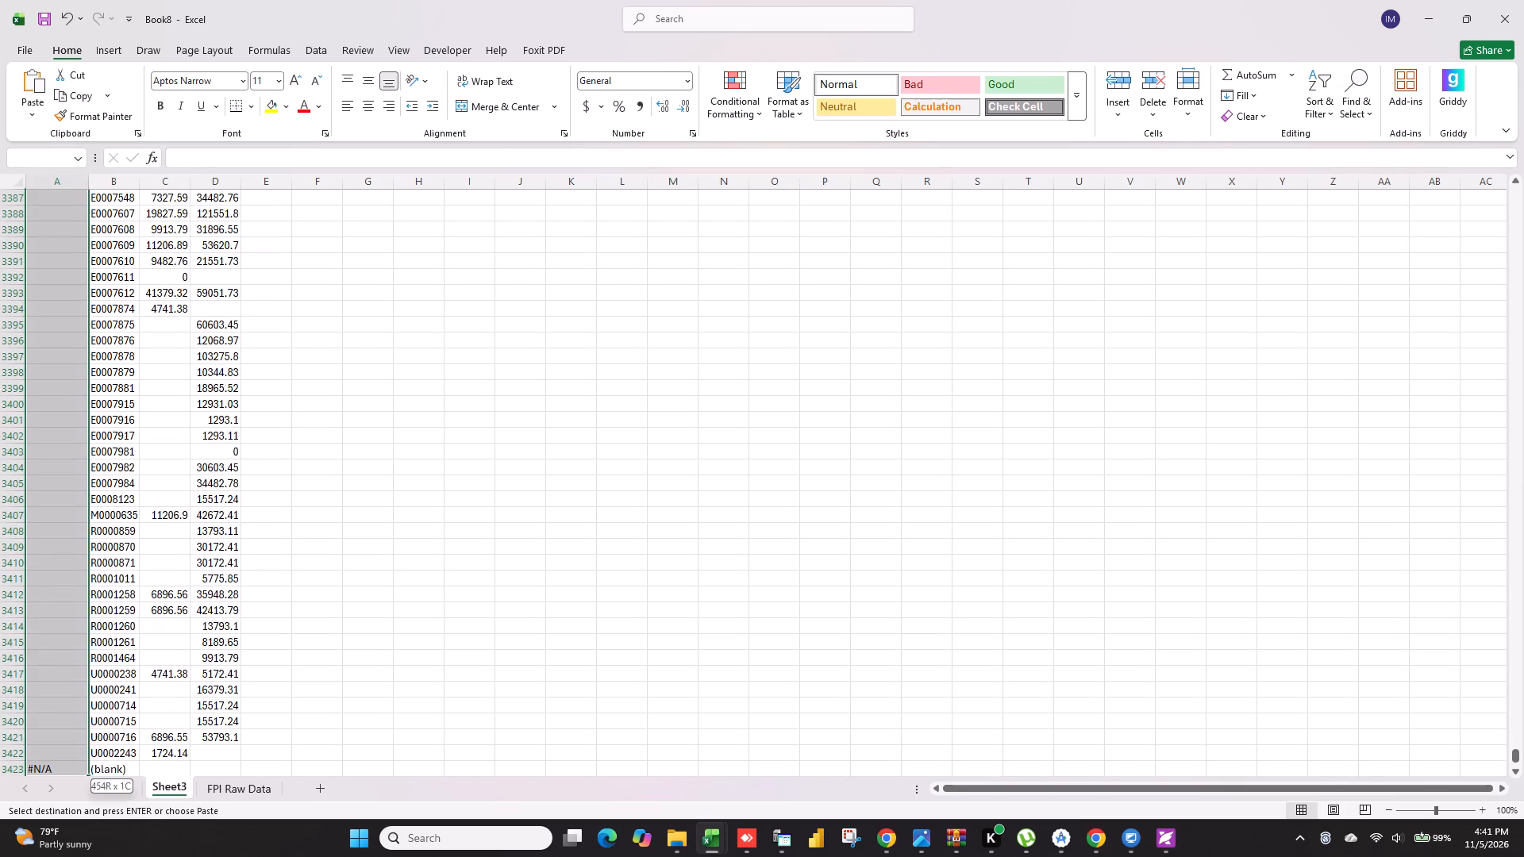
left_click(70, 749)
key("ctrl+shift+Up")
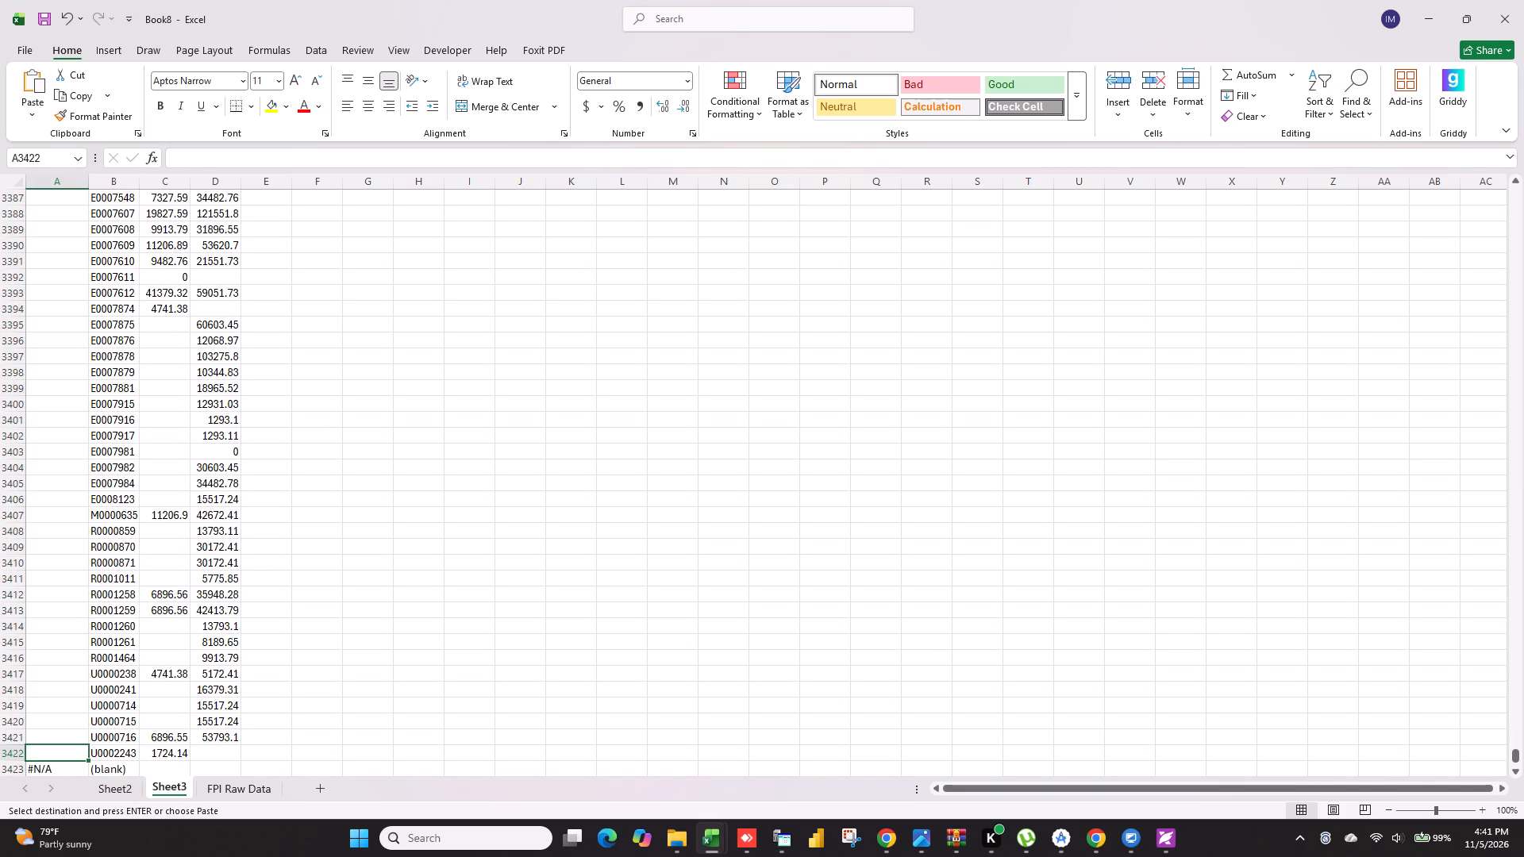
key("ctrl+v")
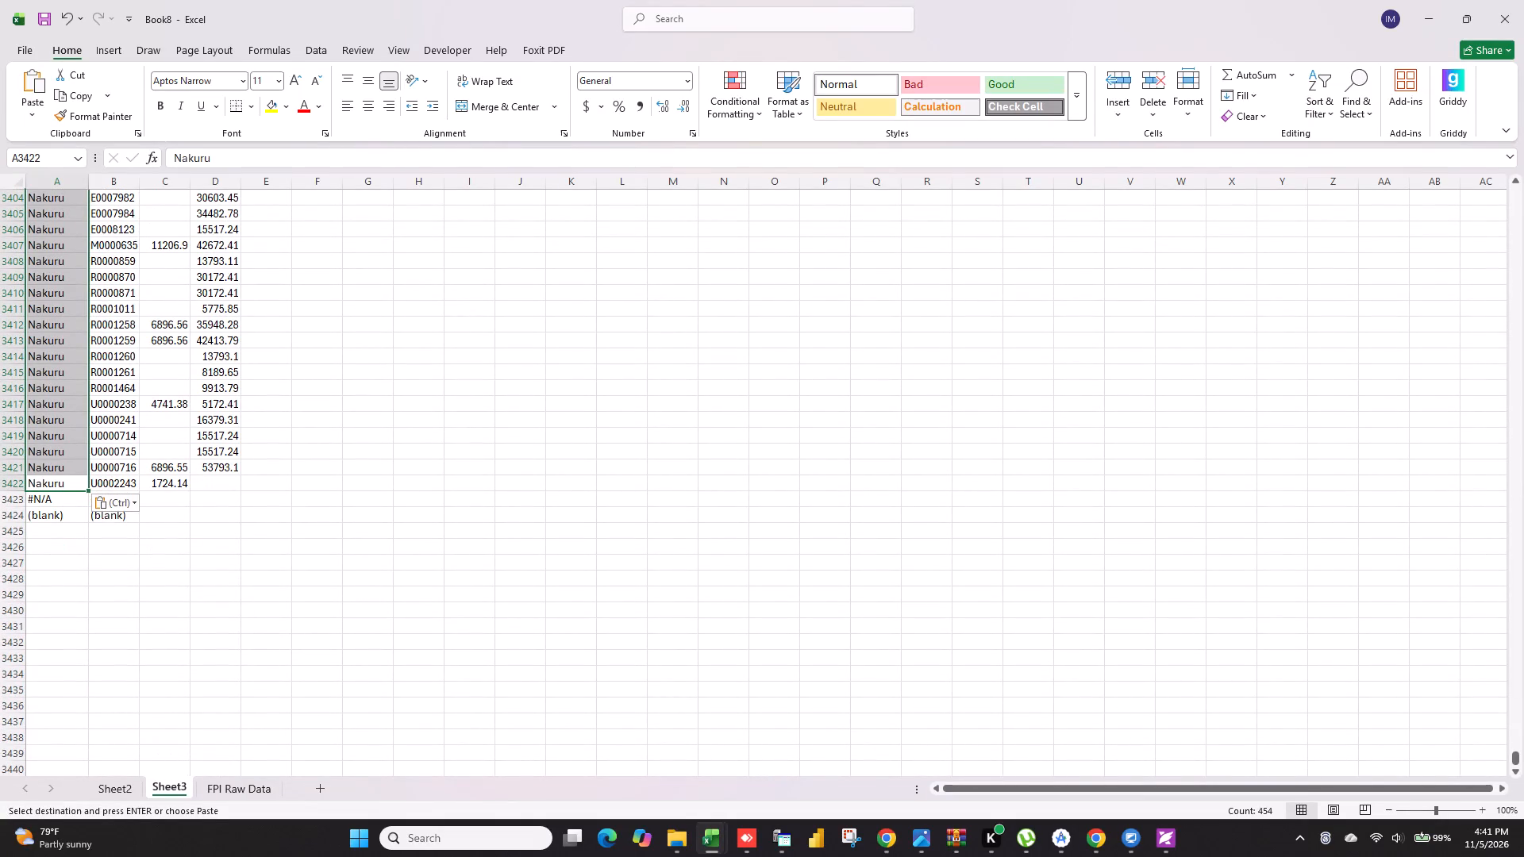
Delete the #N/A and (blank) rows, 3423 and 3424, at the end of the data.
left_click_drag(12, 498, 12, 512)
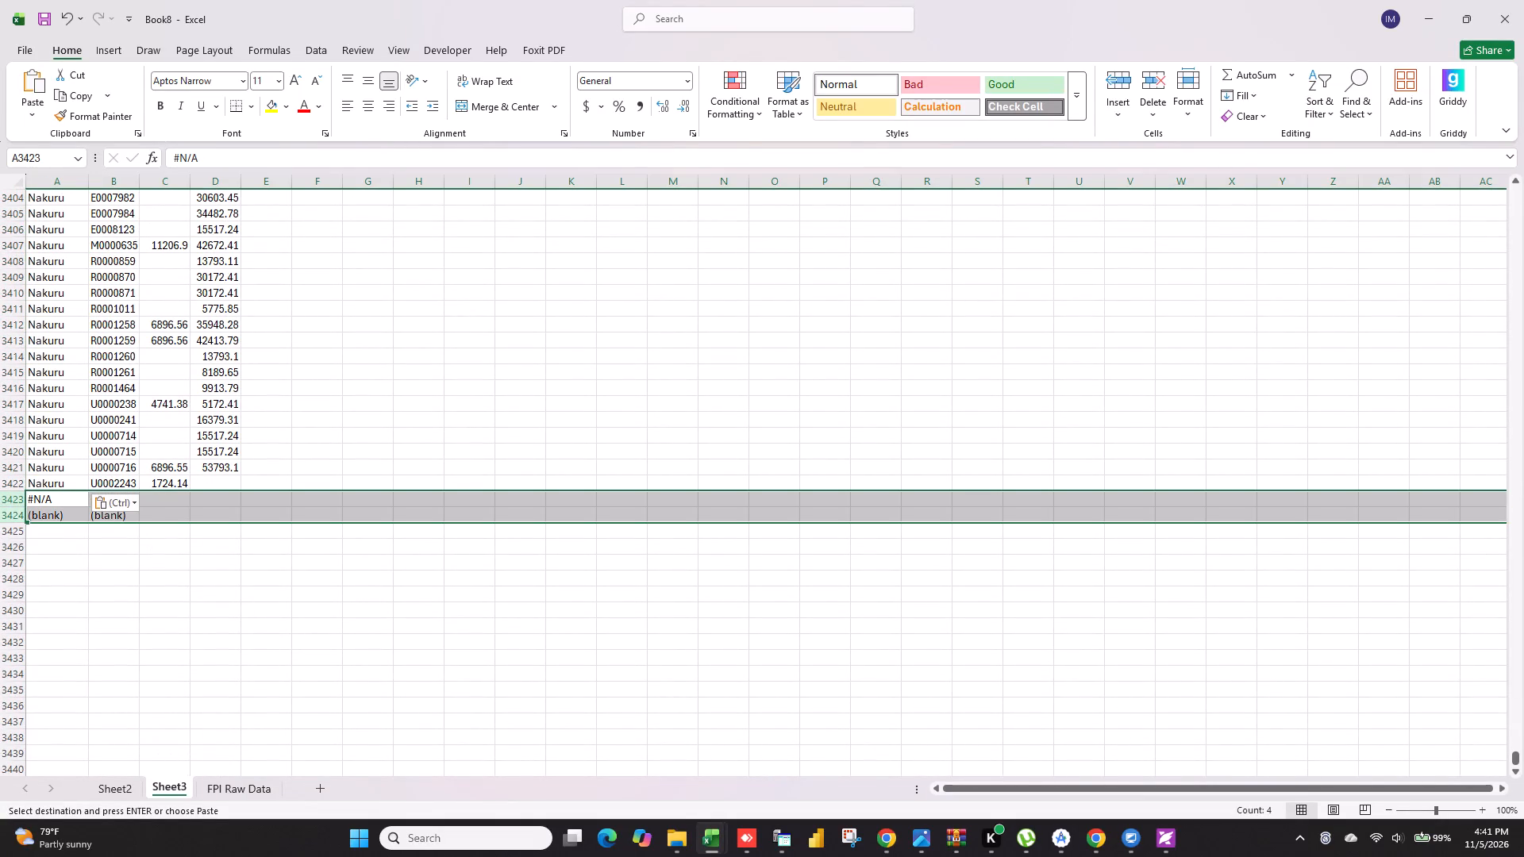
key("ctrl+minus")
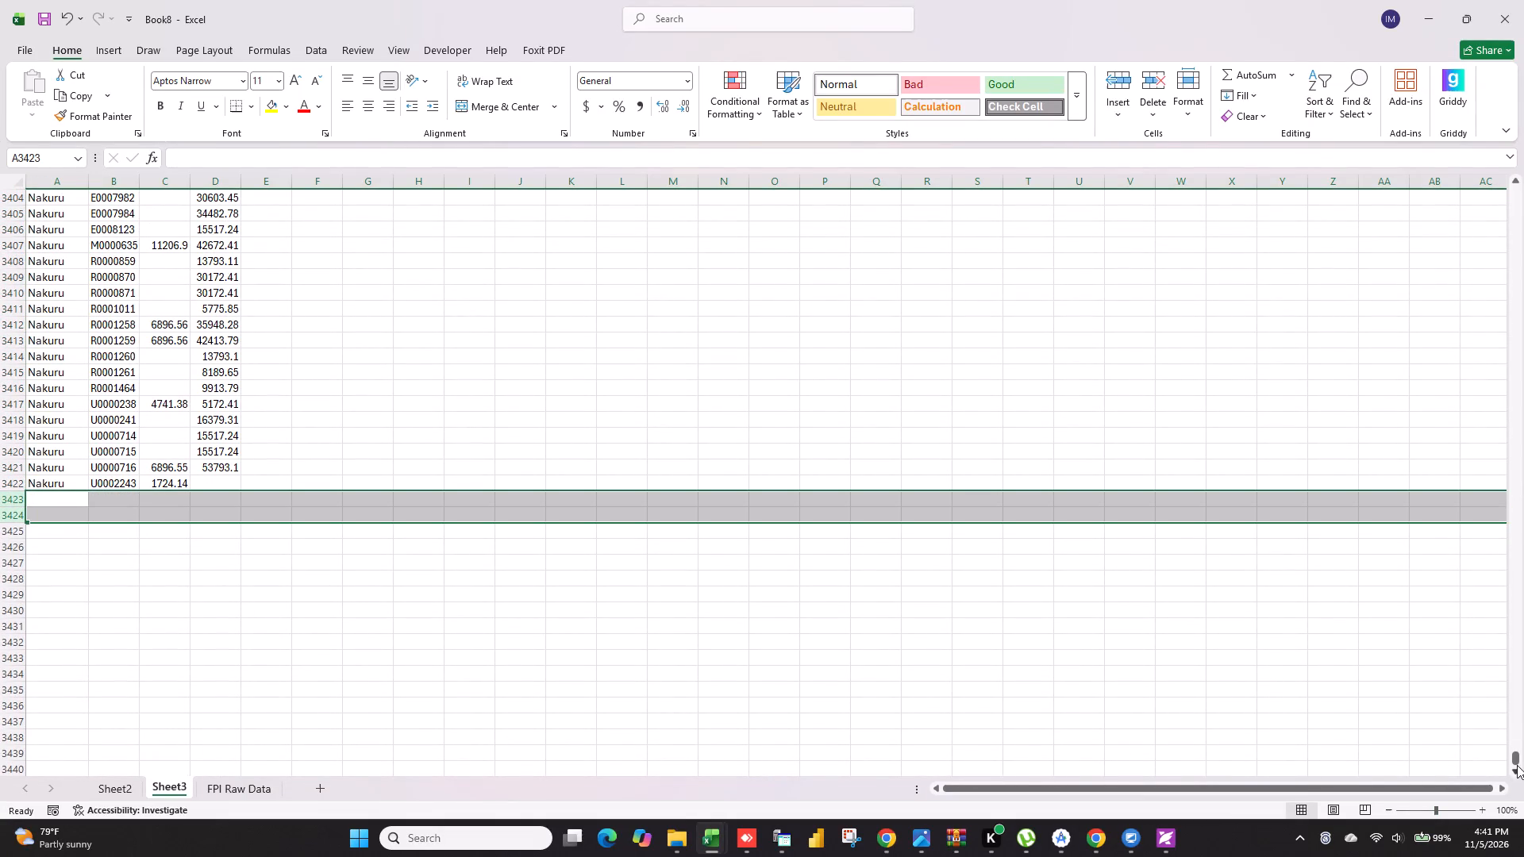
Add the 2025 and 2026 values with =C2+D2 in E2 and fill the formula down column E for all data rows.
left_click_drag(1517, 759, 1523, 0)
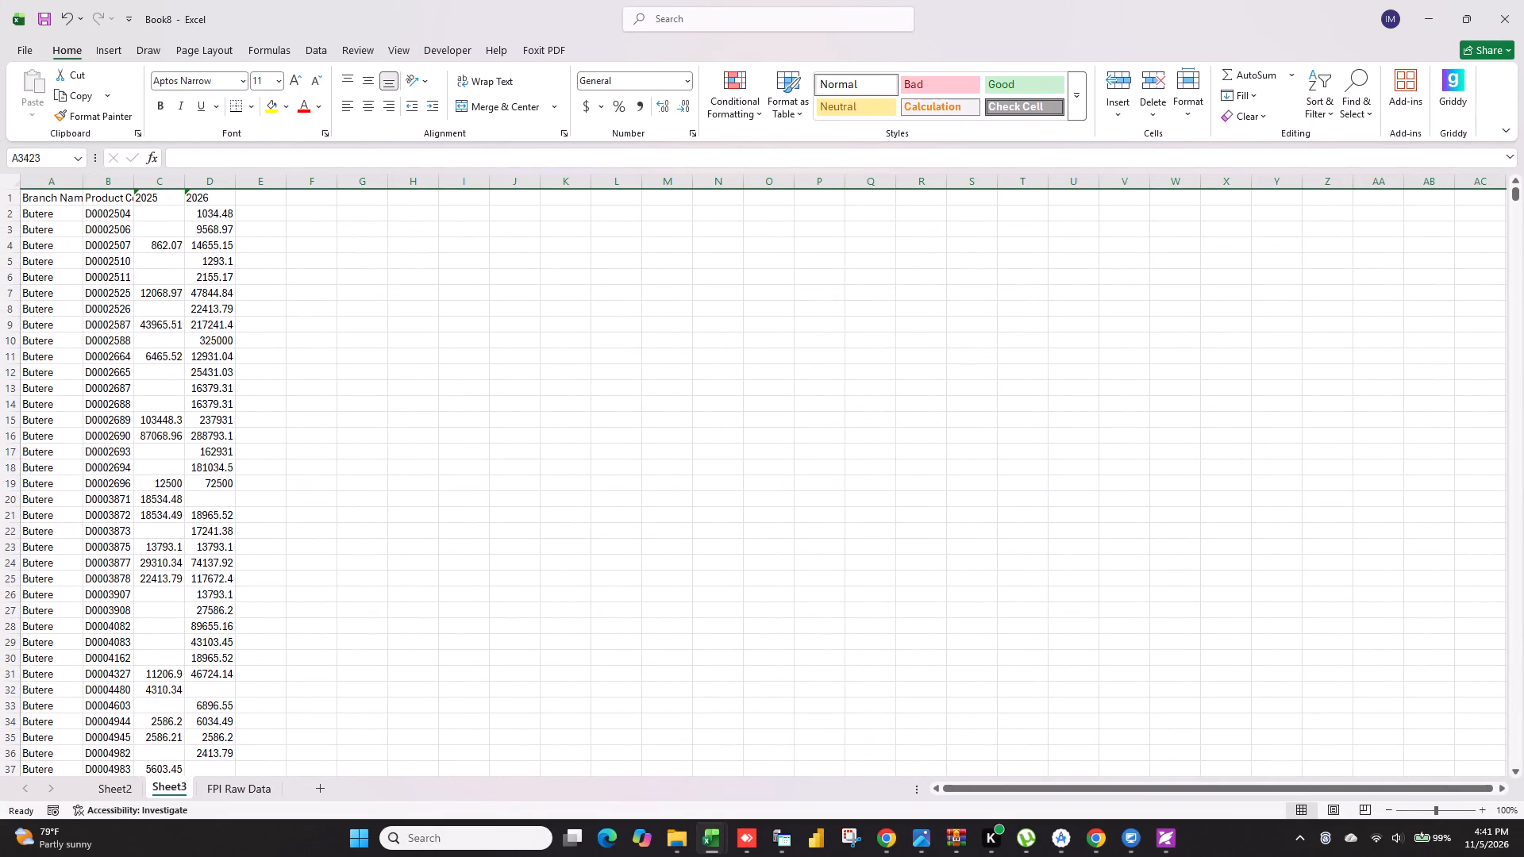
left_click(260, 224)
left_click(264, 212)
key("equal")
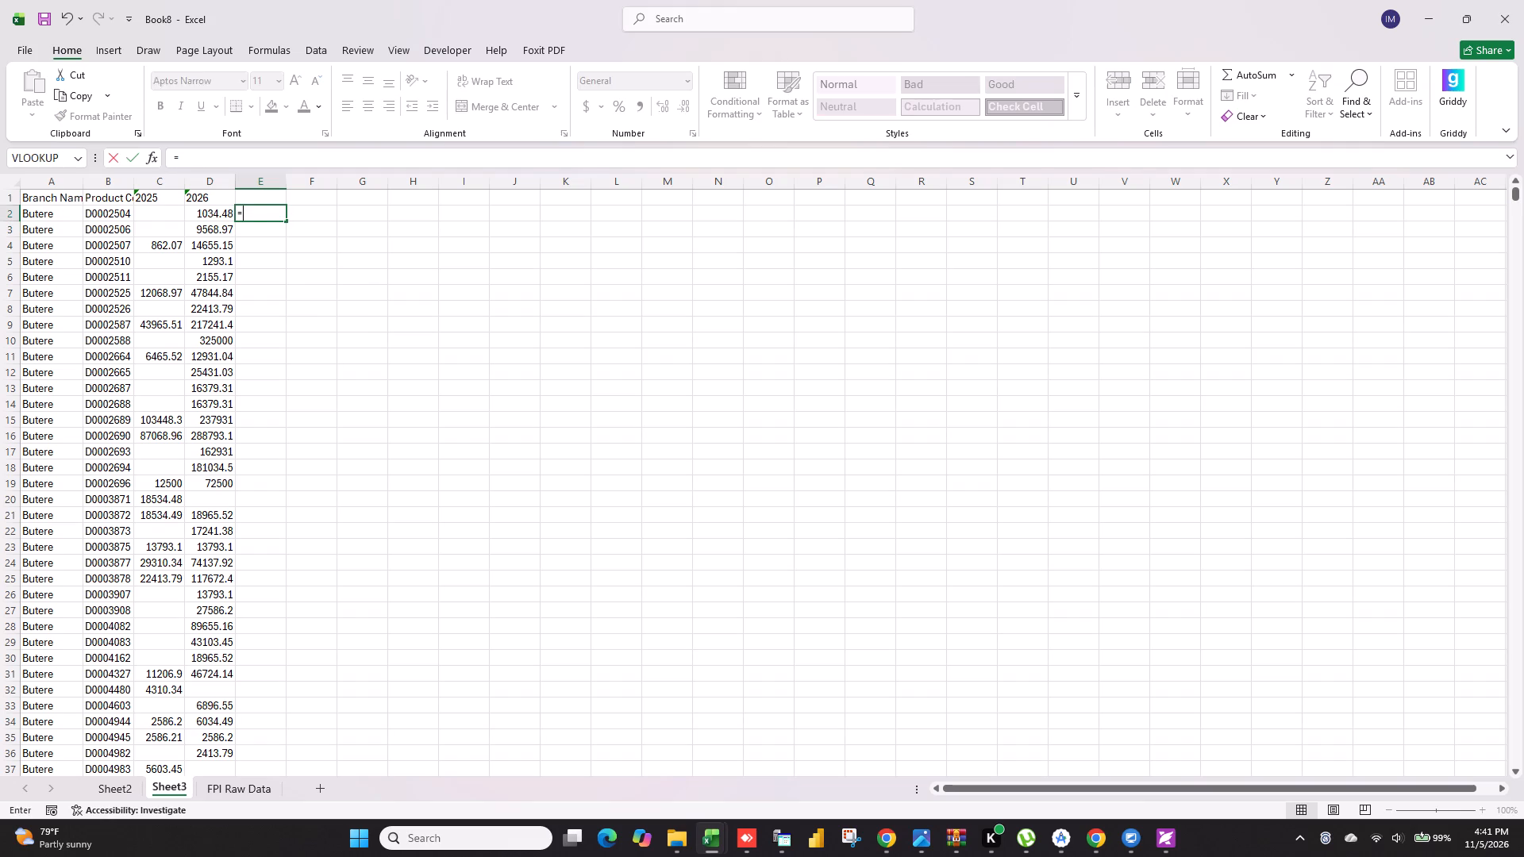
left_click(176, 213)
key("plus")
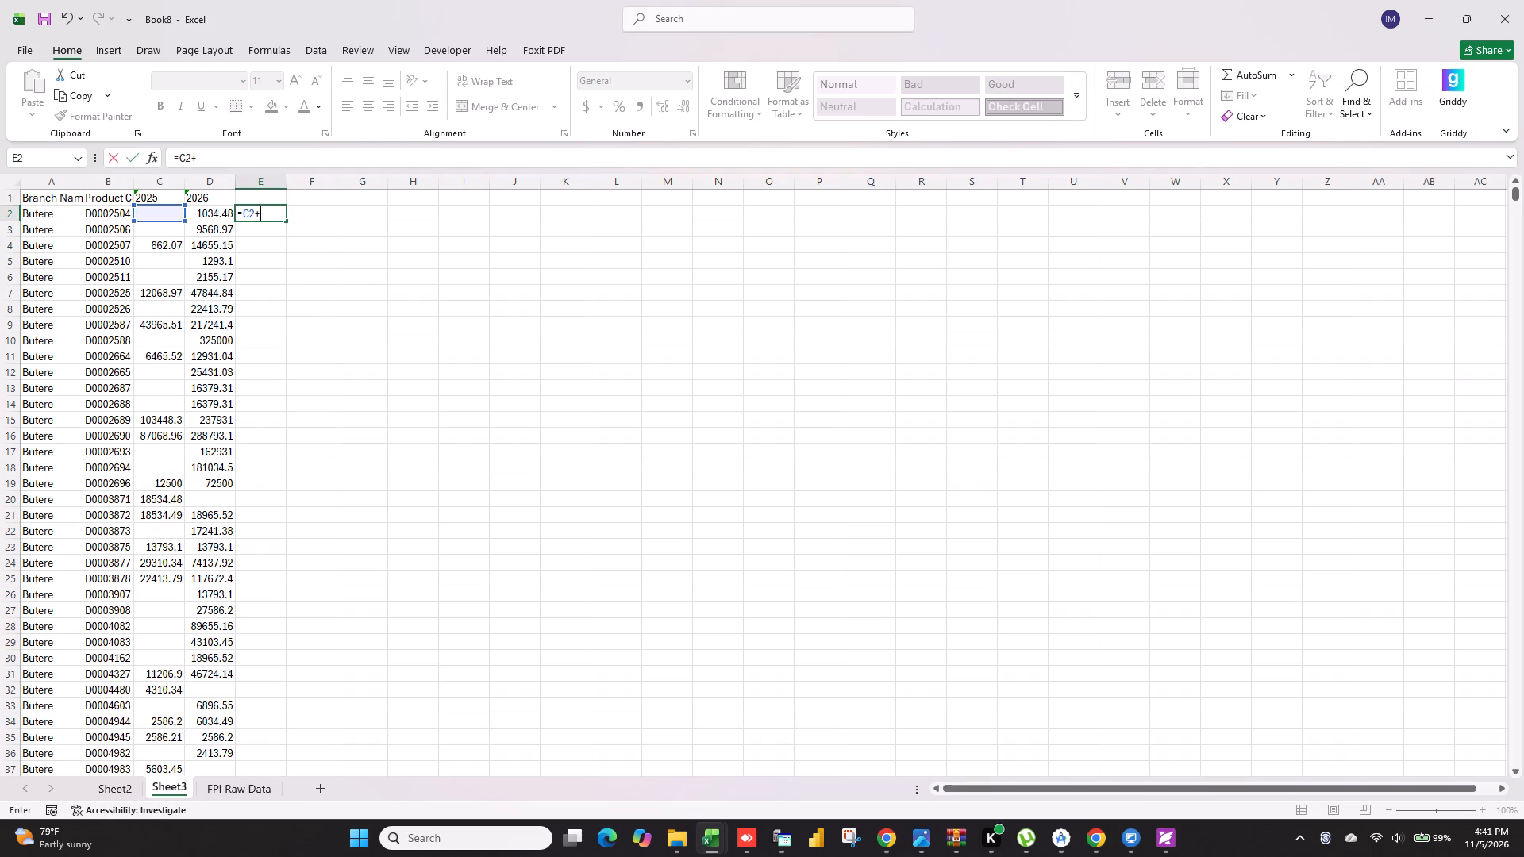
left_click(202, 211)
key("Return")
left_click(267, 213)
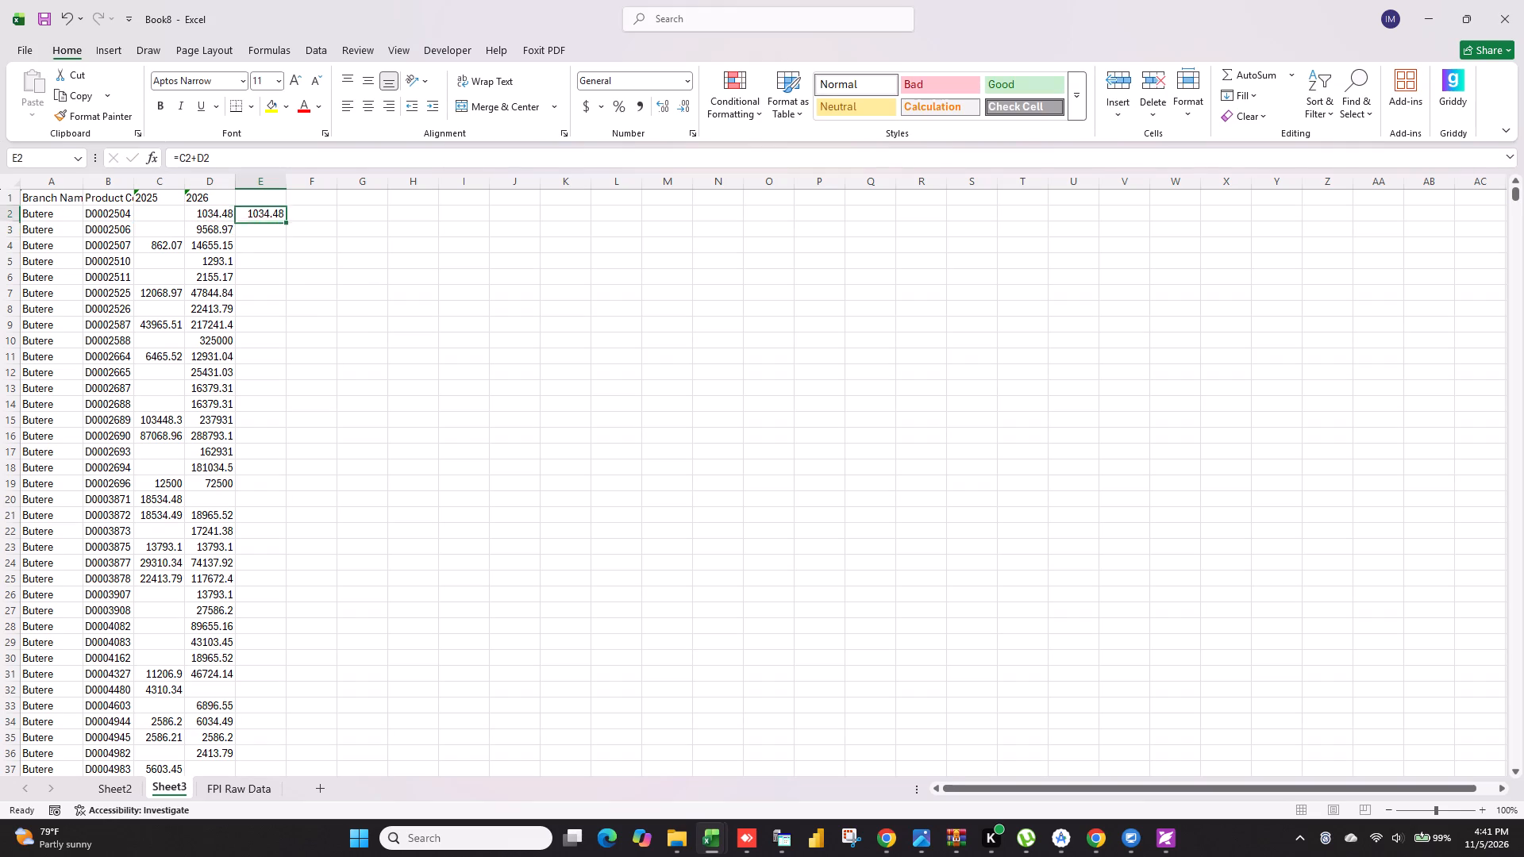
double_click(283, 219)
Enter the header Total in E1 above the row sums.
left_click(256, 195)
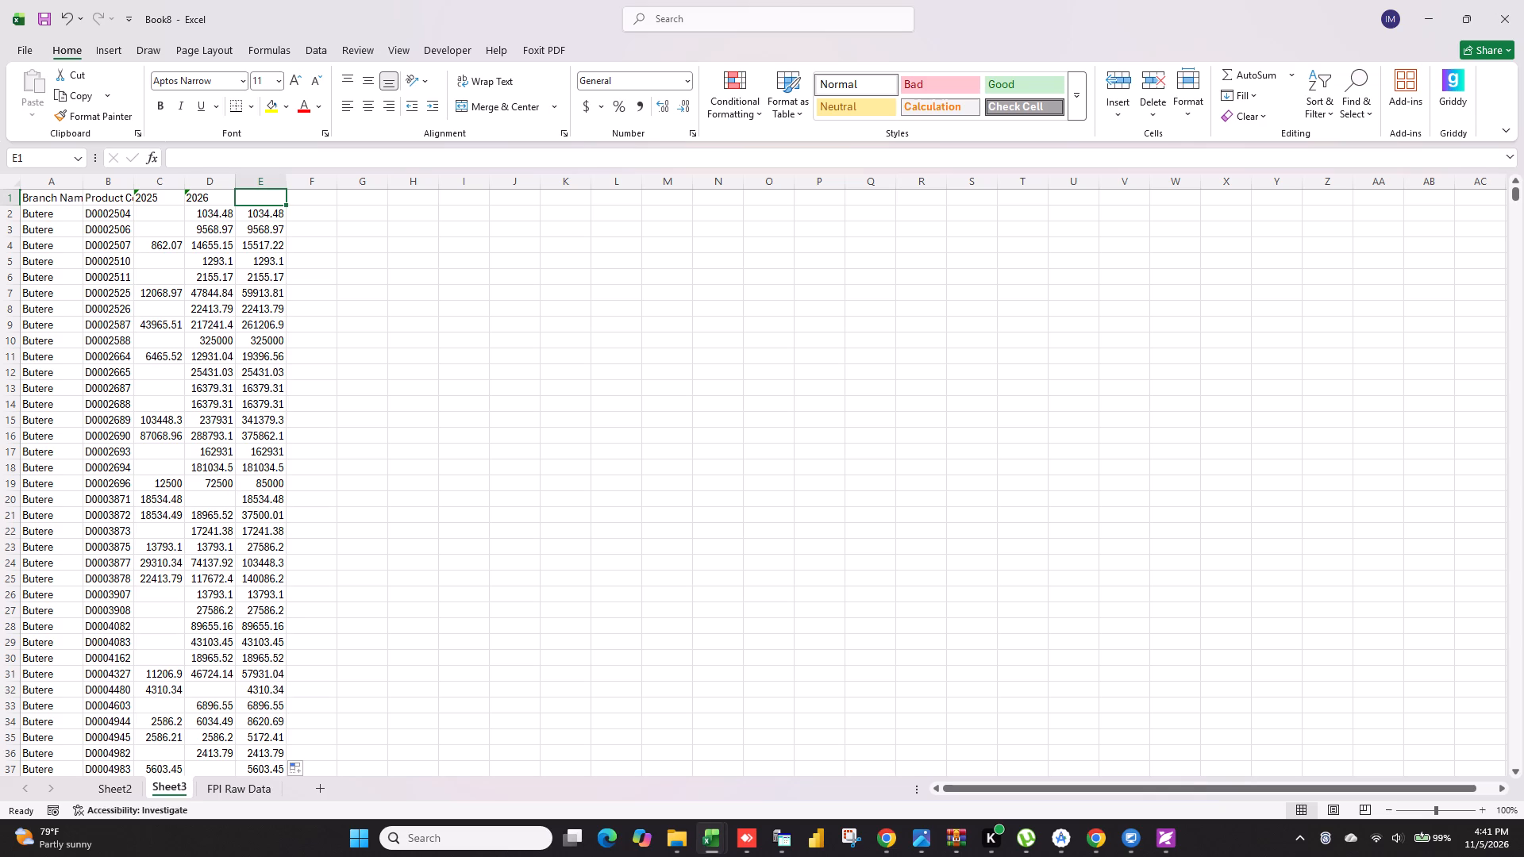
type("total")
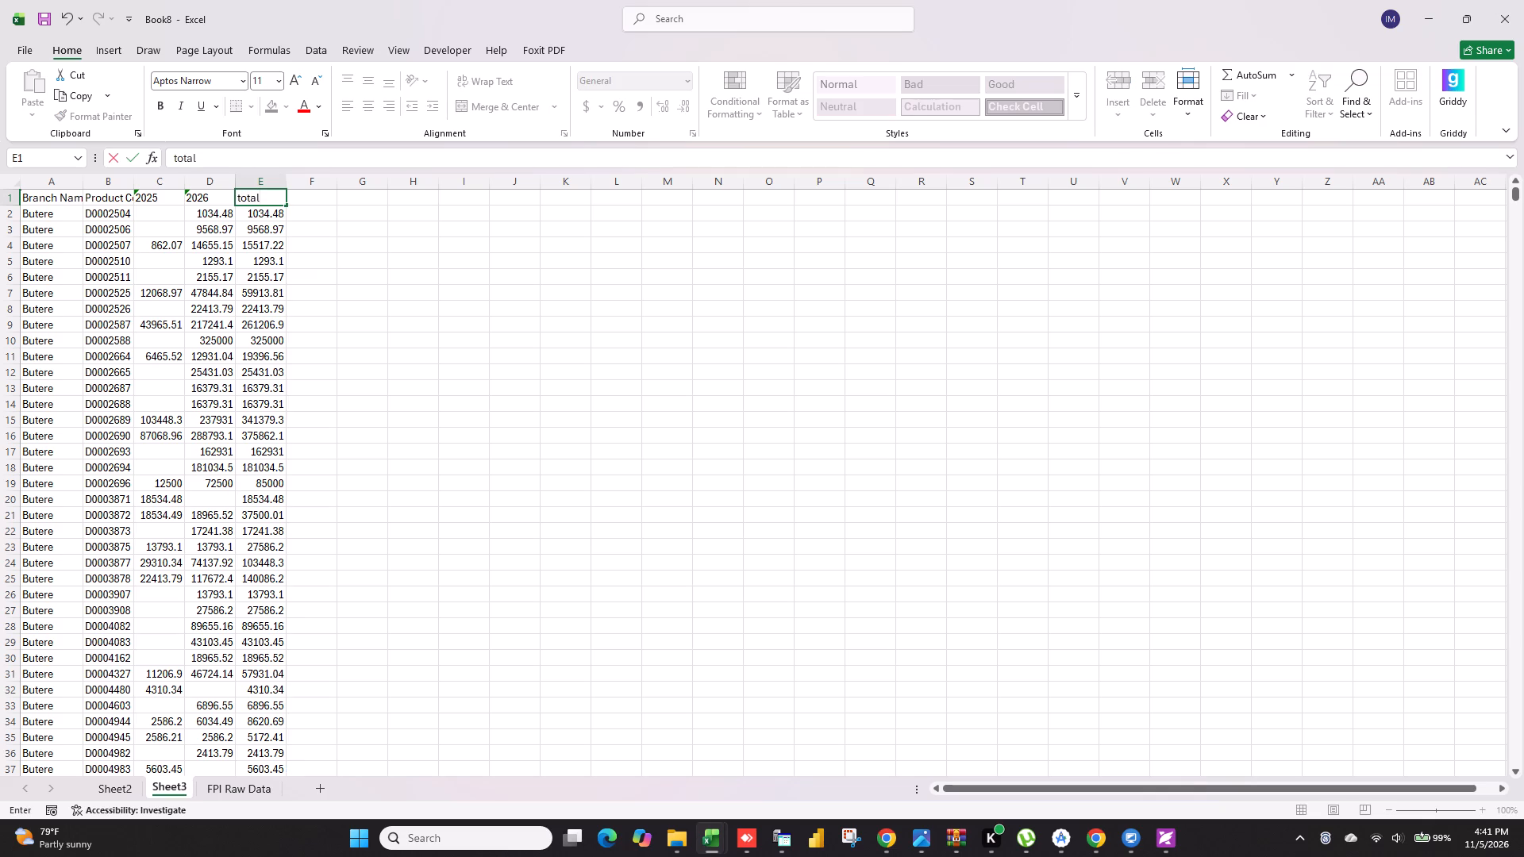
key("BackSpace")
key("BackSpace")
key("BackSpace")
key("BackSpace")
key("BackSpace")
type("Tot")
type("al")
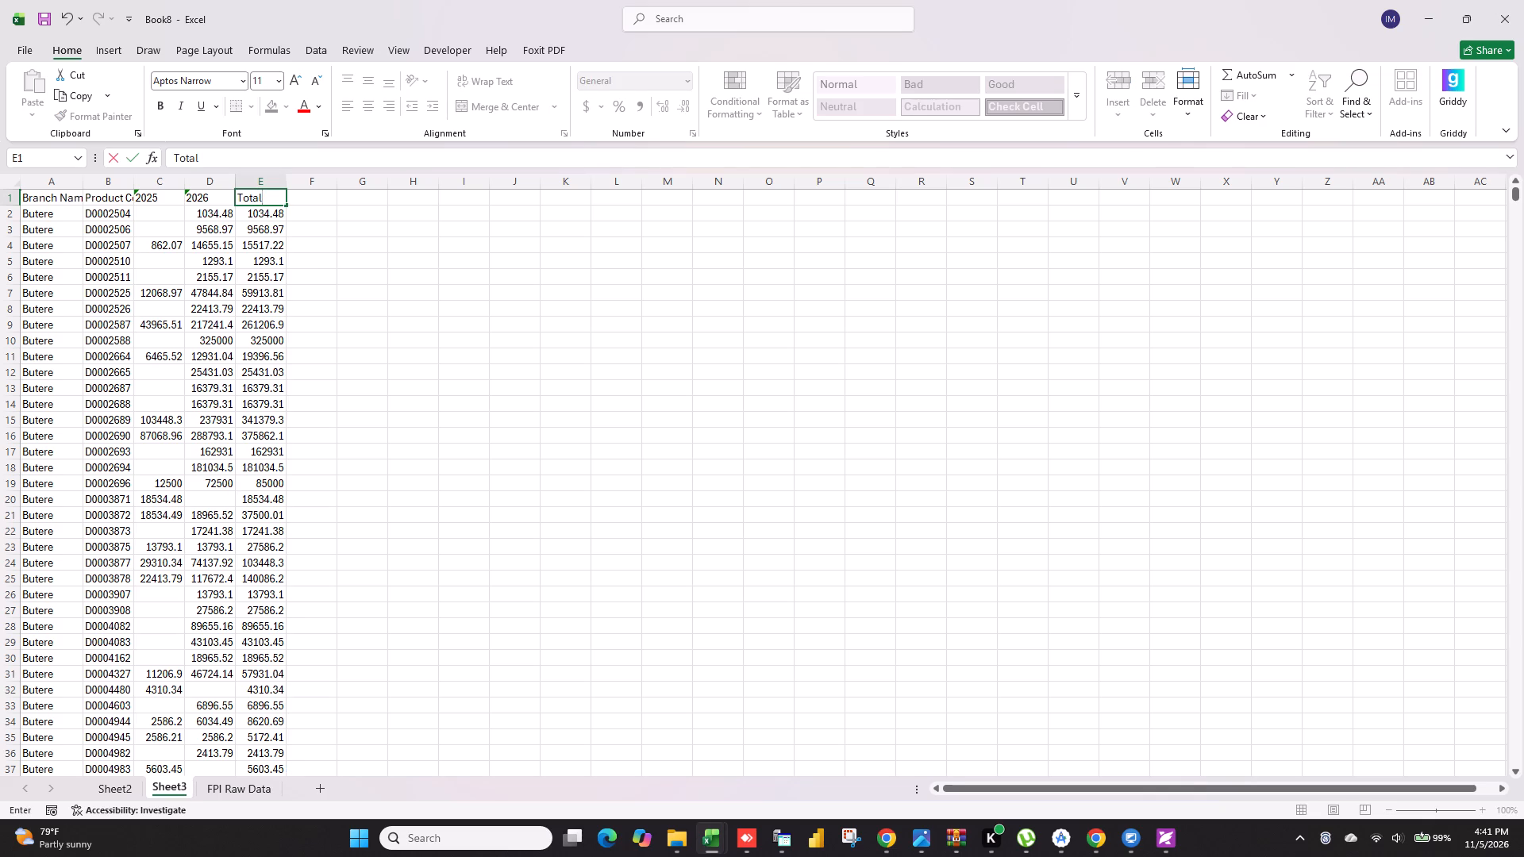
key("Return")
Add filters to the header row and sort the data by Total from largest to smallest.
left_click(256, 197)
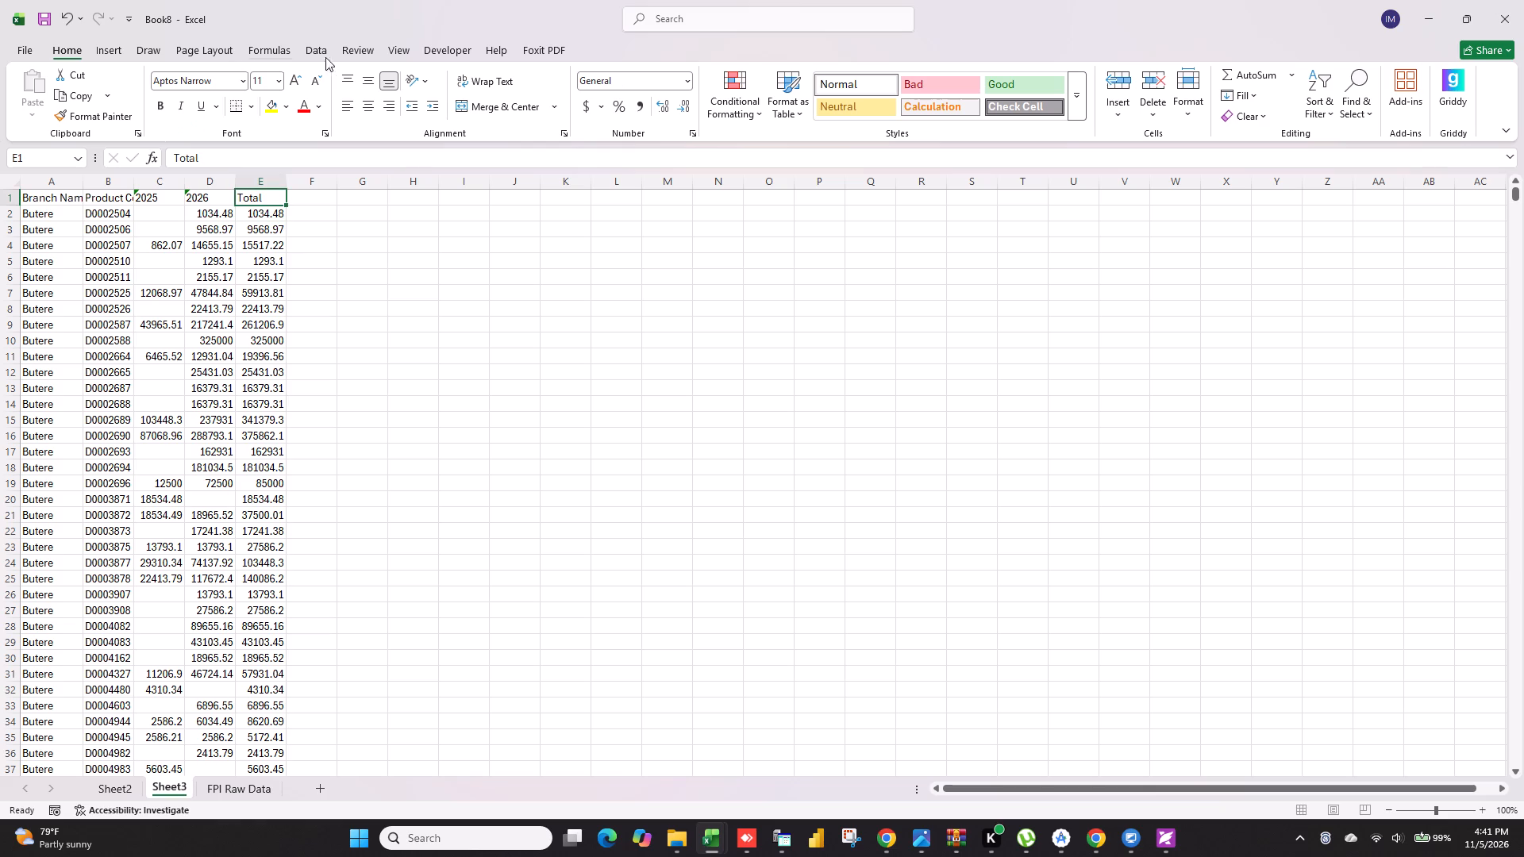
left_click(332, 50)
left_click(545, 88)
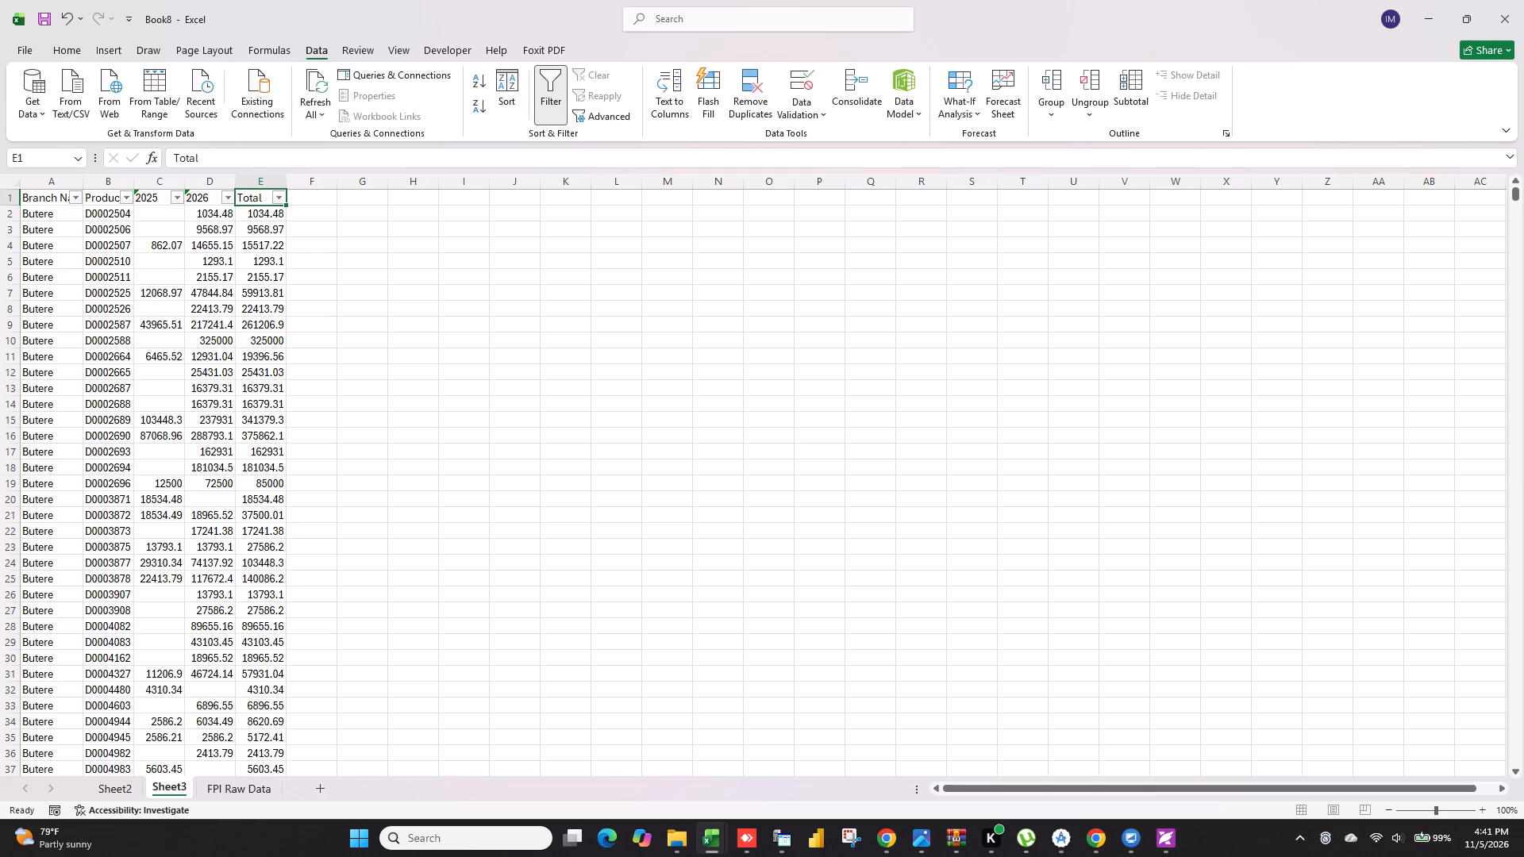
left_click(284, 195)
left_click(379, 241)
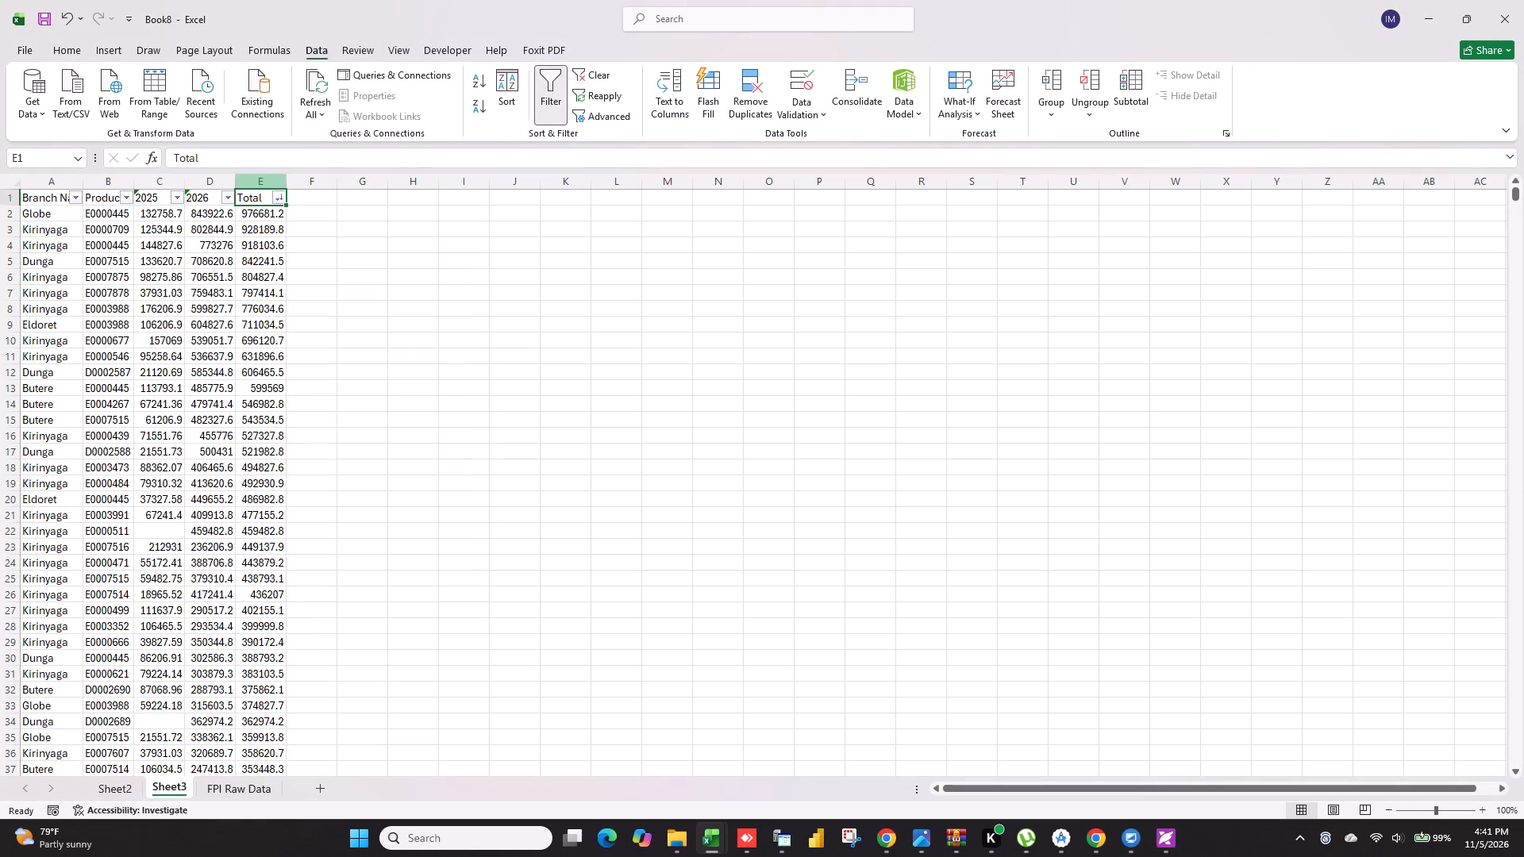
Apply the comma number format to the 2025, 2026 and Total columns.
left_click_drag(168, 183, 247, 194)
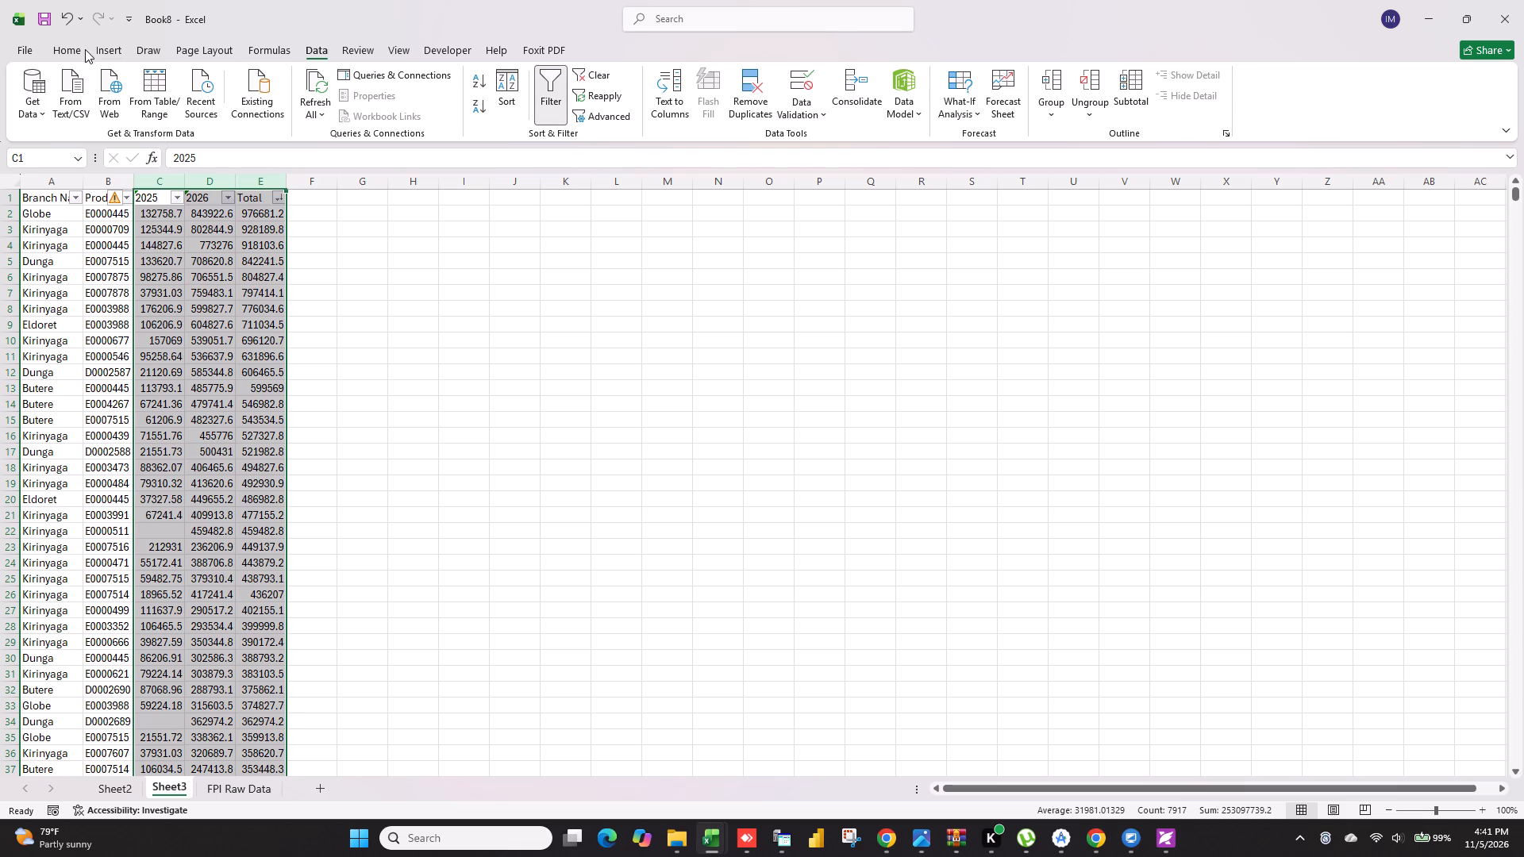
left_click(77, 49)
left_click(646, 104)
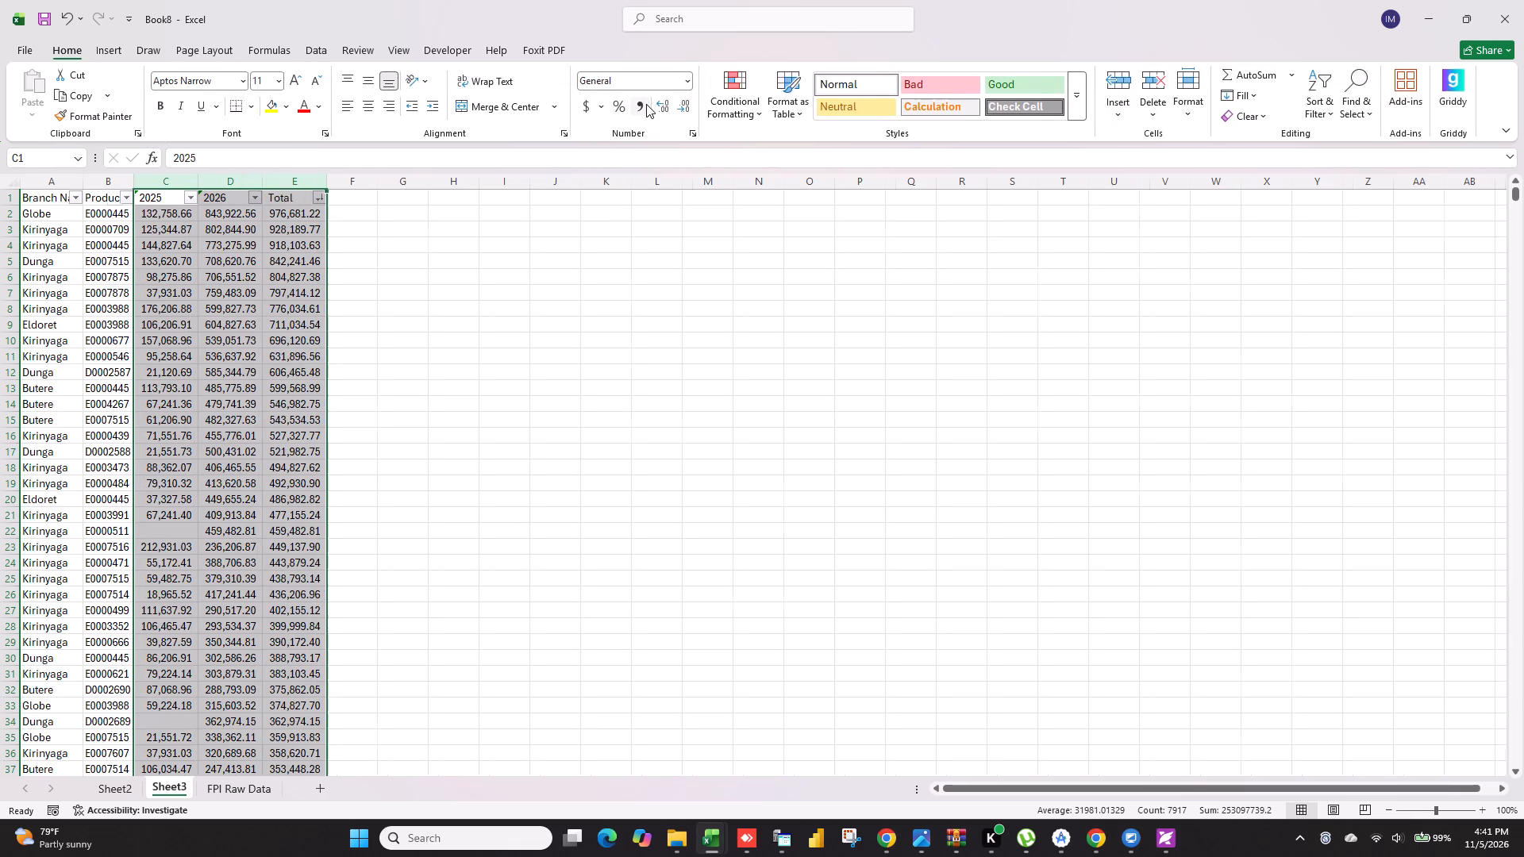
left_click(488, 270)
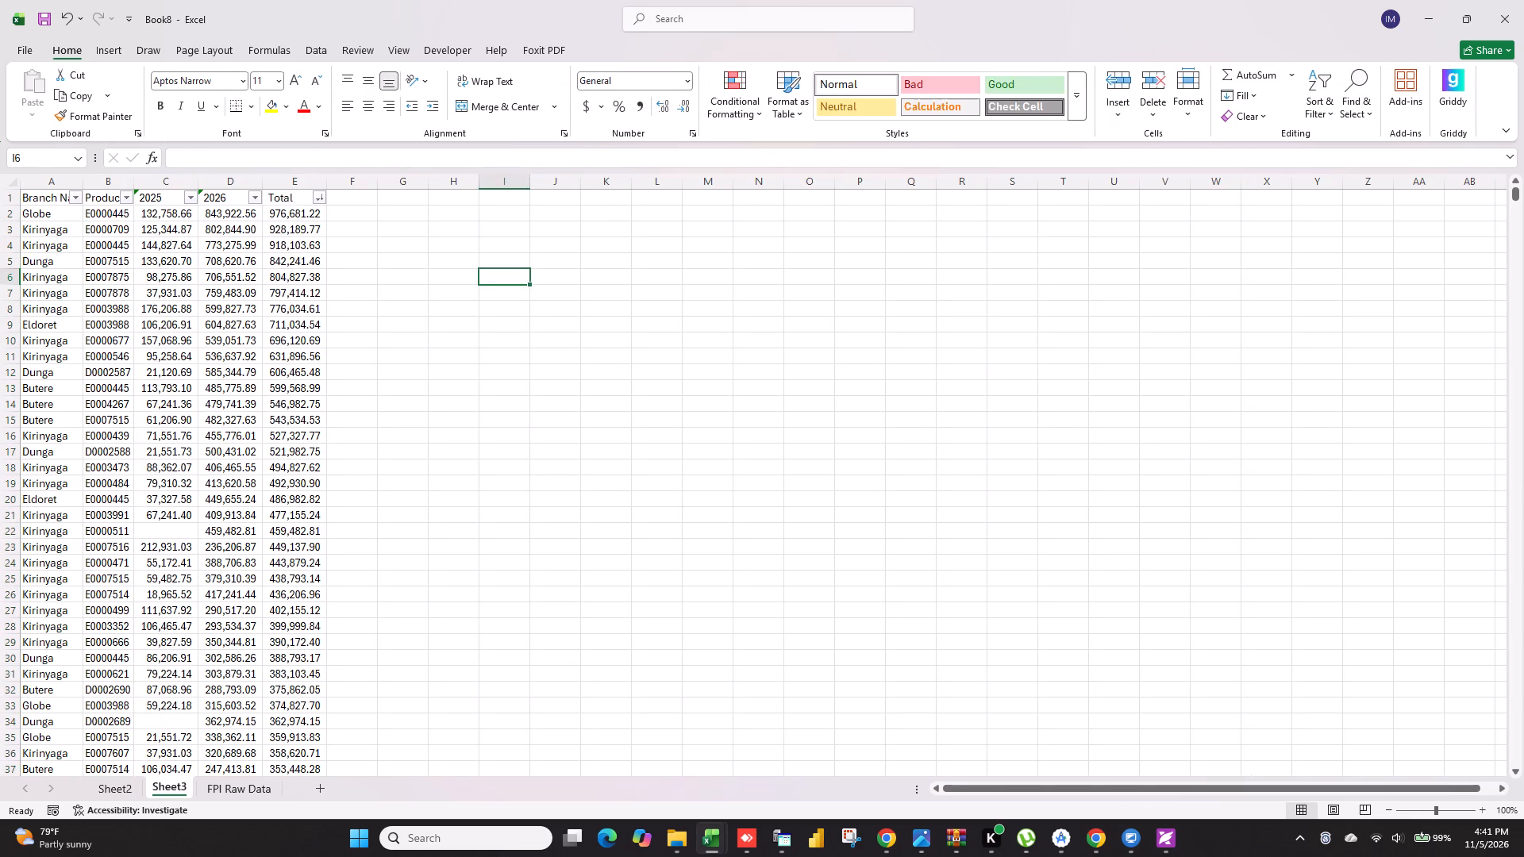
Insert a column before 2025 and give it the header Description.
left_click(165, 184)
right_click(165, 184)
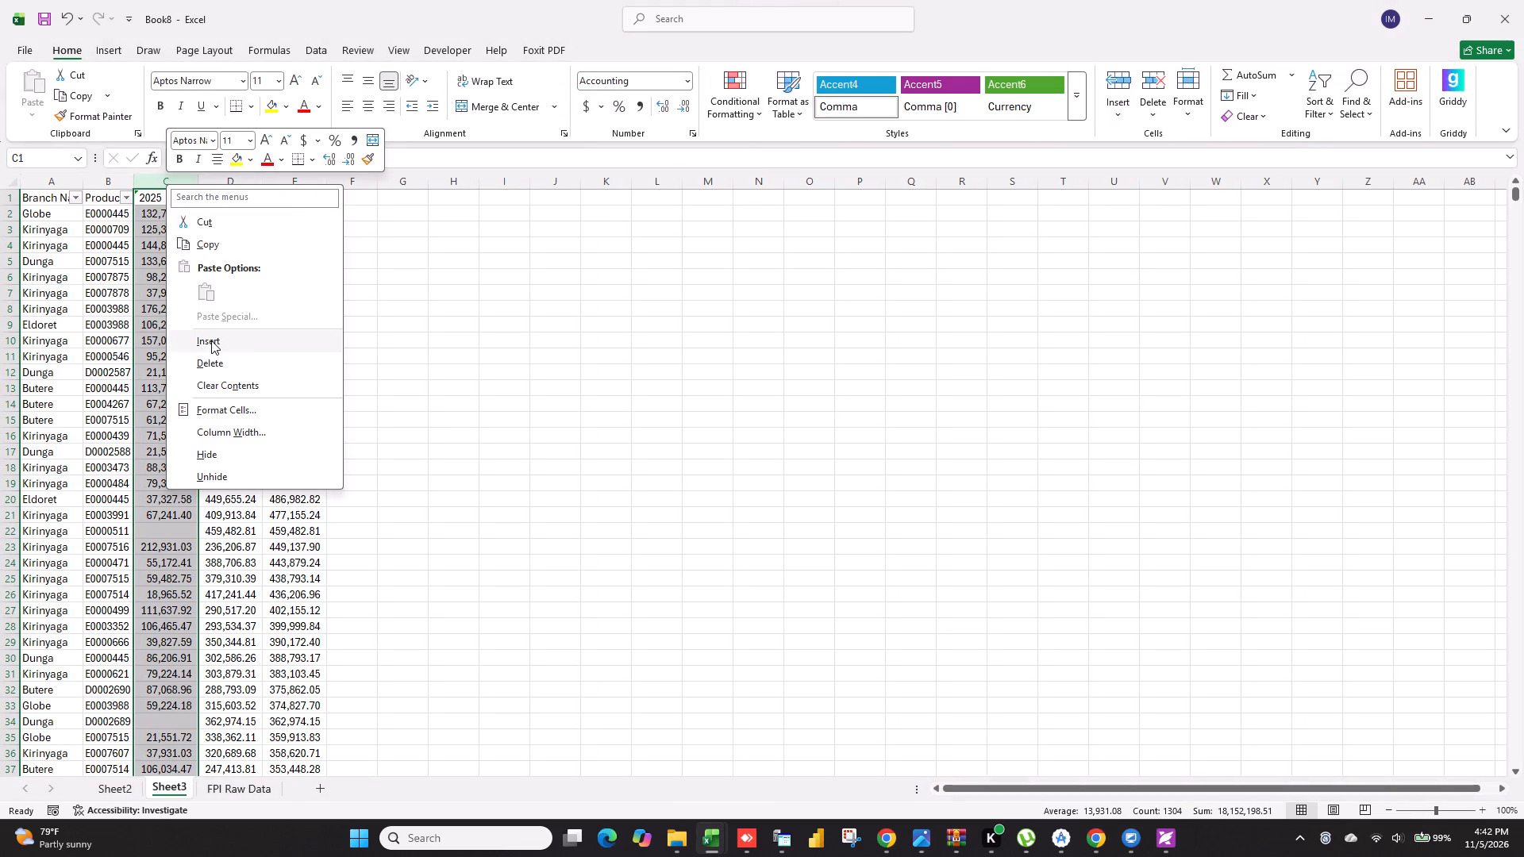
left_click(211, 340)
left_click(171, 218)
left_click(152, 196)
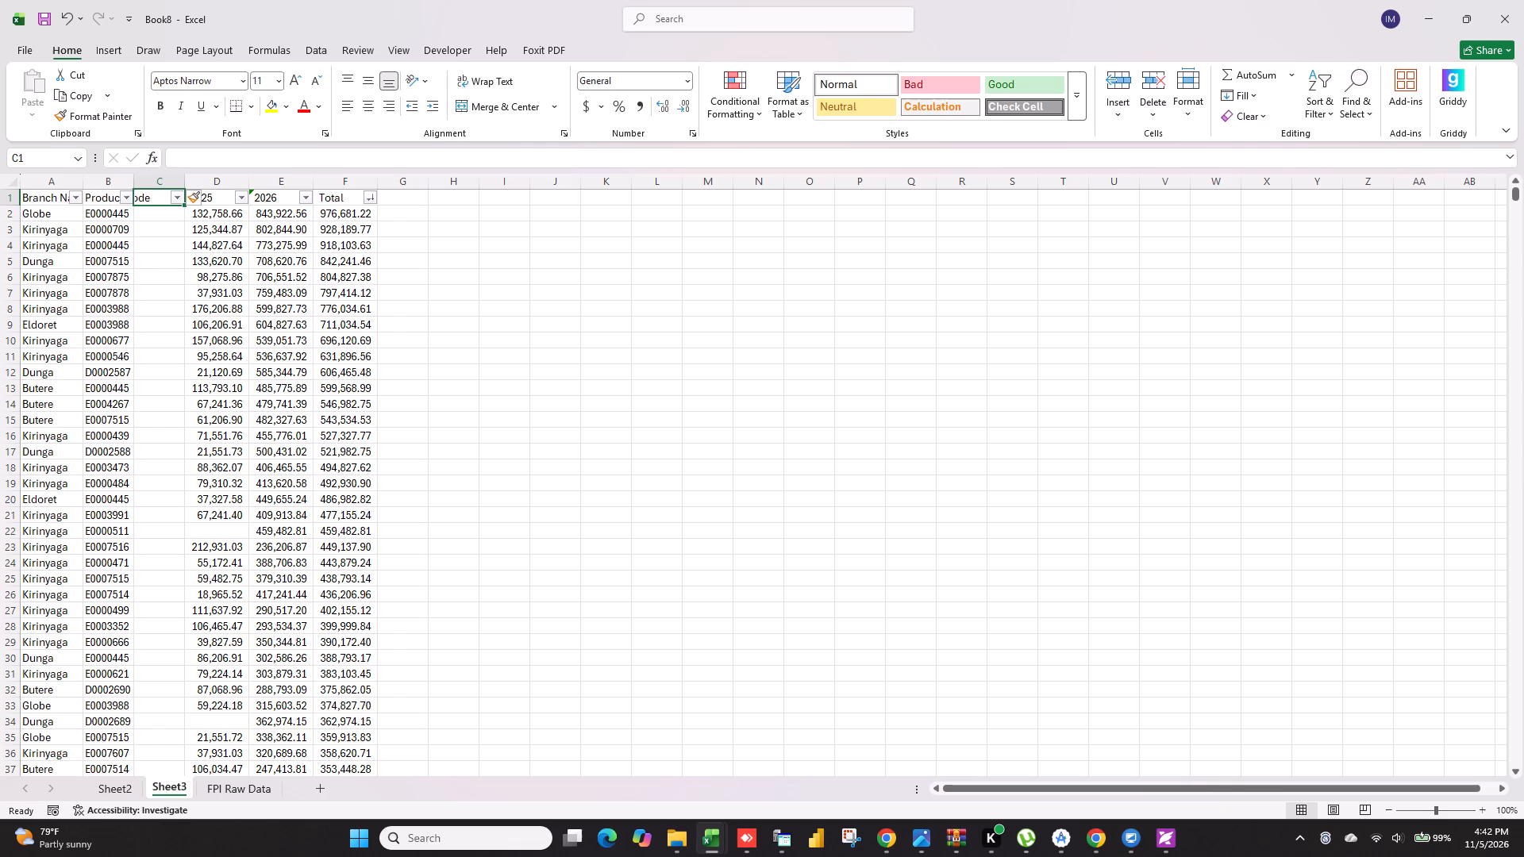
type("Description")
key("Return")
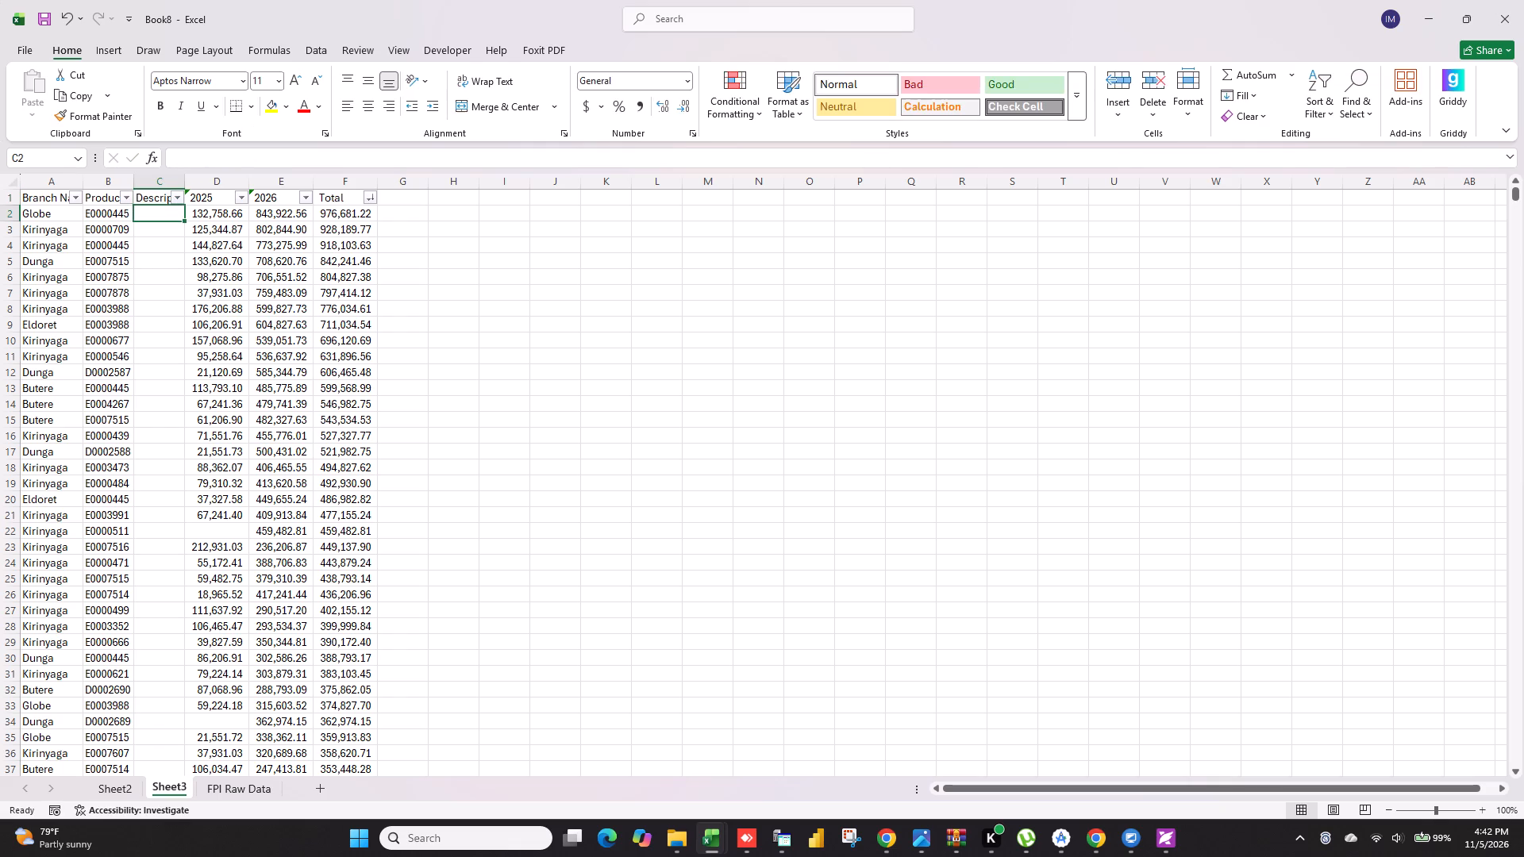
Fill Description with an exact-match VLOOKUP of B2 in Item Detail 4.11.2026, columns A:B, returning column 2, and widen the column.
type("=vl")
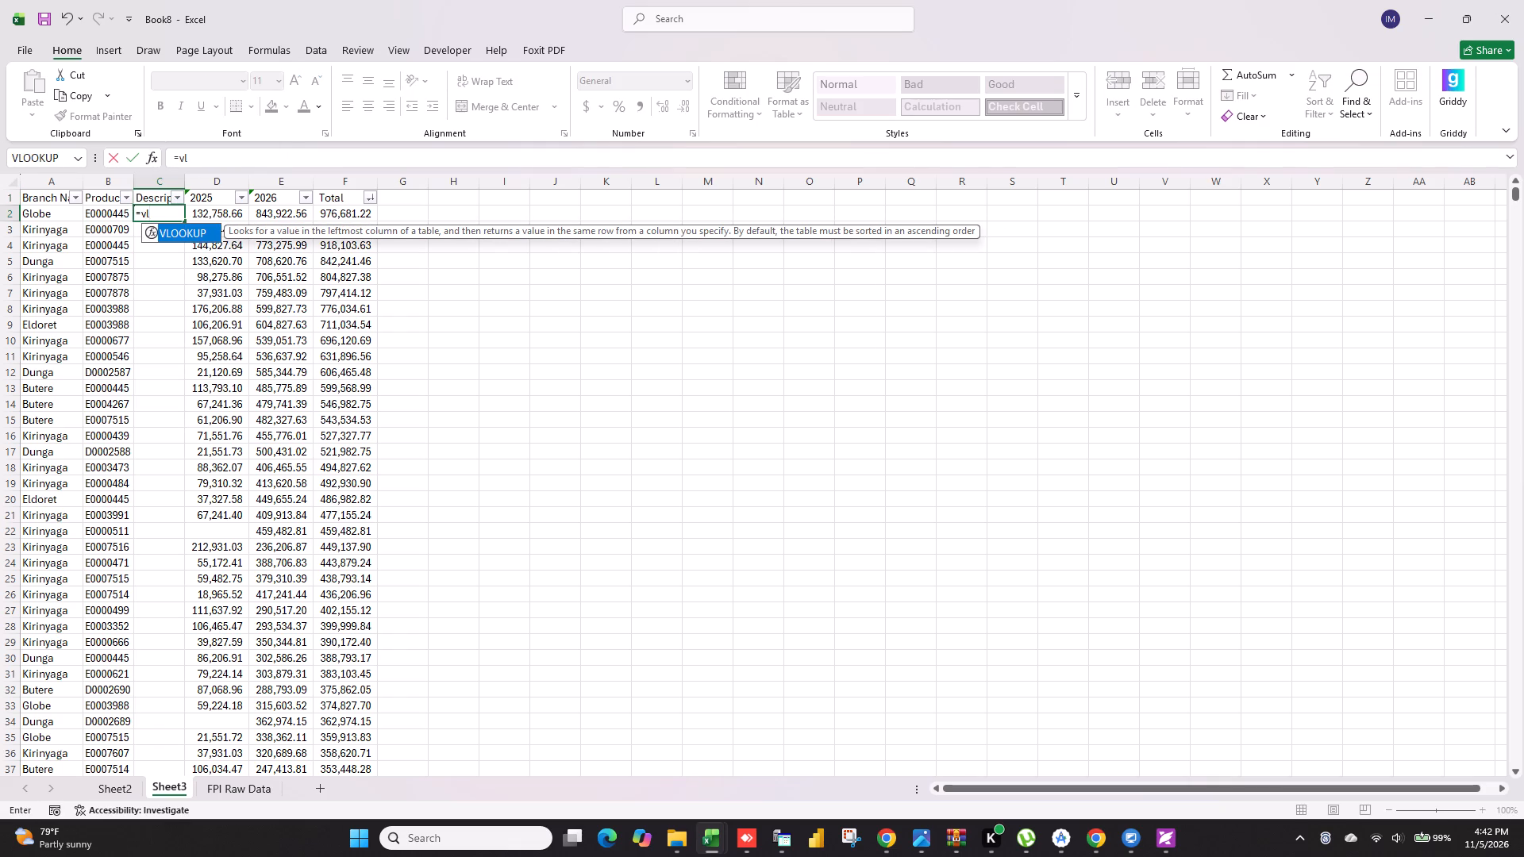
key("Tab")
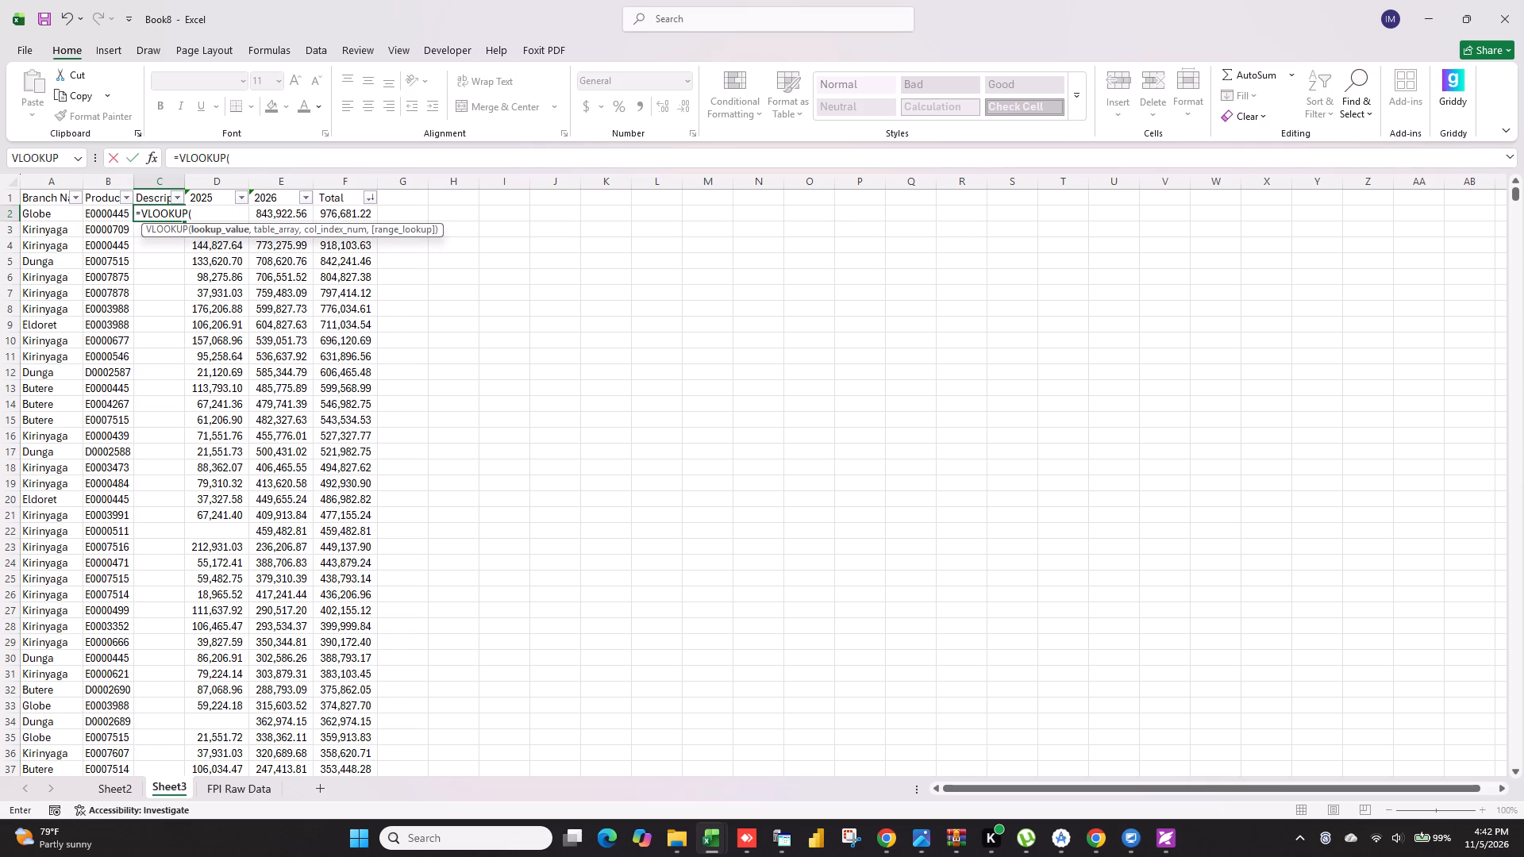
left_click(102, 216)
key("comma")
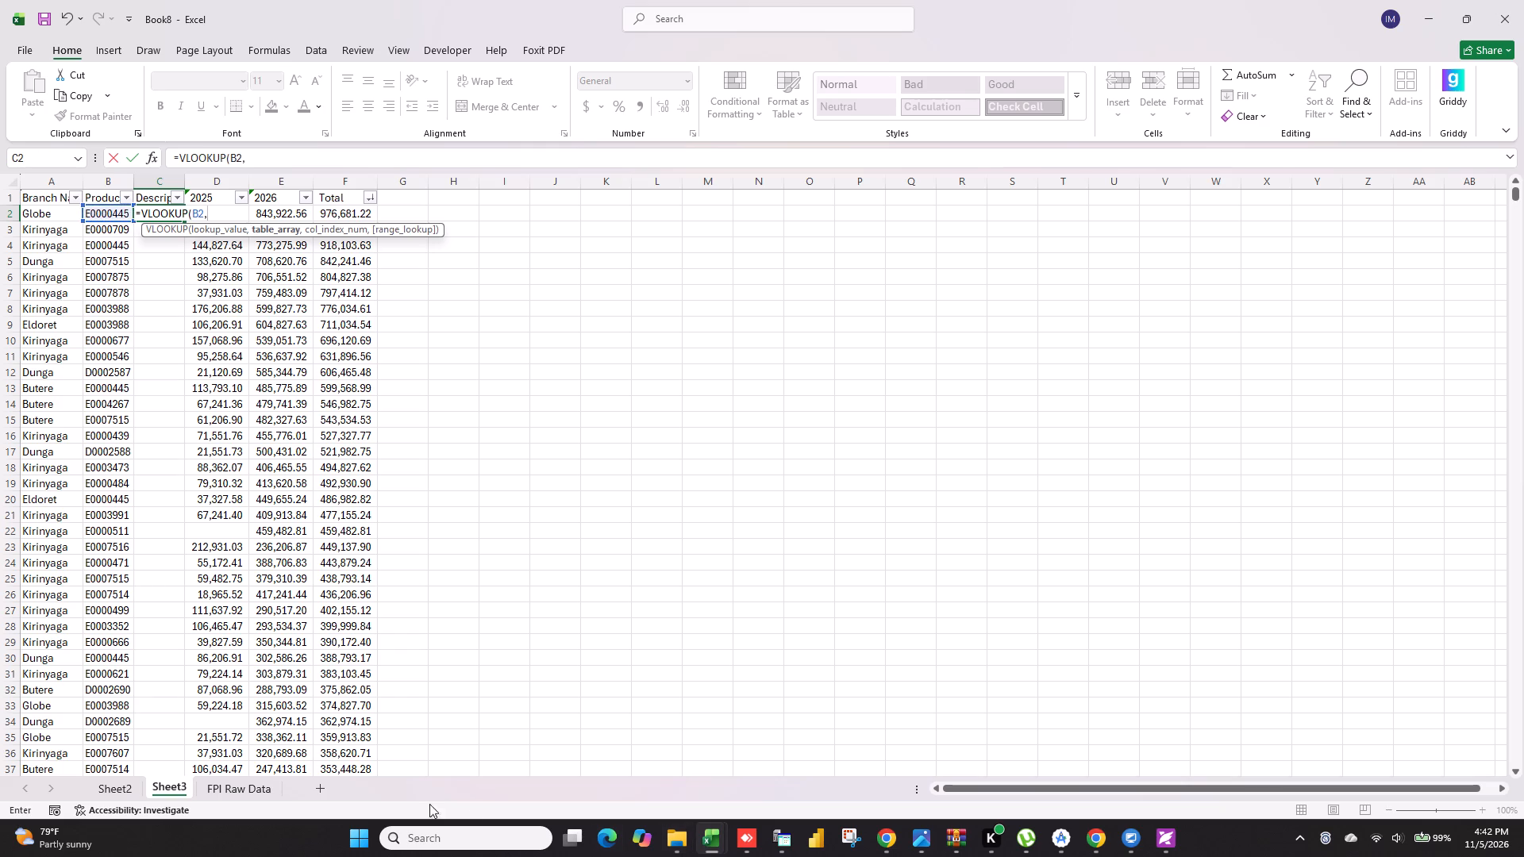
left_click(718, 842)
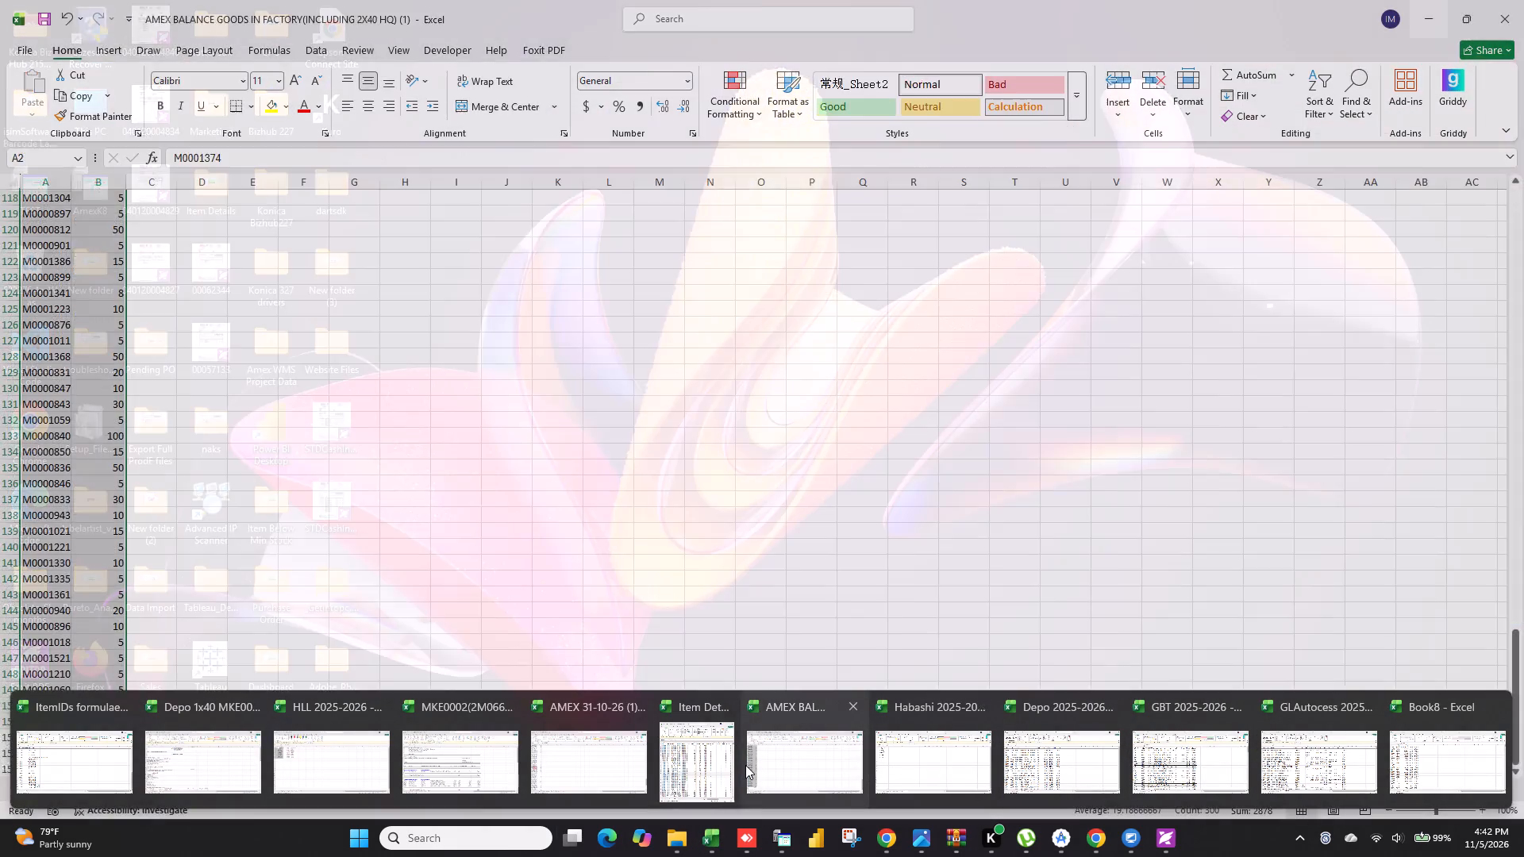
left_click(726, 760)
left_click_drag(821, 207, 850, 207)
type(",2,0")
key("Return")
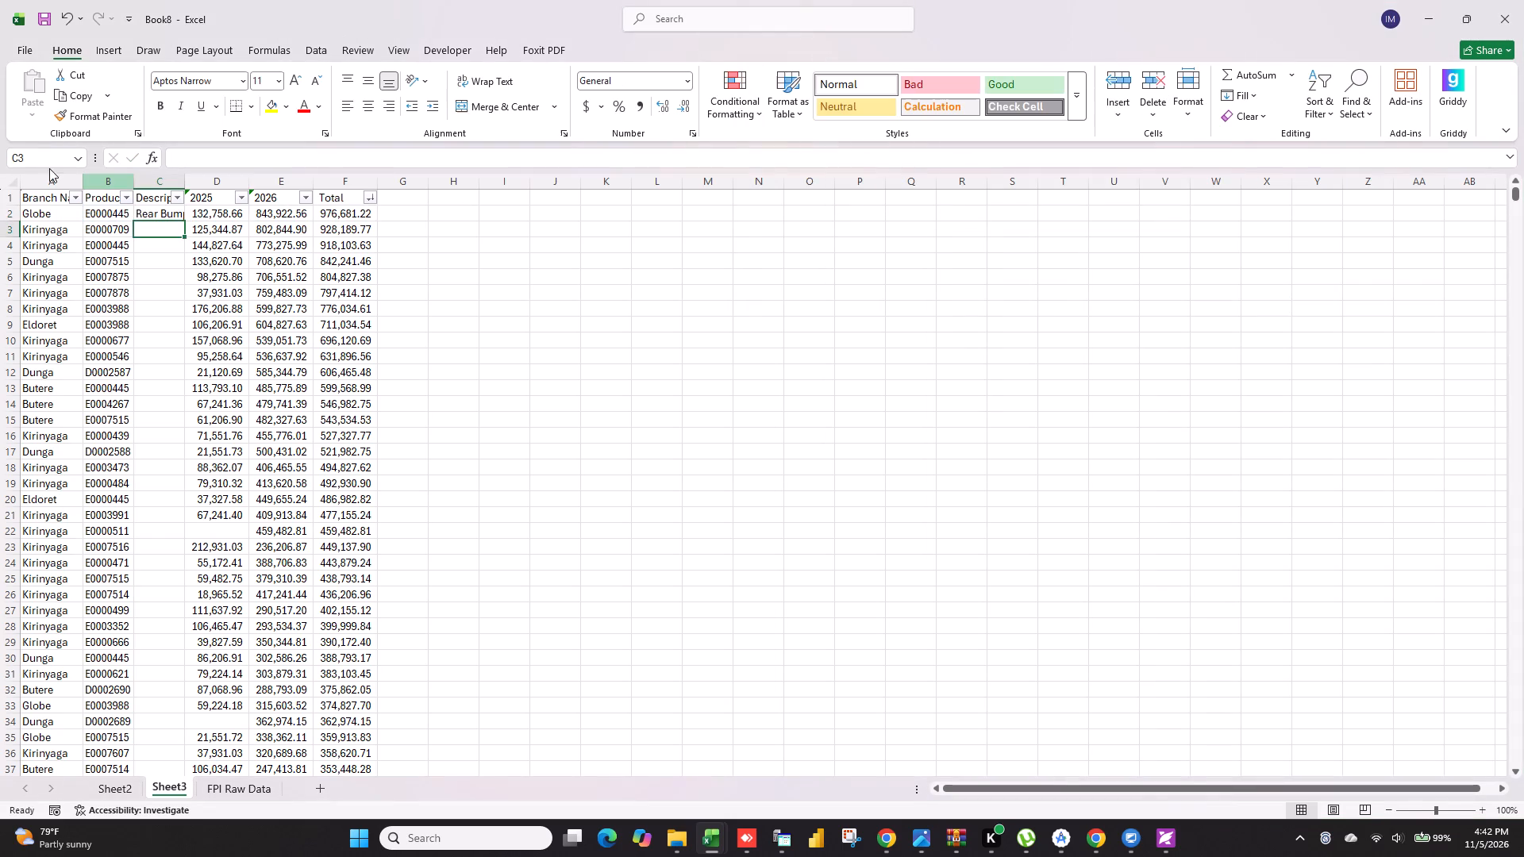
left_click(164, 215)
left_click(183, 217)
double_click(182, 219)
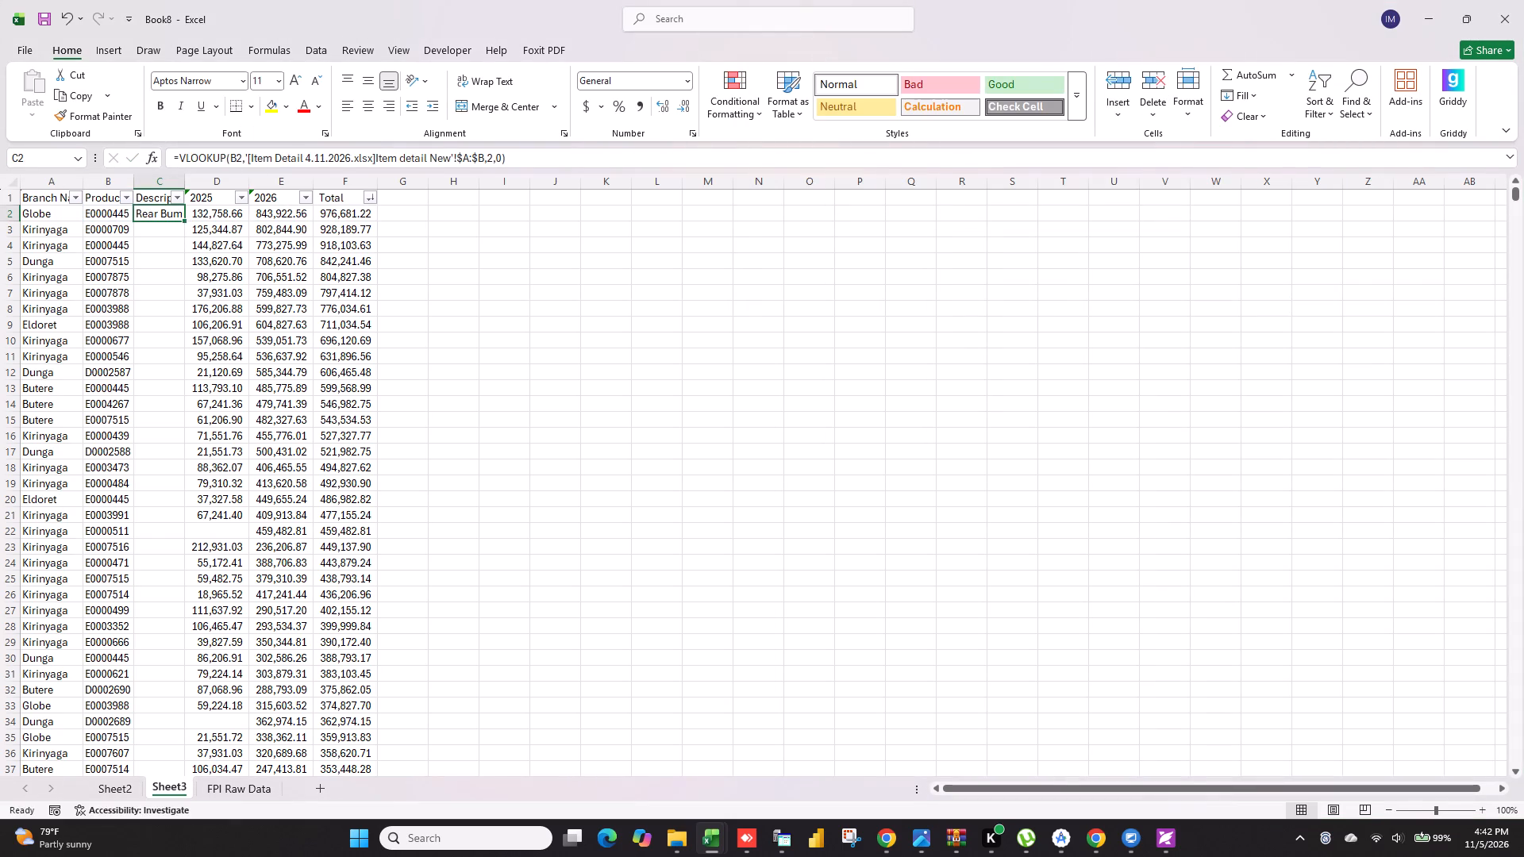
left_click_drag(183, 179, 271, 197)
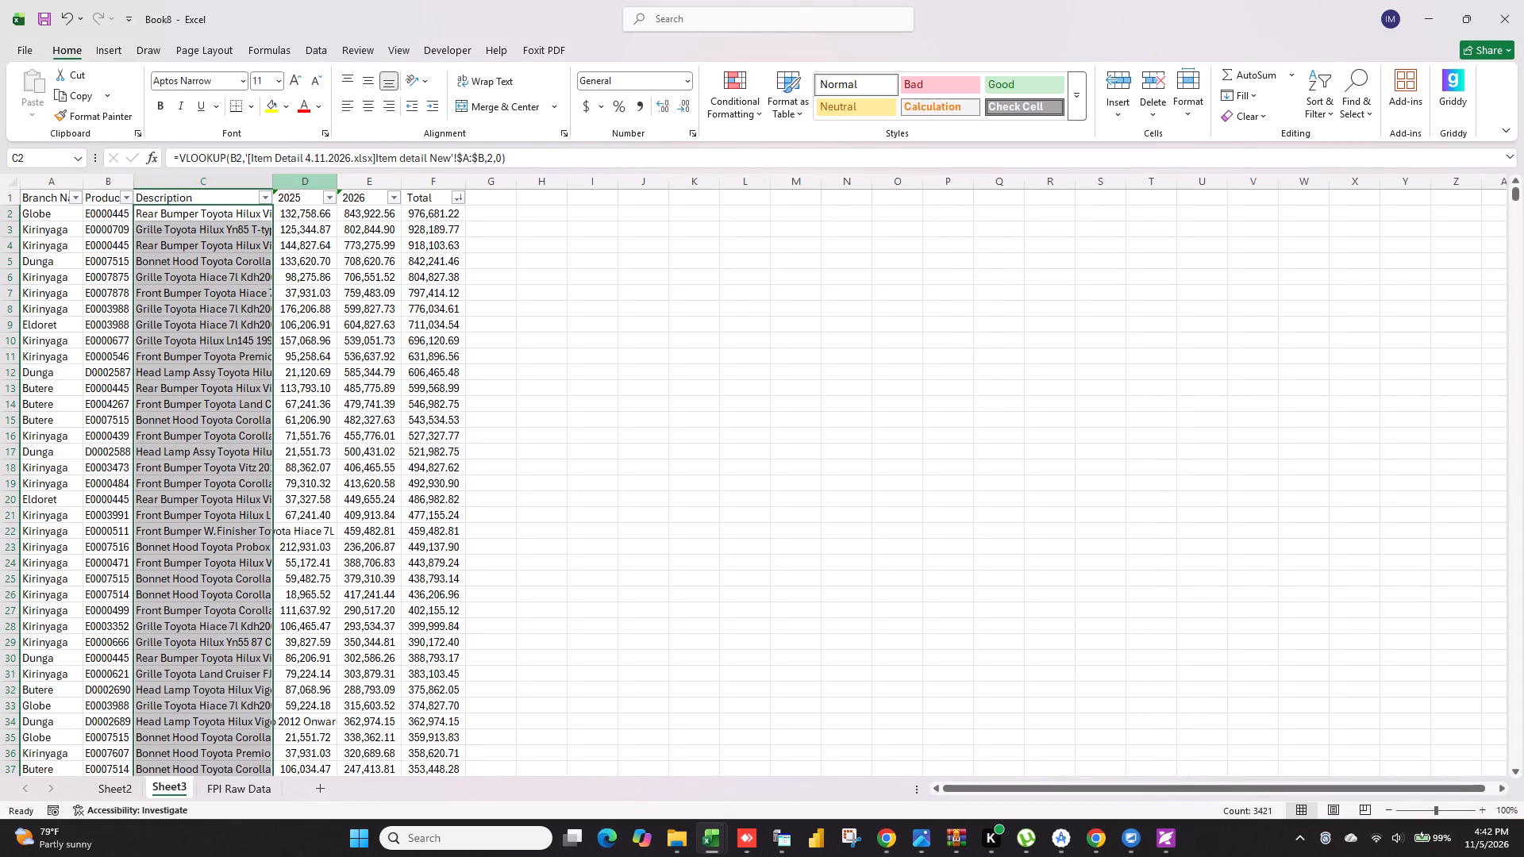
Insert a column between Description and 2025 and give it the header Brand.
left_click(319, 189)
right_click(319, 189)
left_click(376, 344)
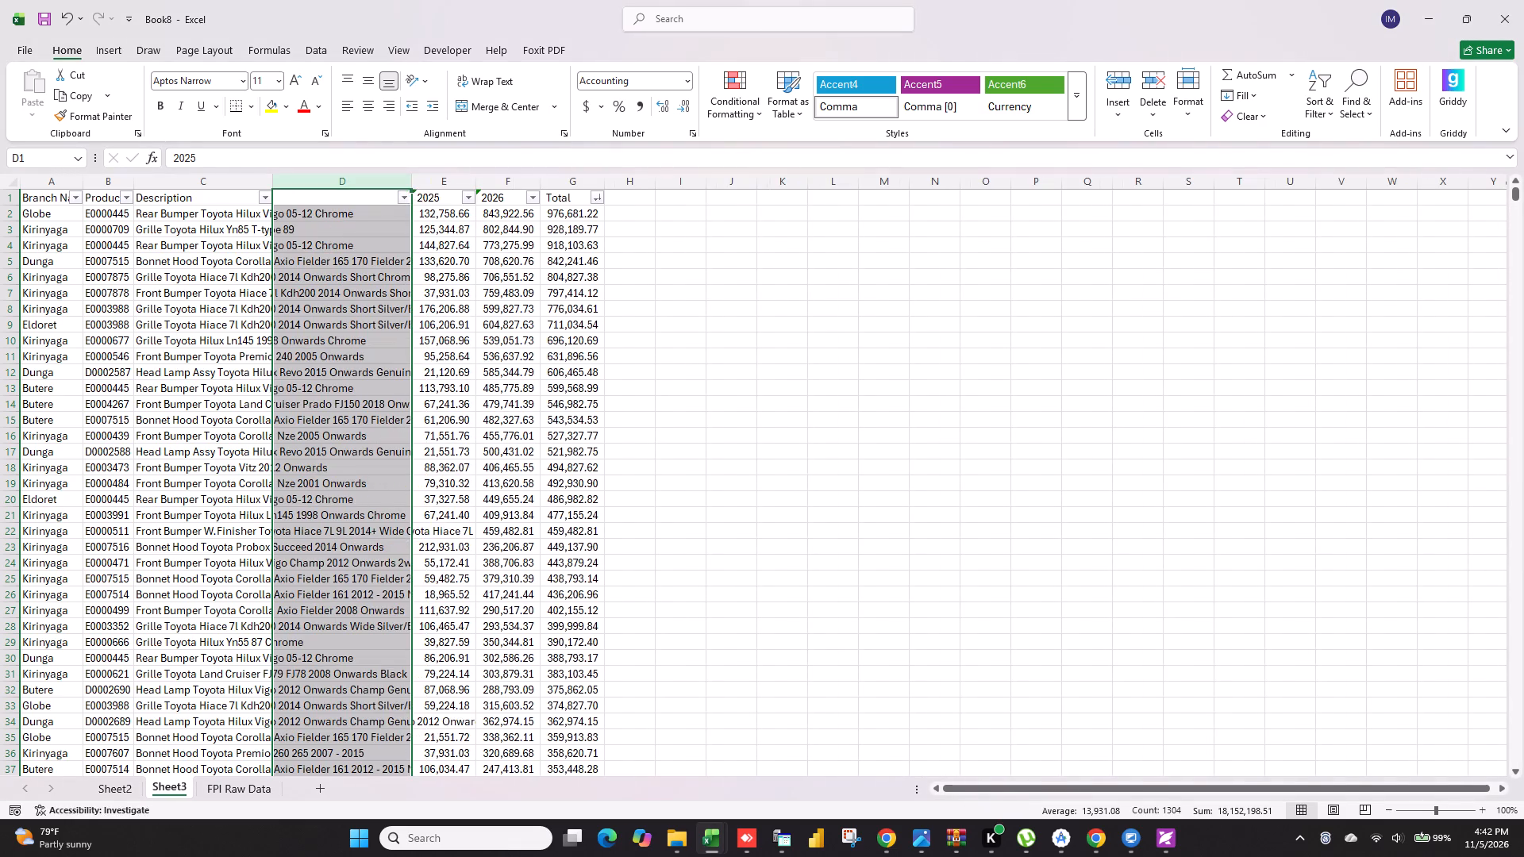
left_click(349, 204)
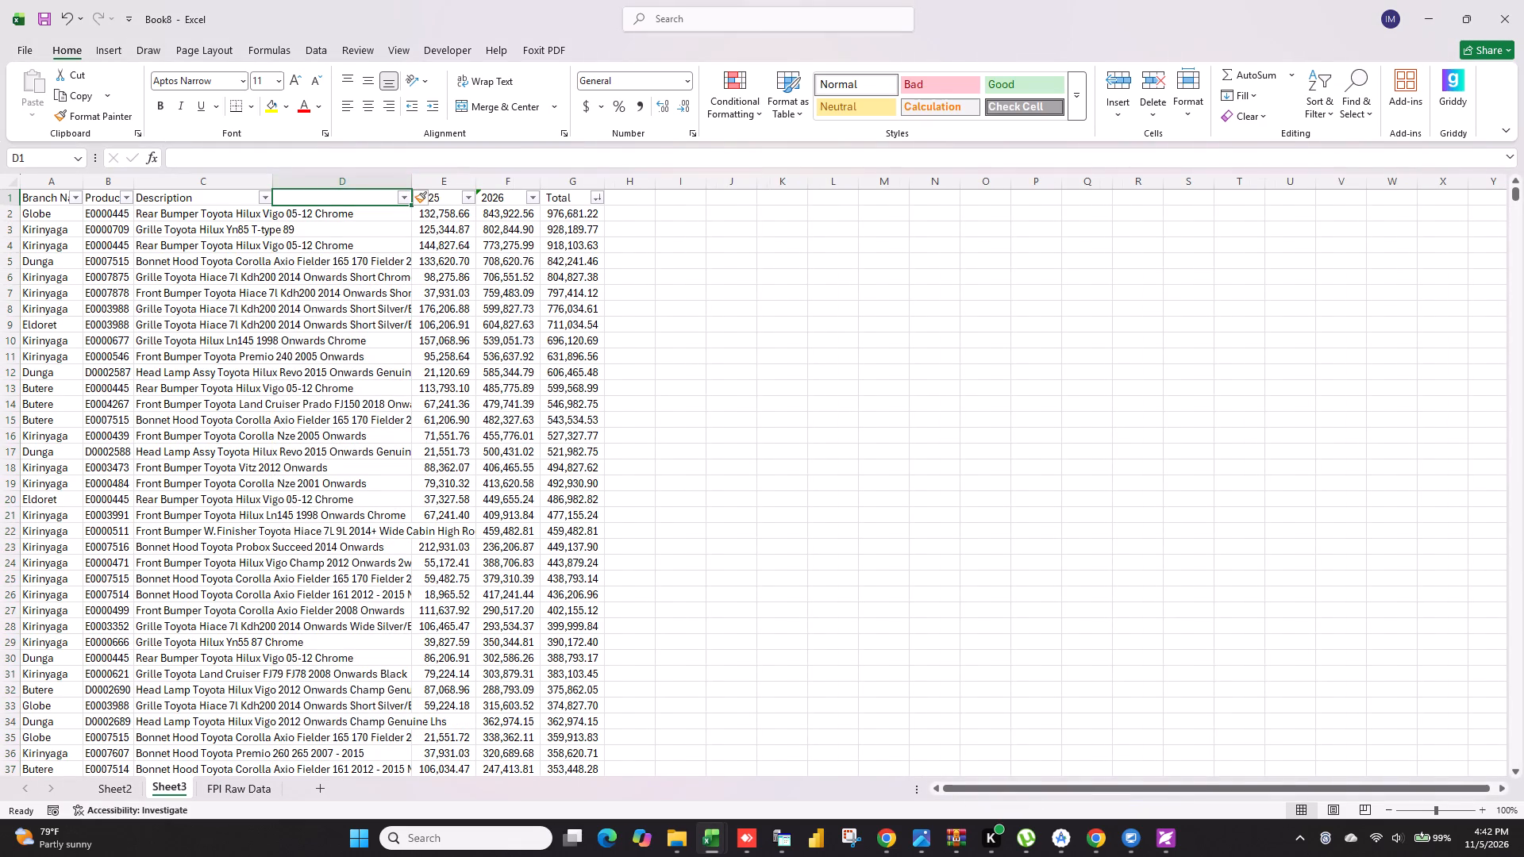
type("Brand")
key("Return")
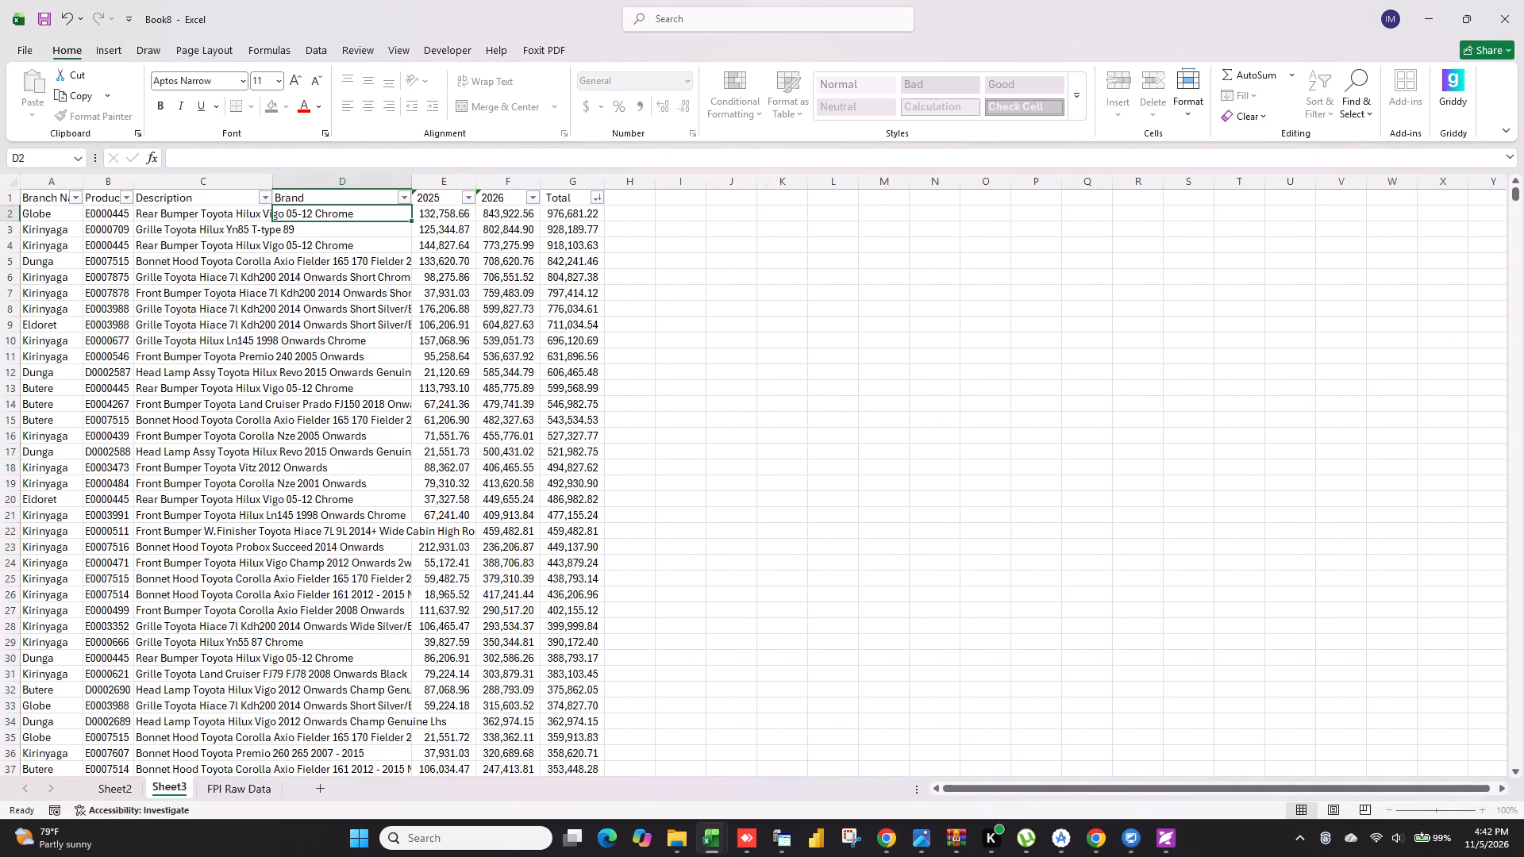
Fill Brand with an exact-match VLOOKUP of B2 in Item Detail 4.11.2026, columns A:F, returning column 6, and check its filter values.
key("minus")
key("BackSpace")
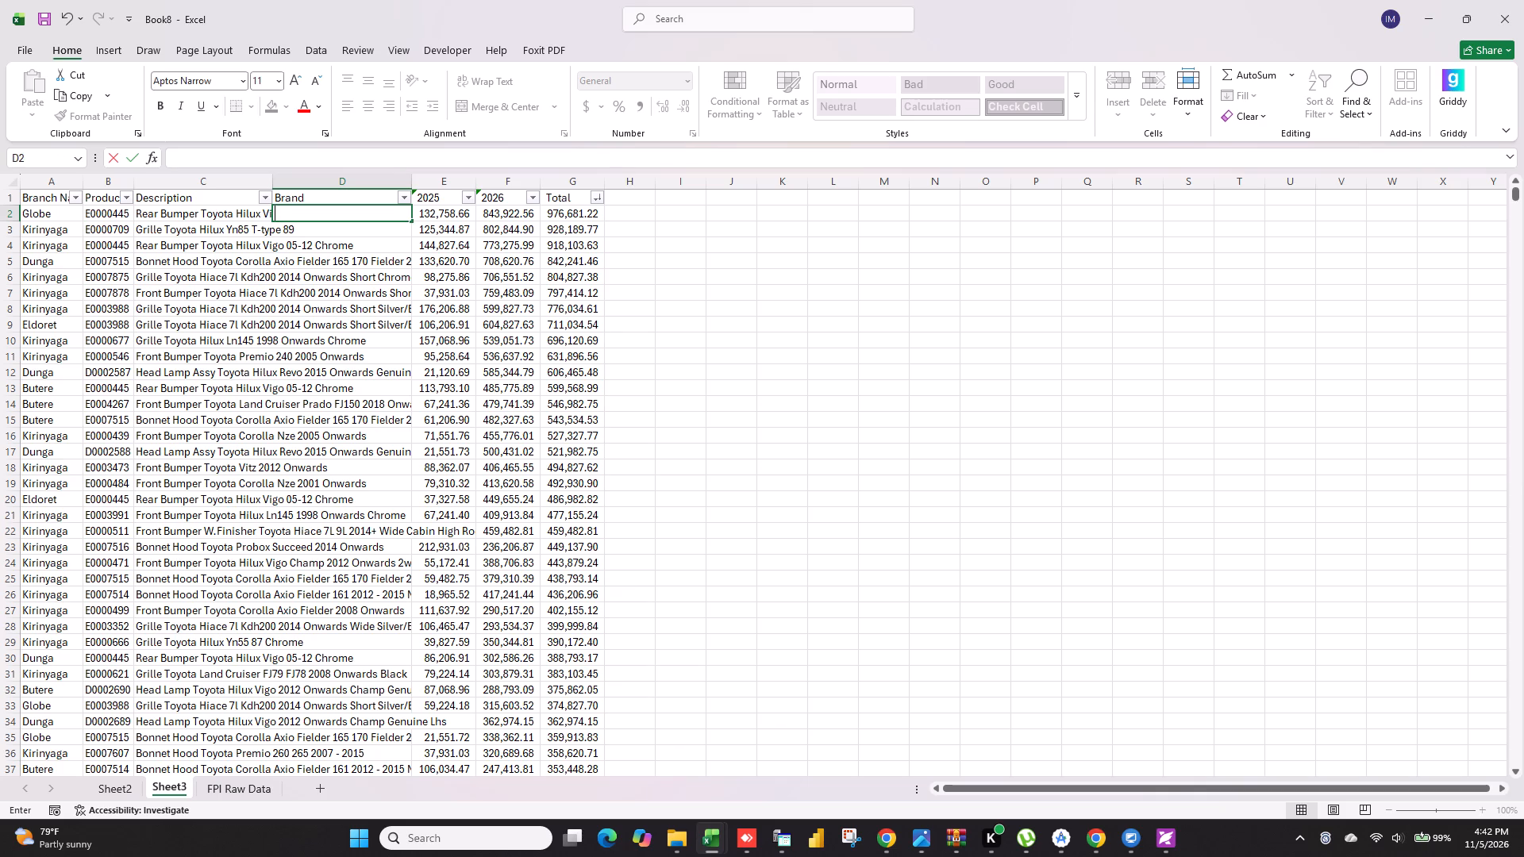
type("=vlo")
key("Tab")
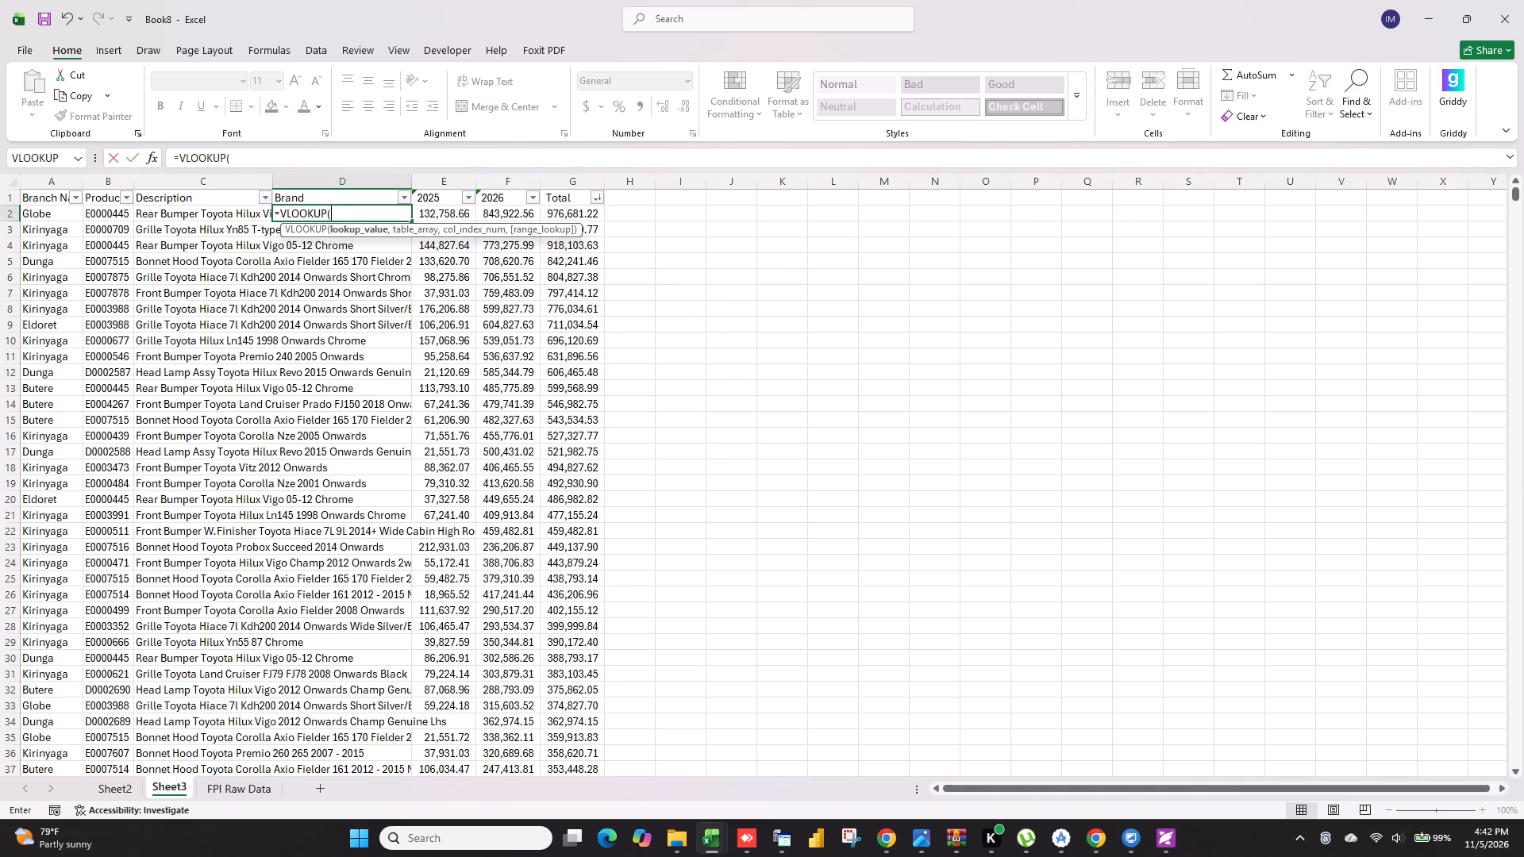
left_click(110, 218)
key("comma")
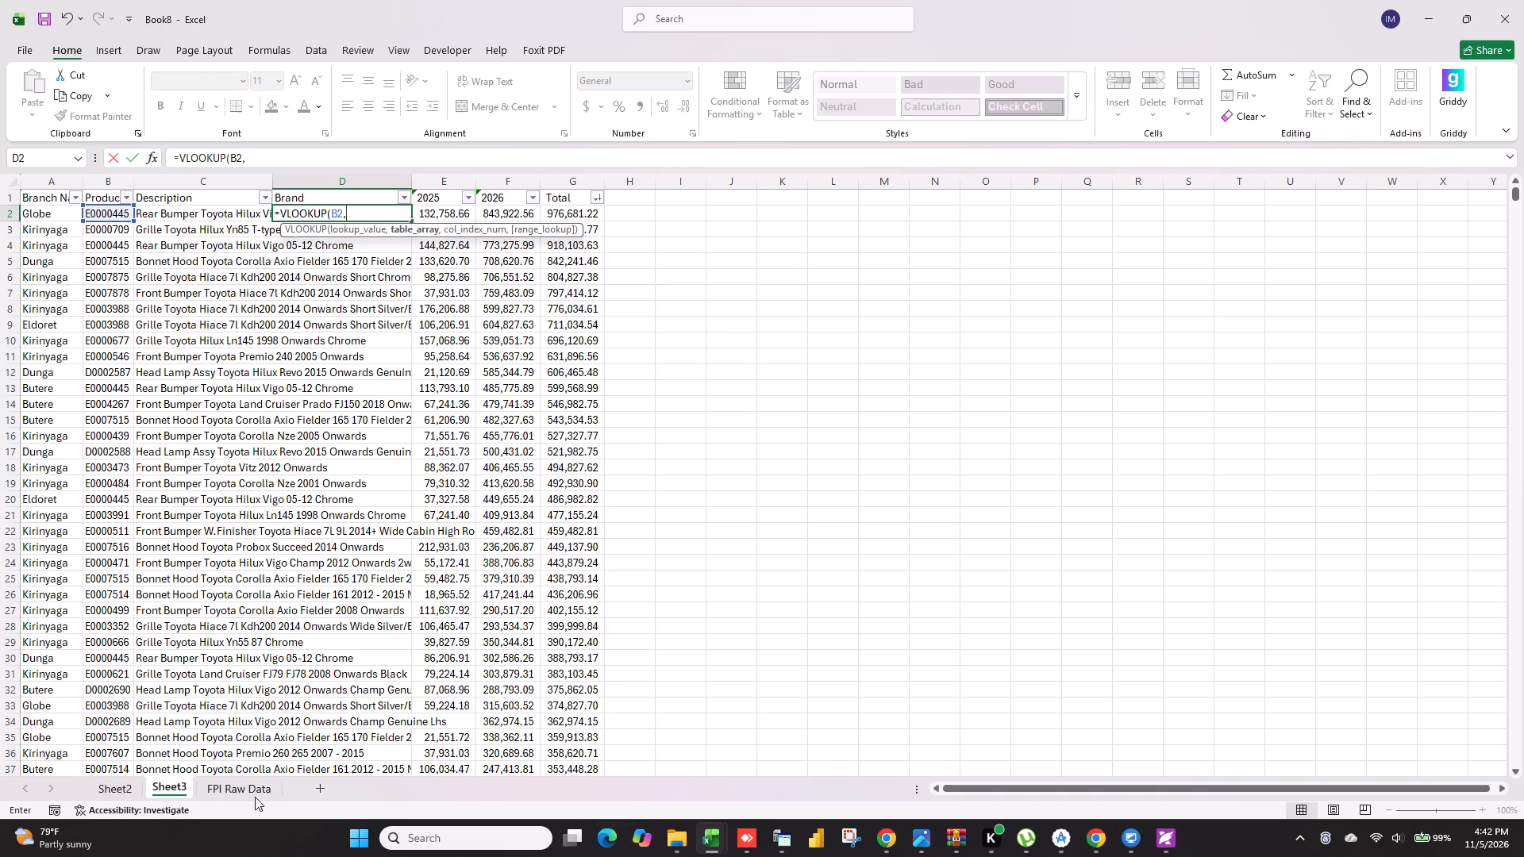
left_click(708, 851)
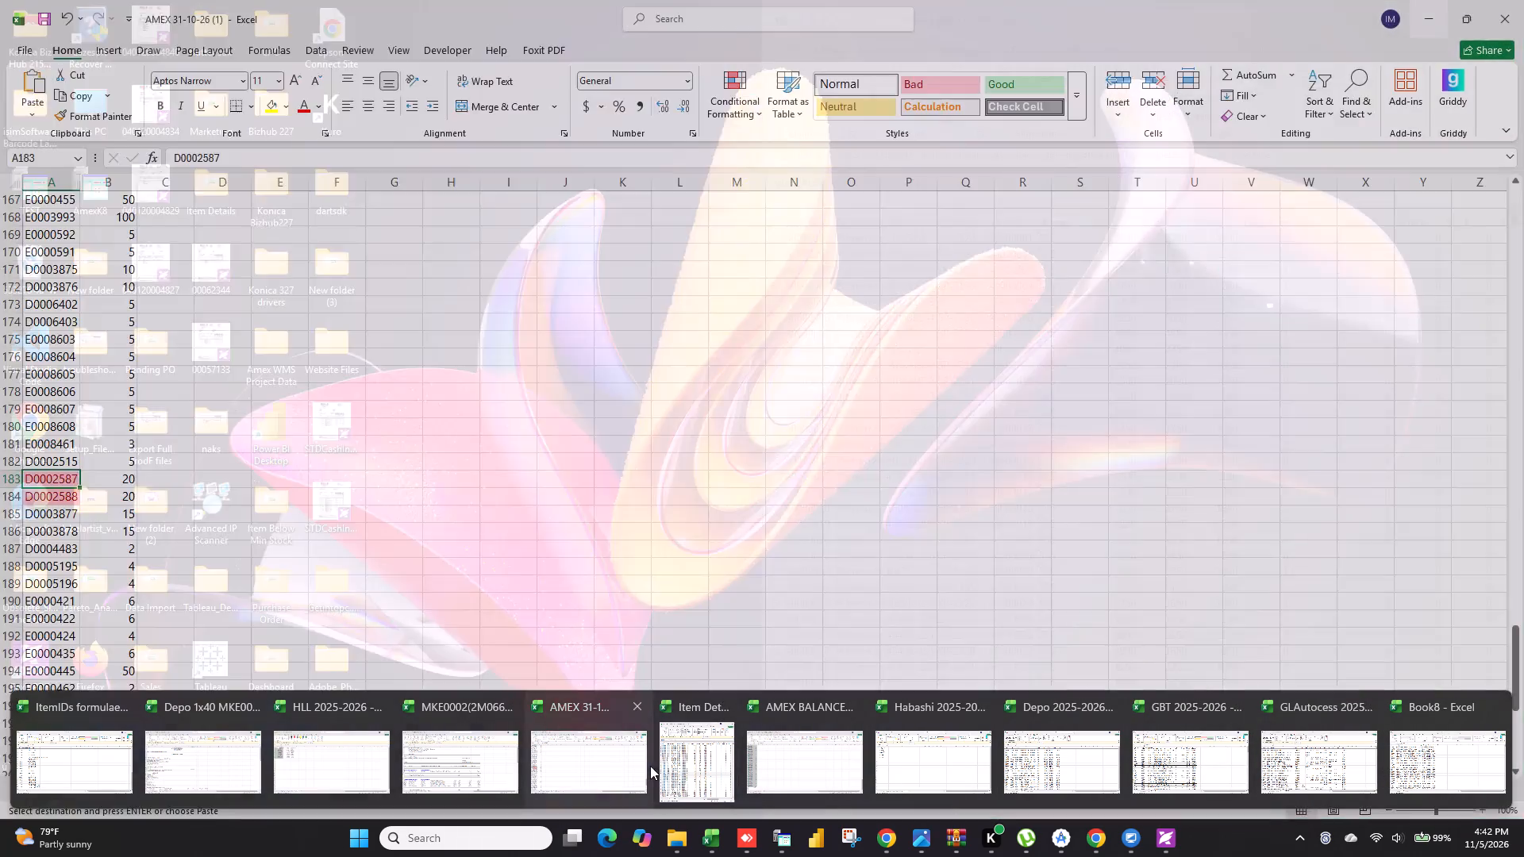
left_click(688, 762)
left_click_drag(807, 209, 1067, 222)
type(",6,0")
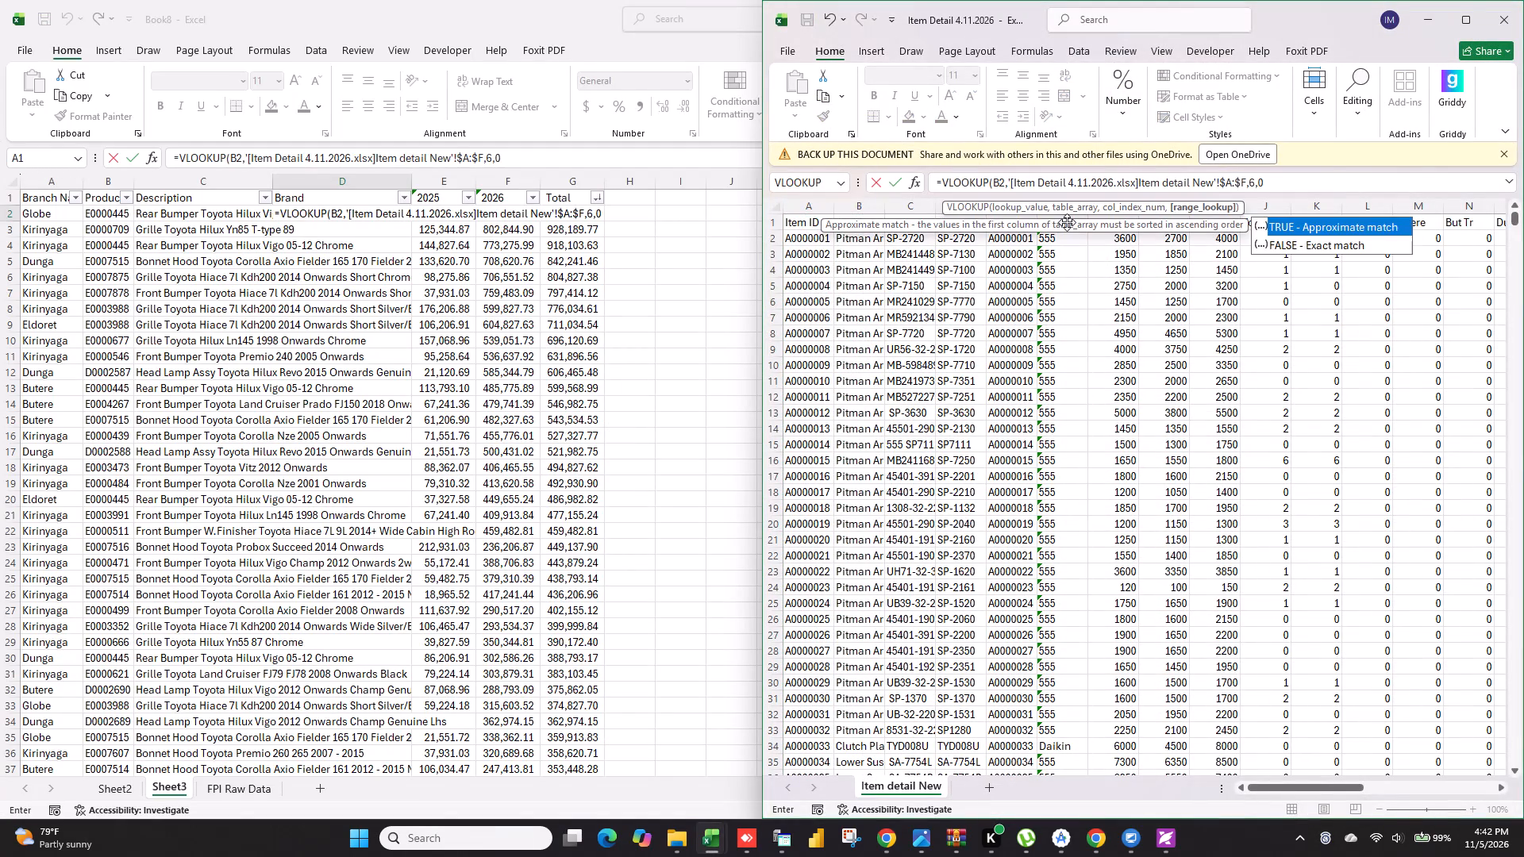
key("Return")
left_click(359, 212)
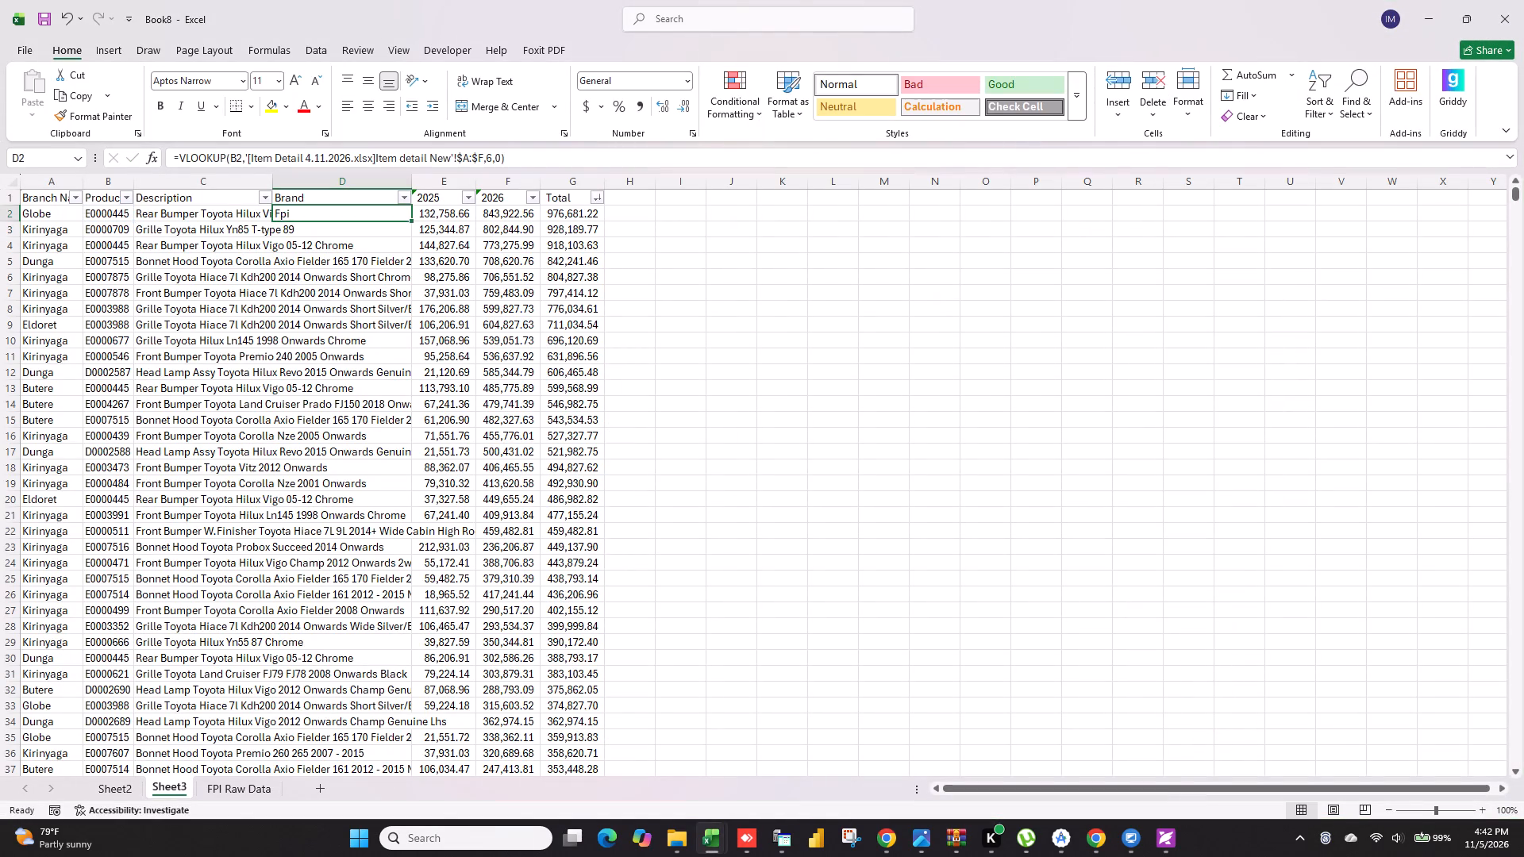
double_click(408, 217)
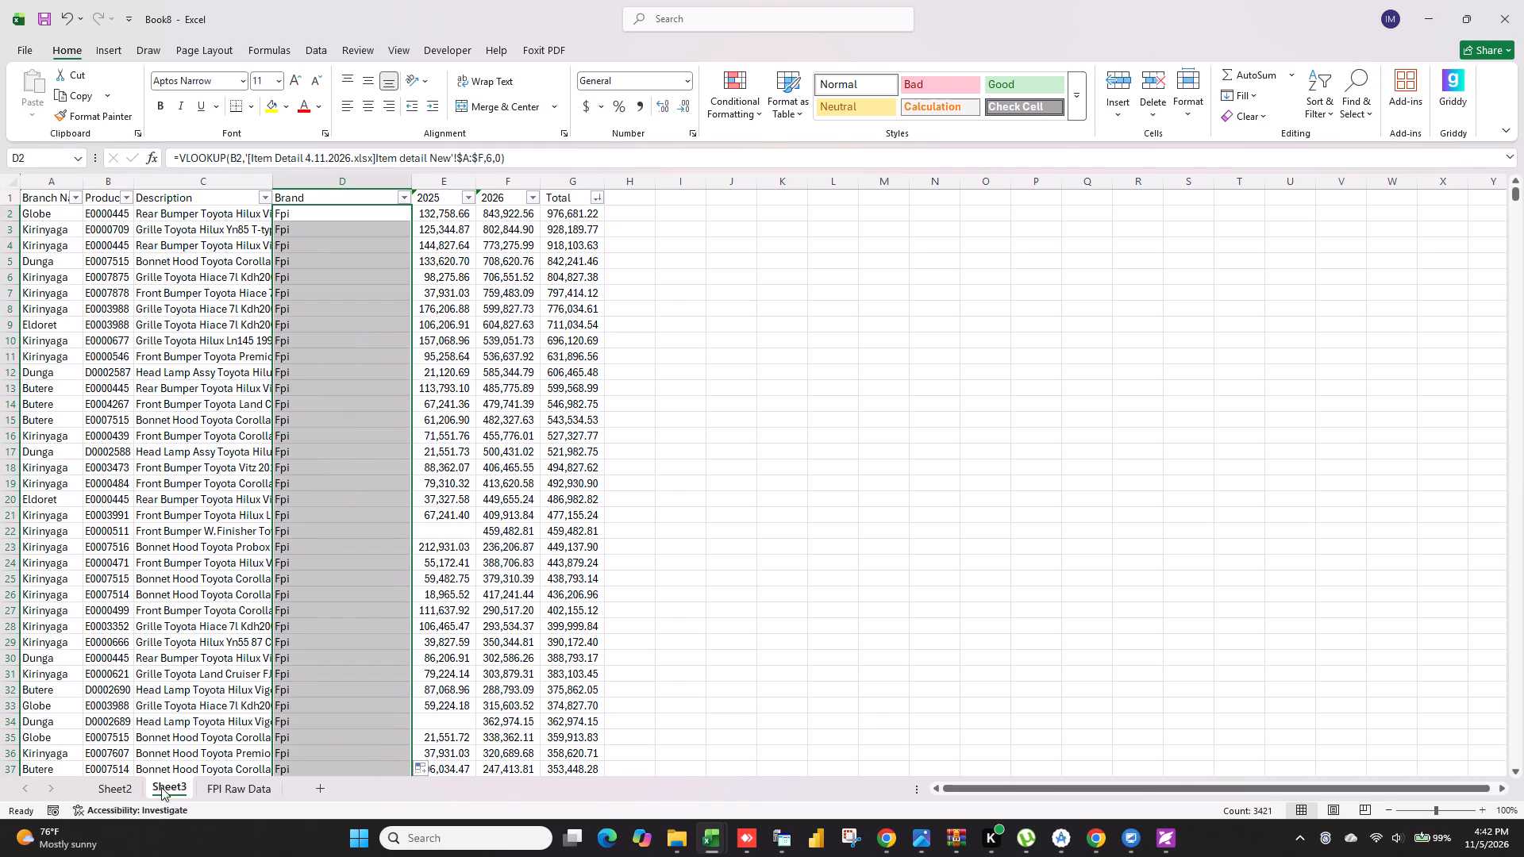
left_click(404, 198)
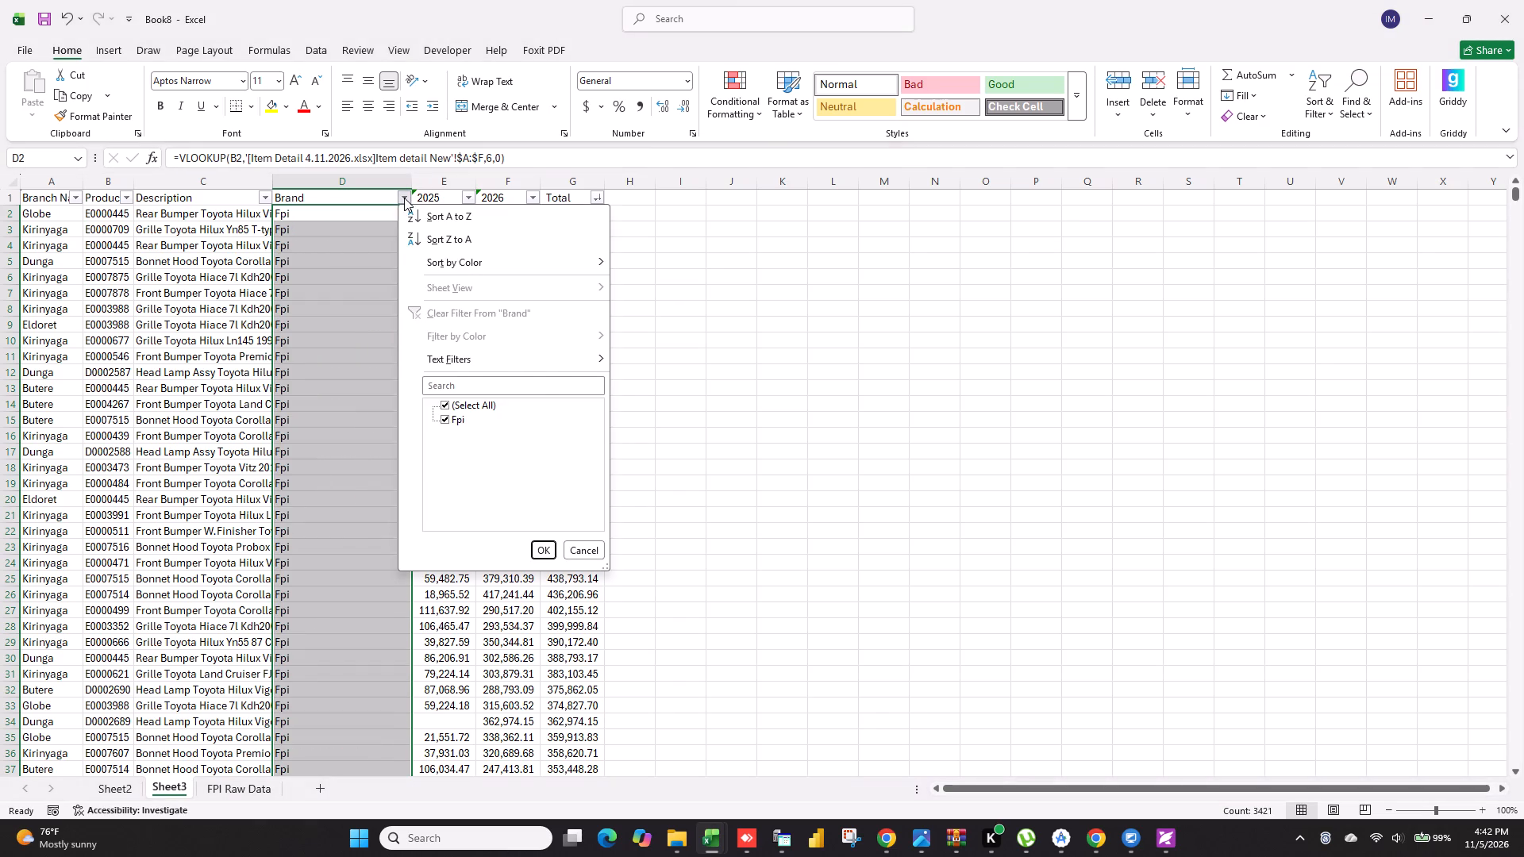
left_click(404, 198)
left_click(876, 375)
Rename Sheet3 as FPI 2025-2026.
left_click(159, 789)
right_click(159, 789)
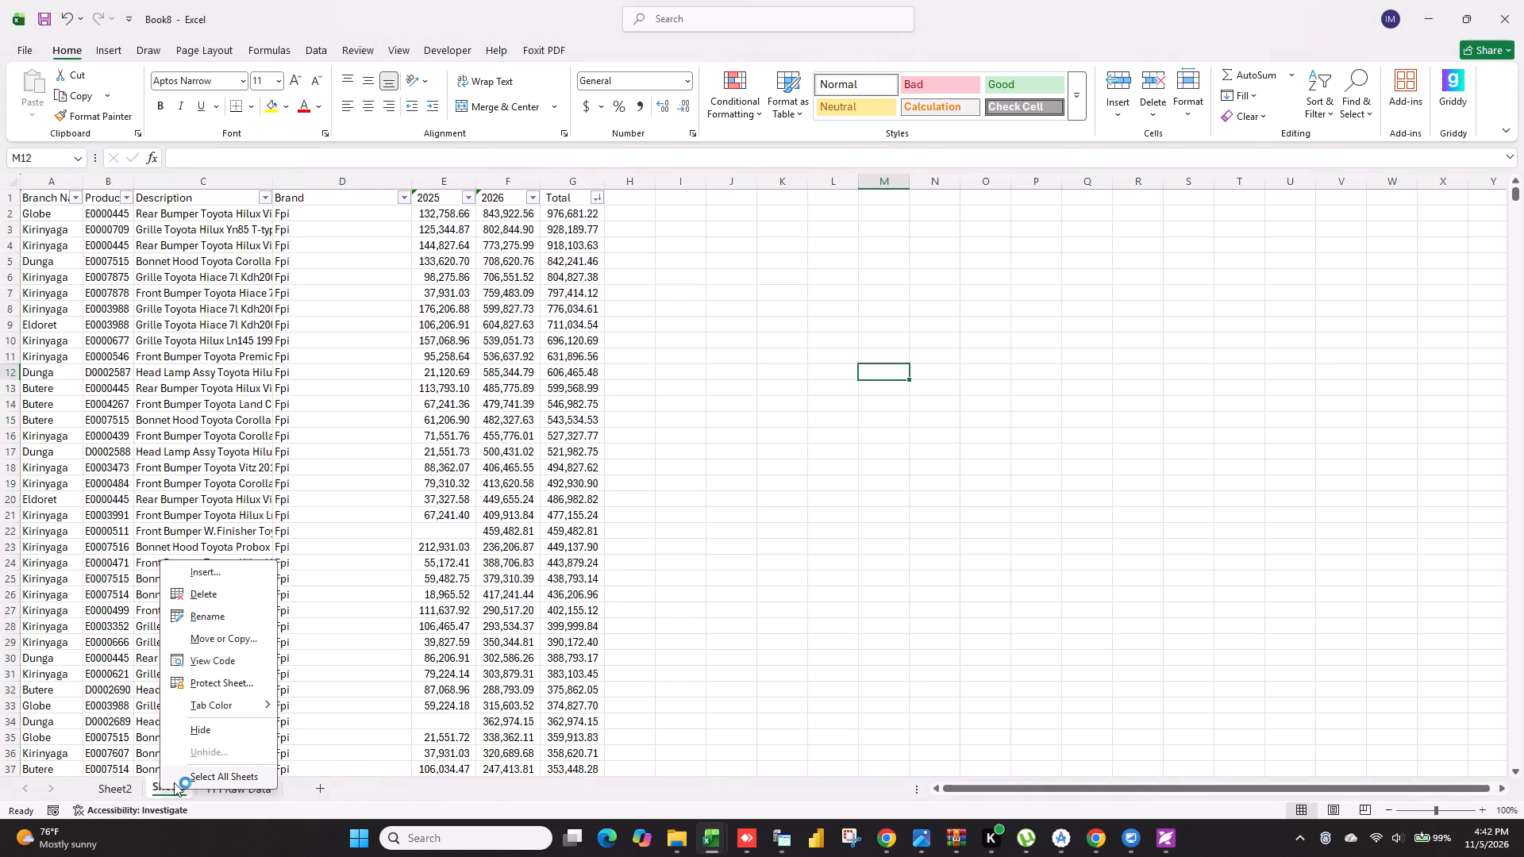
left_click(214, 608)
key("BackSpace")
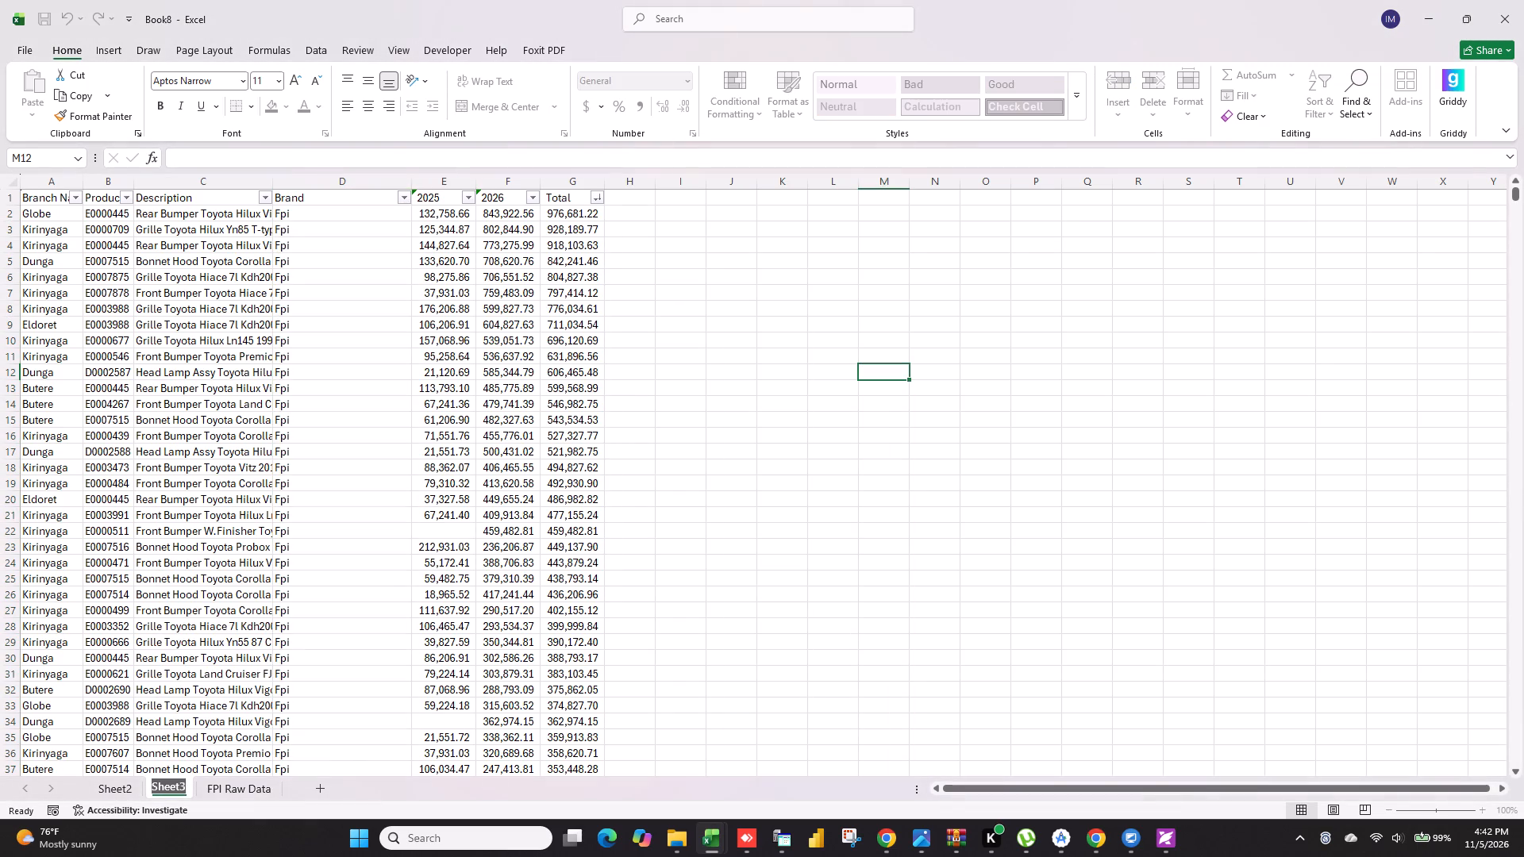
type("FPI 2025-2026")
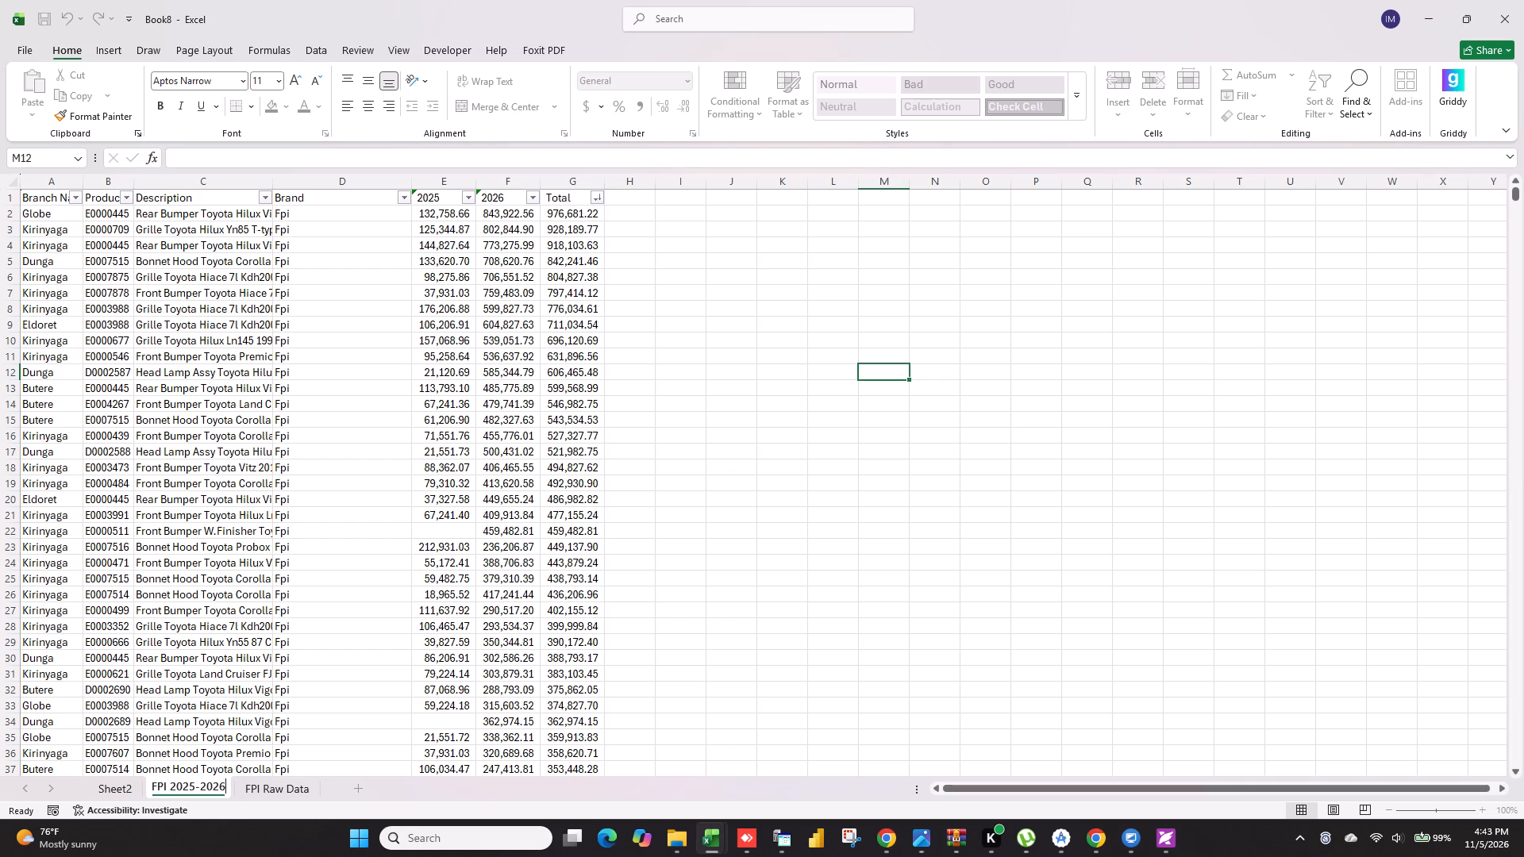
key("Return")
Rename Sheet2, which holds the pivot table, as Pivot.
left_click(115, 794)
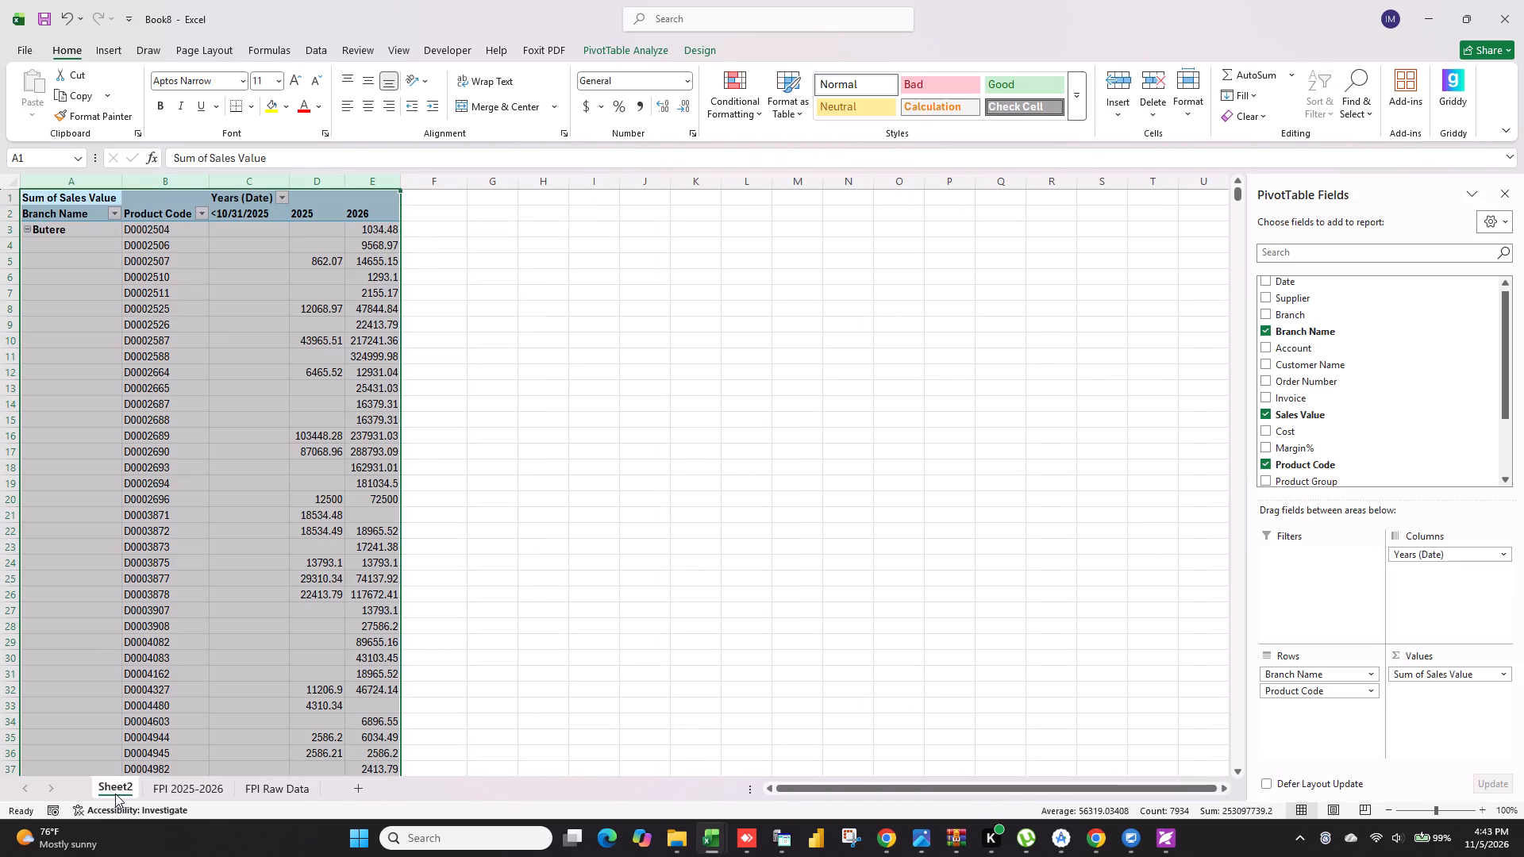
right_click(115, 794)
left_click(179, 631)
key("BackSpace")
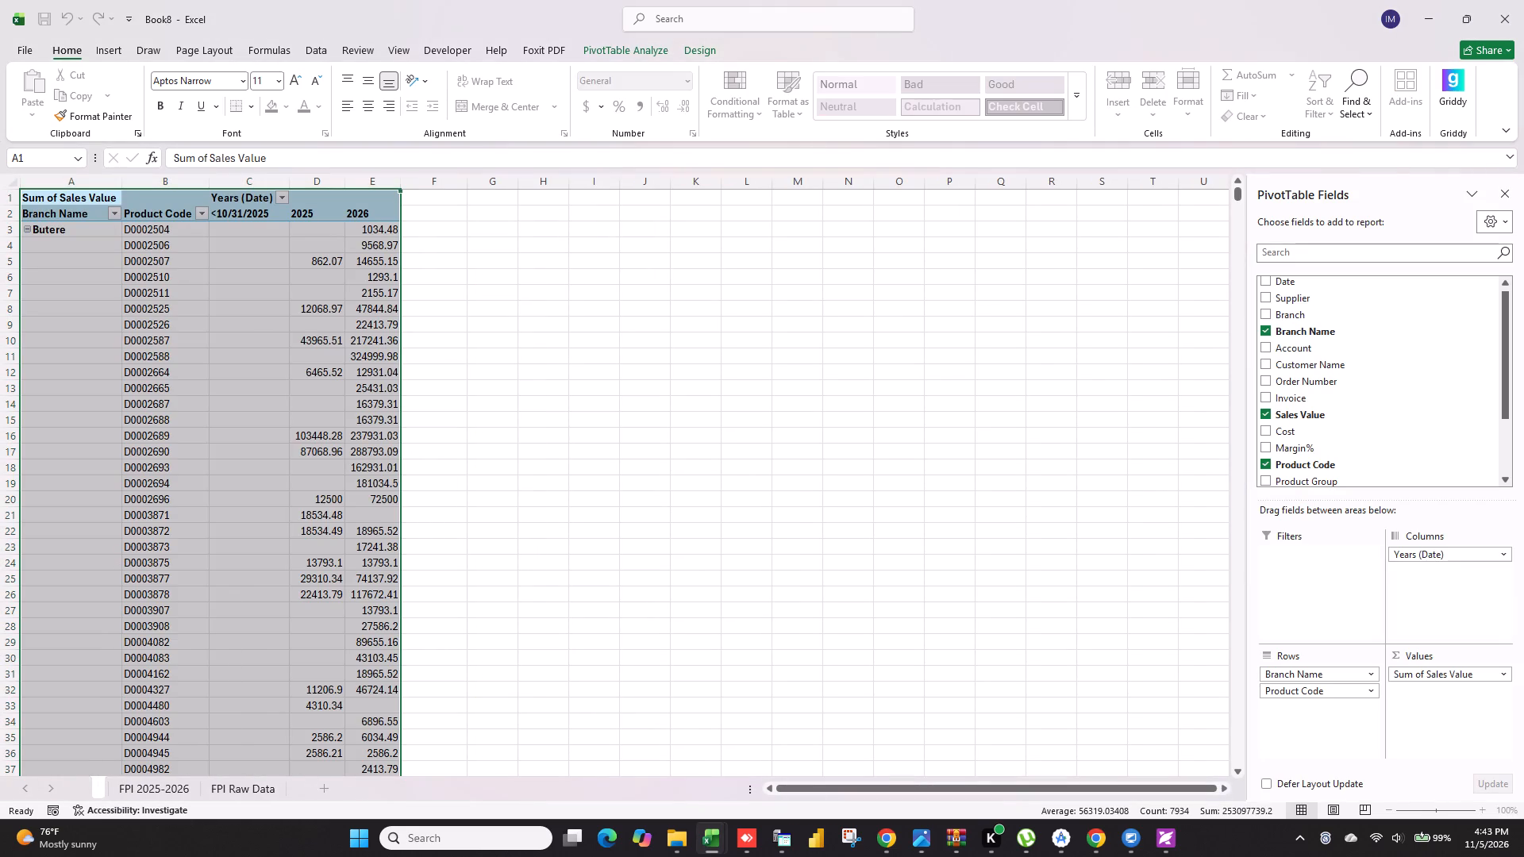
type("Pivot")
key("Return")
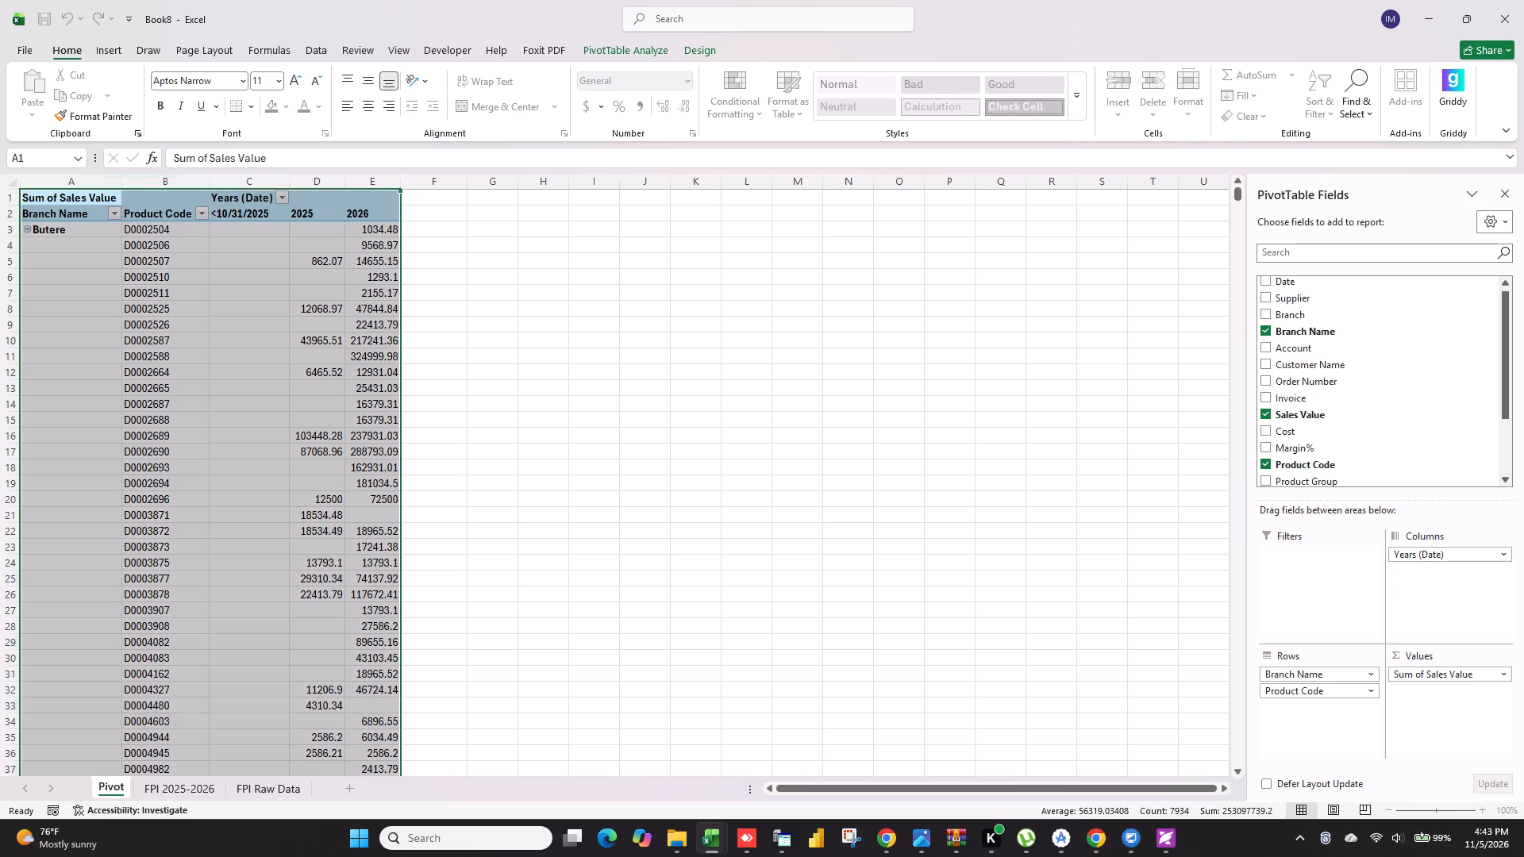
Reorder the sheets as FPI Raw Data, FPI 2025-2026, Pivot.
left_click_drag(258, 794, 83, 797)
left_click_drag(264, 795, 209, 793)
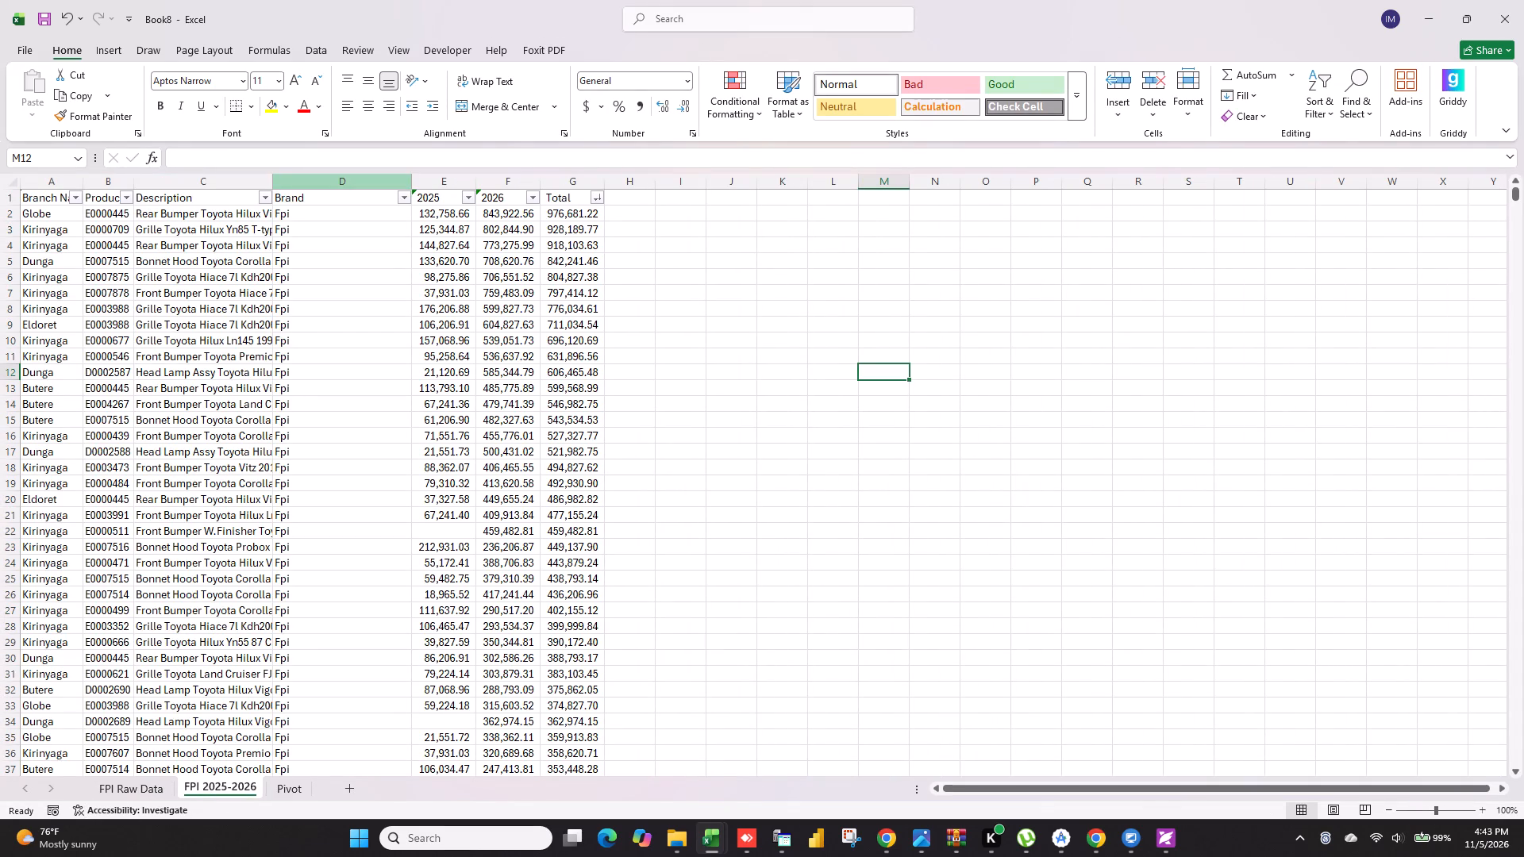
Narrow the Brand column and widen the Description column until the product descriptions fit.
left_click_drag(413, 183, 311, 194)
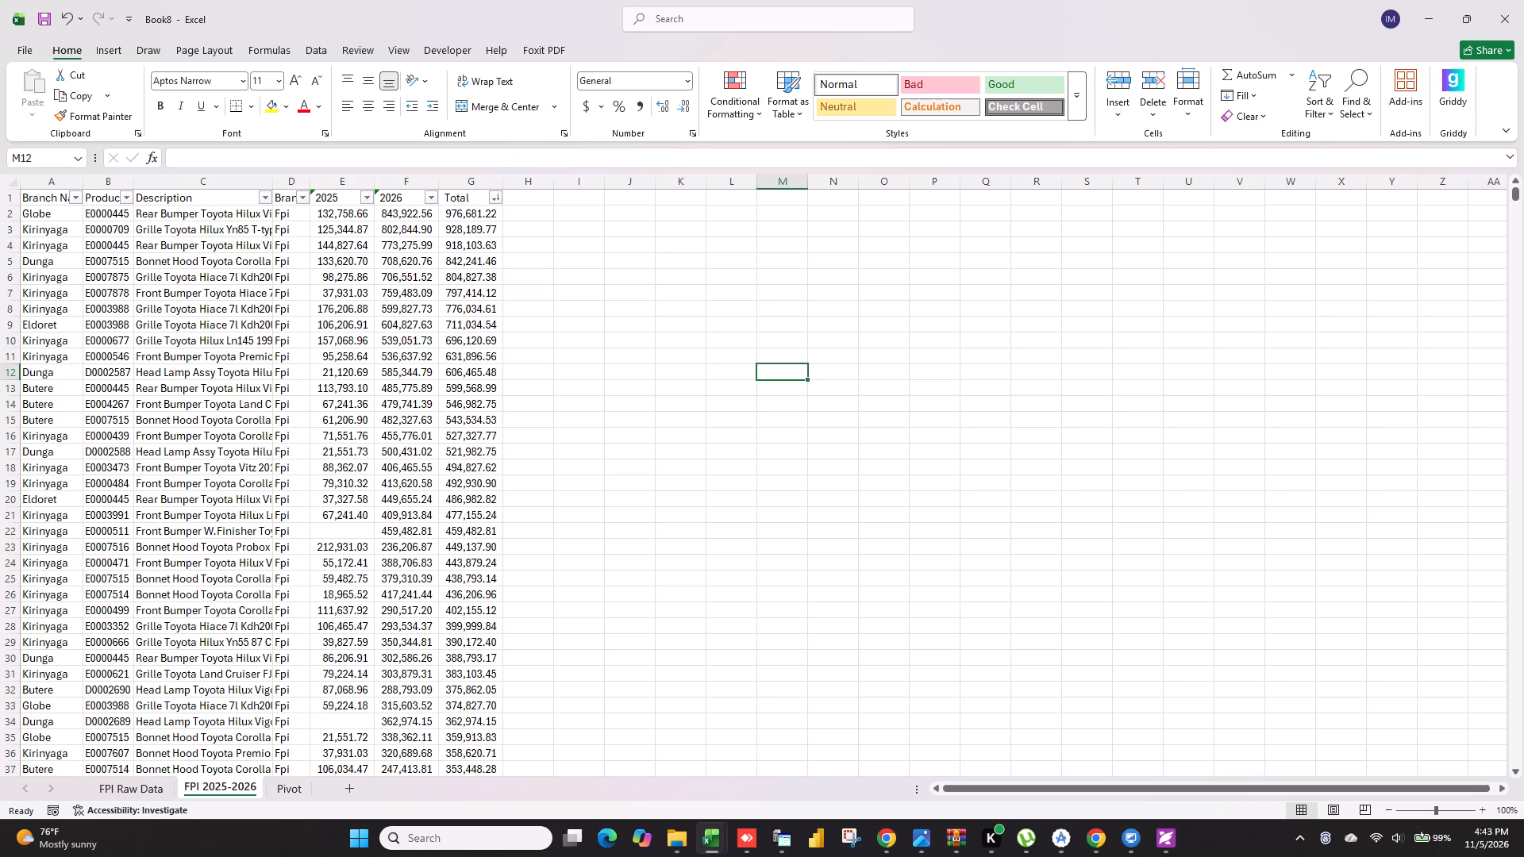
left_click_drag(269, 180, 383, 190)
left_click_drag(433, 187, 506, 183)
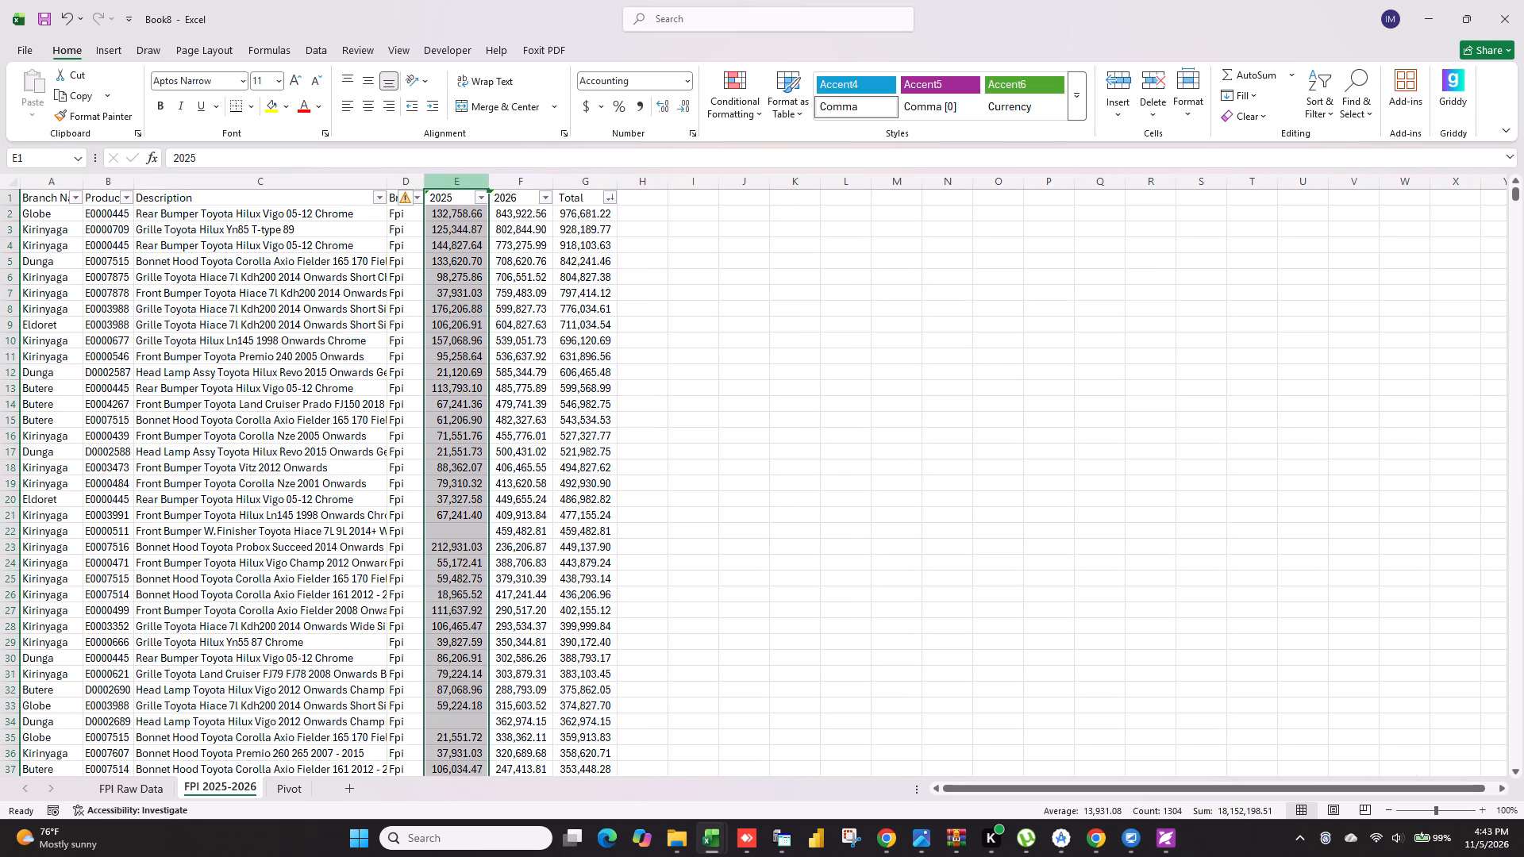
left_click_drag(422, 183, 463, 192)
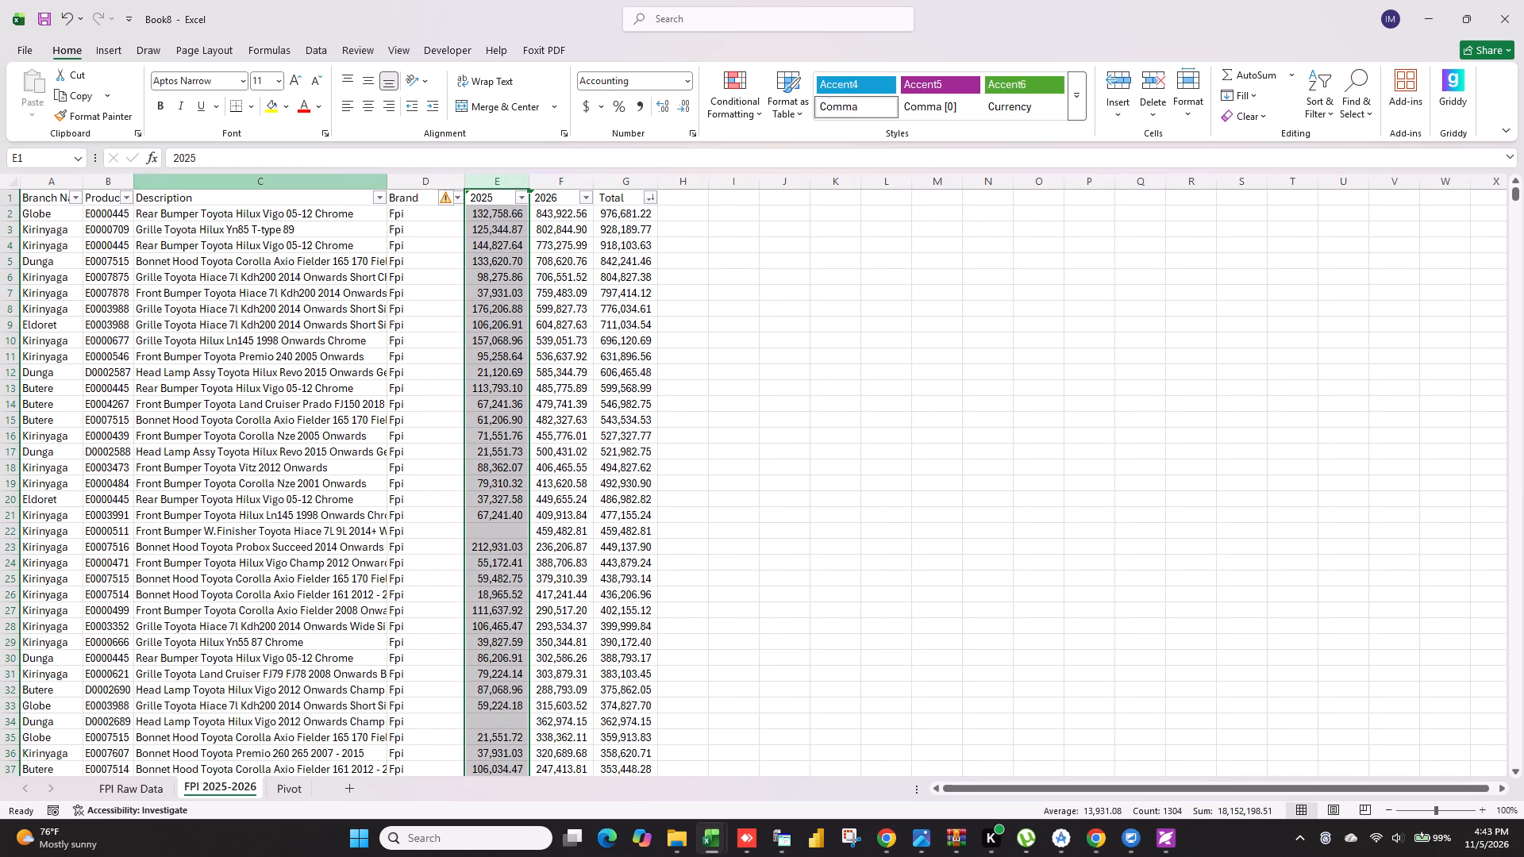
left_click_drag(386, 183, 454, 190)
left_click_drag(460, 183, 489, 184)
Replace the lookup formulas in the Description and Brand columns with their values by copying and pasting them in place.
left_click(325, 186)
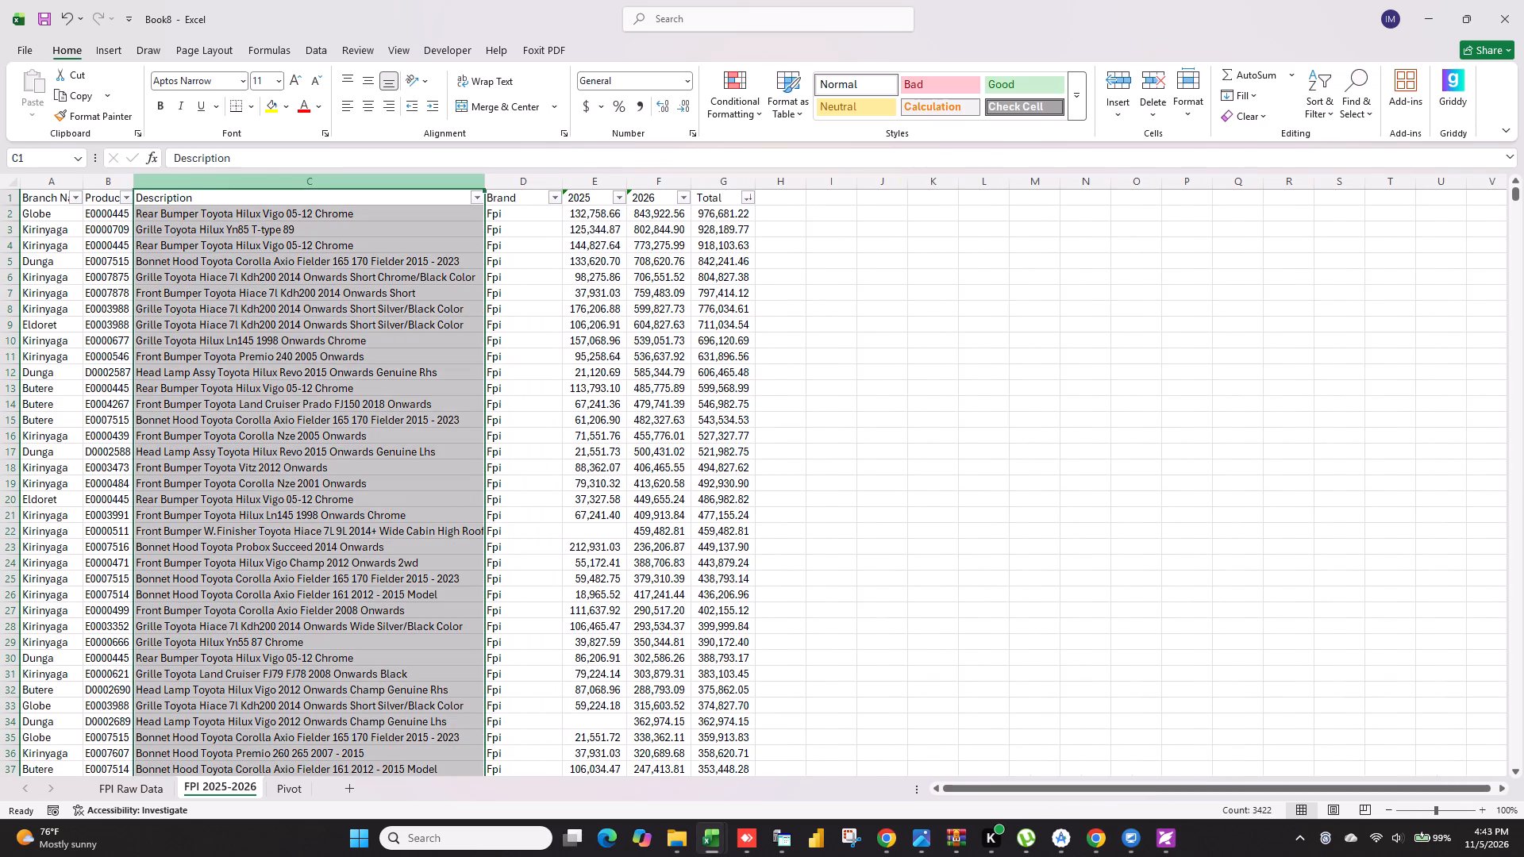
left_click(394, 299)
left_click_drag(410, 183, 519, 202)
right_click(425, 186)
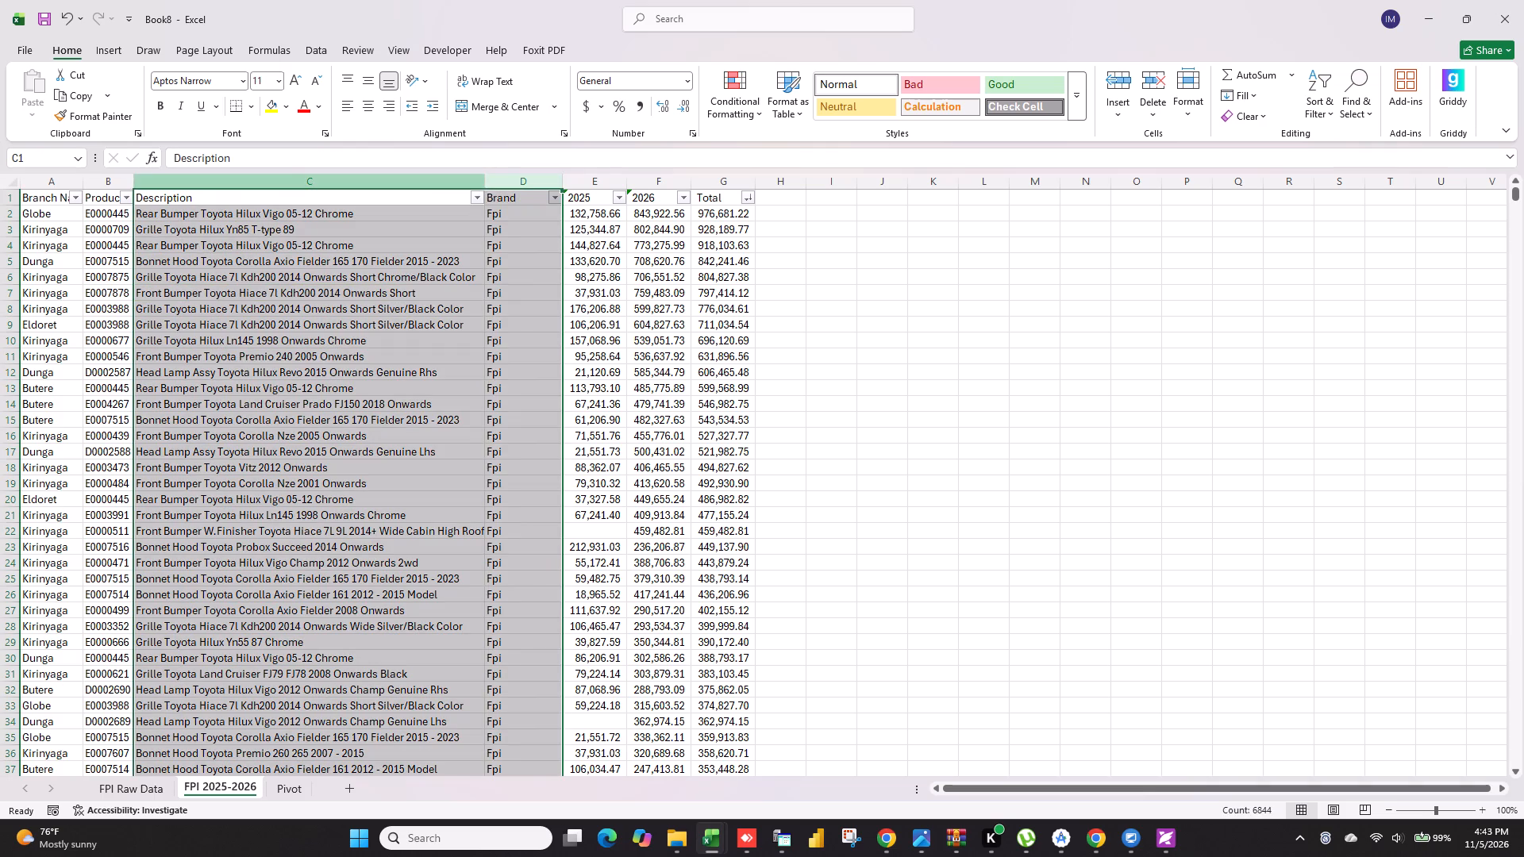
left_click(483, 240)
right_click(410, 179)
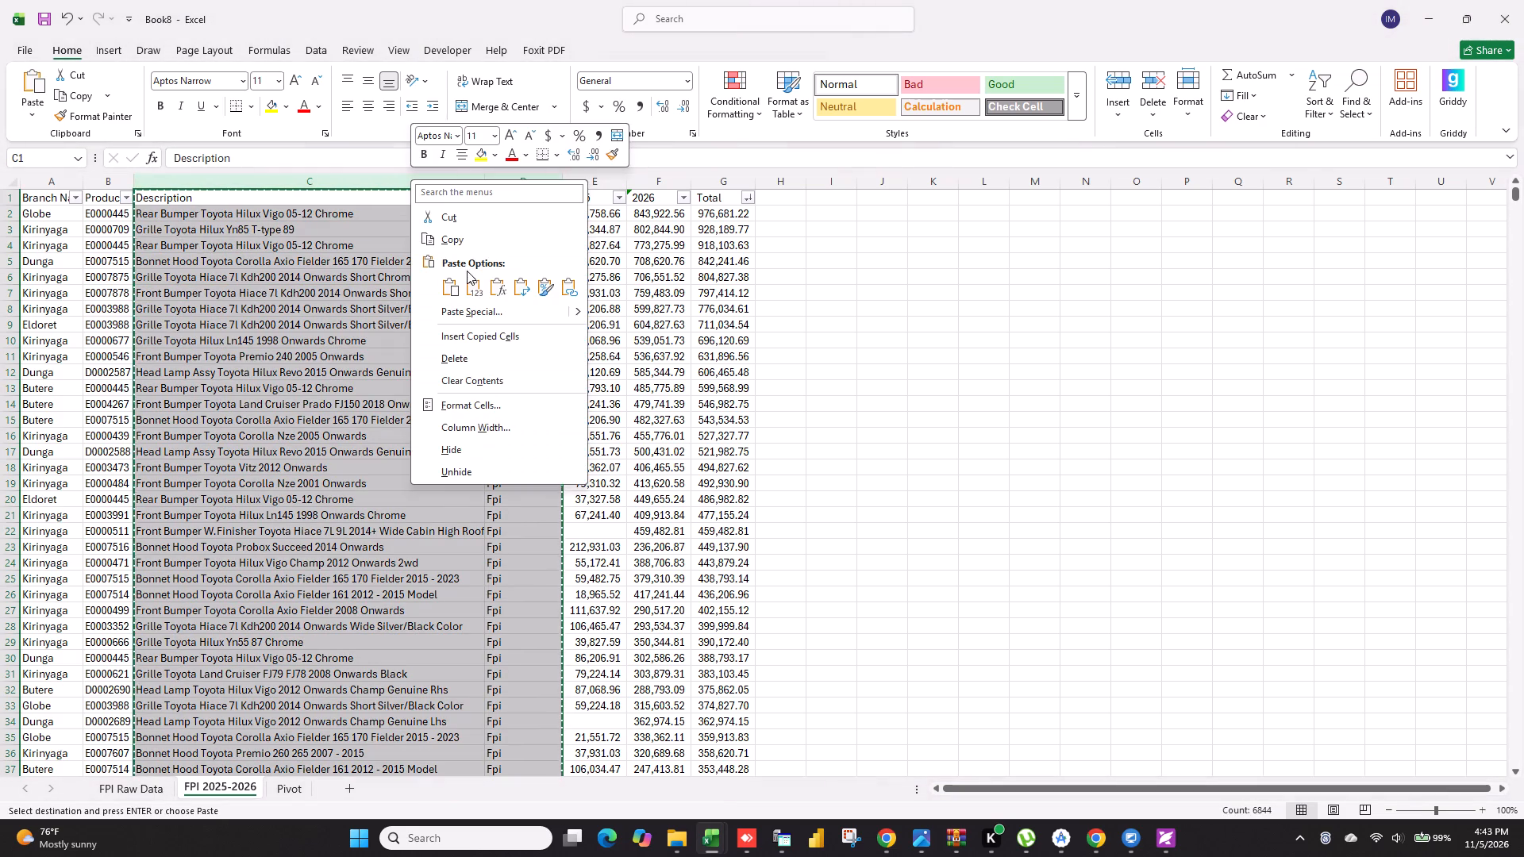
left_click_drag(469, 278, 476, 279)
left_click(942, 299)
key("Escape")
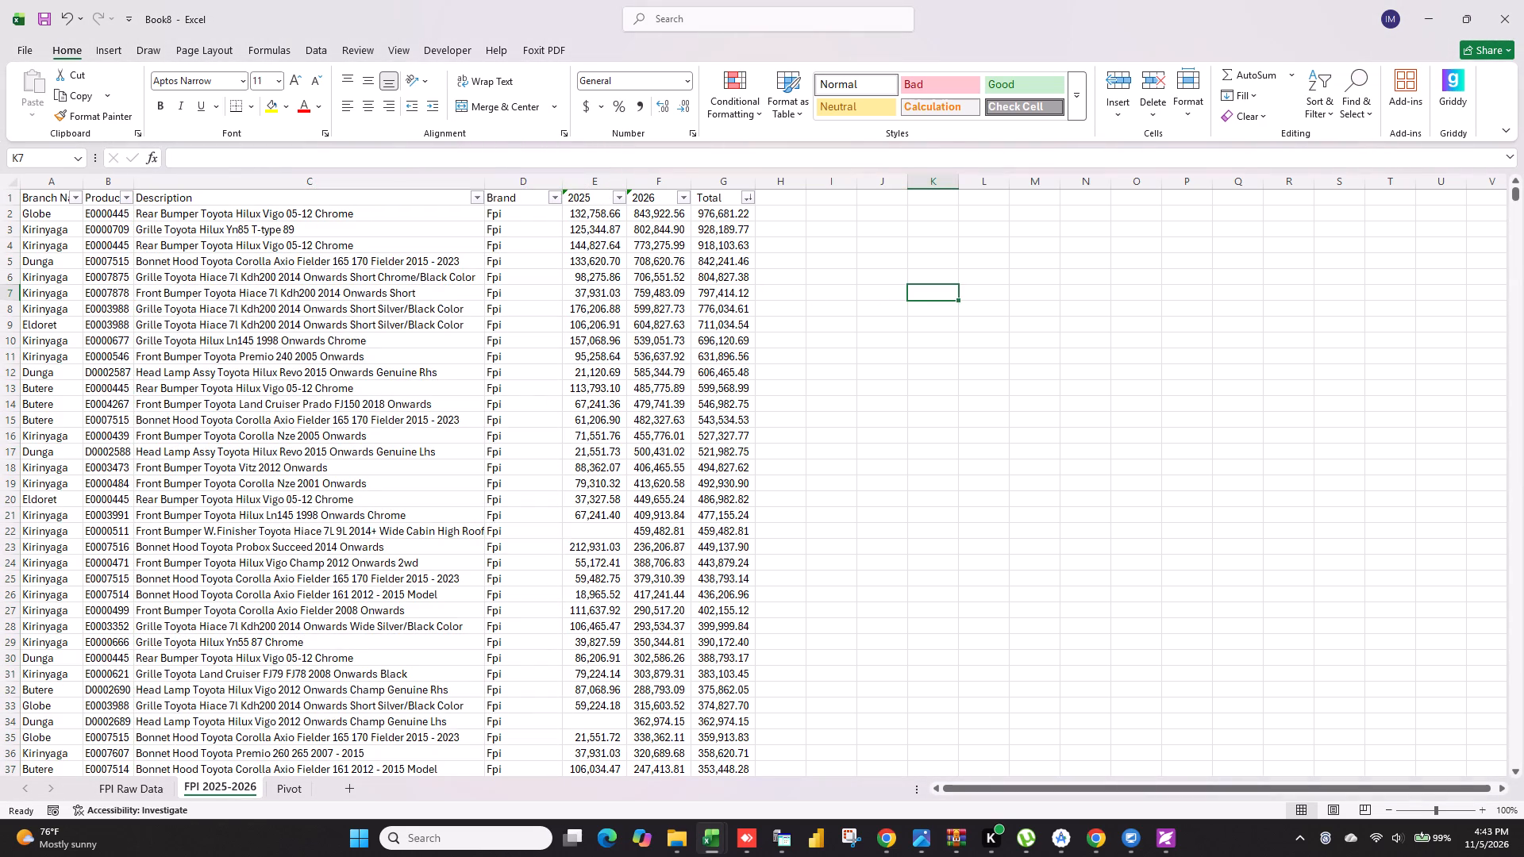
Make the header cells from Branch Name to Total bold and widen the Branch Name column to fit its header.
left_click(58, 200)
key("ctrl+shift+Right")
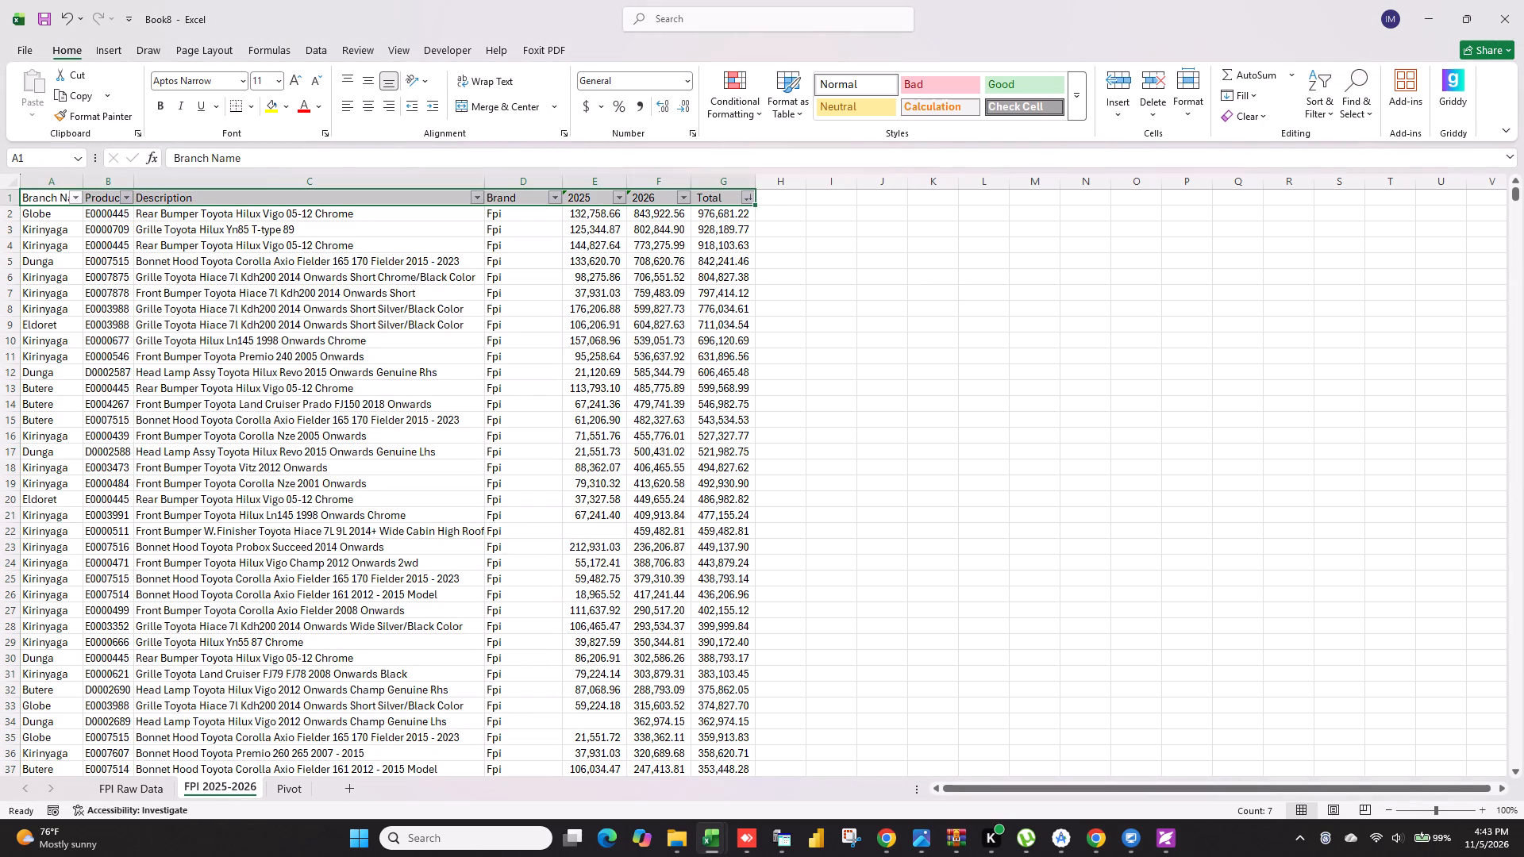
key("ctrl+b")
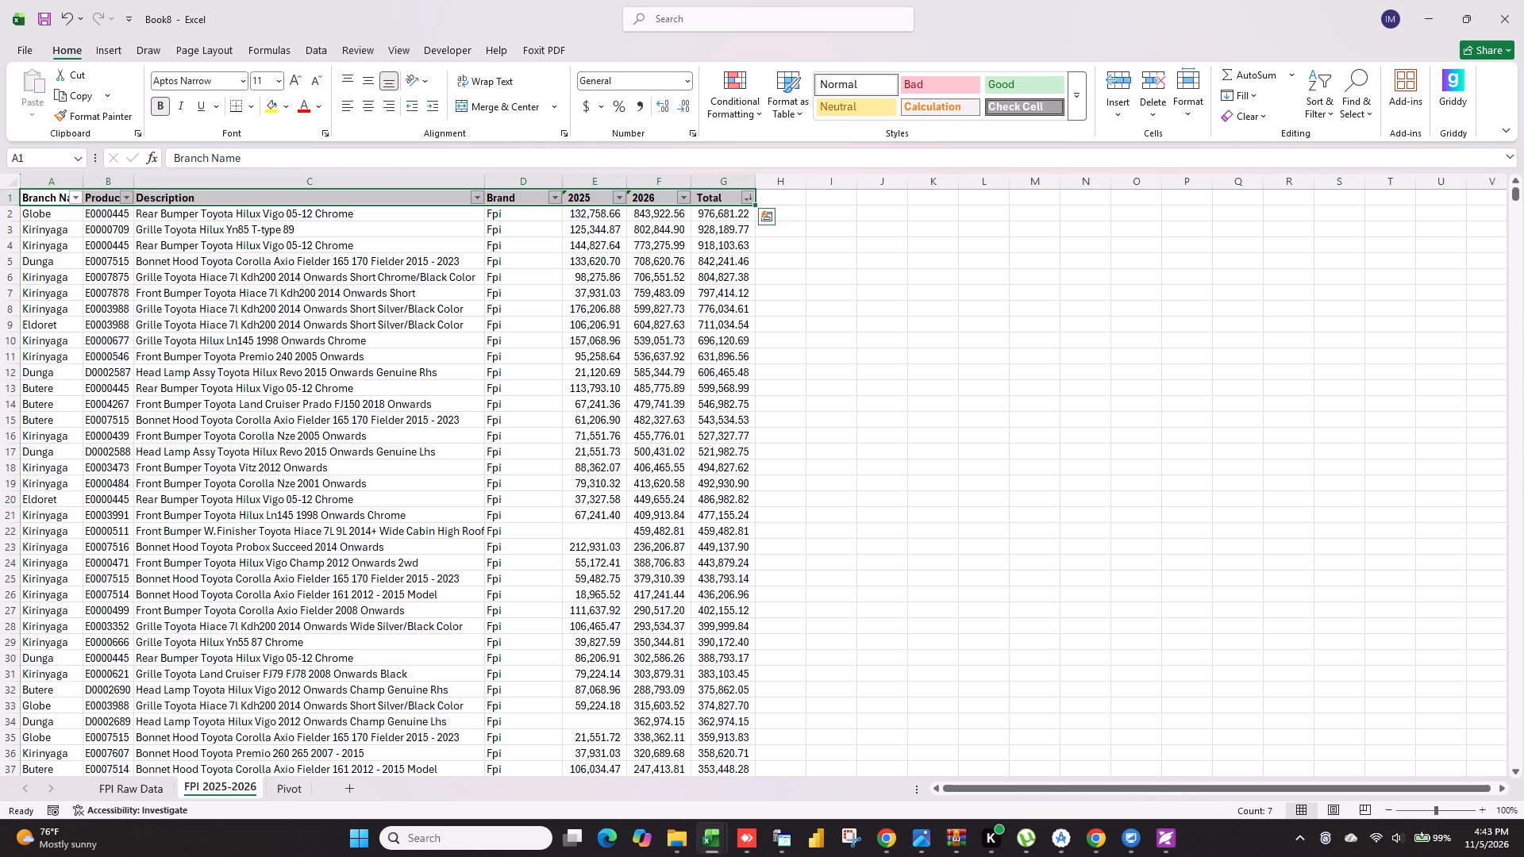
left_click_drag(83, 186, 90, 186)
left_click_drag(90, 186, 100, 190)
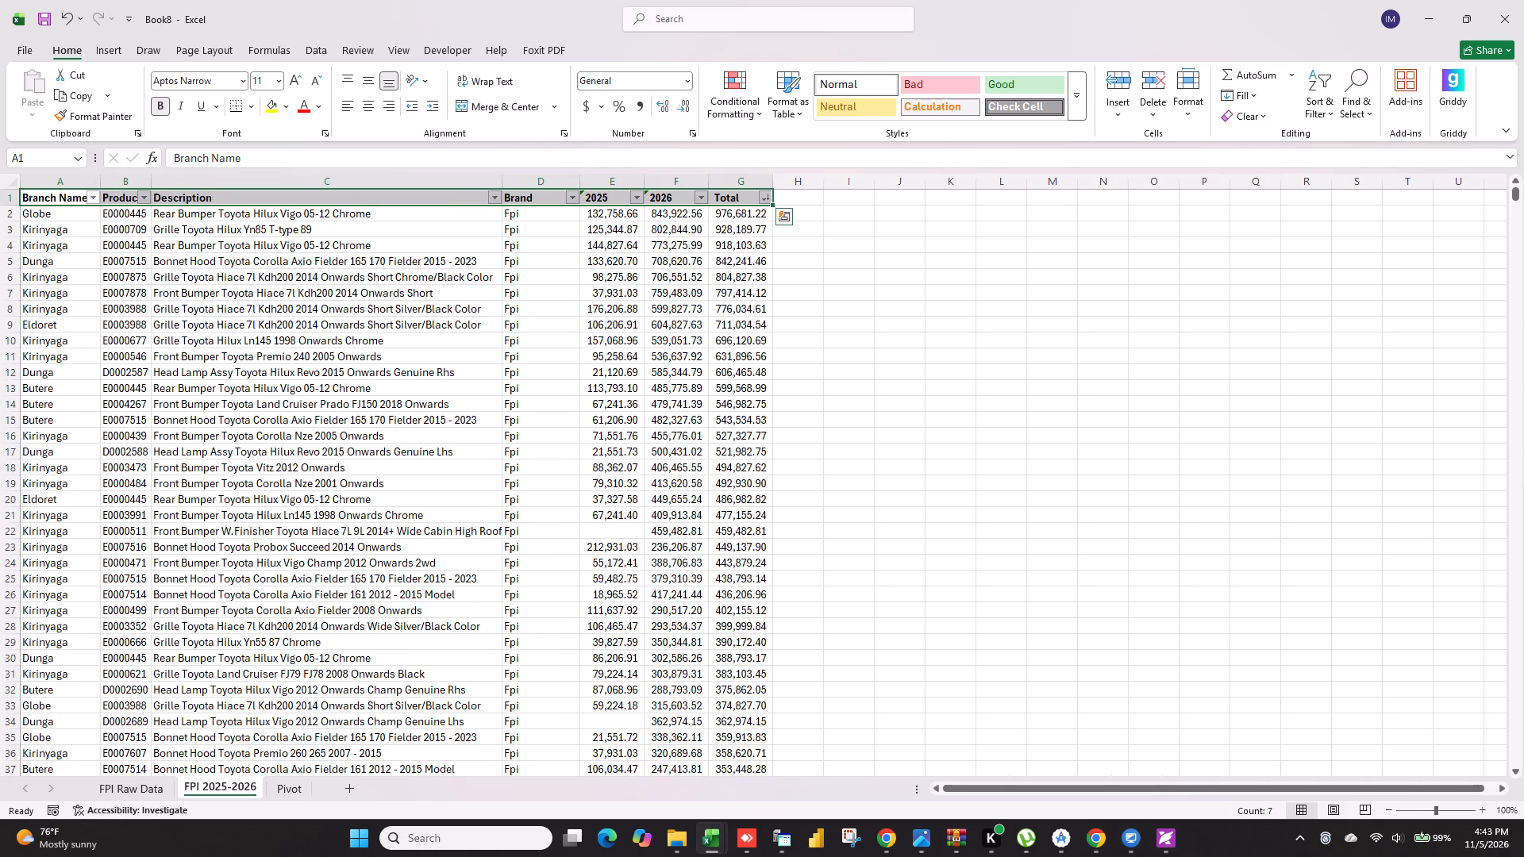
left_click(138, 371)
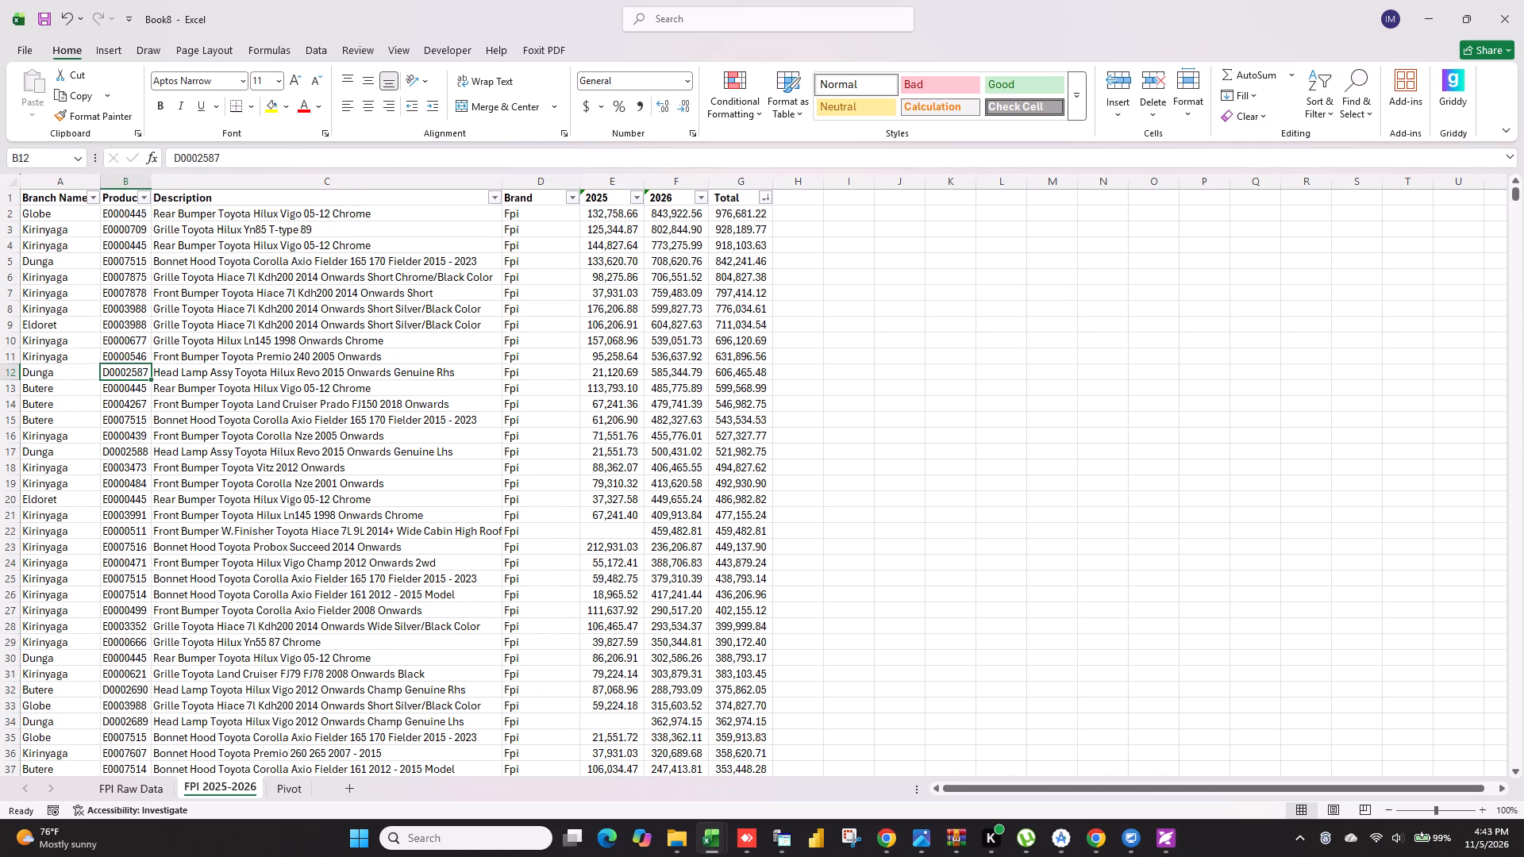
Freeze the top row of the FPI 2025-2026 sheet.
left_click_drag(78, 198, 737, 193)
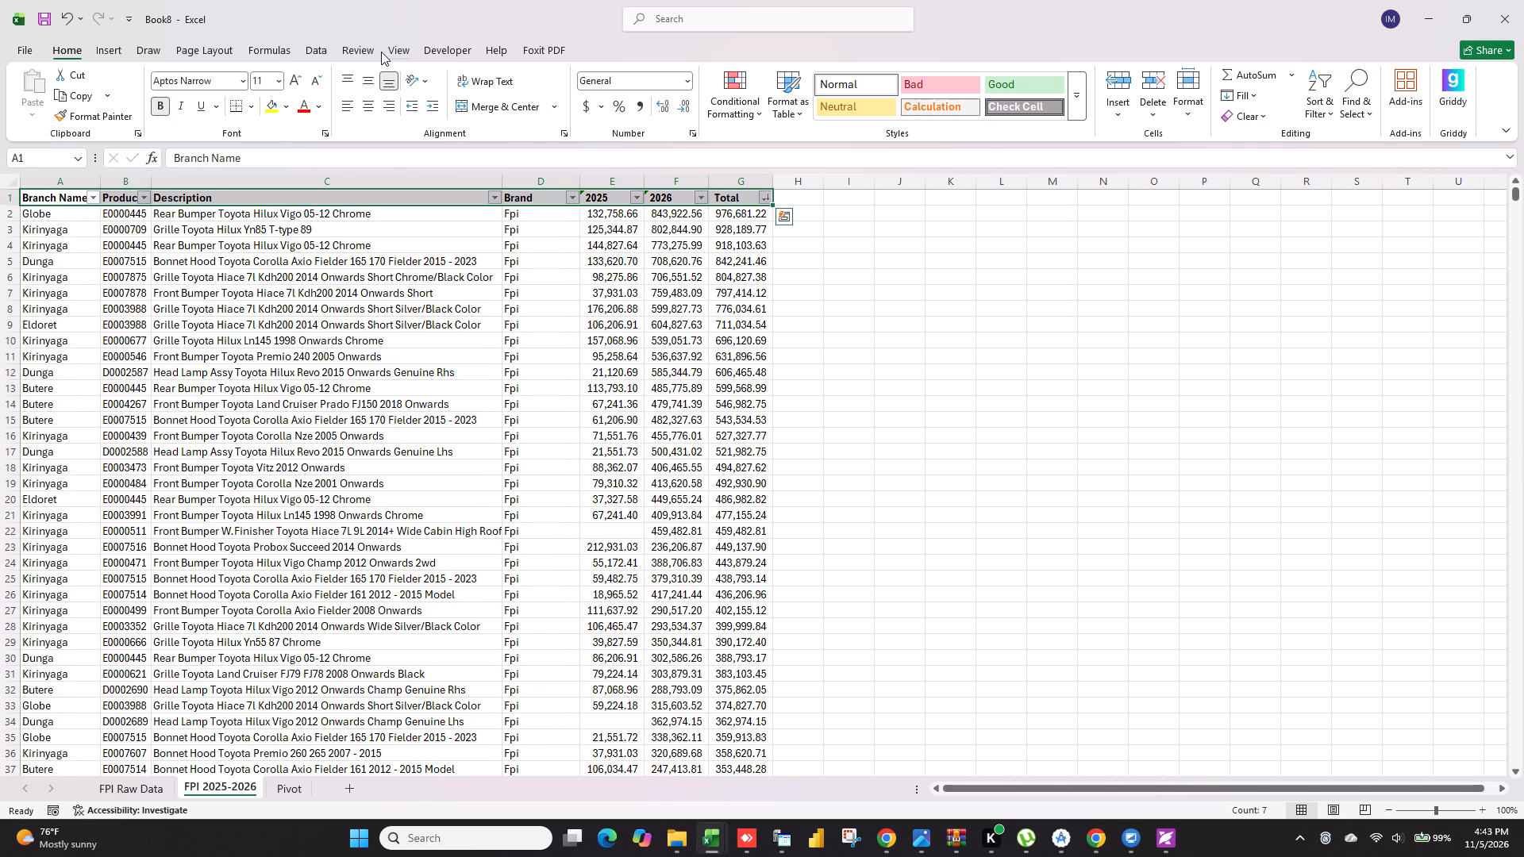
left_click(319, 48)
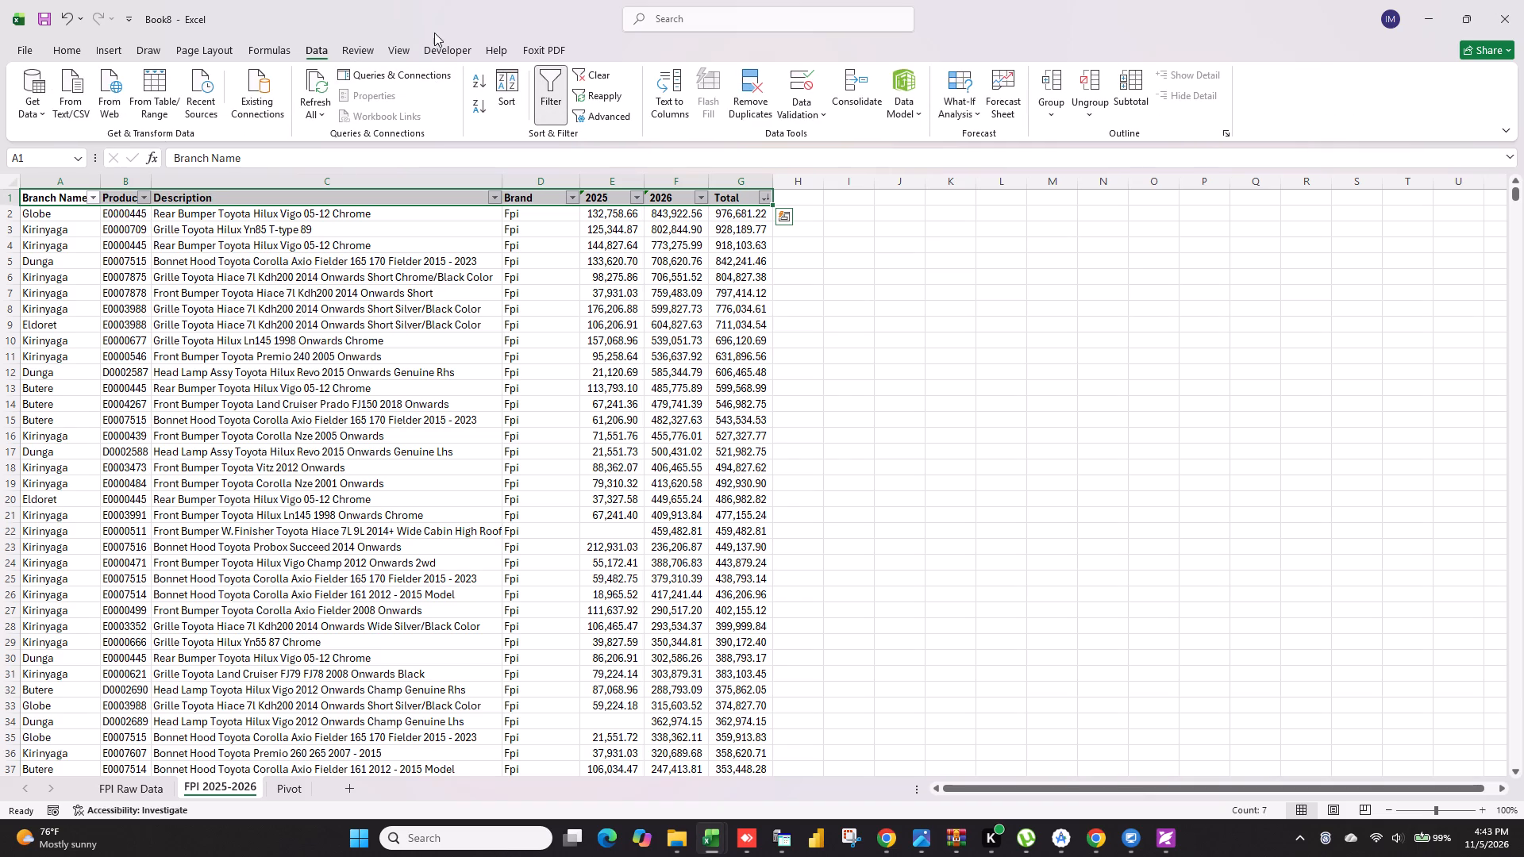
left_click(401, 54)
left_click(543, 101)
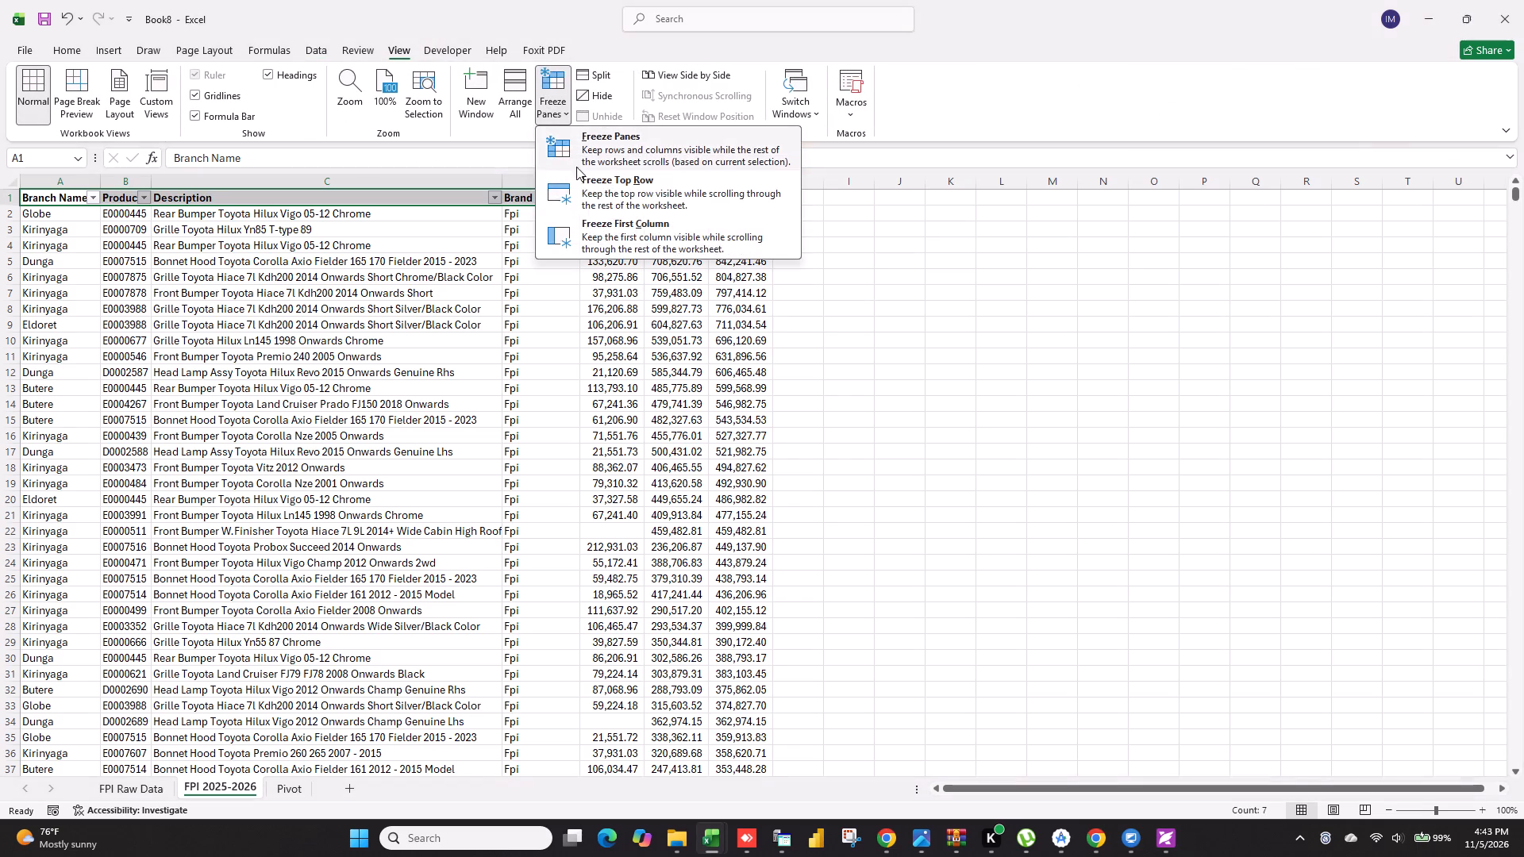
left_click(598, 202)
scroll(874, 383, "down", 2)
scroll(866, 408, "up", 4)
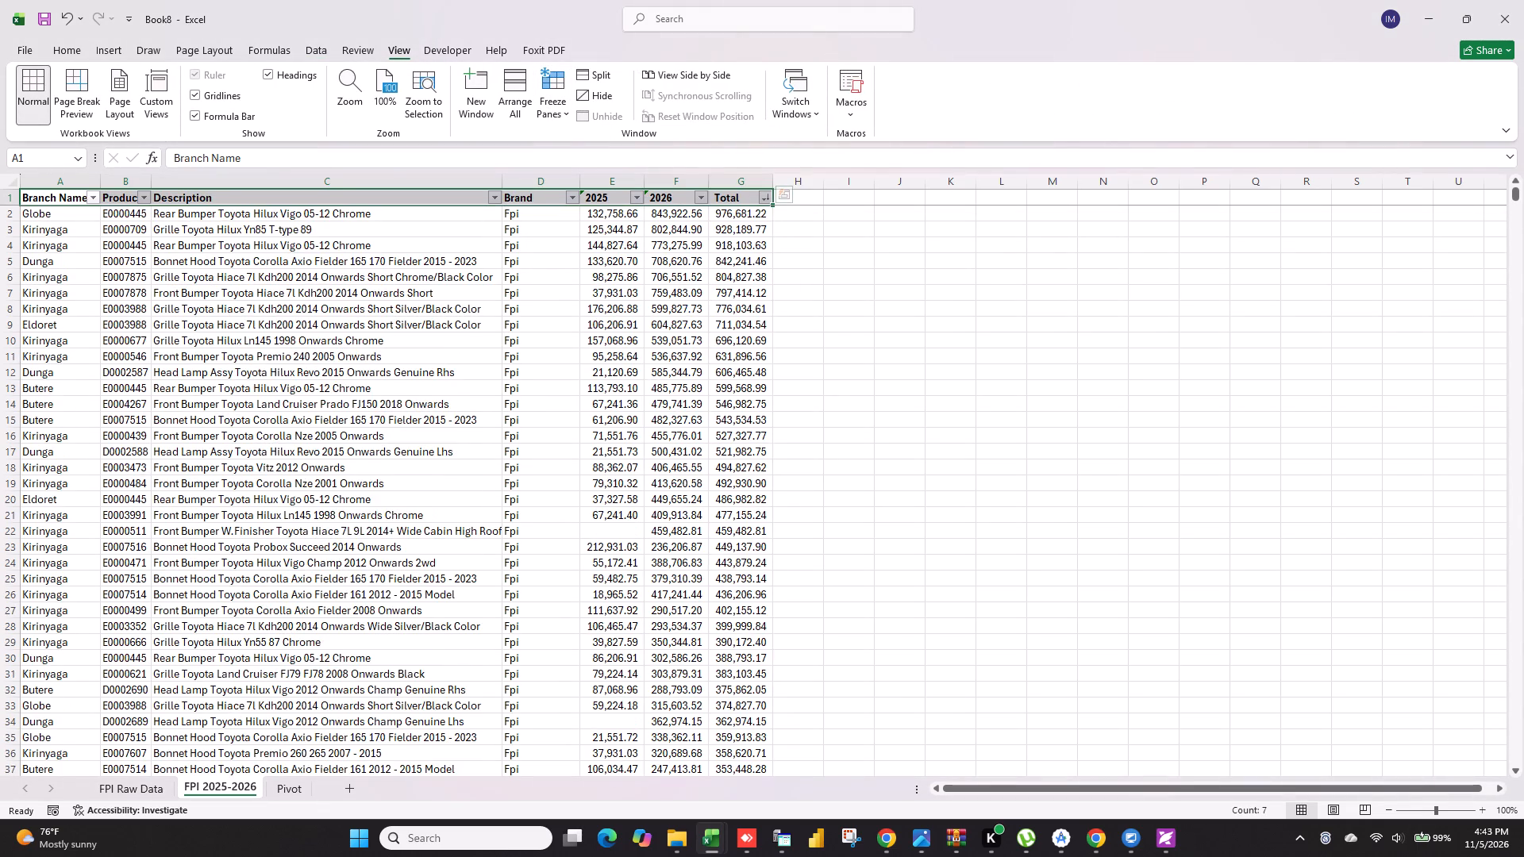
left_click(834, 352)
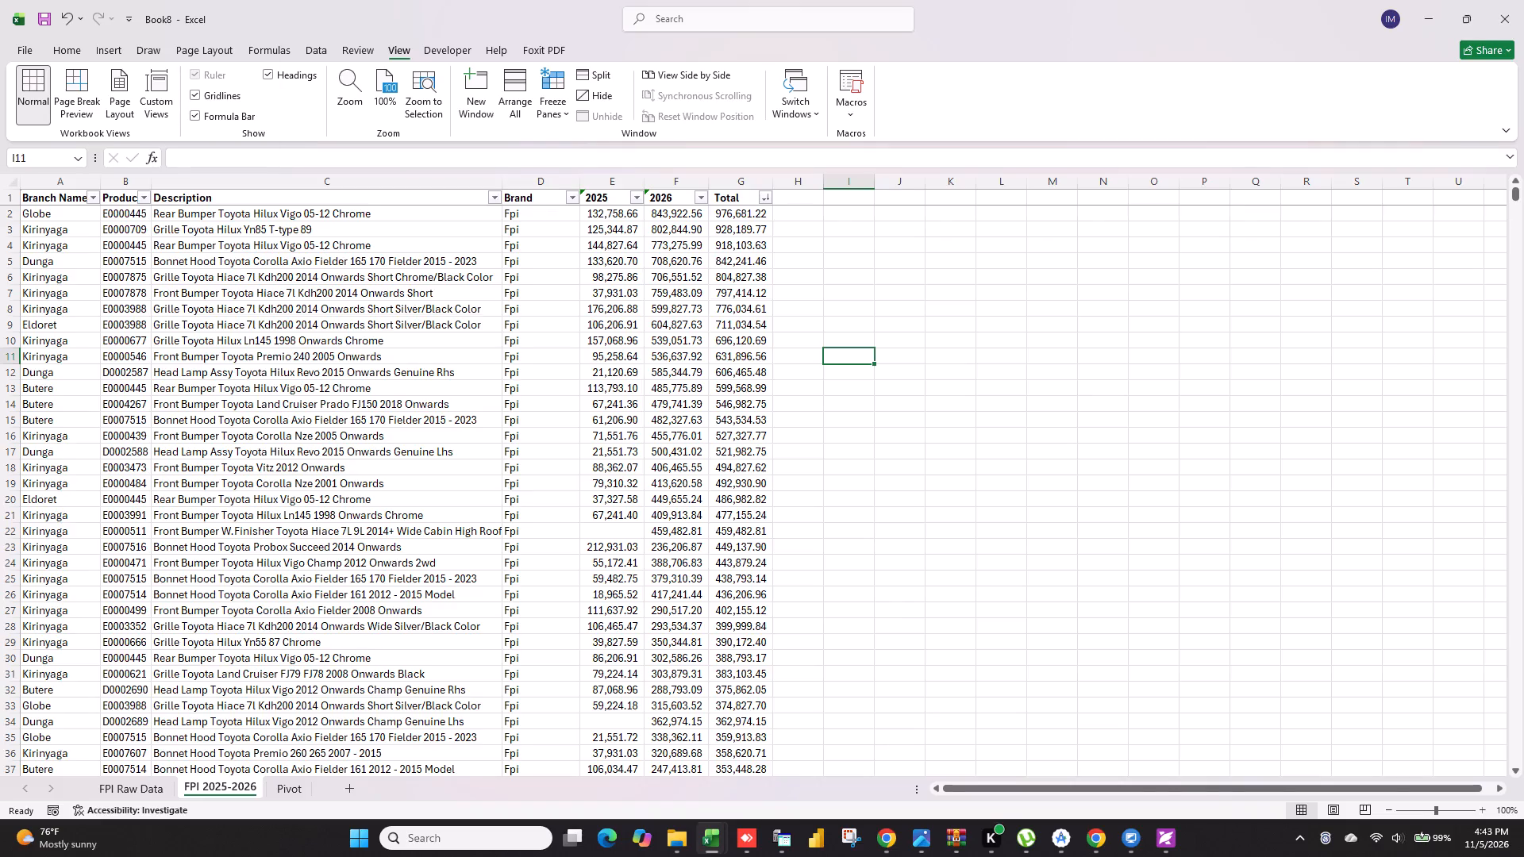
Save the workbook as FPI 2025-2026 in the 2026 Sales folder under Documents.
left_click(14, 43)
left_click(44, 288)
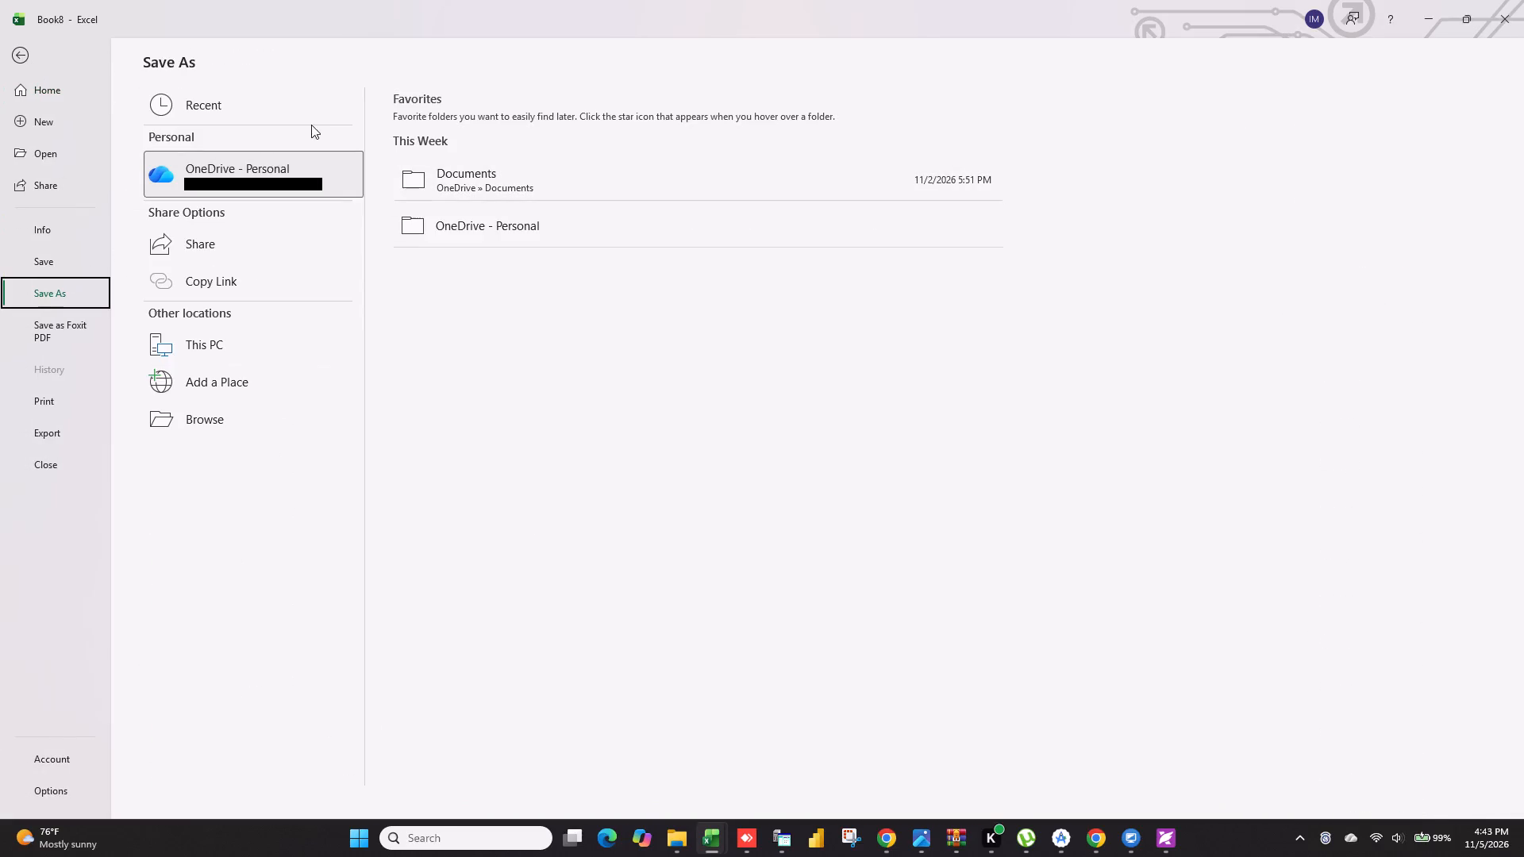
left_click(275, 112)
left_click(530, 125)
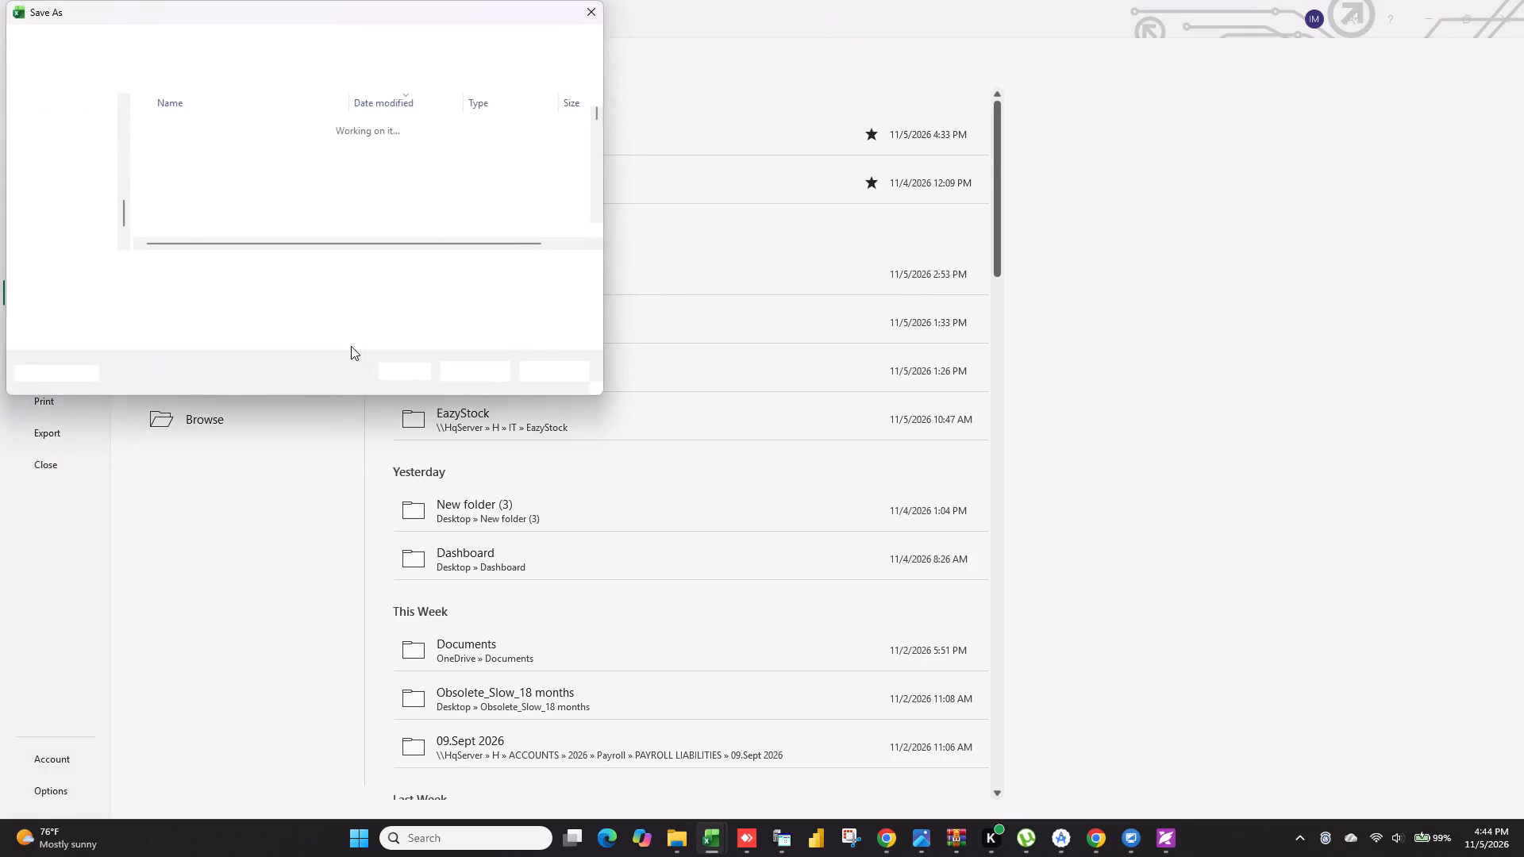
key("BackSpace")
type("FPI")
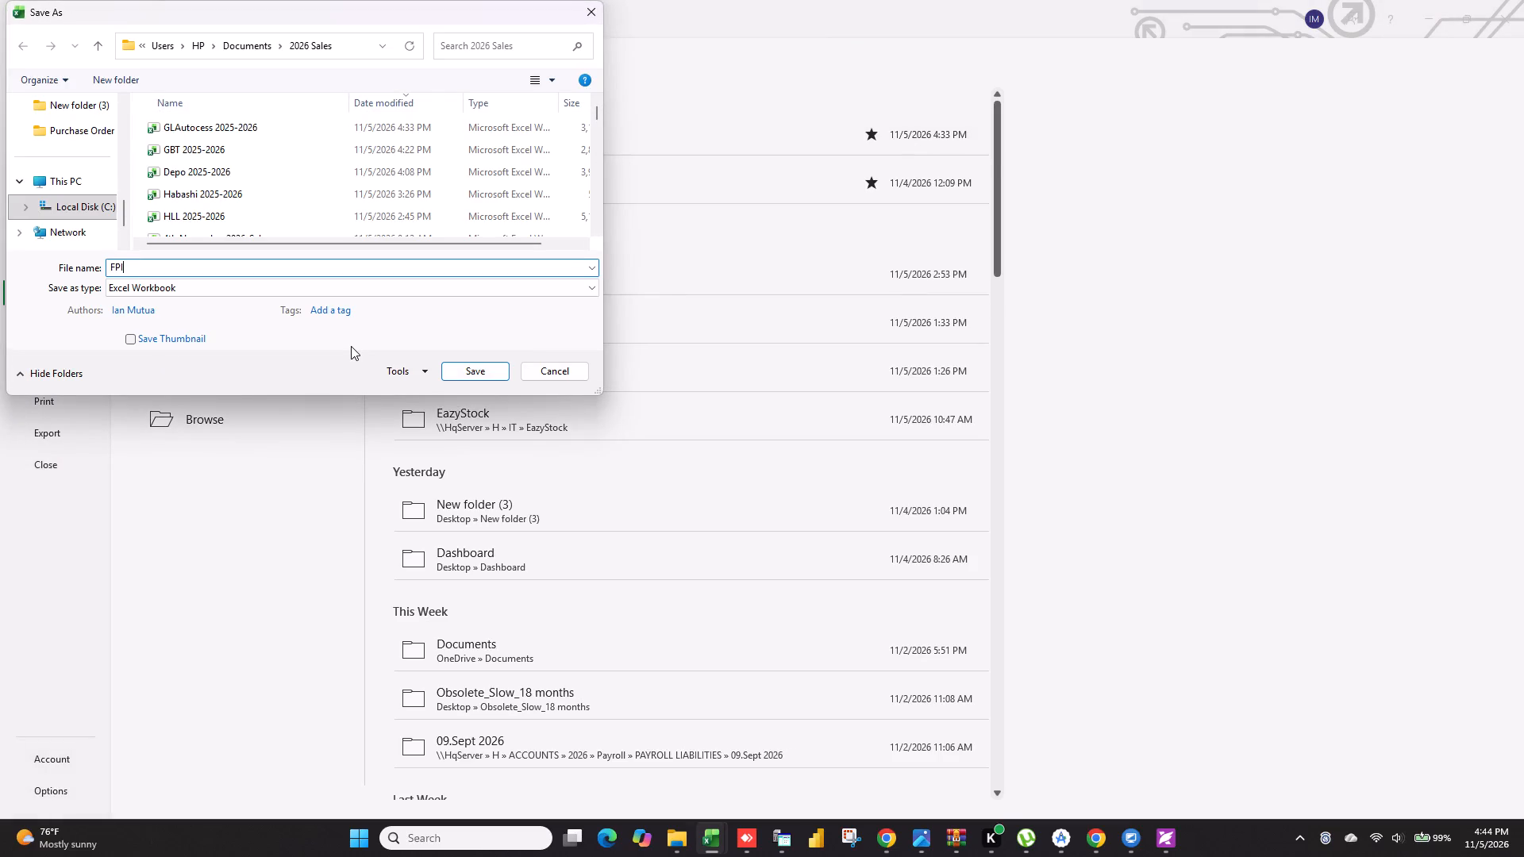
key("space")
type("2025-2026")
key("Return")
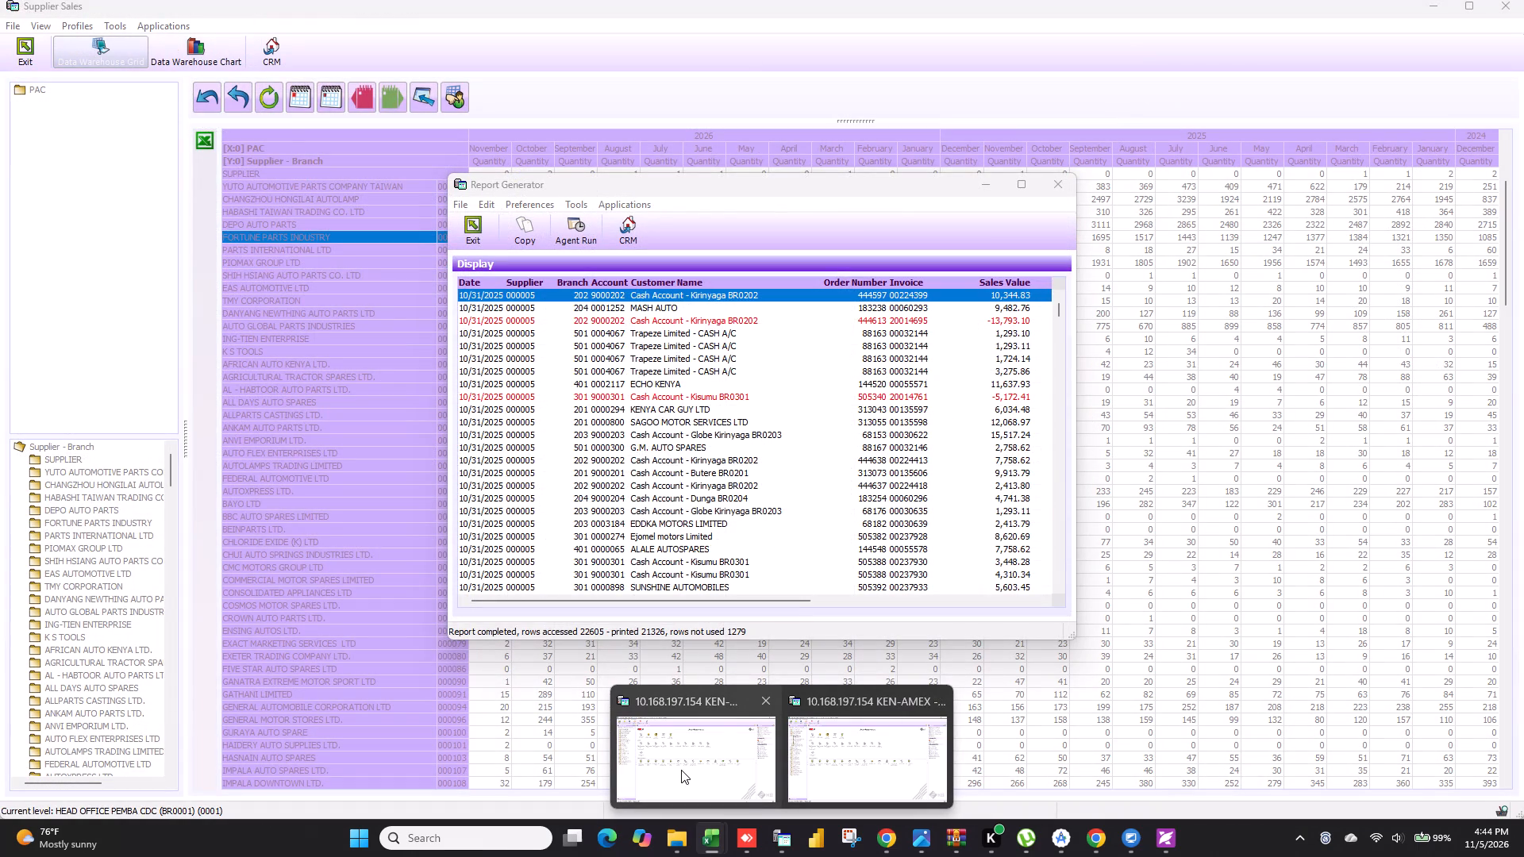
Switch to the Supplier Sales window with the Fortune Parts Industry report and close that report.
left_click(681, 770)
left_click(482, 231)
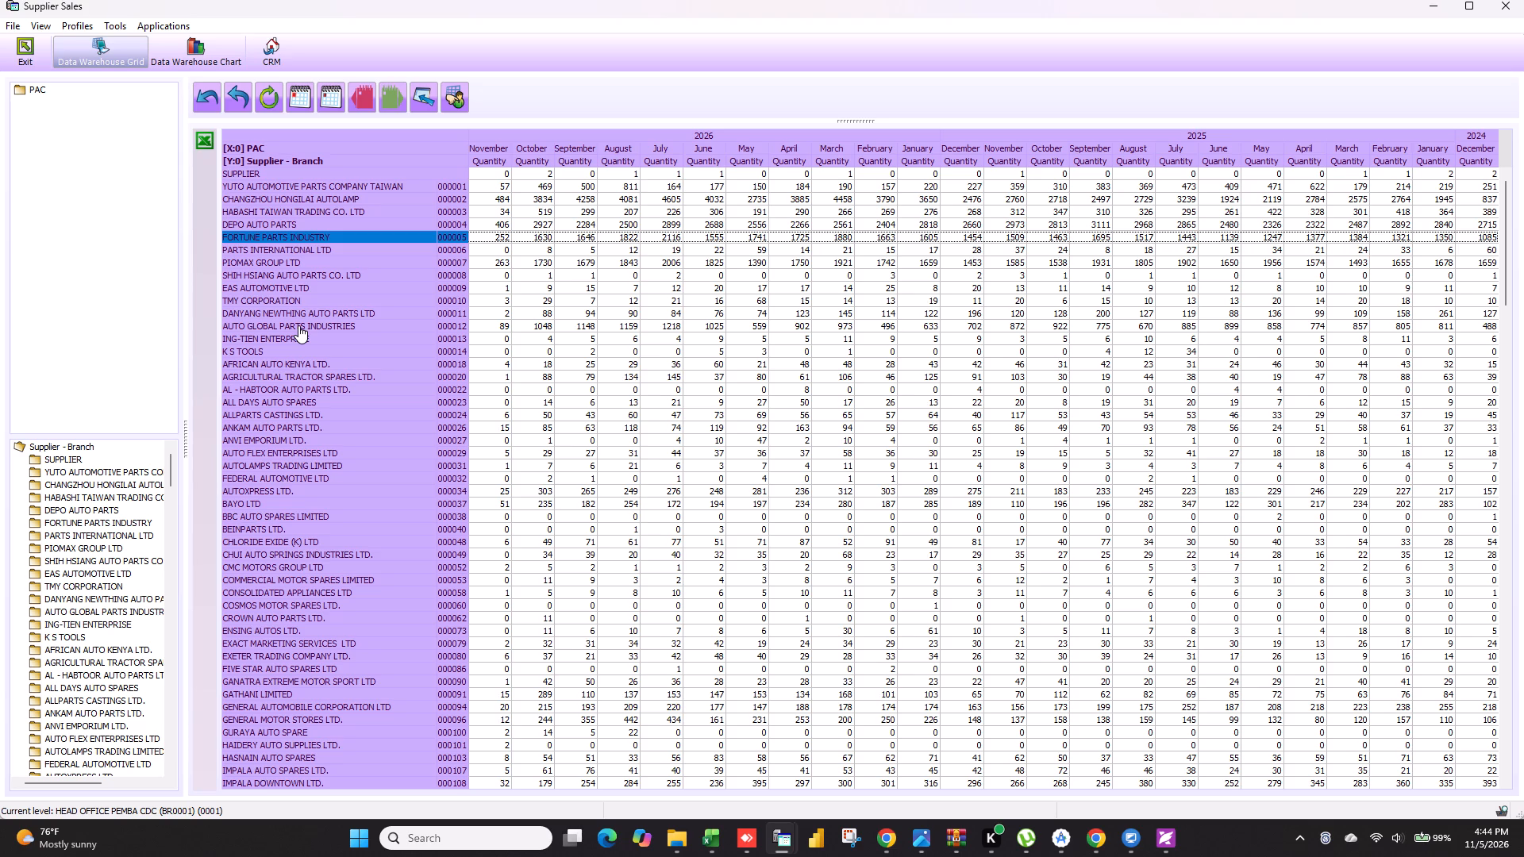
Run the Period Sales report for supplier Auto Global Parts Industries and copy its grid to the clipboard.
left_click(298, 325)
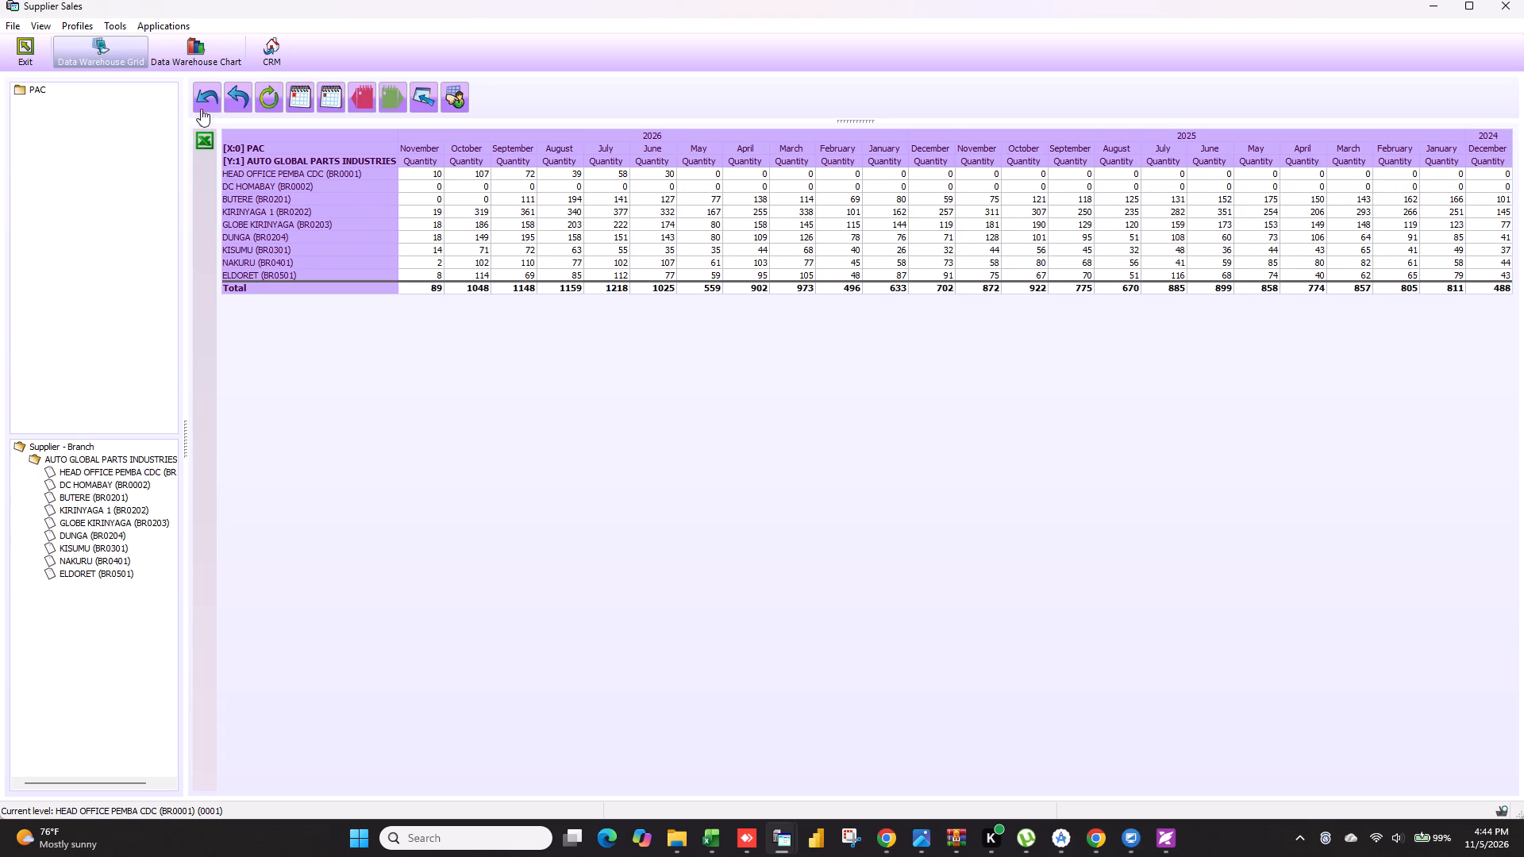
left_click(70, 447)
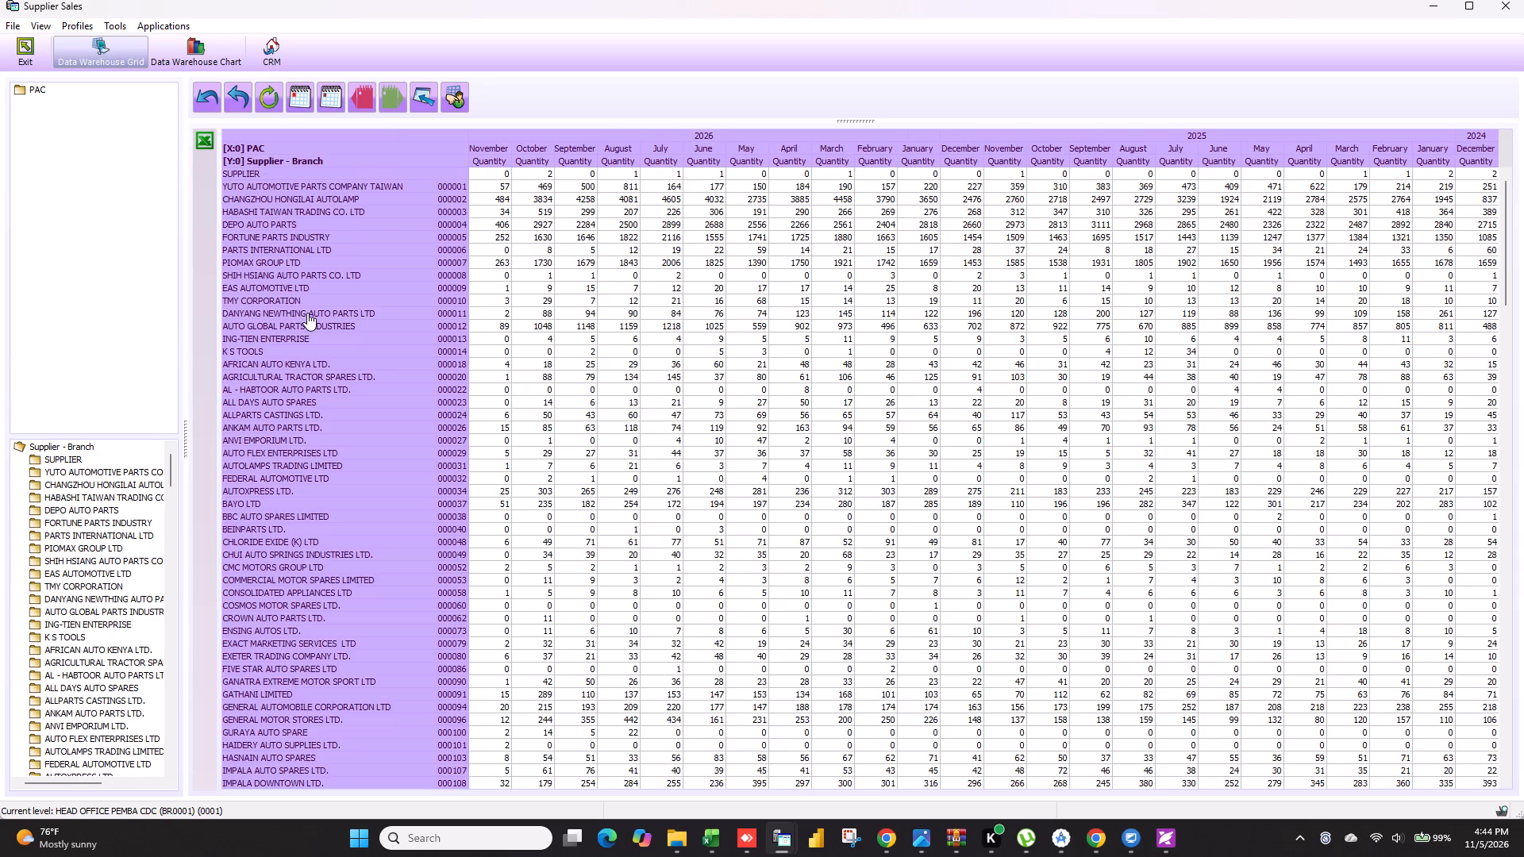
right_click(296, 326)
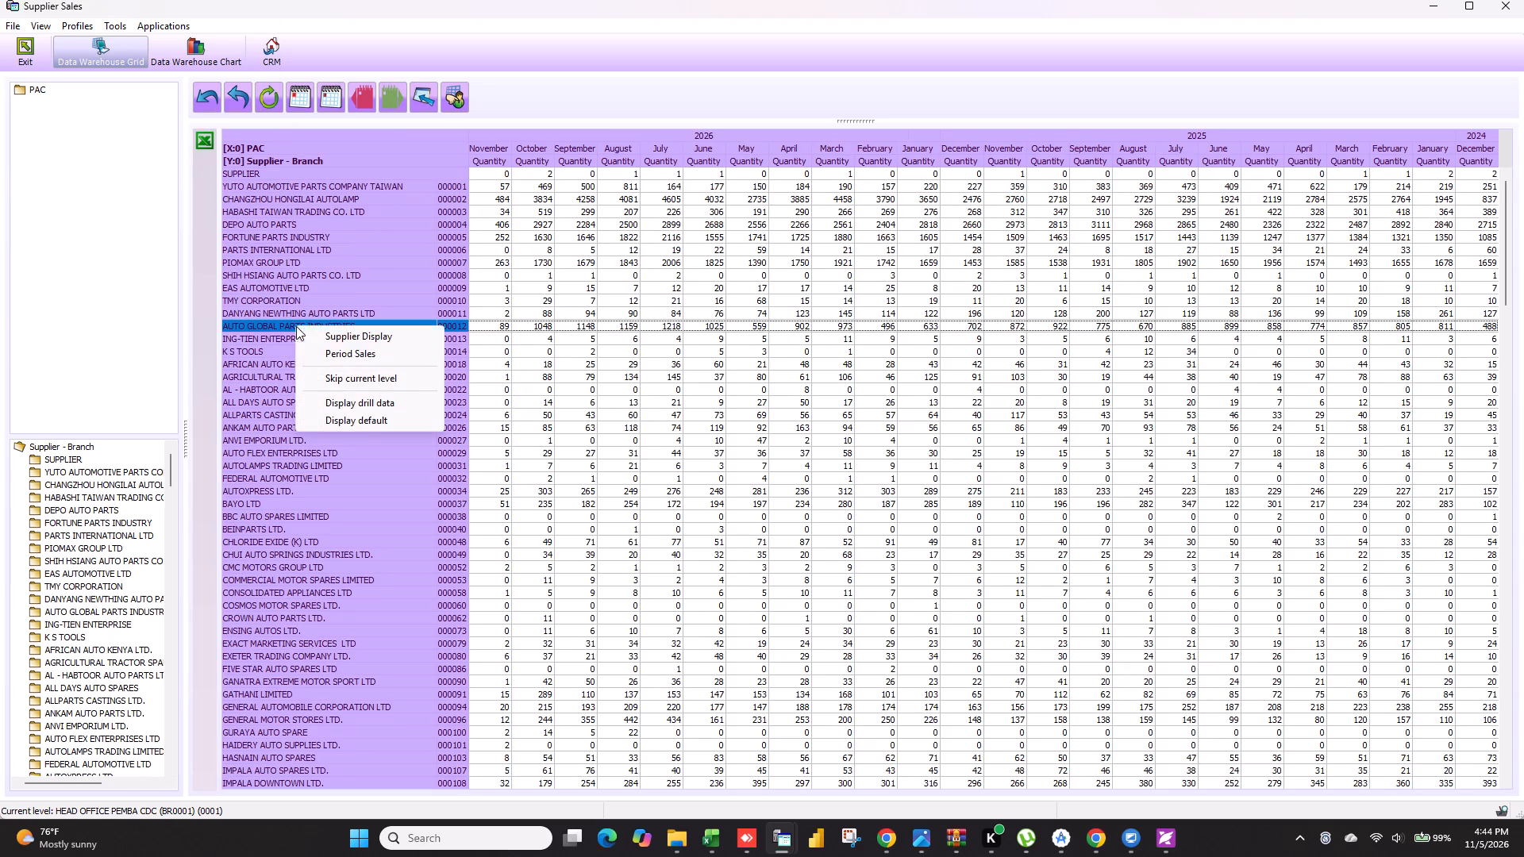
left_click(350, 361)
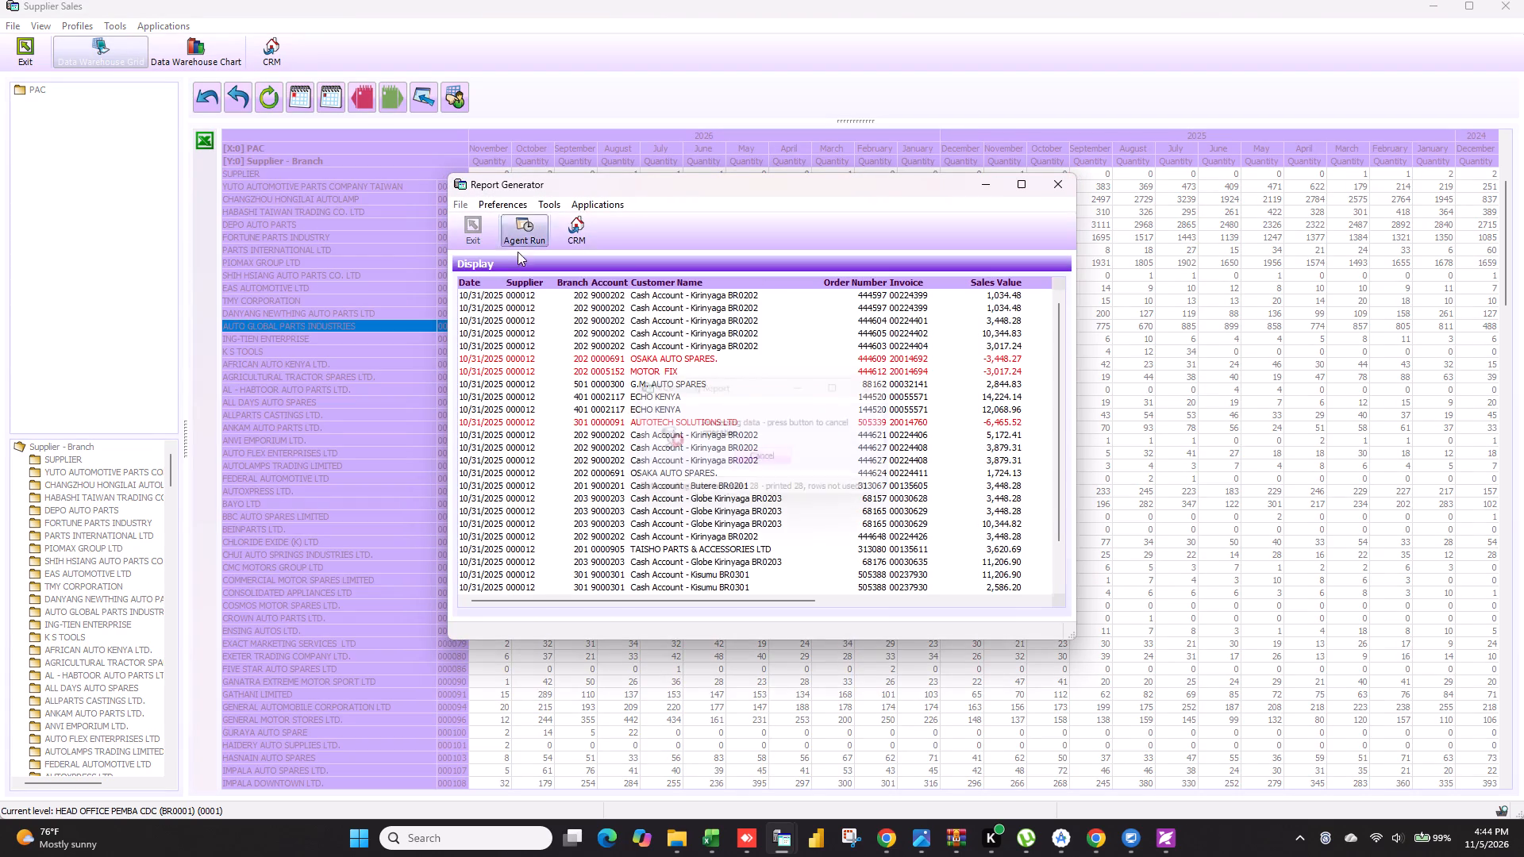
right_click(474, 279, "ctrl")
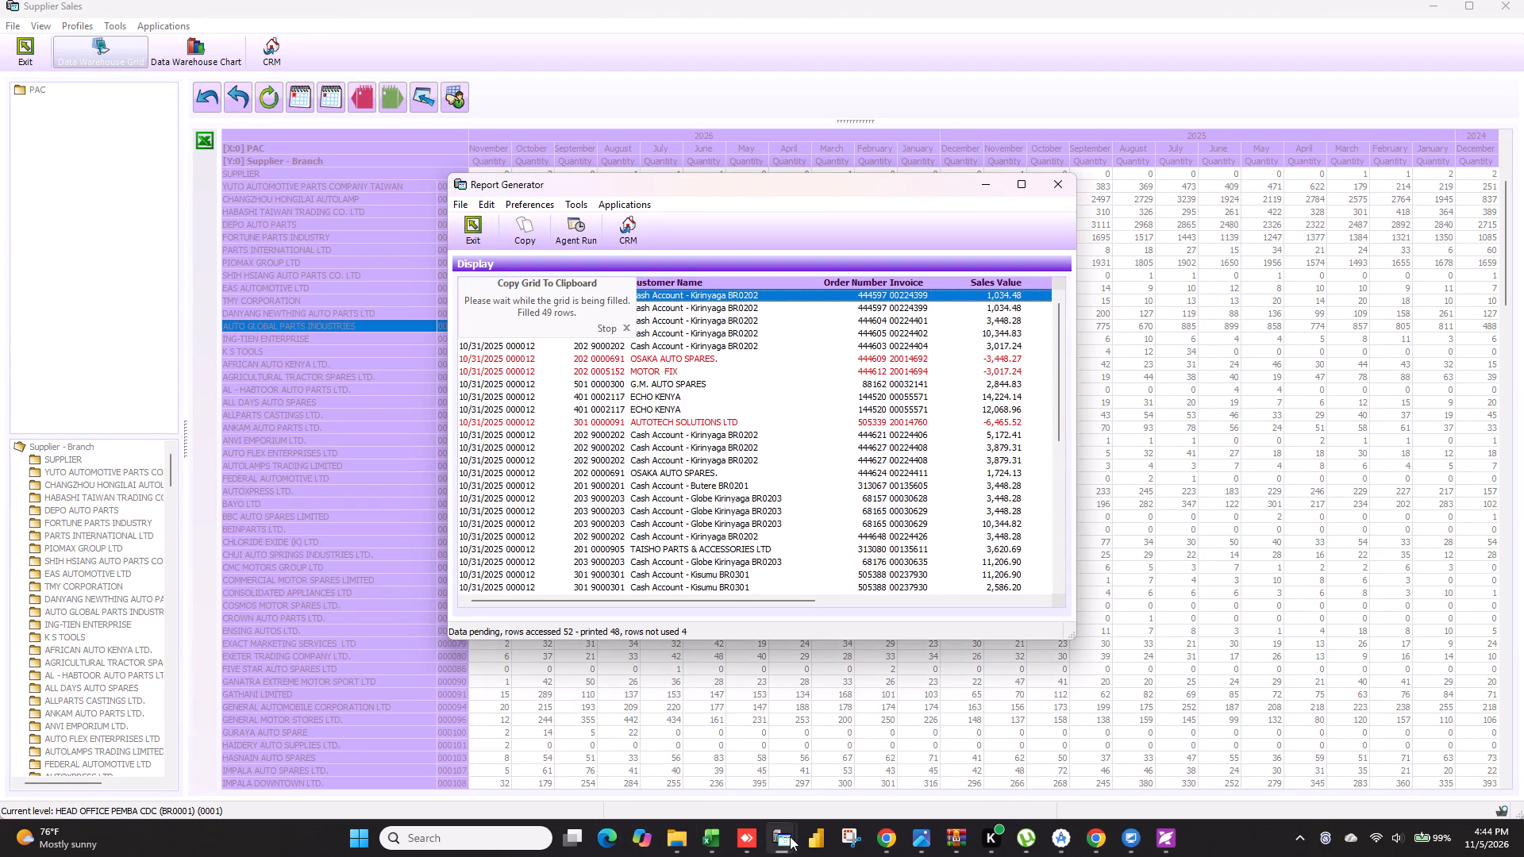
Switch to the other Supplier Sales session to check the Piomax Group report's grid copy.
left_click(892, 762)
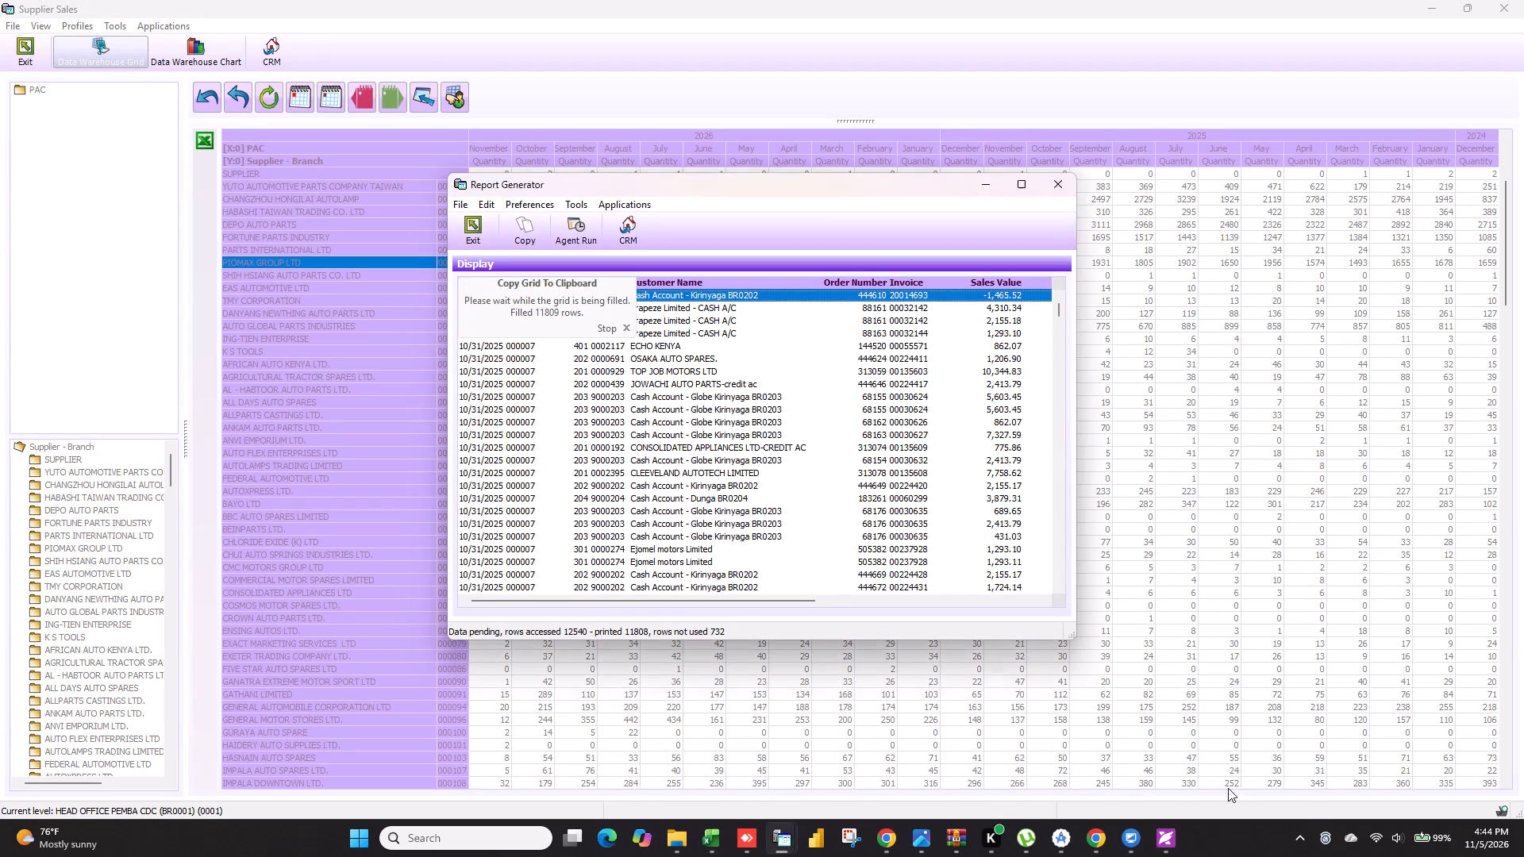